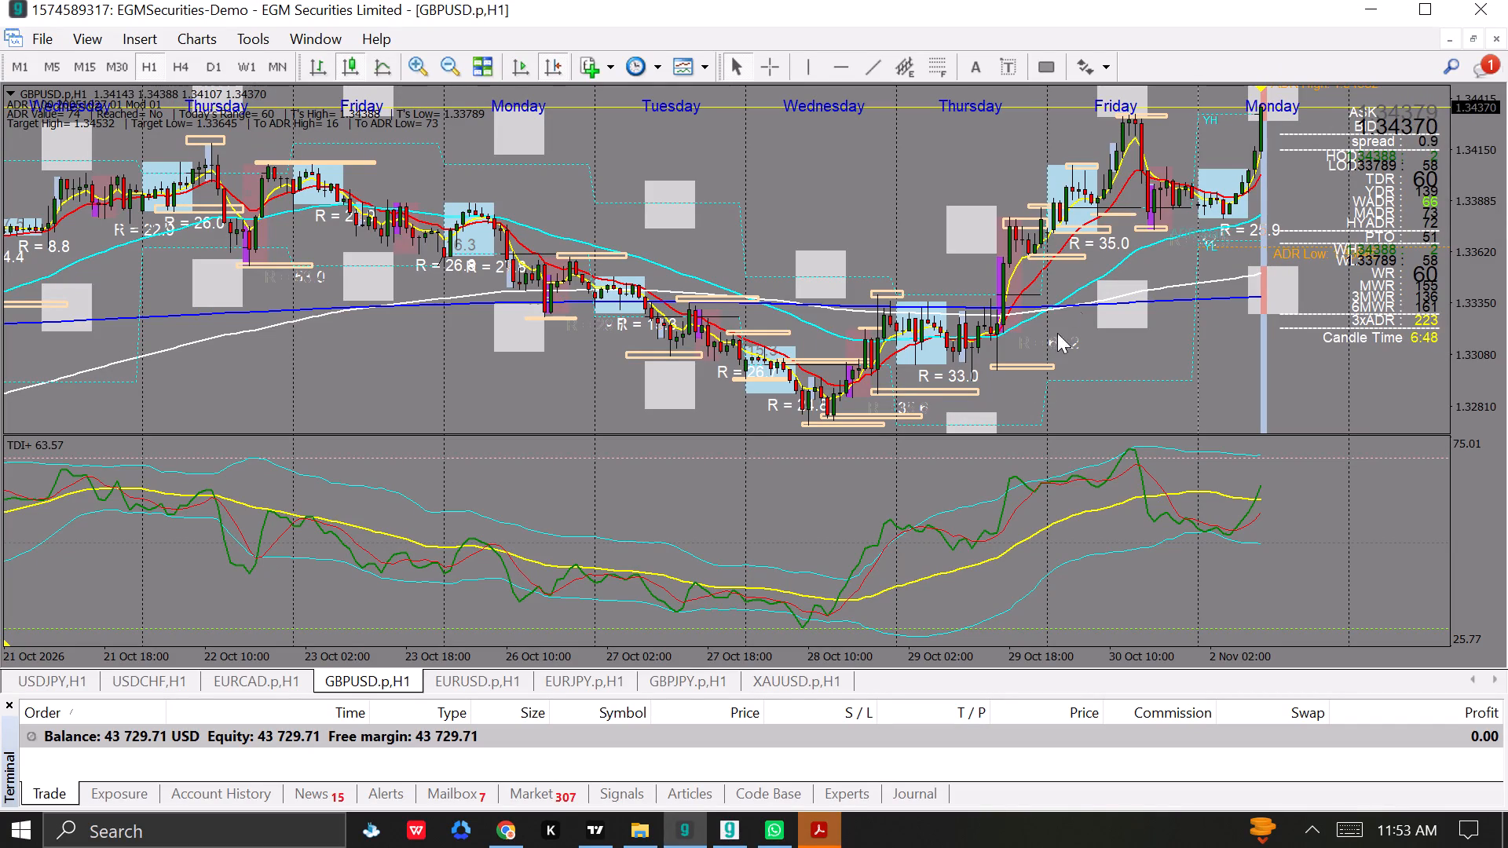
# Check the GBPUSD 30-minute chart in TradingView and the GBPUSD.p M30 chart in MetaTrader 5.
pyautogui.click(598, 833)
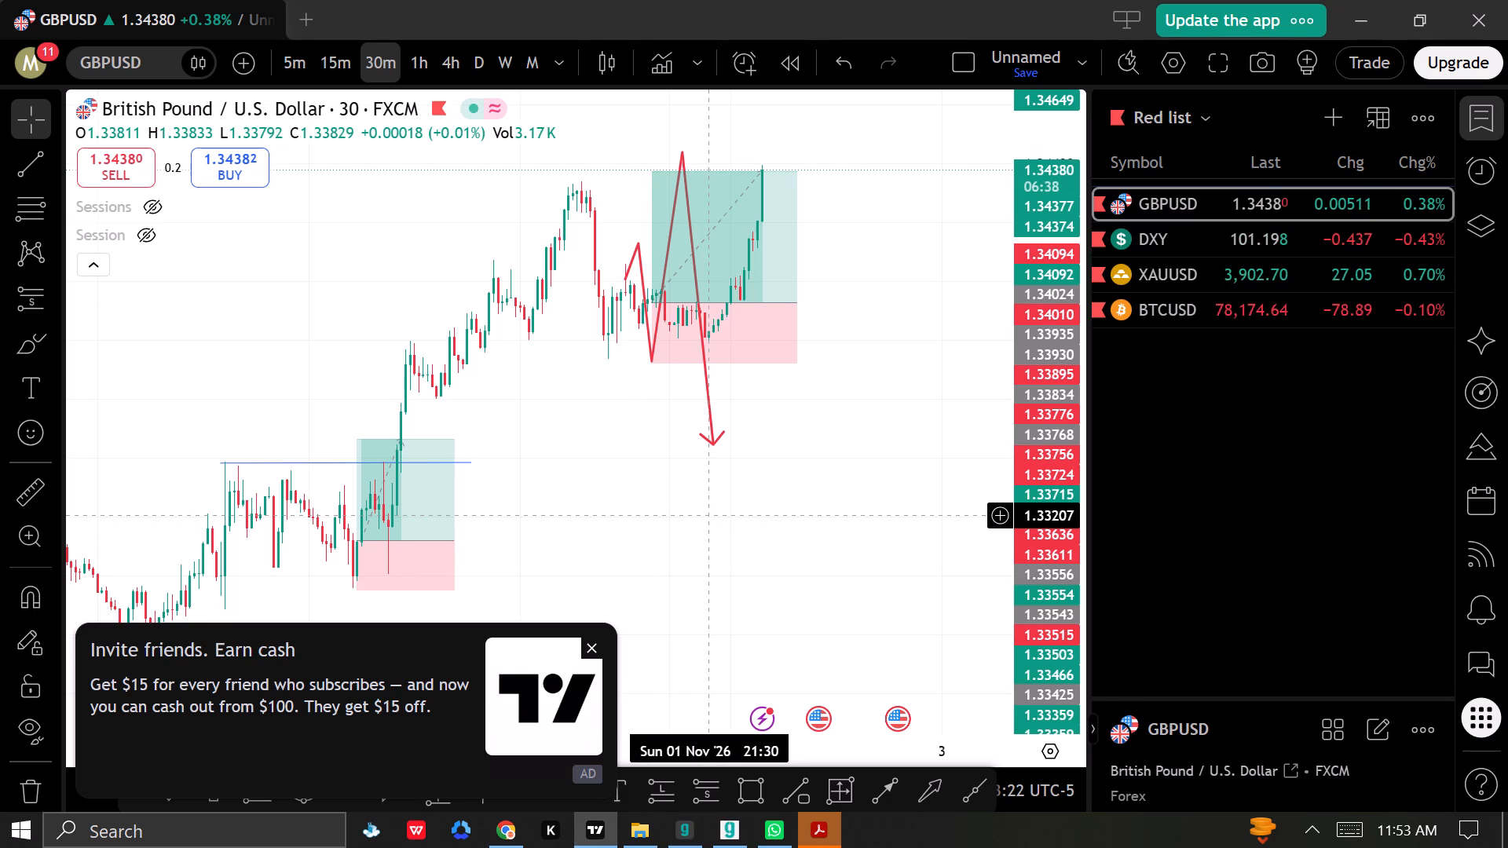
pyautogui.click(721, 820)
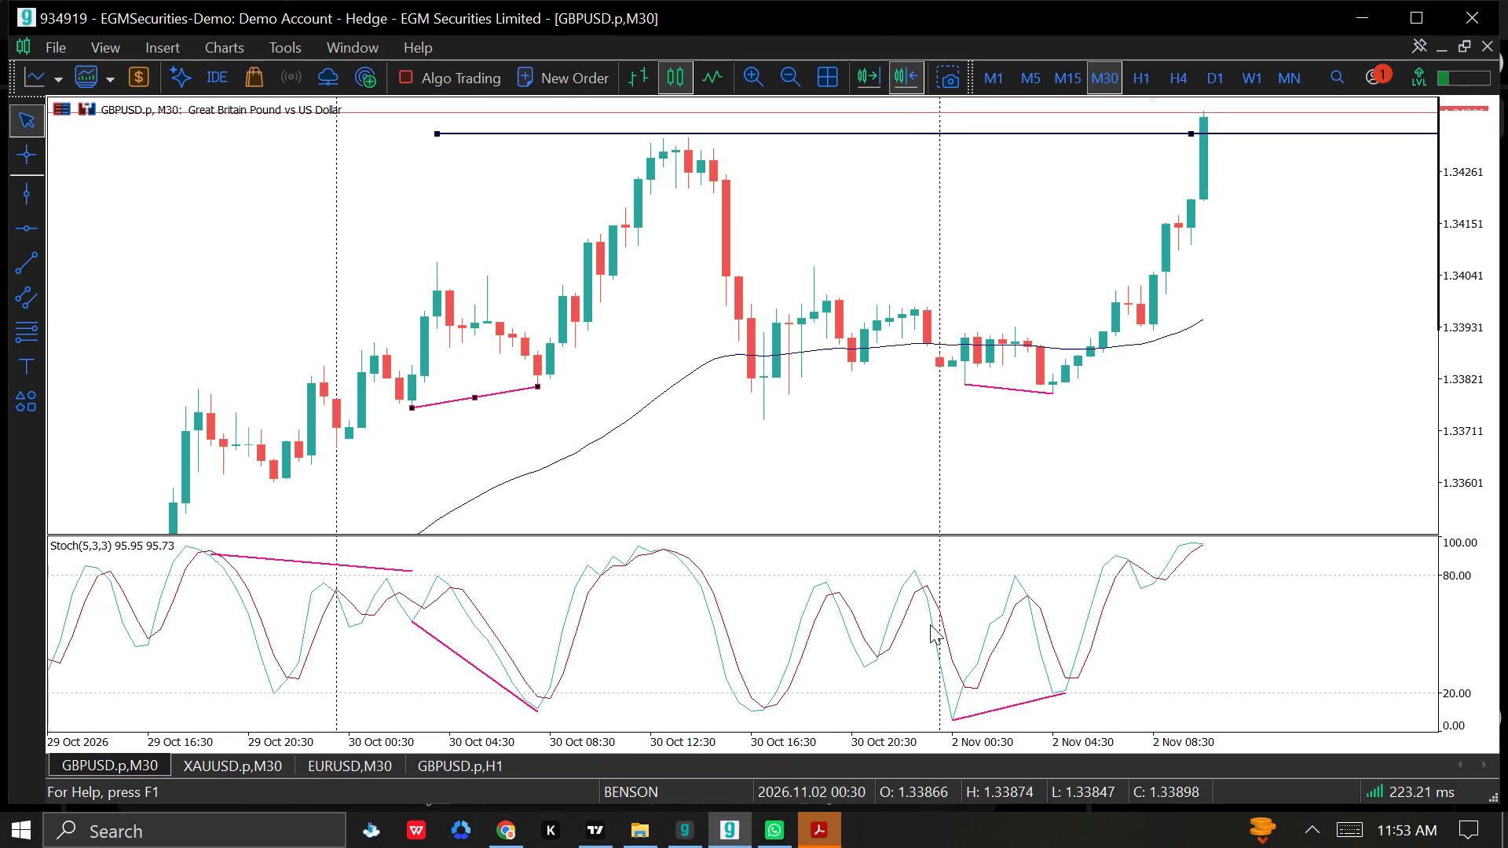
# Return to the other MetaTrader terminal and examine GBPUSD.p H1 price action and the TDI indicator from 19 October to 2 November.
pyautogui.click(700, 823)
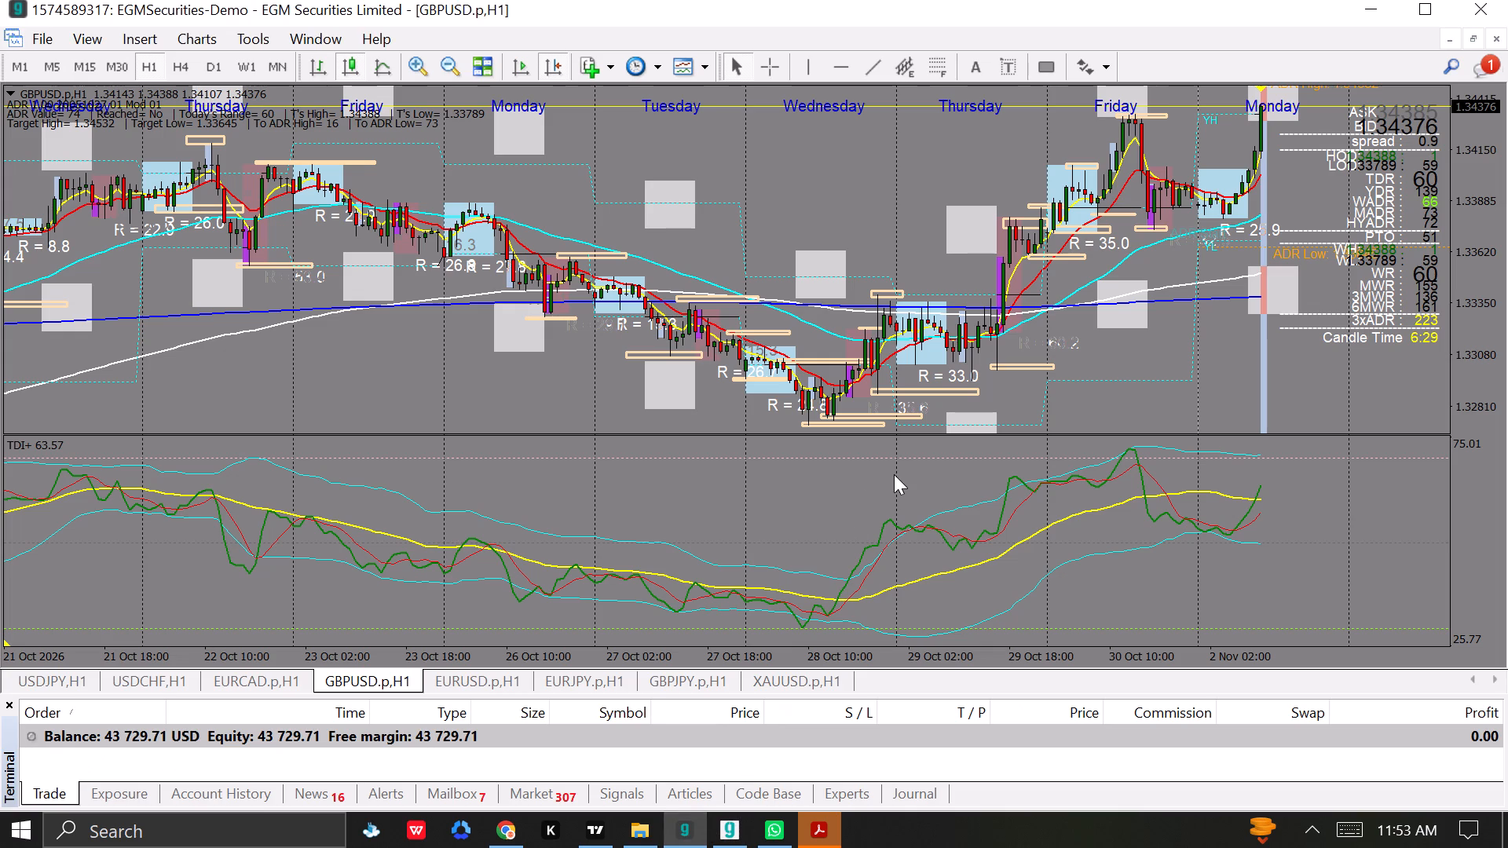
pyautogui.moveTo(467, 375); pyautogui.dragTo(504, 420)
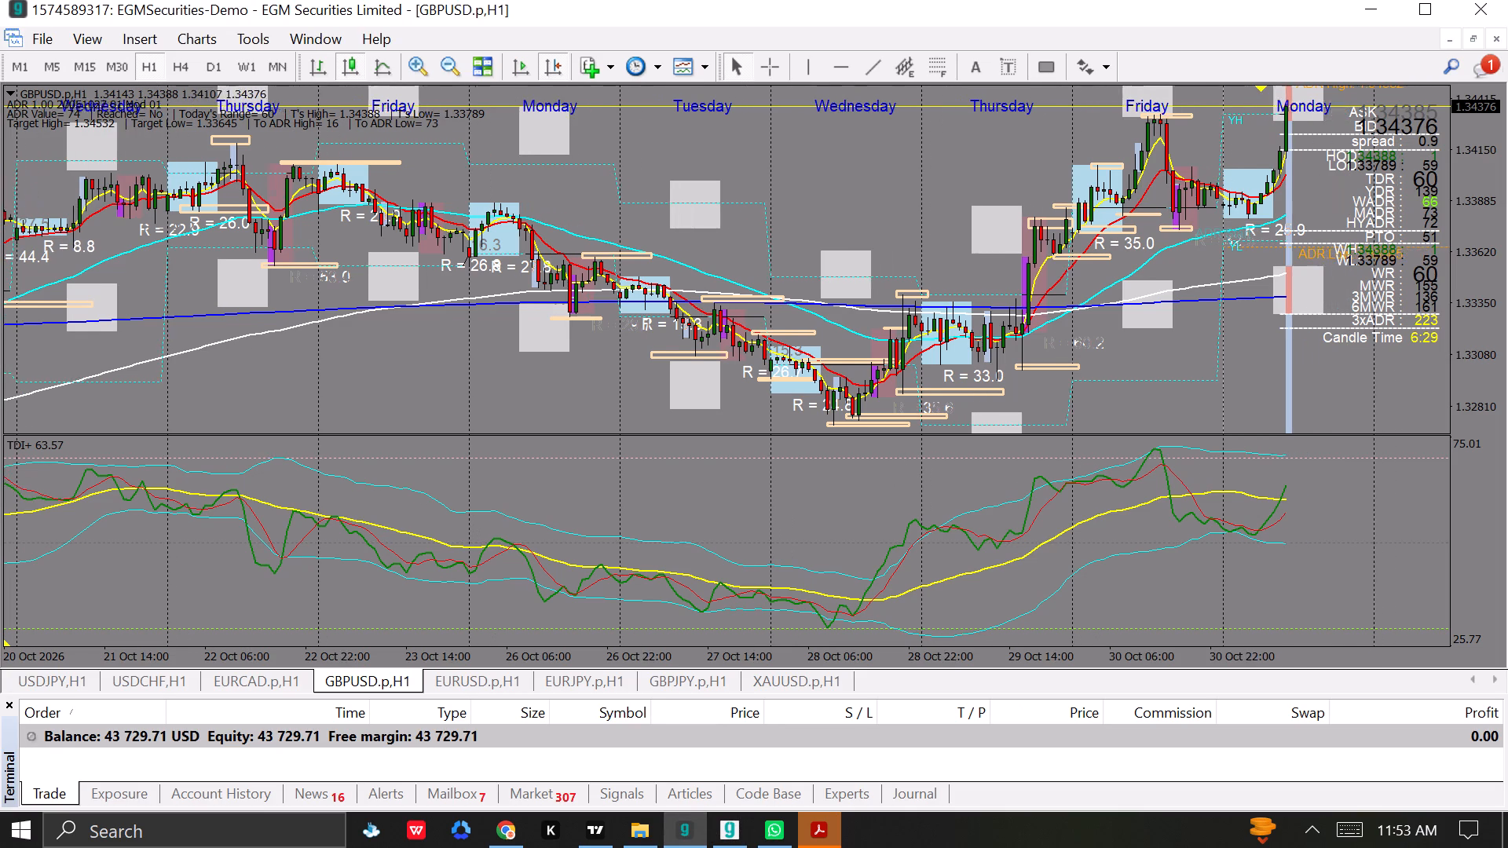
pyautogui.moveTo(504, 420); pyautogui.dragTo(713, 480)
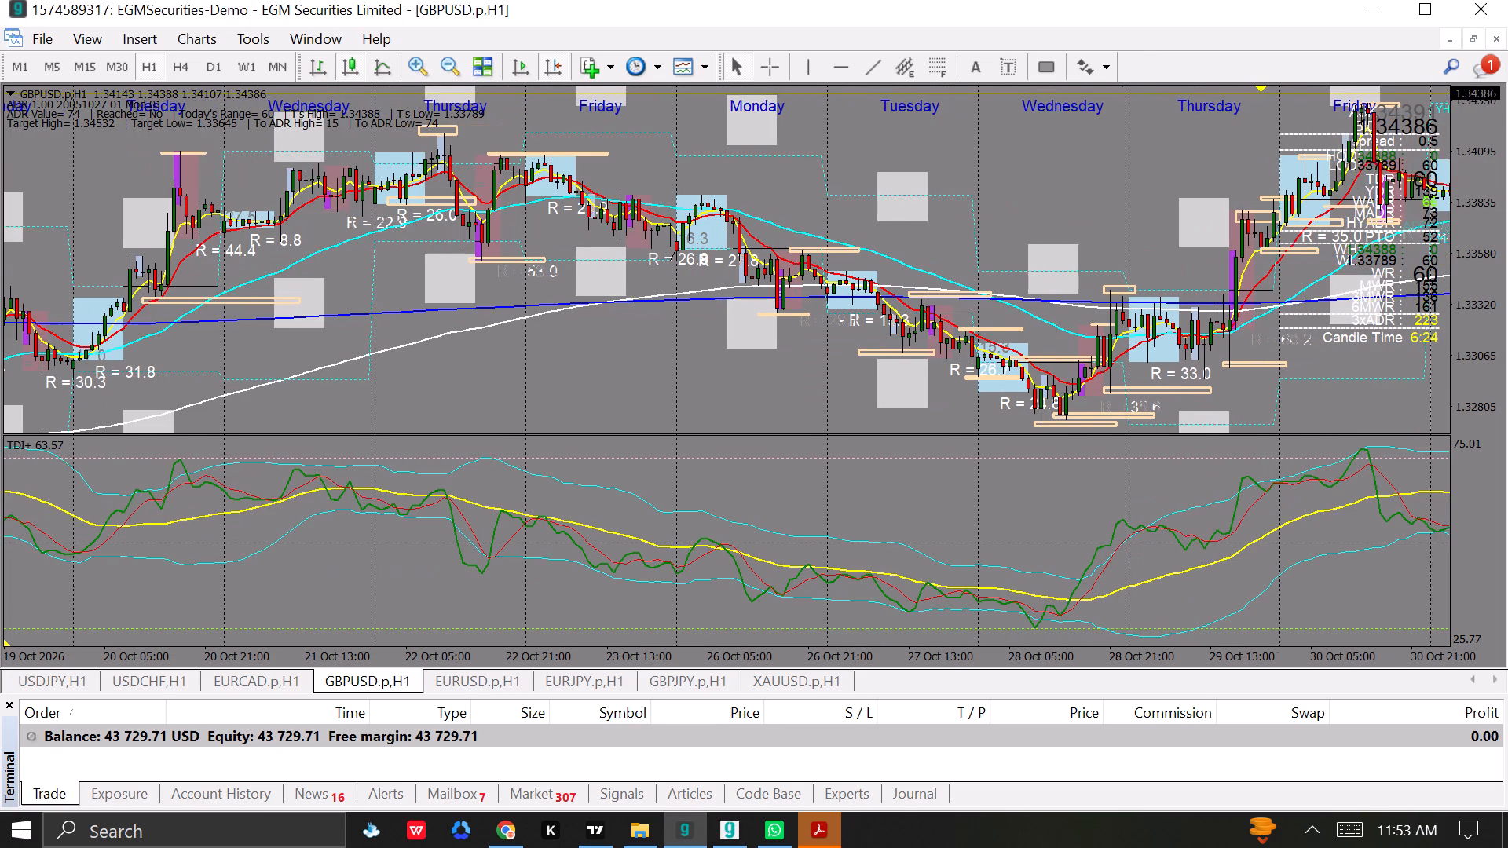
pyautogui.moveTo(713, 480); pyautogui.dragTo(689, 481)
pyautogui.click(759, 64)
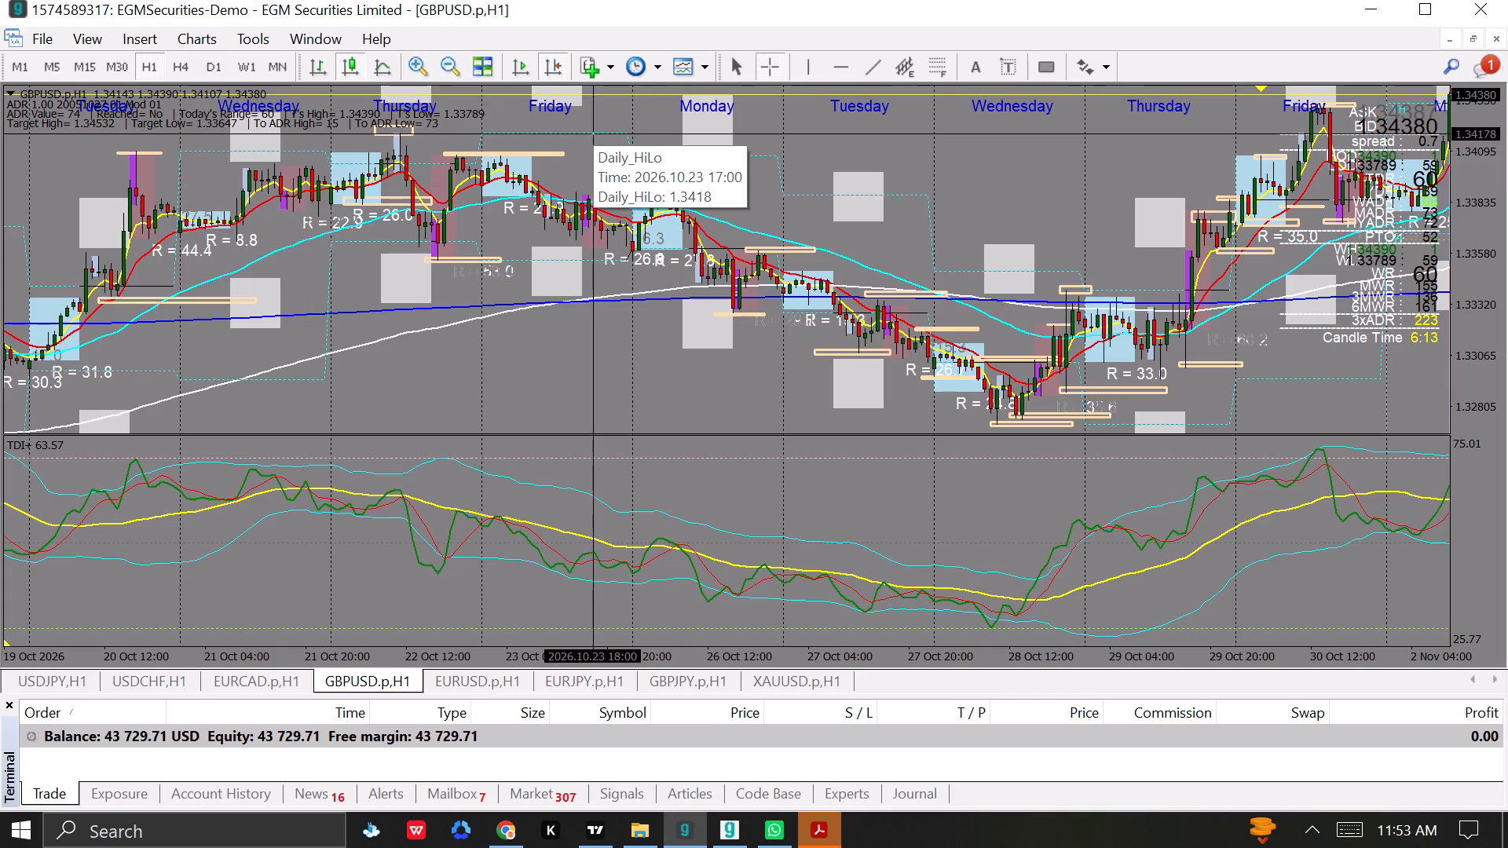
pyautogui.click(803, 483)
pyautogui.moveTo(817, 438); pyautogui.dragTo(730, 433)
pyautogui.moveTo(792, 408); pyautogui.dragTo(609, 419)
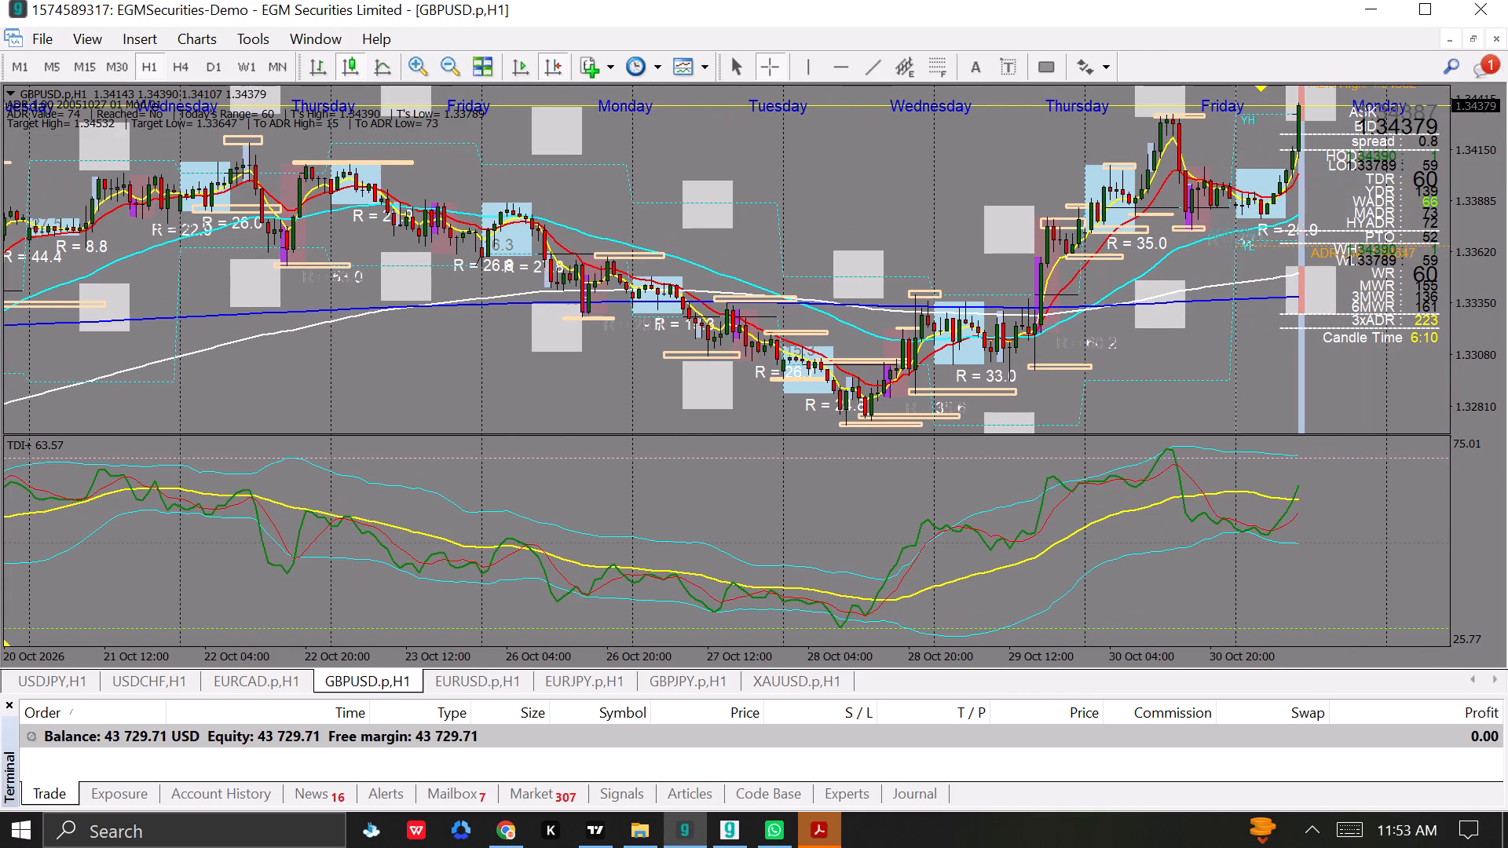
pyautogui.moveTo(609, 419); pyautogui.dragTo(588, 424)
pyautogui.moveTo(833, 216); pyautogui.dragTo(792, 247)
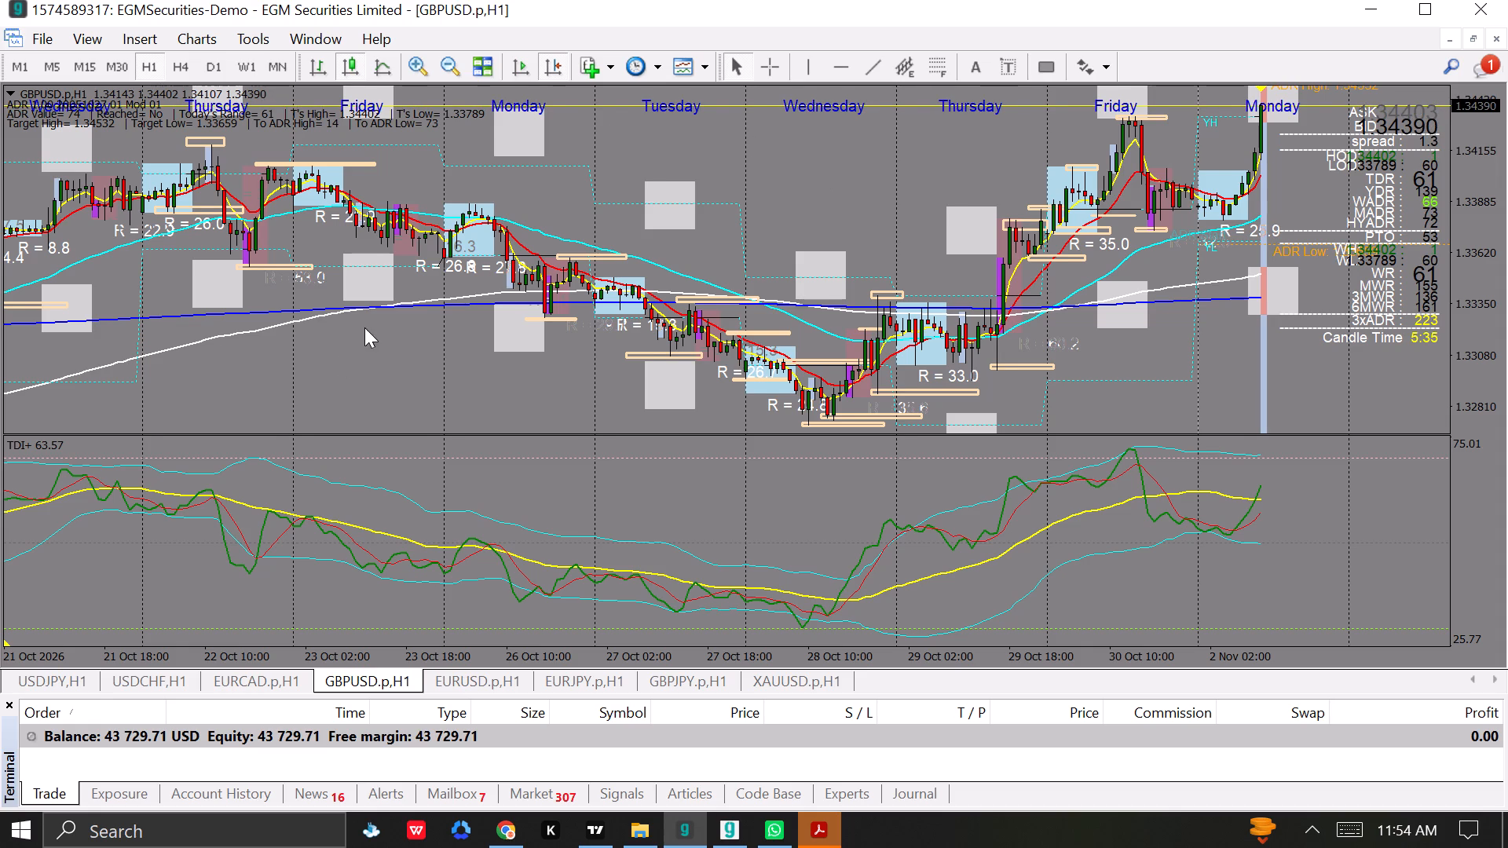
pyautogui.moveTo(371, 328); pyautogui.dragTo(625, 355)
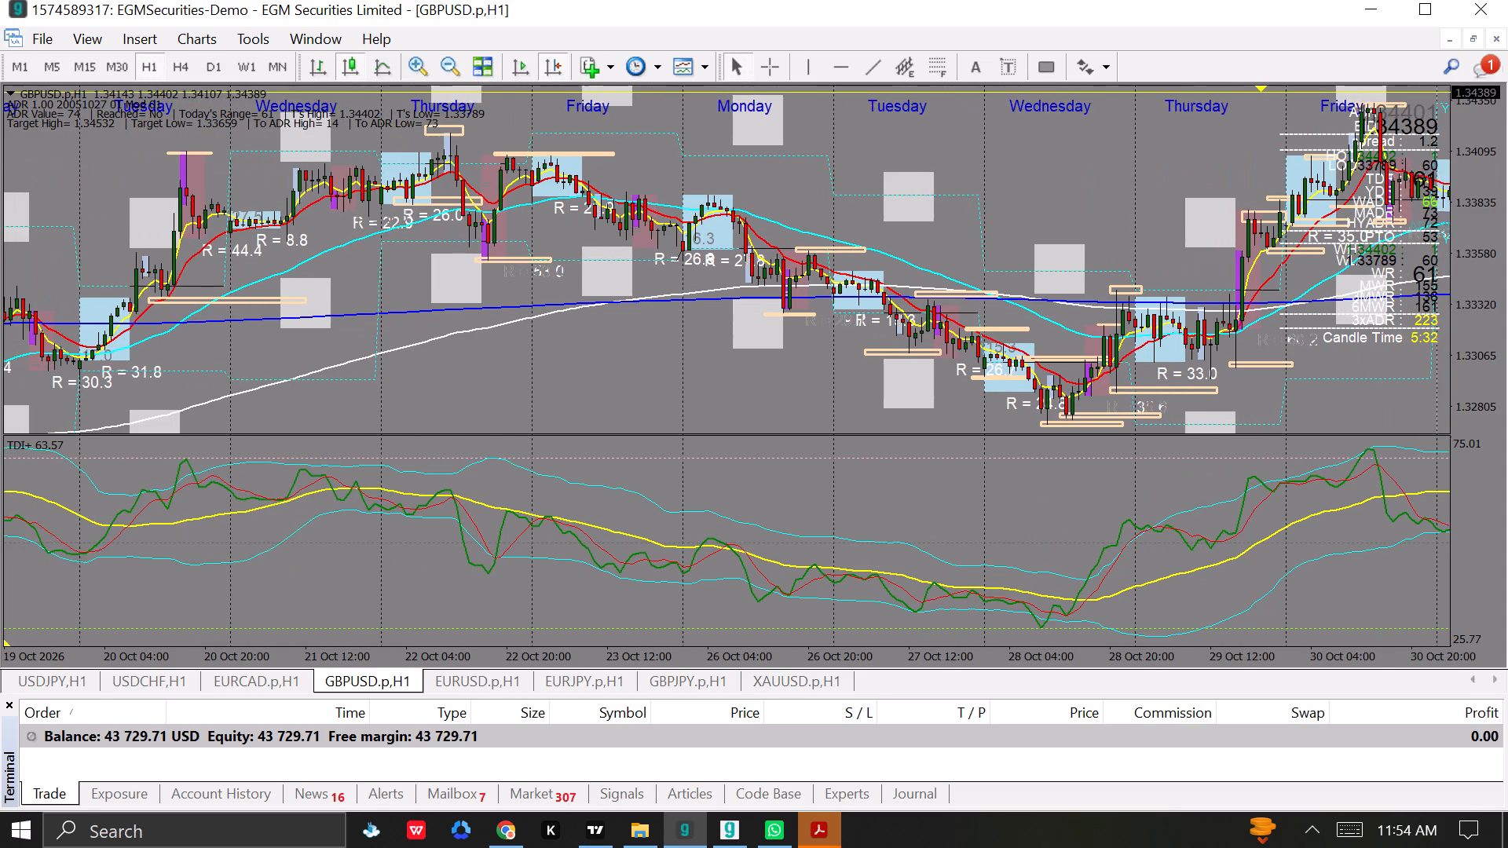
pyautogui.moveTo(625, 355); pyautogui.dragTo(636, 356)
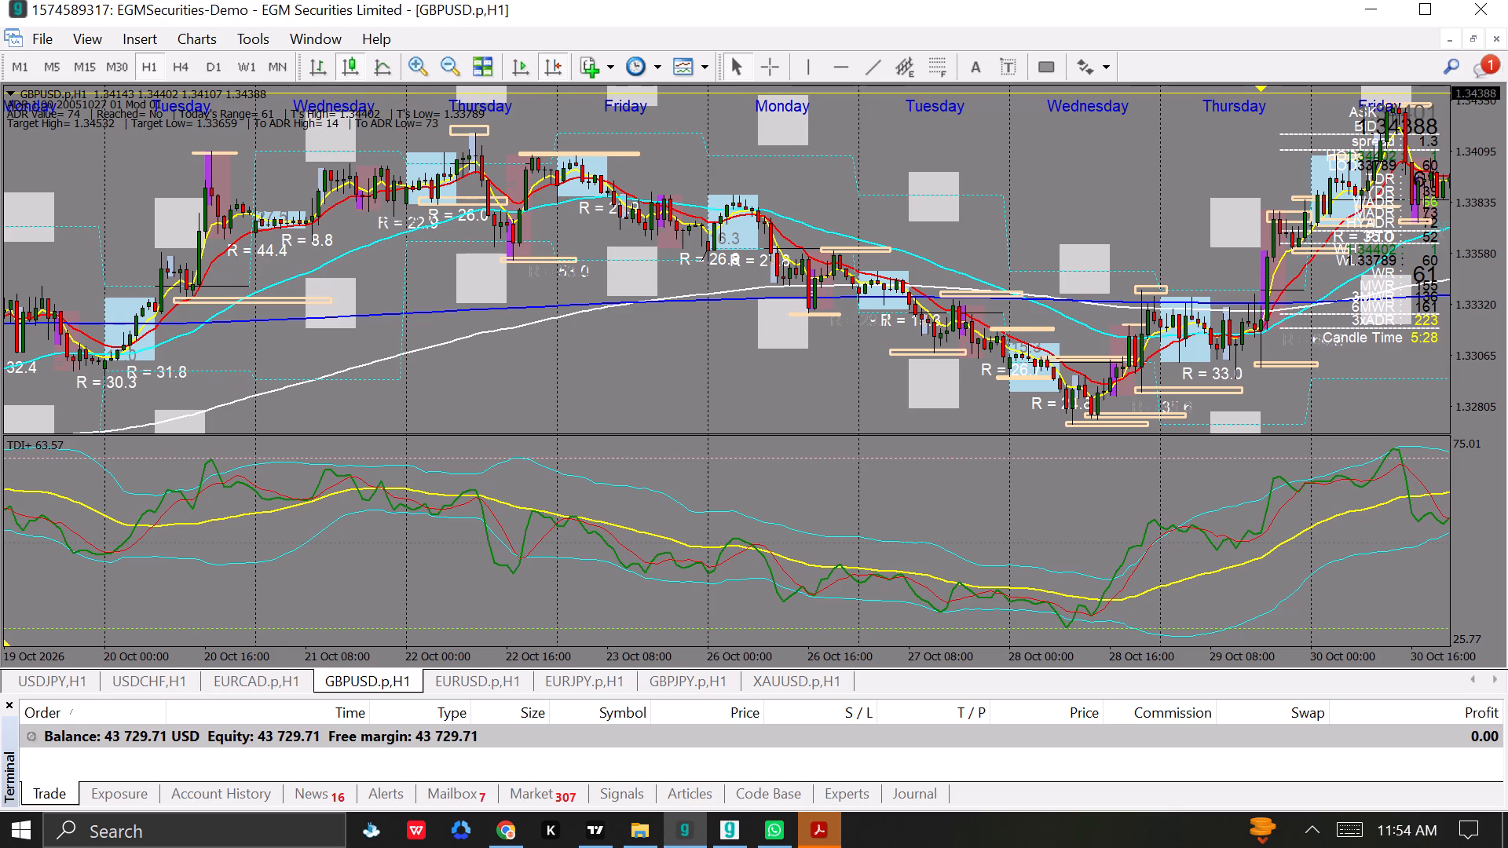
pyautogui.moveTo(636, 356); pyautogui.dragTo(540, 341)
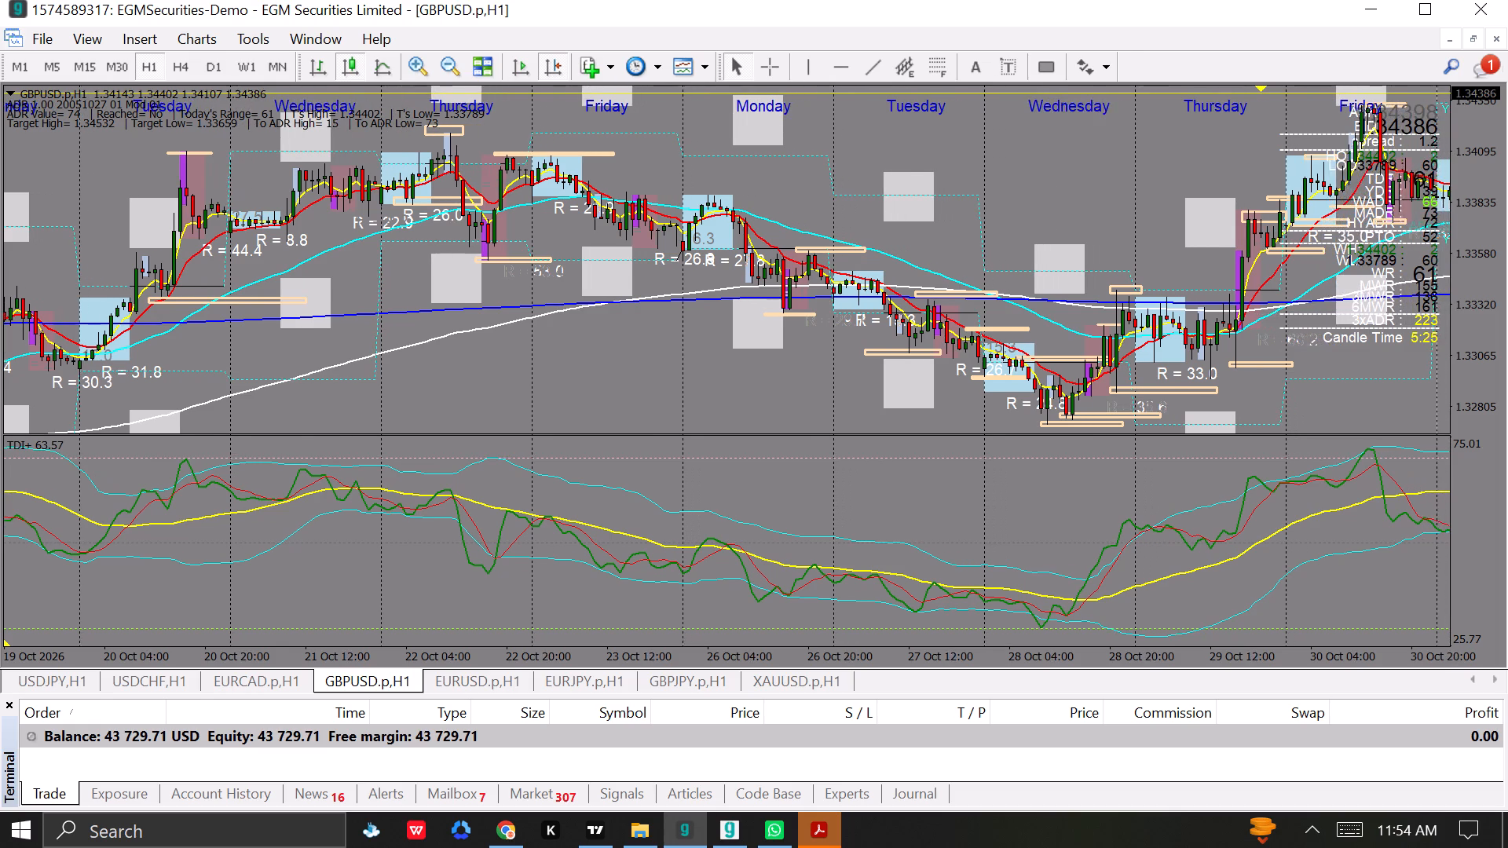
pyautogui.moveTo(540, 341); pyautogui.dragTo(439, 359)
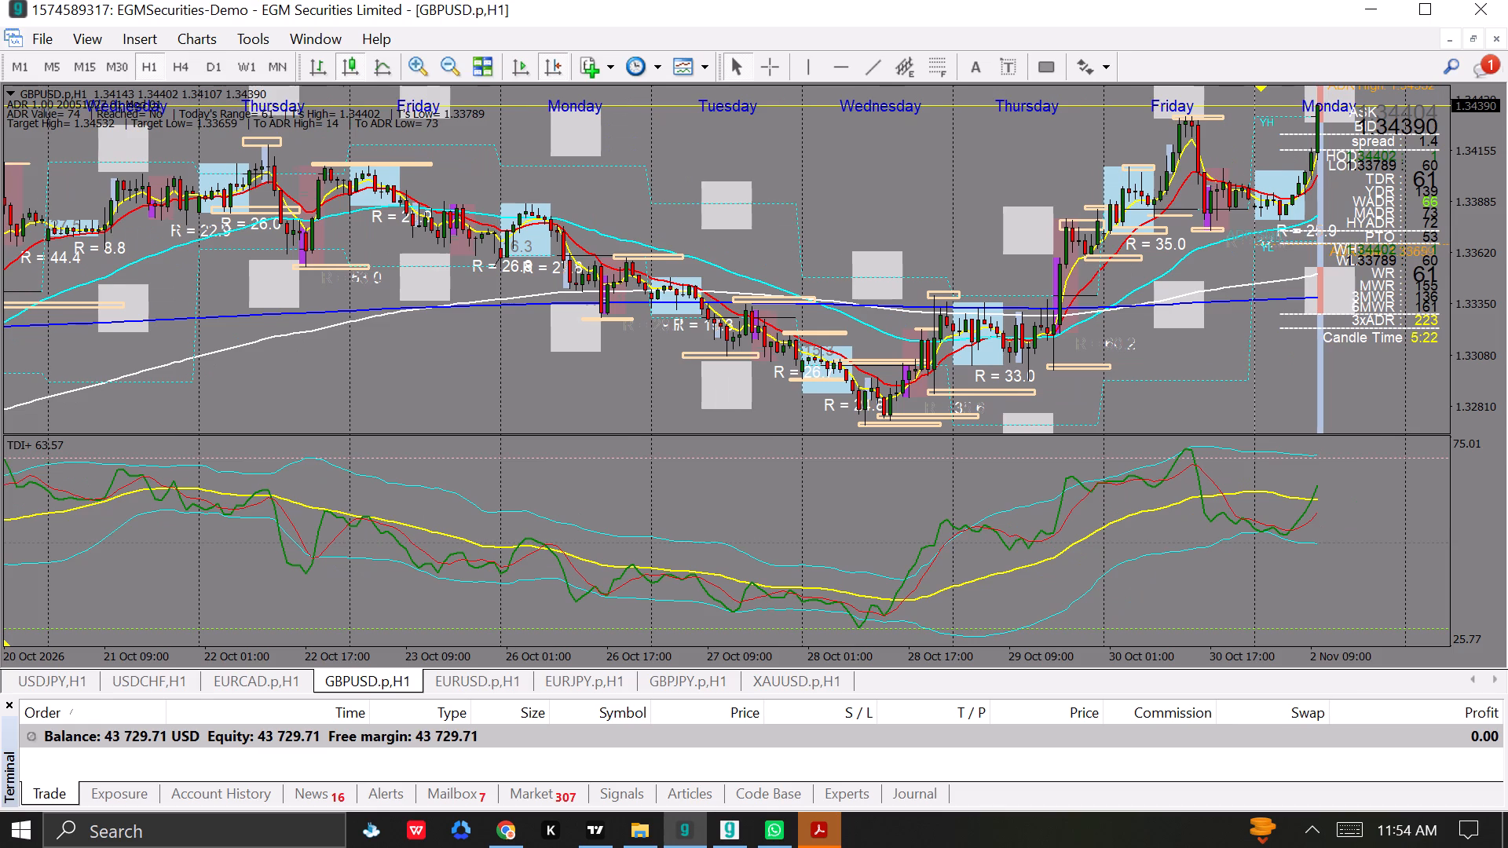
pyautogui.moveTo(439, 359); pyautogui.dragTo(351, 382)
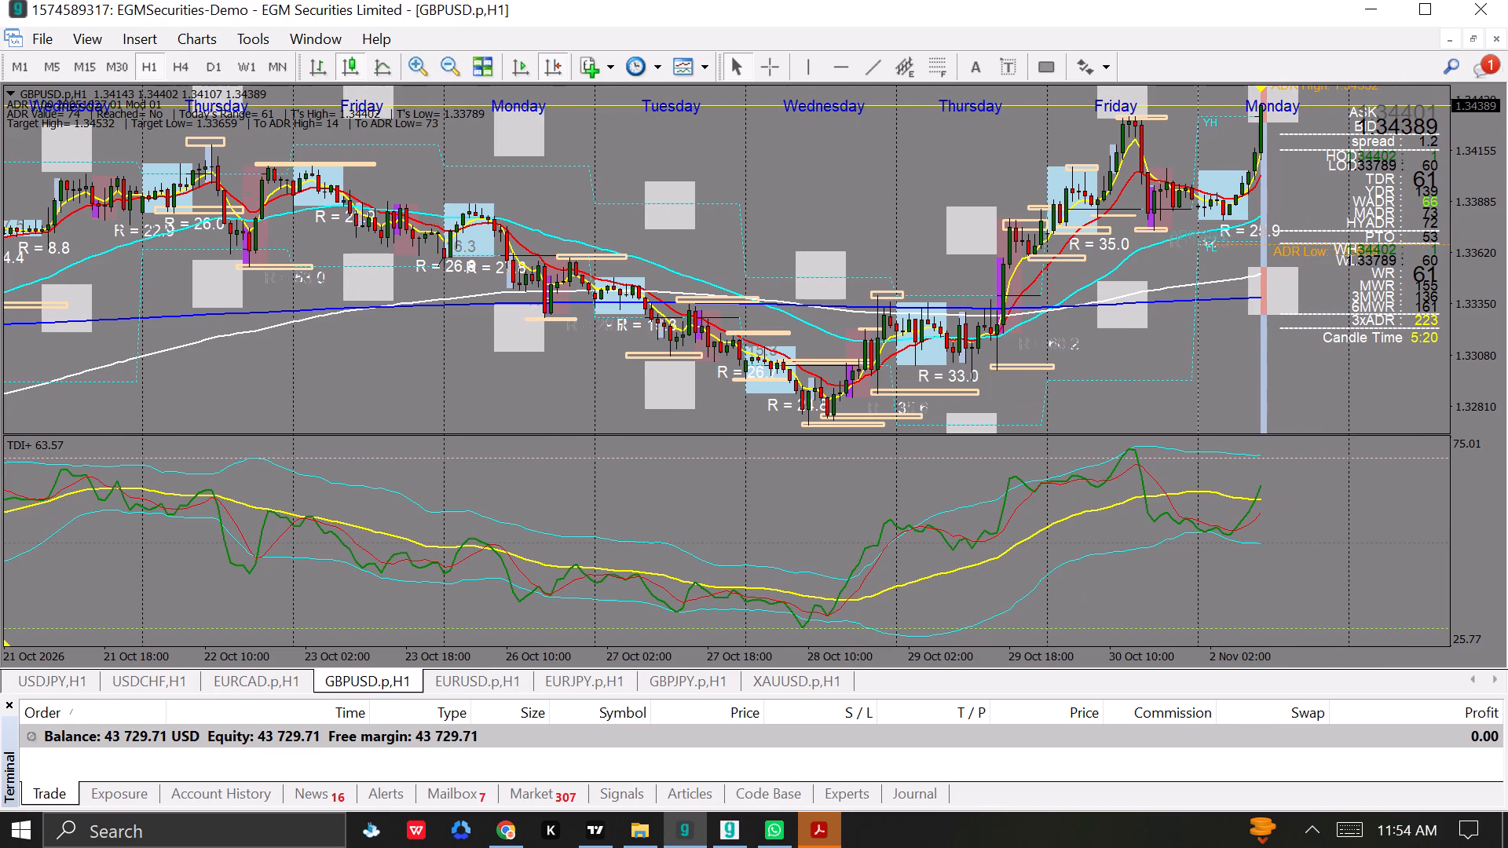
pyautogui.moveTo(351, 382); pyautogui.dragTo(326, 381)
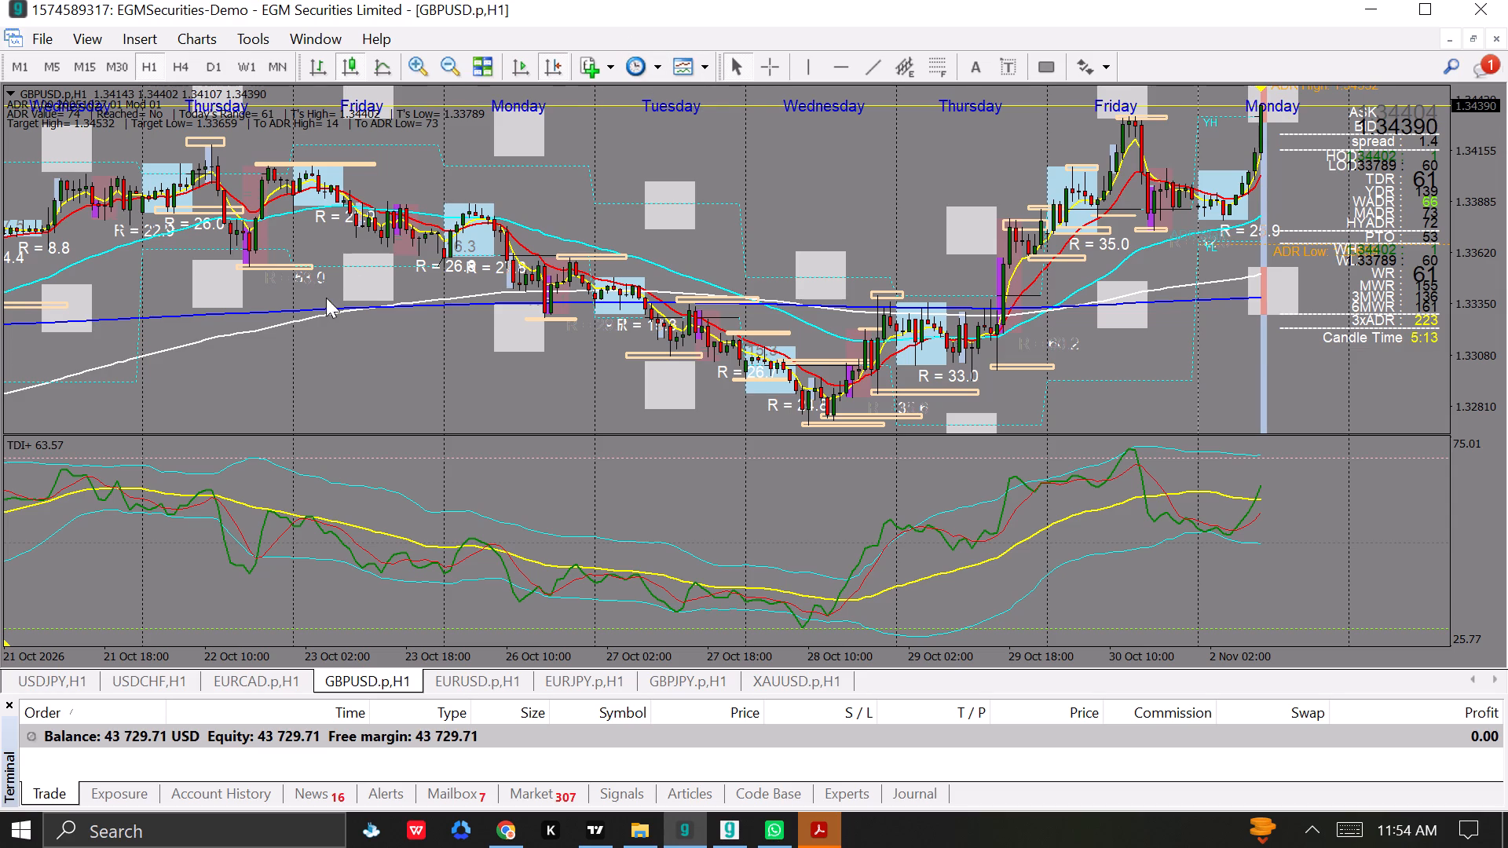
pyautogui.moveTo(334, 312); pyautogui.dragTo(455, 295)
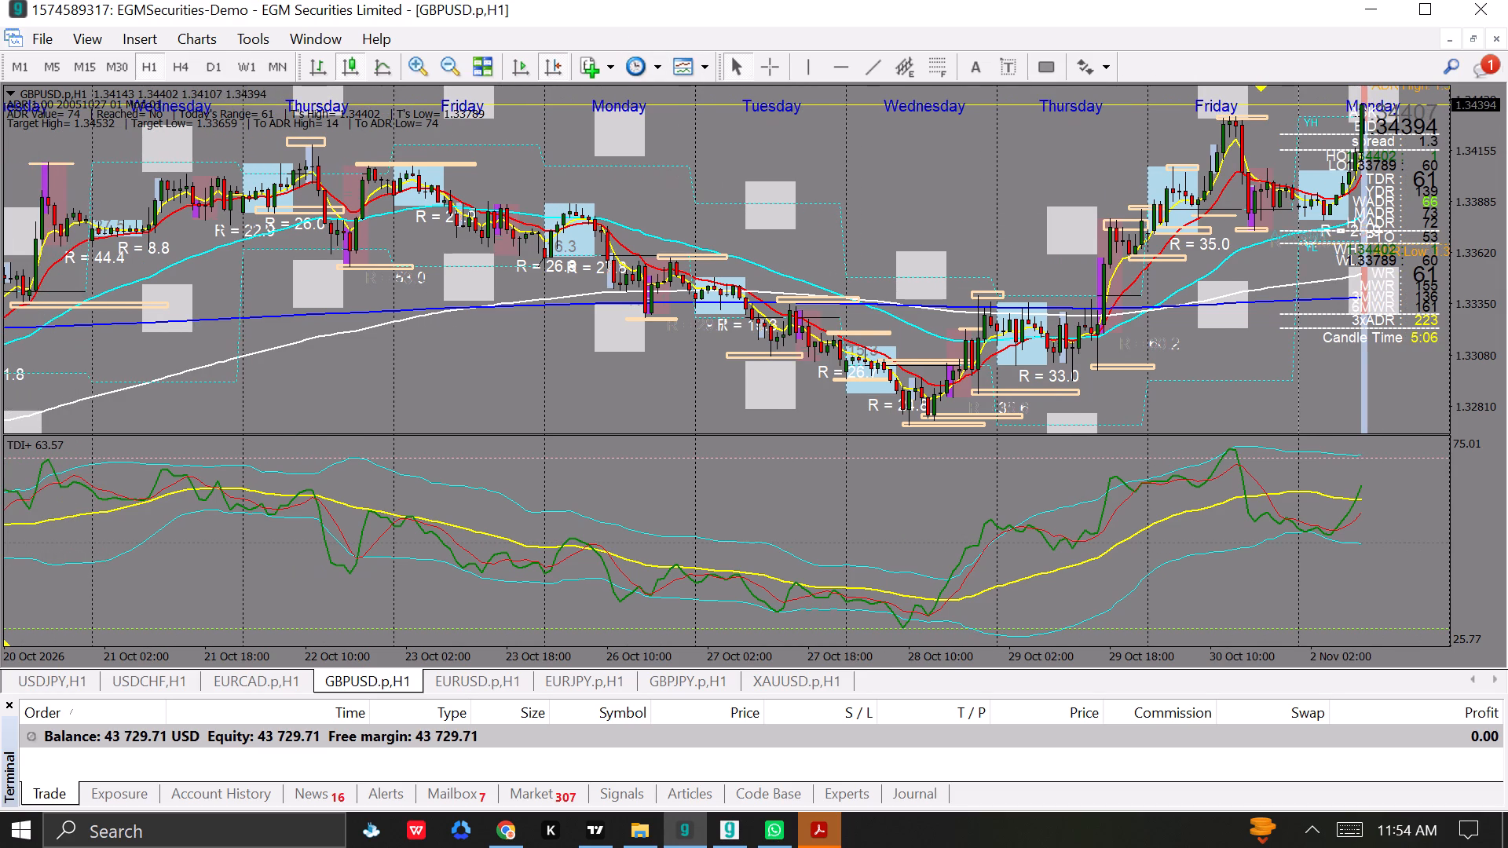
pyautogui.moveTo(455, 295); pyautogui.dragTo(420, 311)
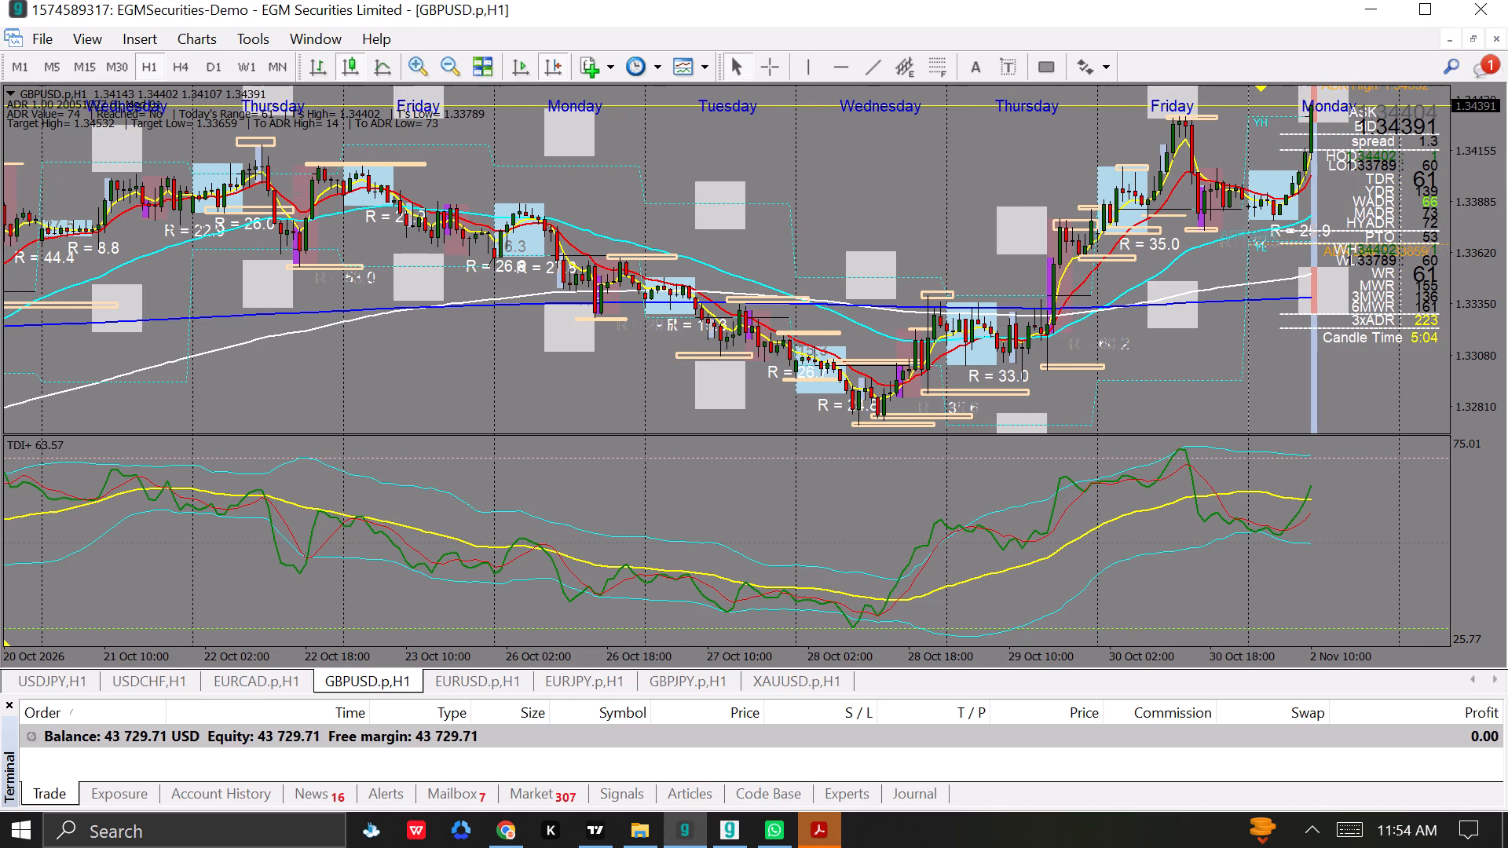
pyautogui.moveTo(420, 311); pyautogui.dragTo(525, 334)
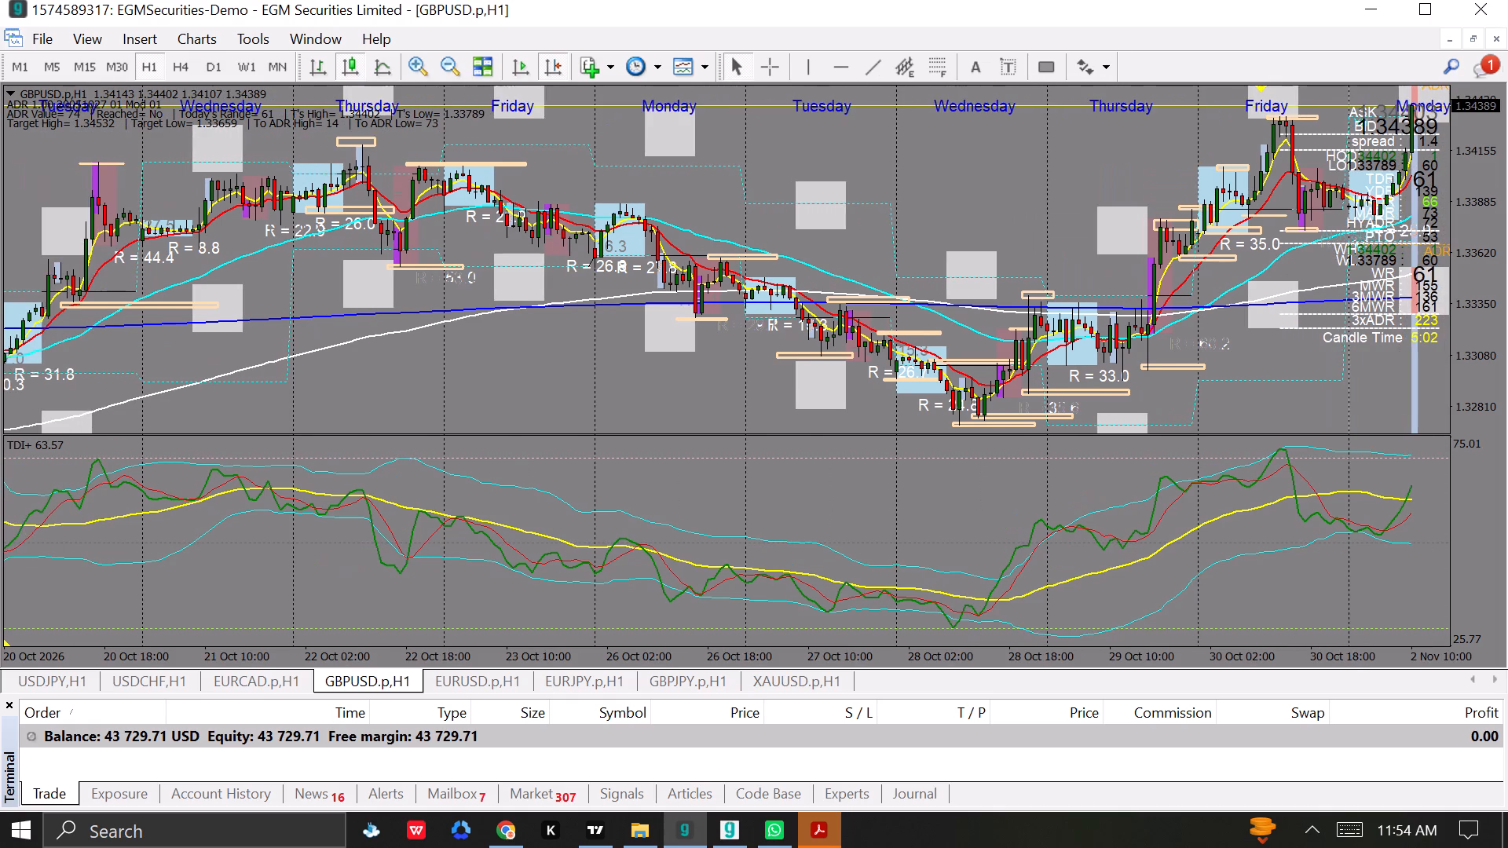
pyautogui.moveTo(525, 334); pyautogui.dragTo(284, 336)
pyautogui.moveTo(580, 323); pyautogui.dragTo(449, 333)
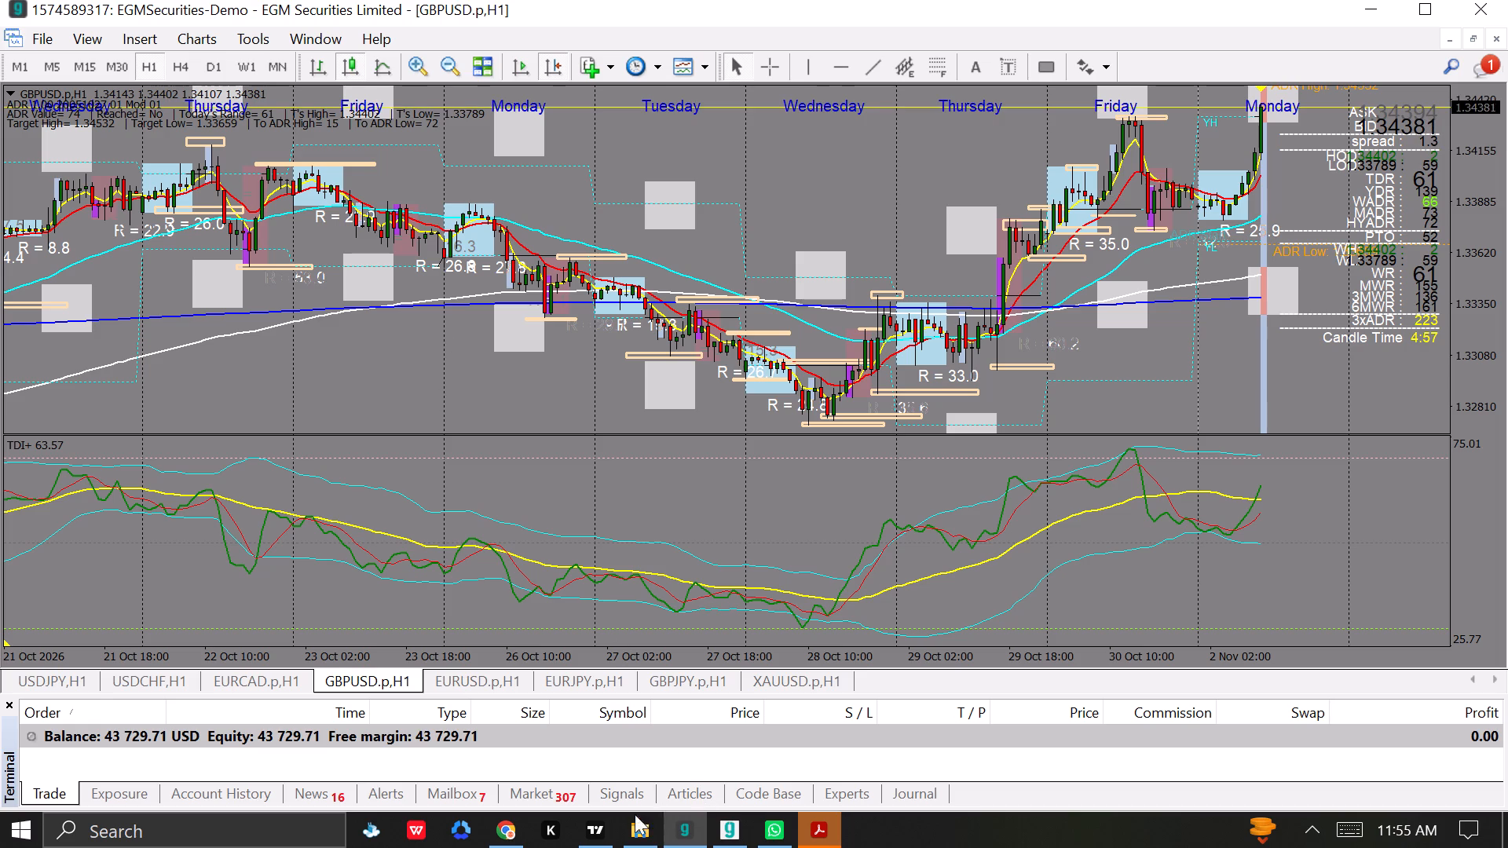
# Switch to MetaTrader 5 and change the GBPUSD.p M30 chart to the H4 timeframe.
pyautogui.click(738, 834)
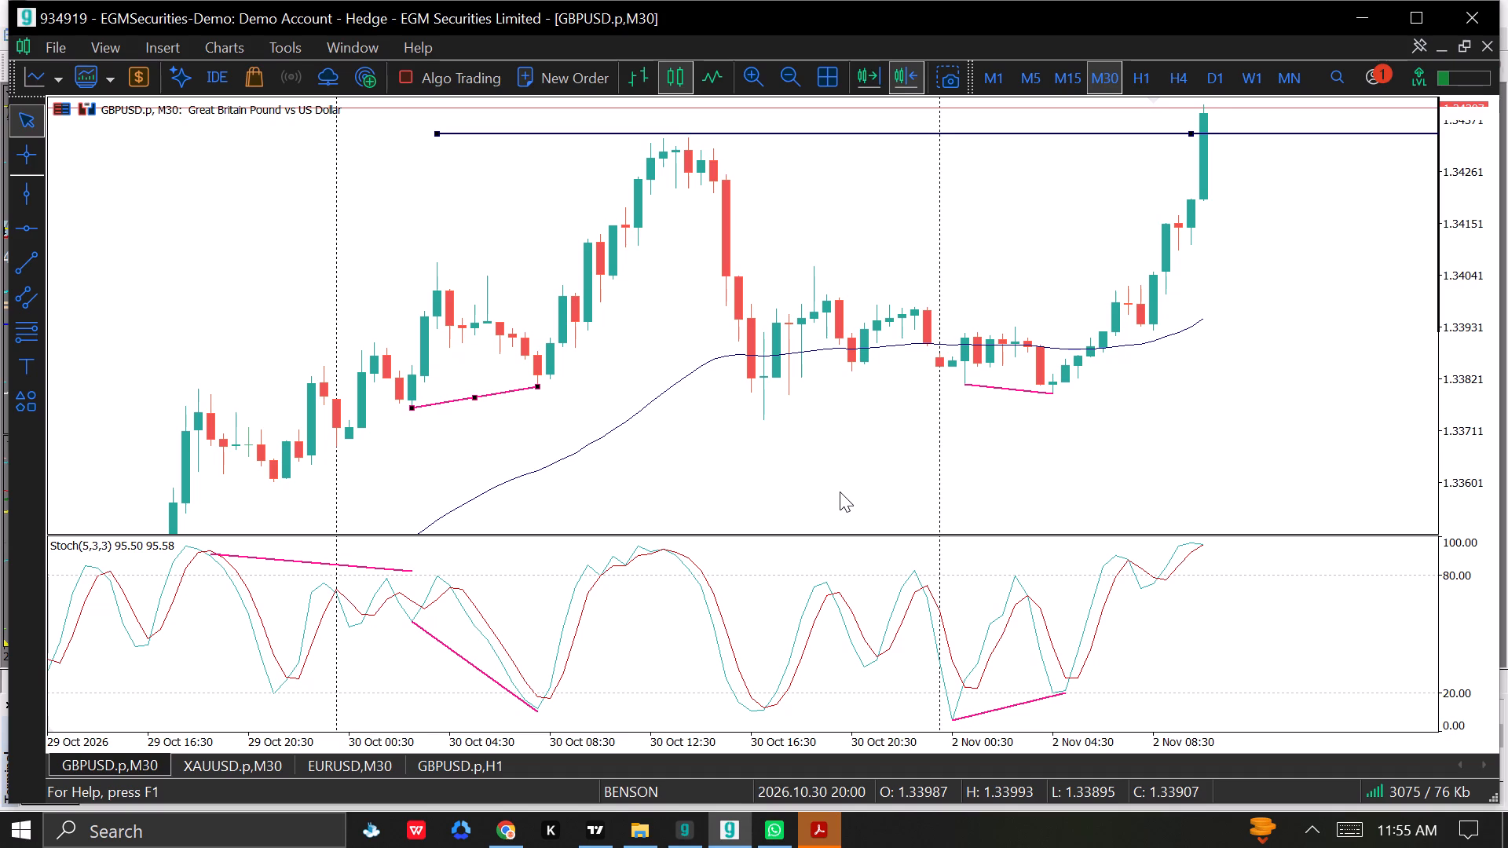
pyautogui.click(1169, 75)
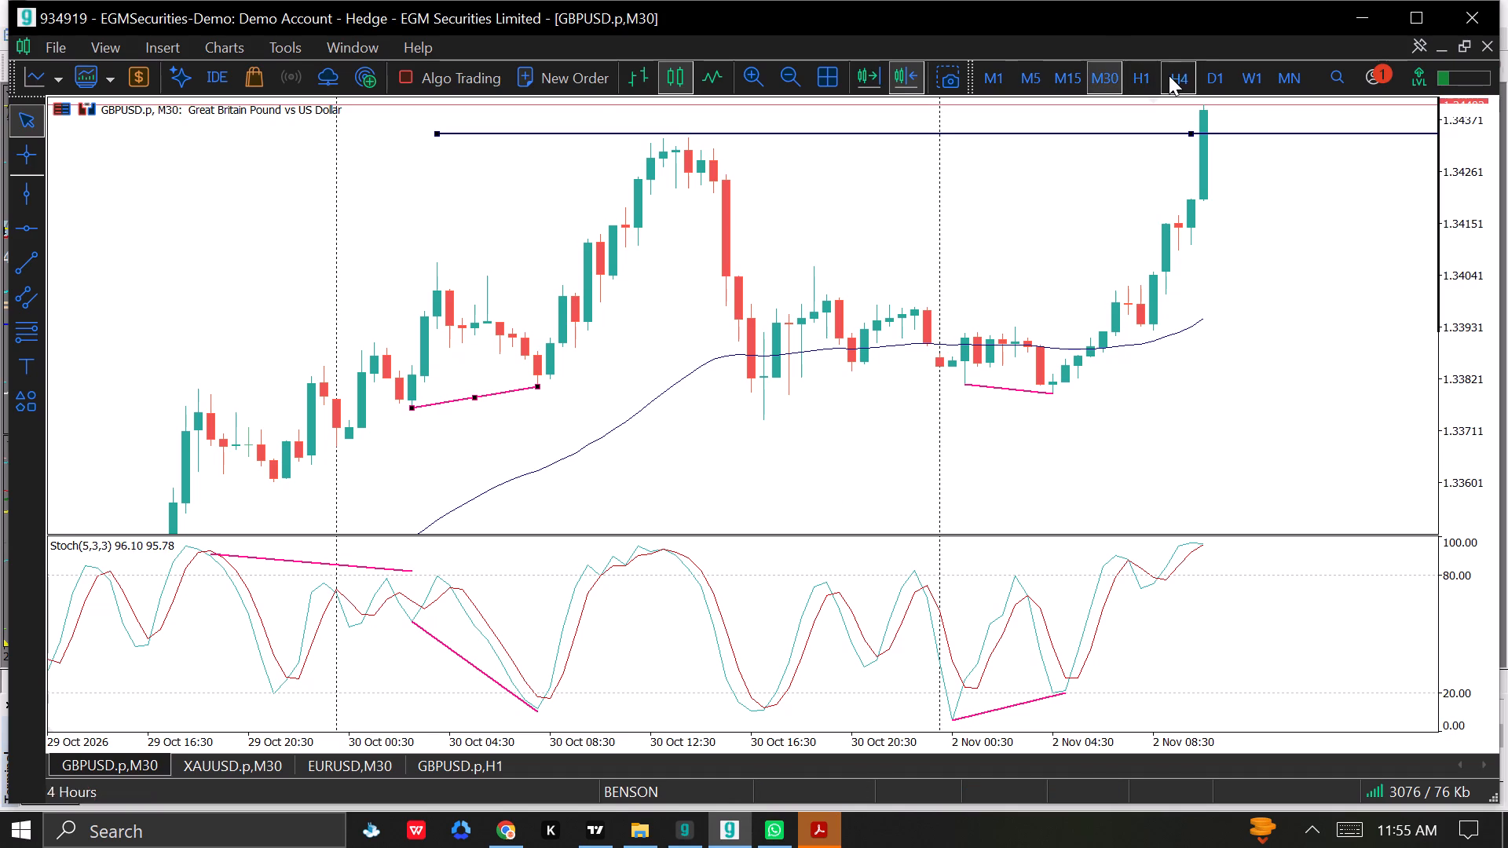
pyautogui.moveTo(661, 291); pyautogui.dragTo(1081, 389)
pyautogui.moveTo(1465, 254); pyautogui.dragTo(1468, 370)
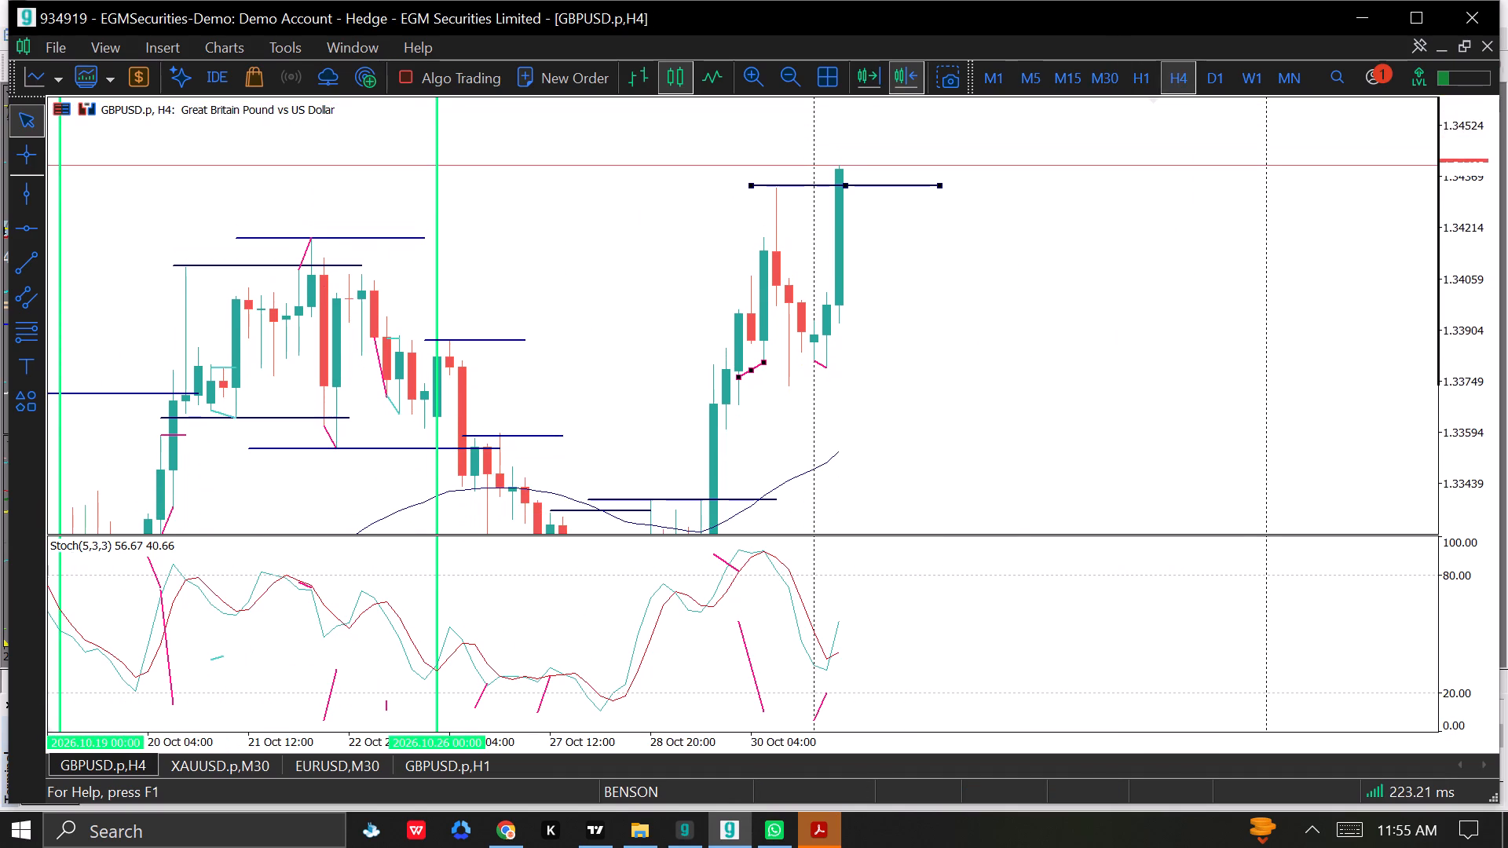
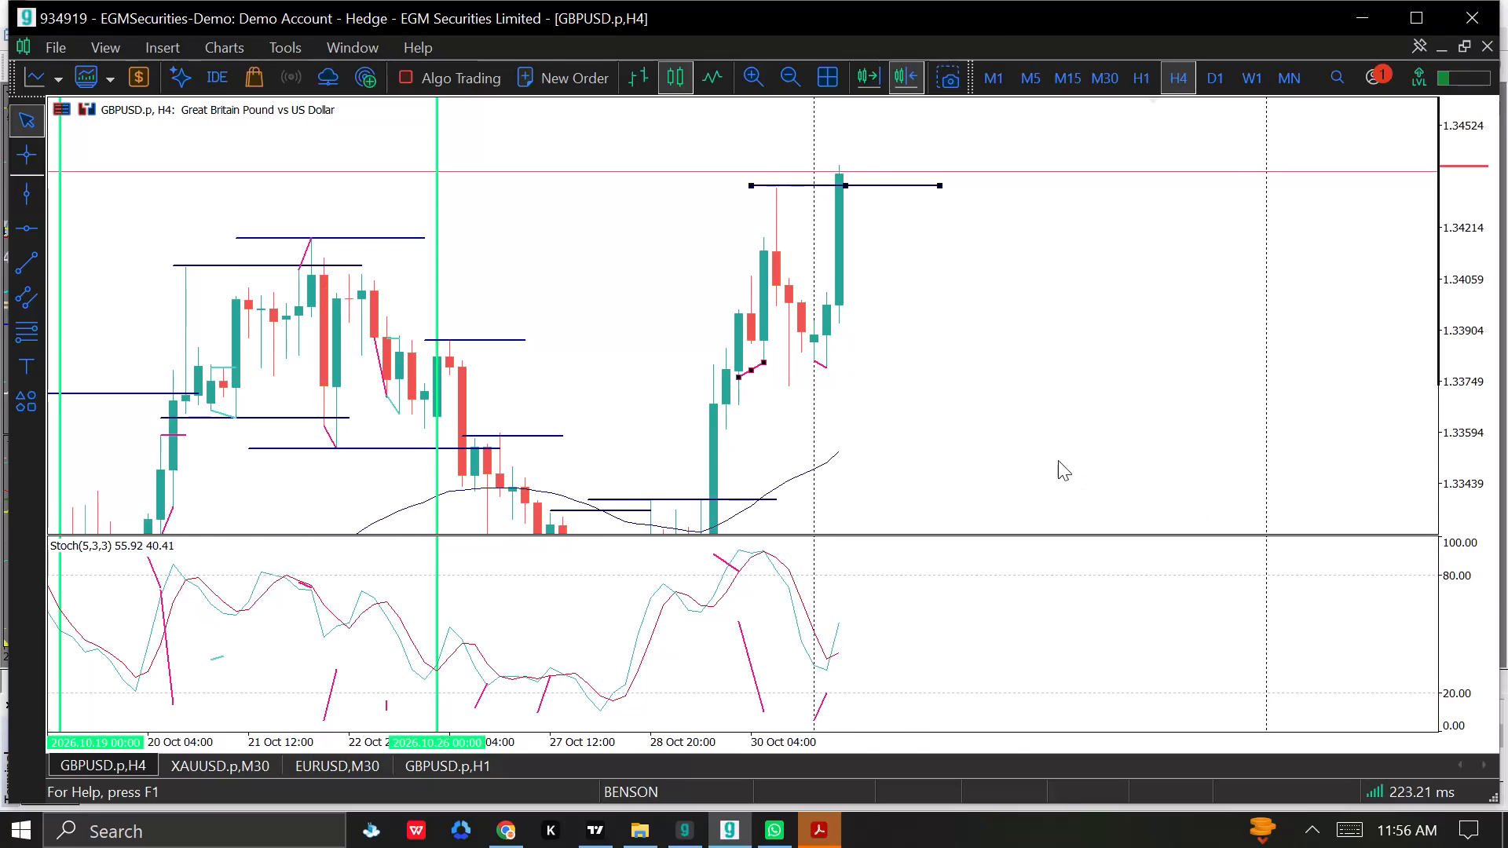
# Examine GBPUSD.p H4 price swings, marked levels and the Stochastic (5,3,3) from mid-October to 2 November.
pyautogui.moveTo(1060, 459); pyautogui.dragTo(1070, 453)
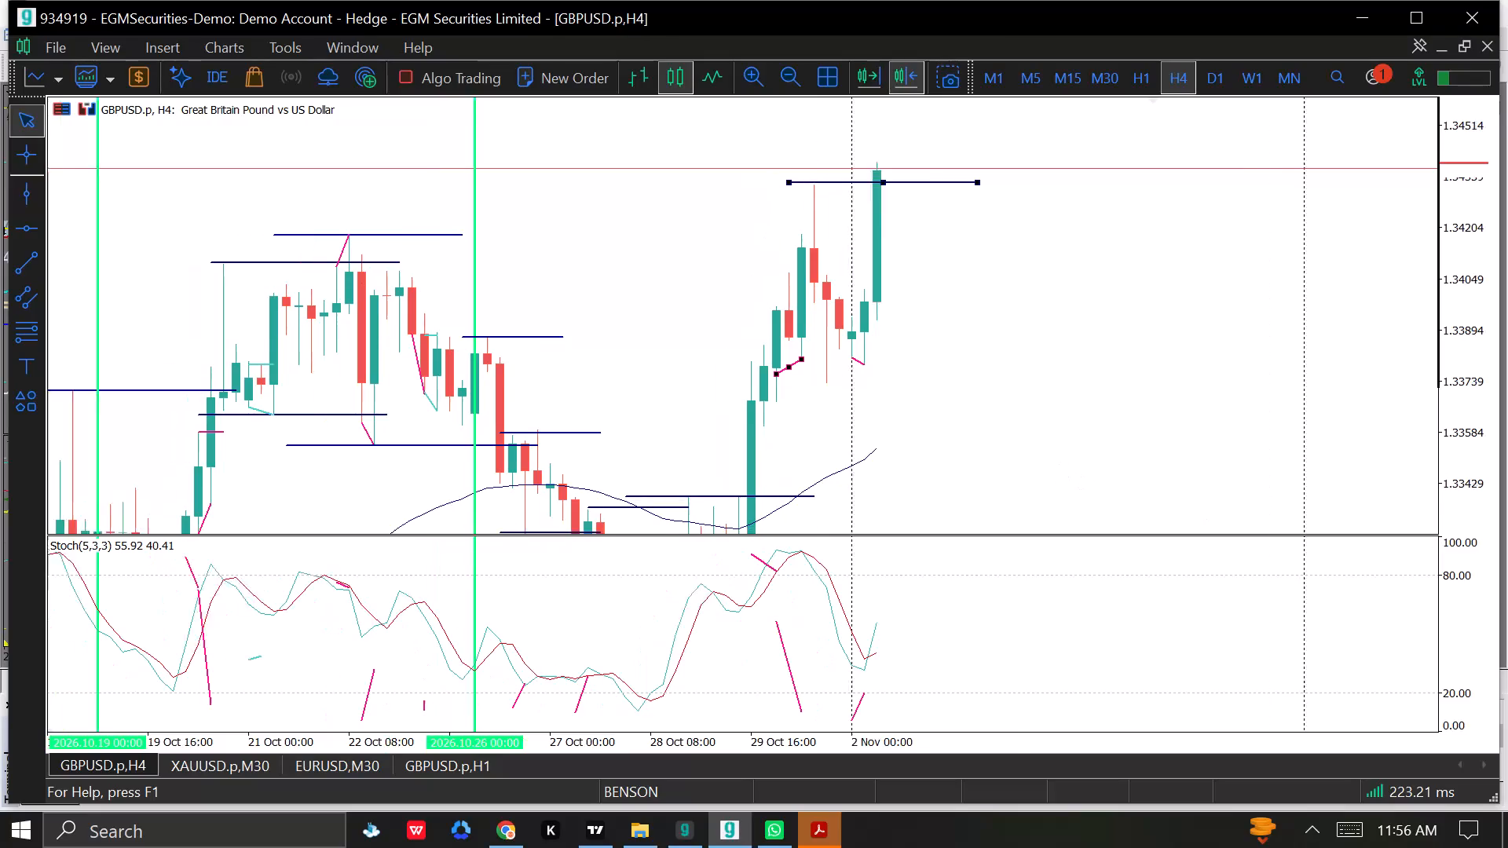
pyautogui.moveTo(1070, 453); pyautogui.dragTo(917, 391)
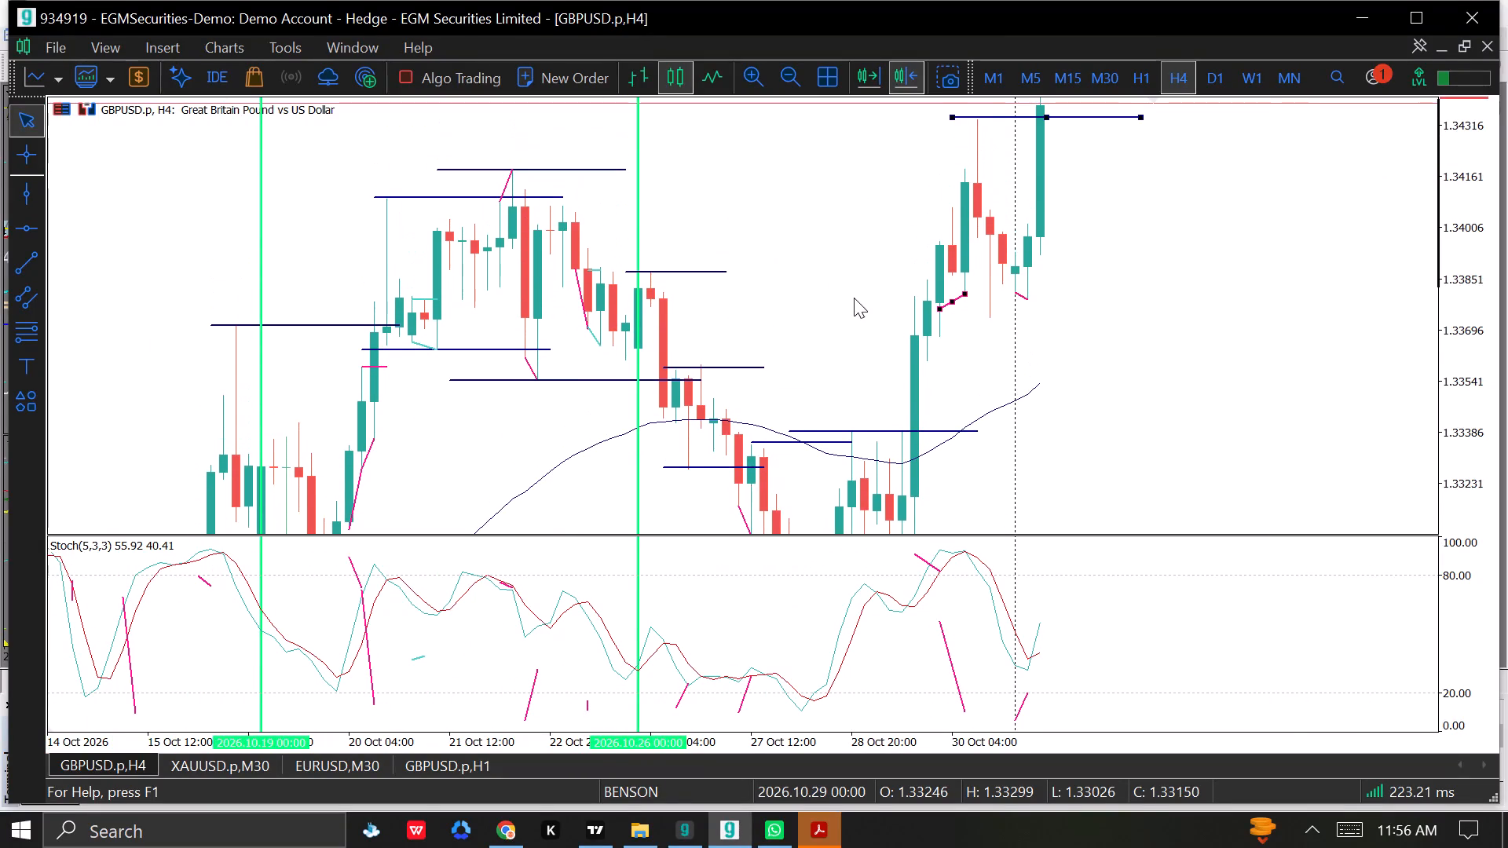
pyautogui.moveTo(854, 298); pyautogui.dragTo(668, 267)
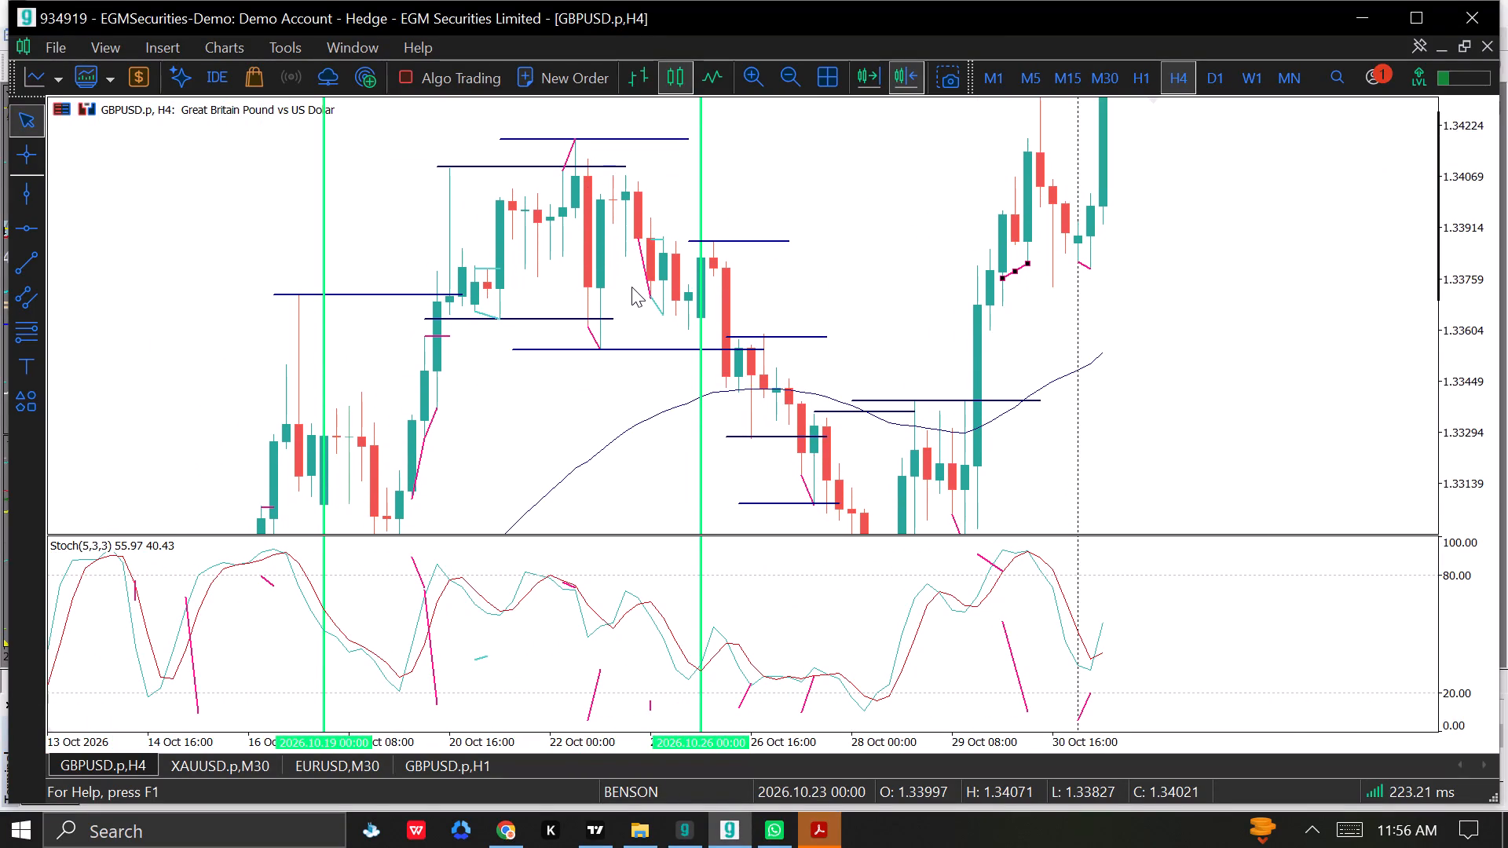
pyautogui.moveTo(820, 365); pyautogui.dragTo(779, 303)
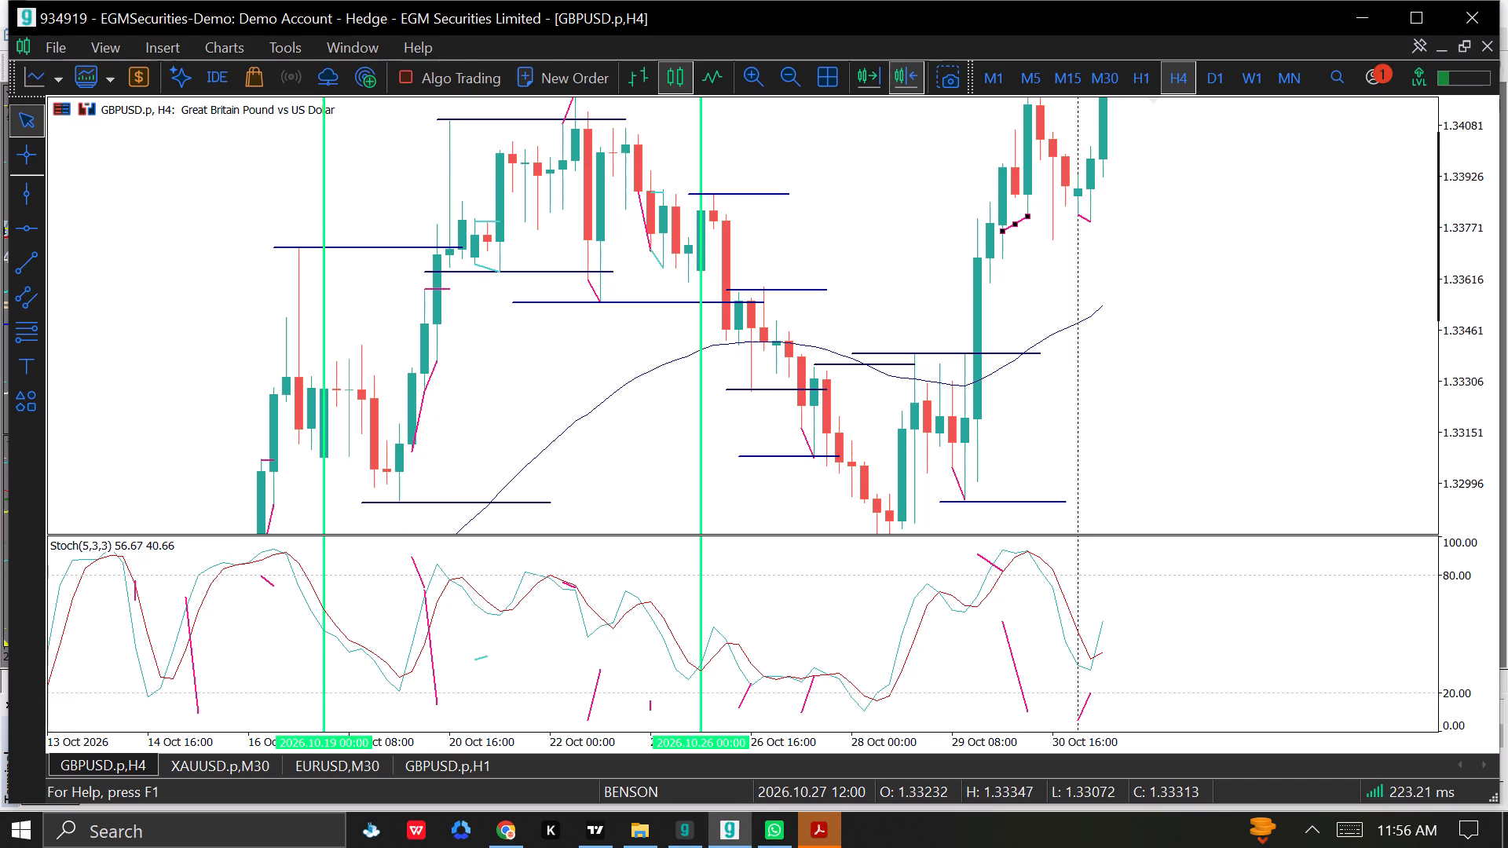
pyautogui.moveTo(779, 303); pyautogui.dragTo(717, 369)
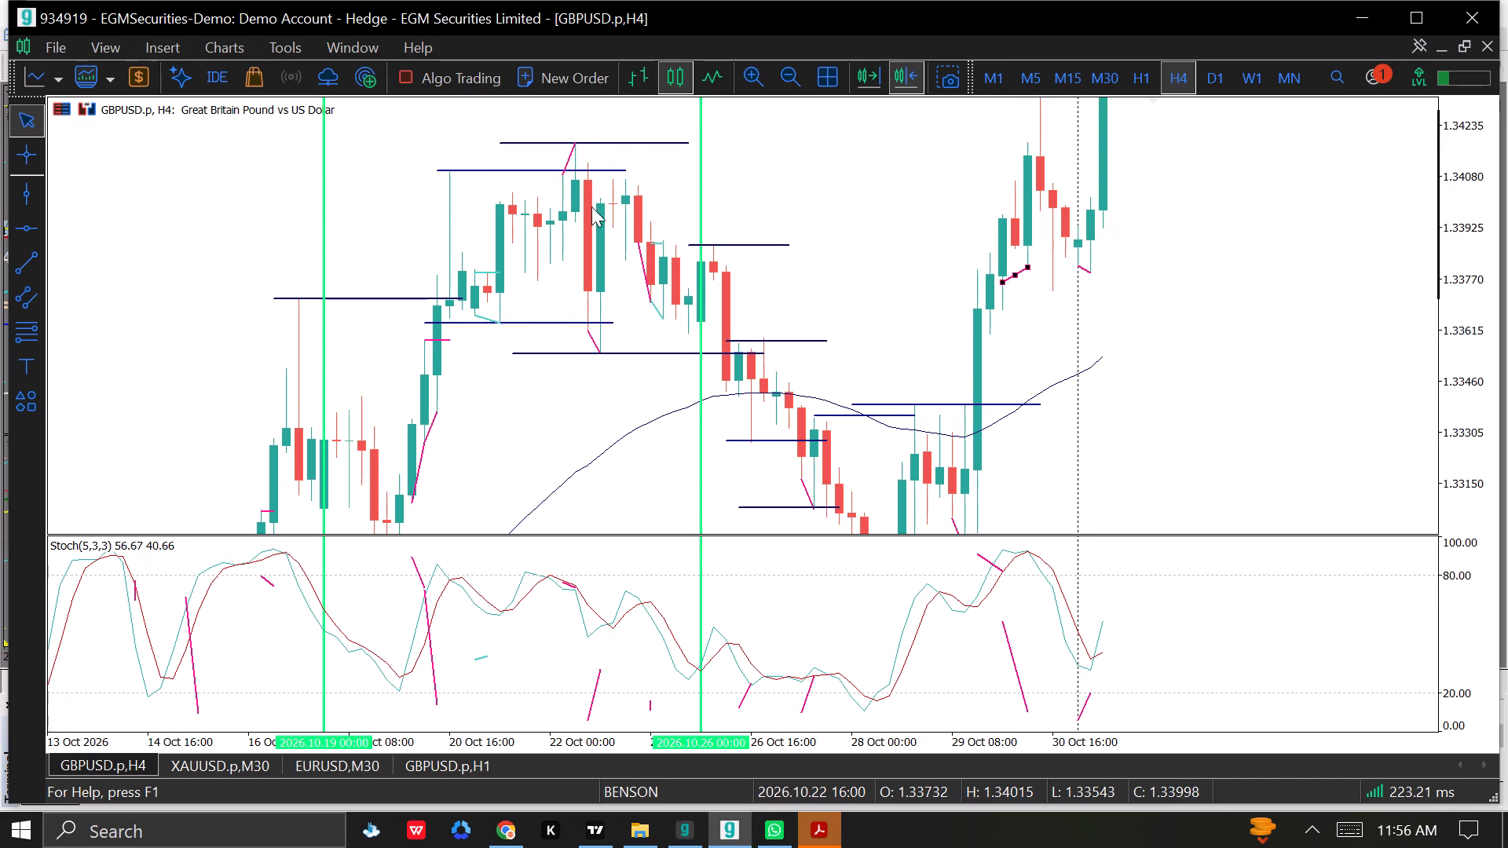
pyautogui.moveTo(634, 416); pyautogui.dragTo(618, 404)
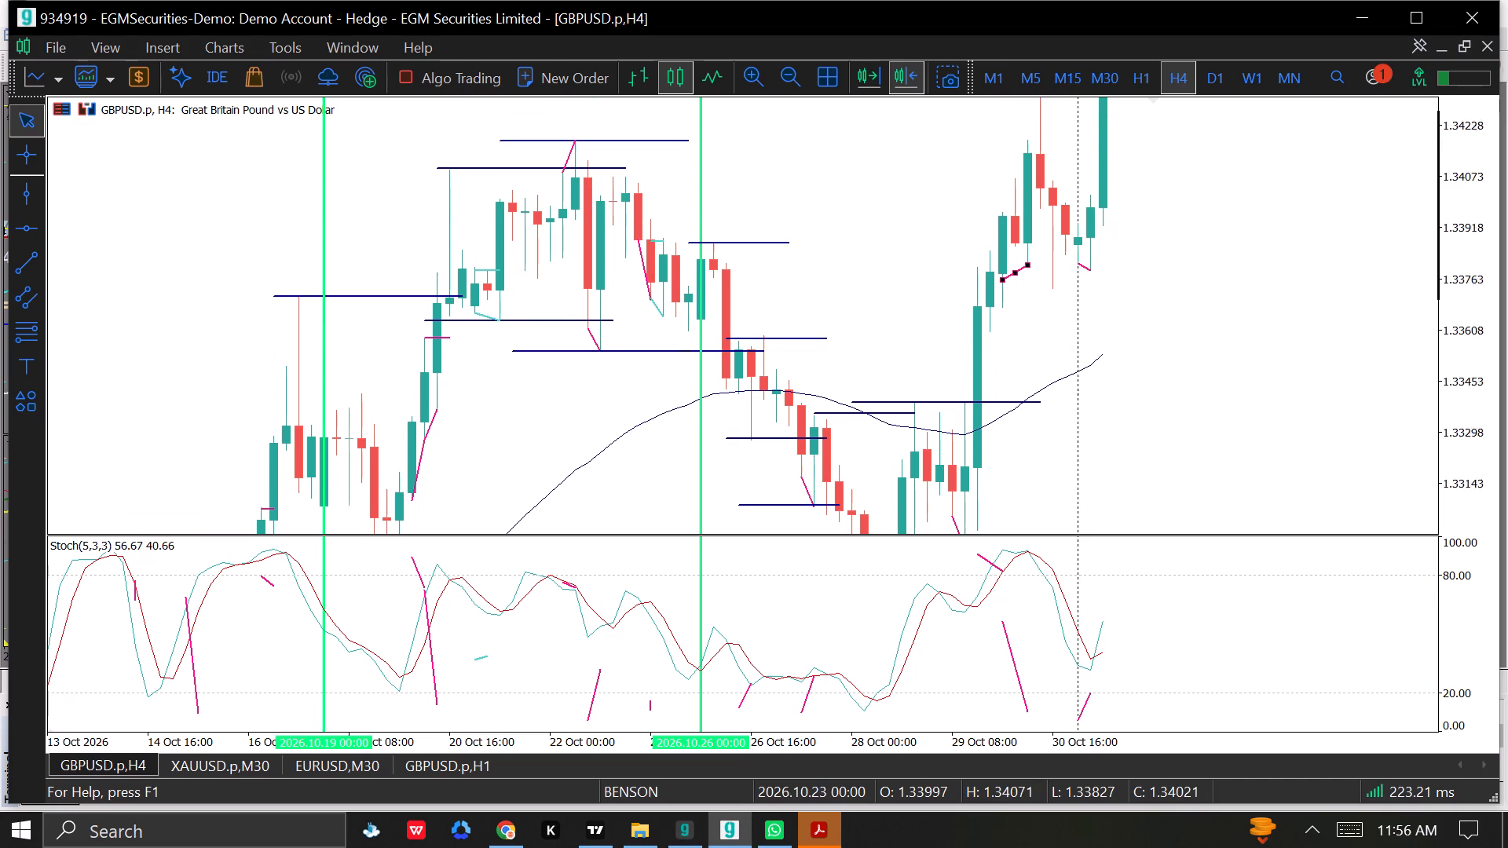
pyautogui.moveTo(618, 404); pyautogui.dragTo(610, 394)
pyautogui.moveTo(615, 383); pyautogui.dragTo(595, 352)
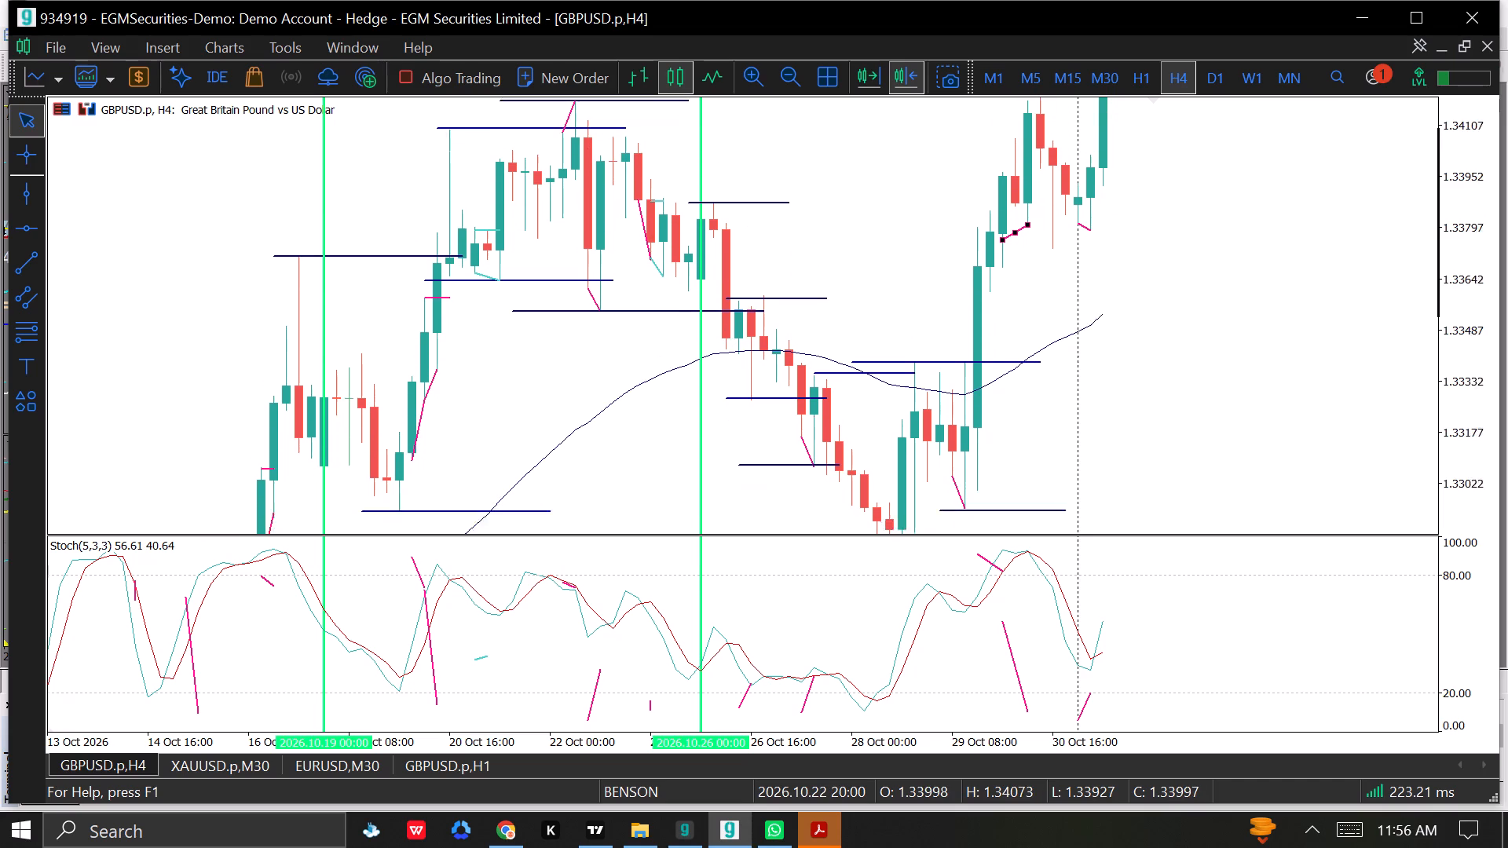
pyautogui.moveTo(595, 352); pyautogui.dragTo(539, 291)
pyautogui.moveTo(808, 438); pyautogui.dragTo(803, 437)
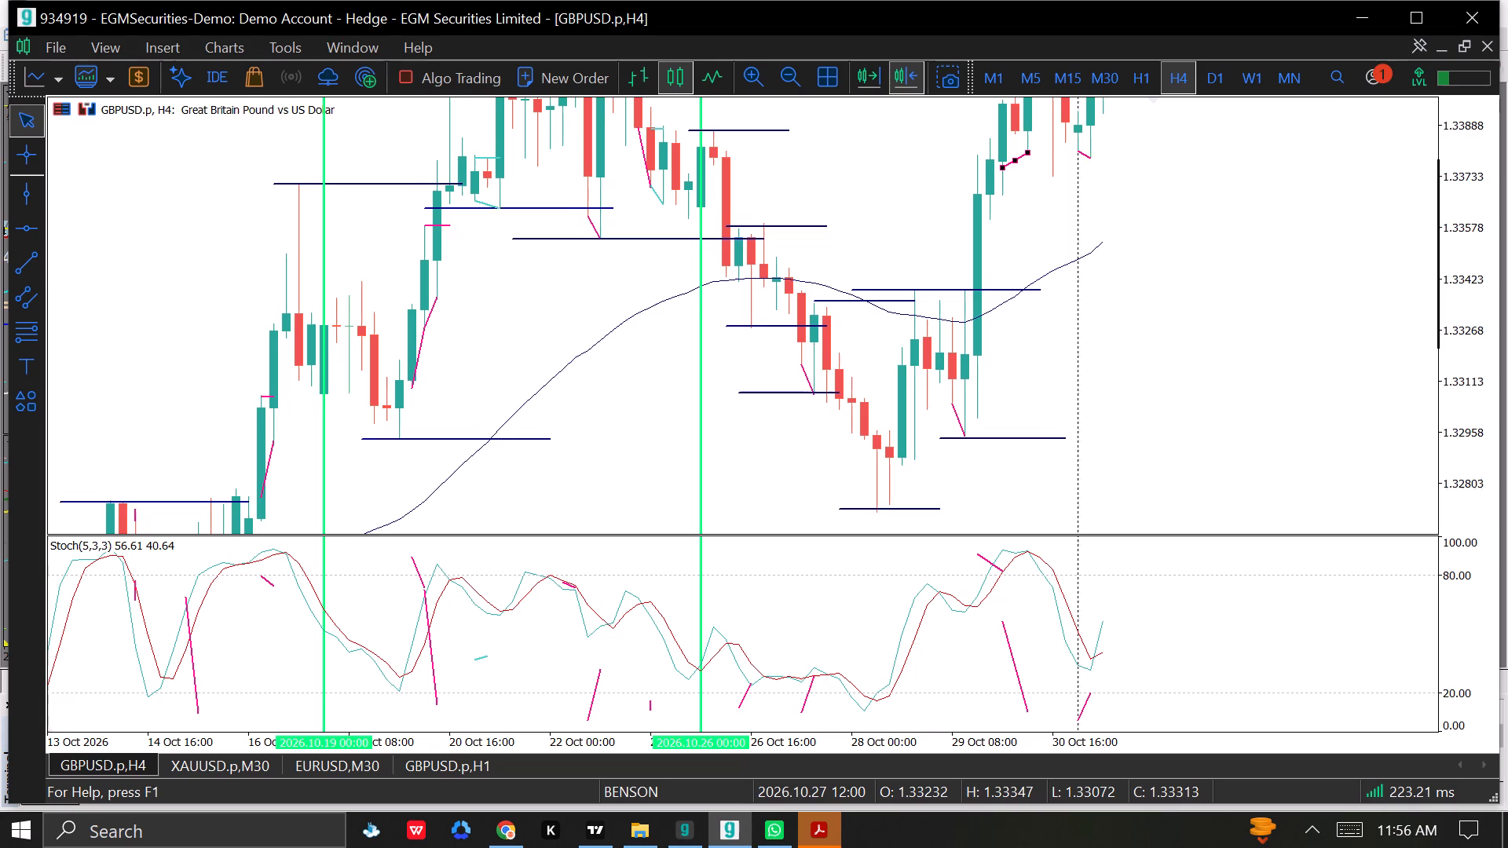
pyautogui.moveTo(803, 437); pyautogui.dragTo(719, 484)
pyautogui.moveTo(631, 342); pyautogui.dragTo(487, 464)
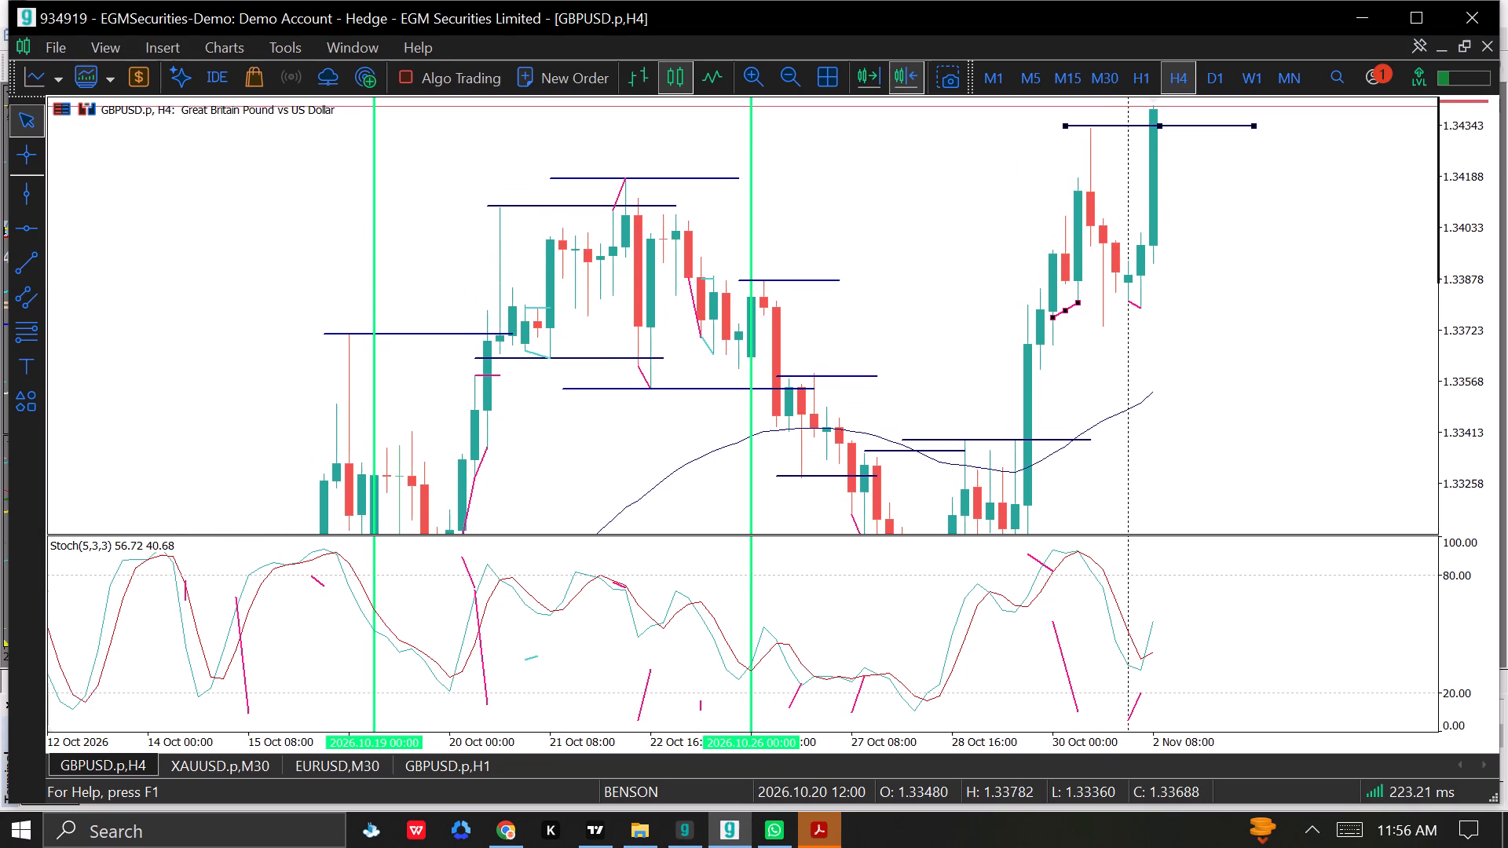
pyautogui.moveTo(487, 464); pyautogui.dragTo(414, 433)
pyautogui.moveTo(612, 352); pyautogui.dragTo(533, 409)
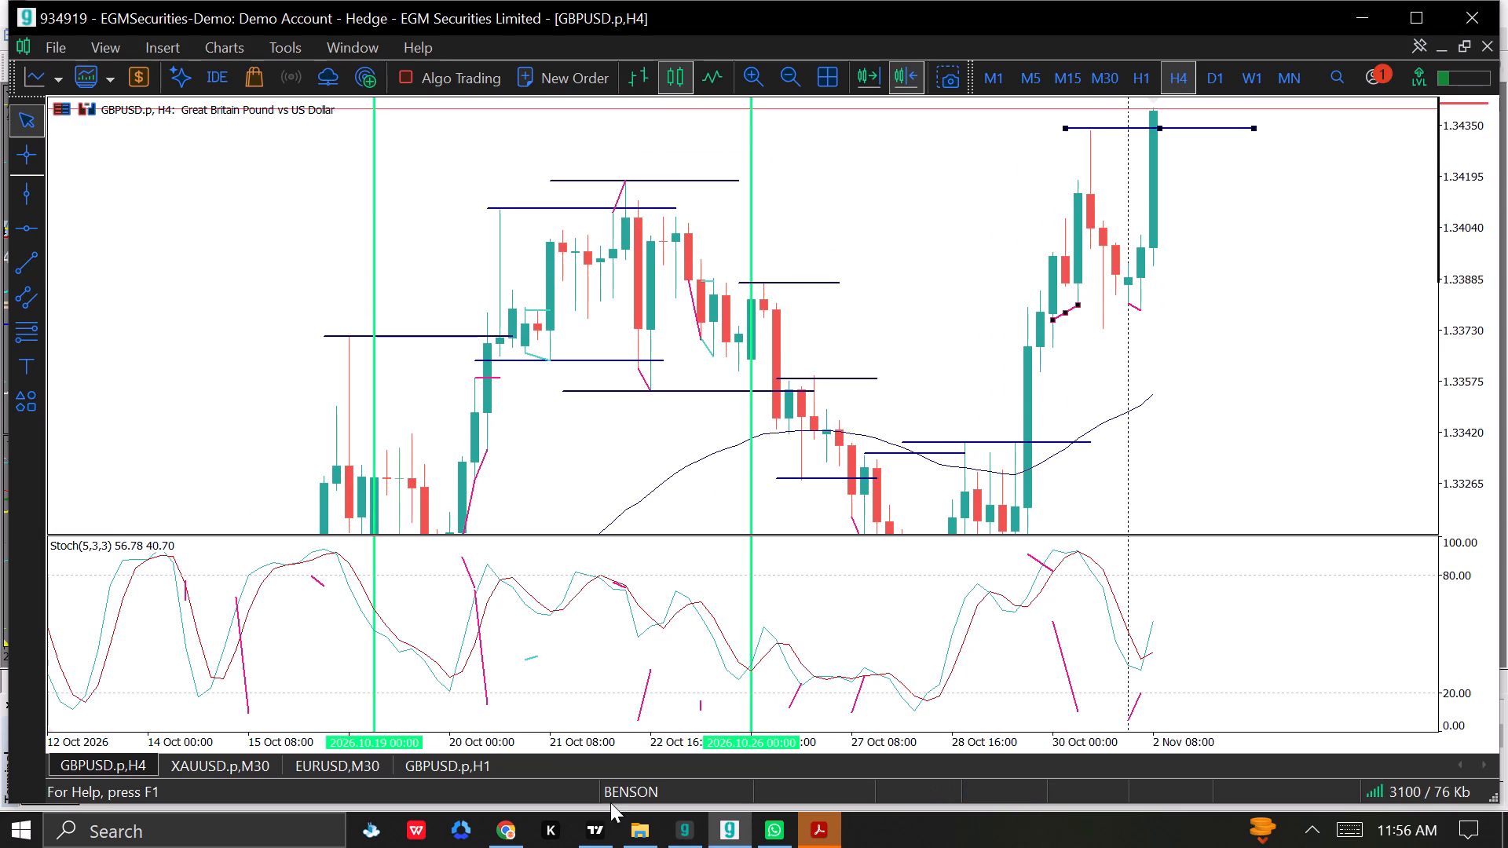
# Switch to the other MetaTrader terminal to check the GBPUSD.p H1 chart with the TDI indicator.
pyautogui.click(675, 834)
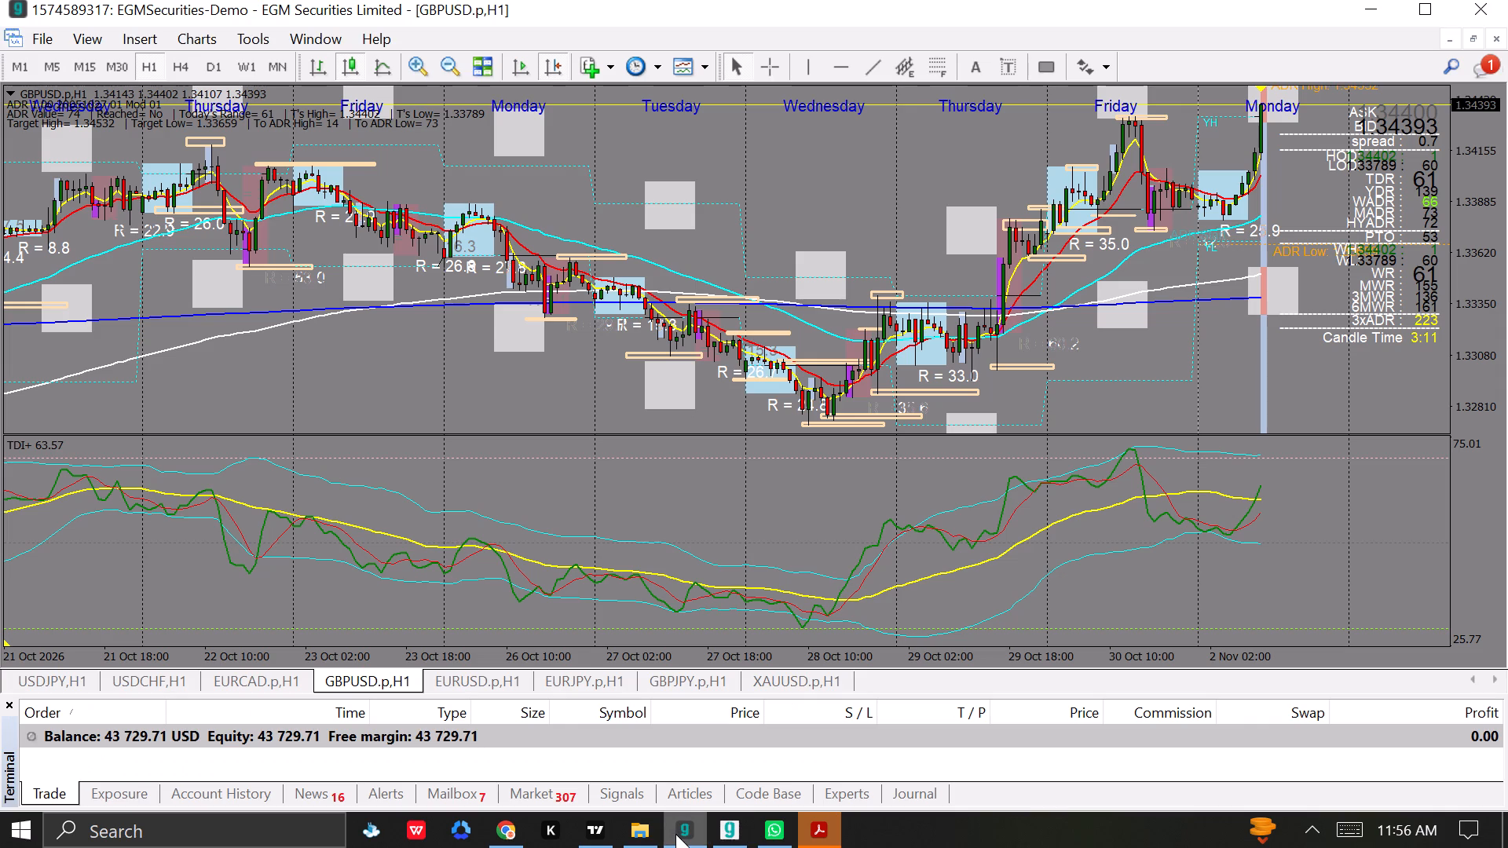
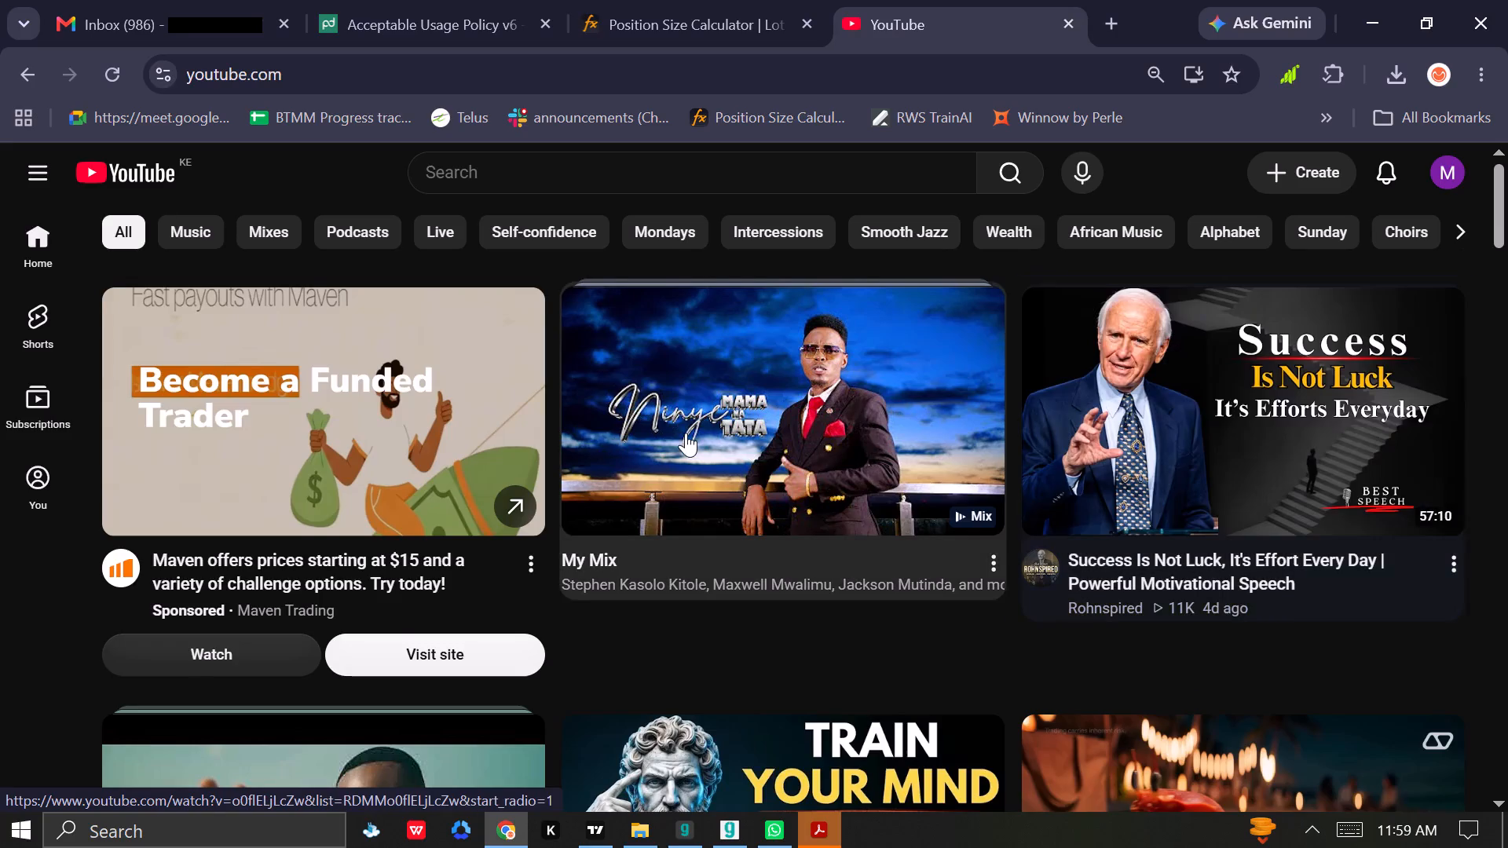
# Browse the recommended videos in the YouTube home feed for something to watch.
pyautogui.scroll(-3, 703, 442)
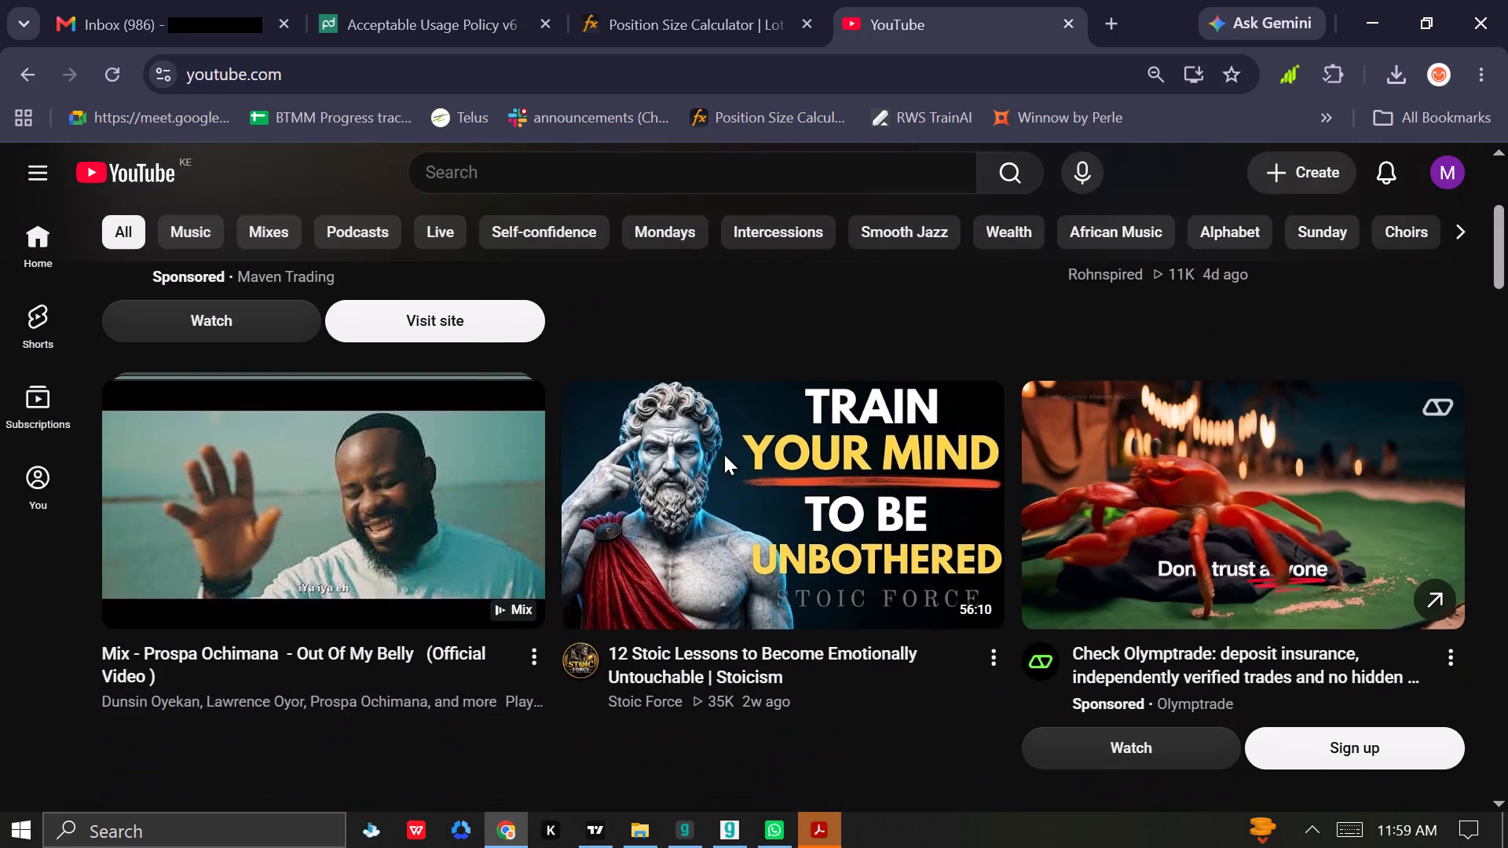
pyautogui.scroll(-1, 724, 455)
pyautogui.scroll(-5, 426, 411)
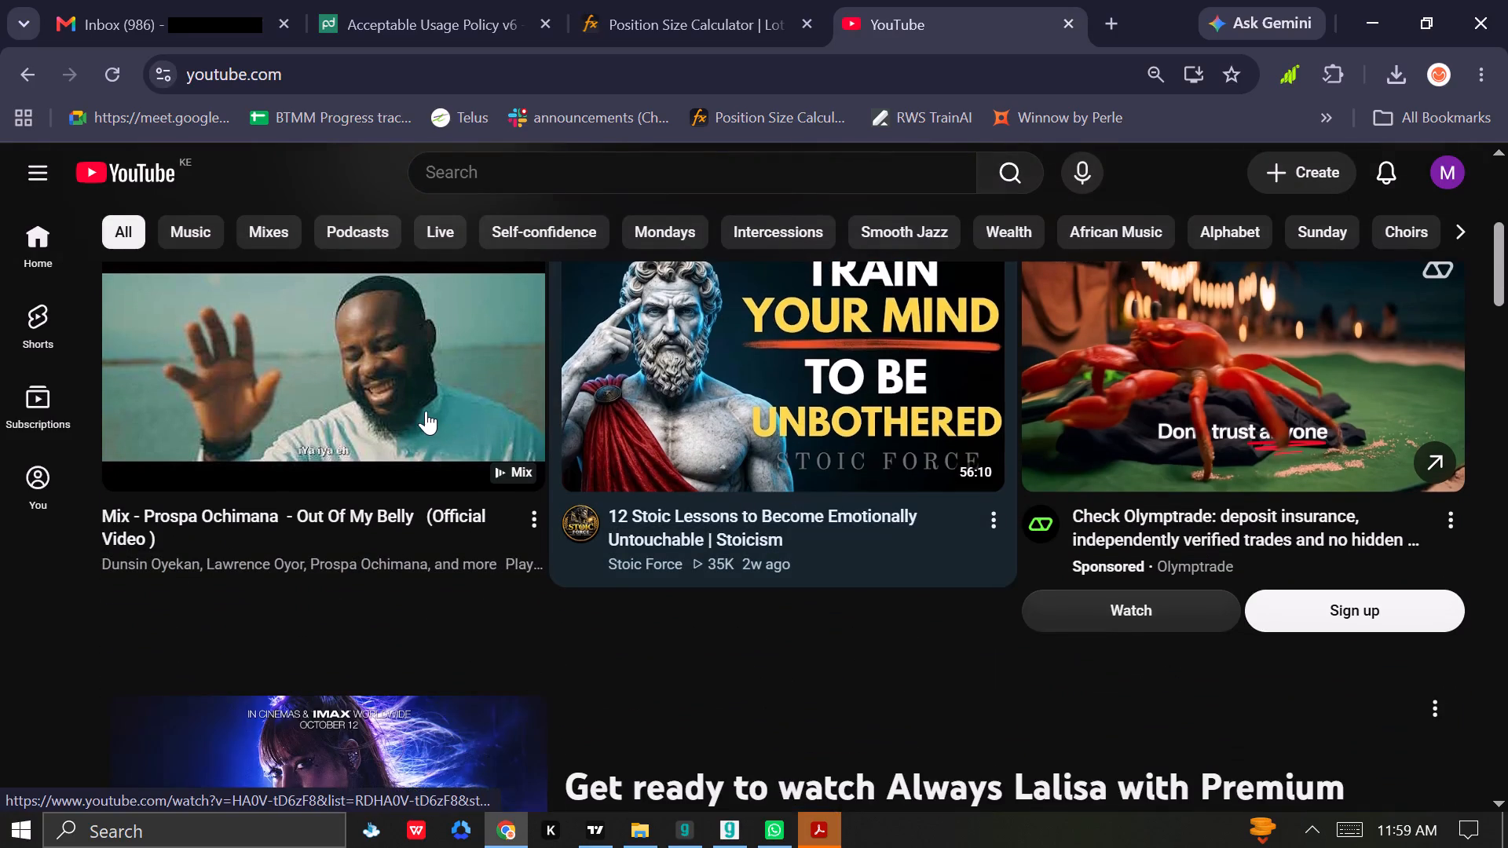
pyautogui.scroll(4, 426, 413)
pyautogui.scroll(-4, 426, 415)
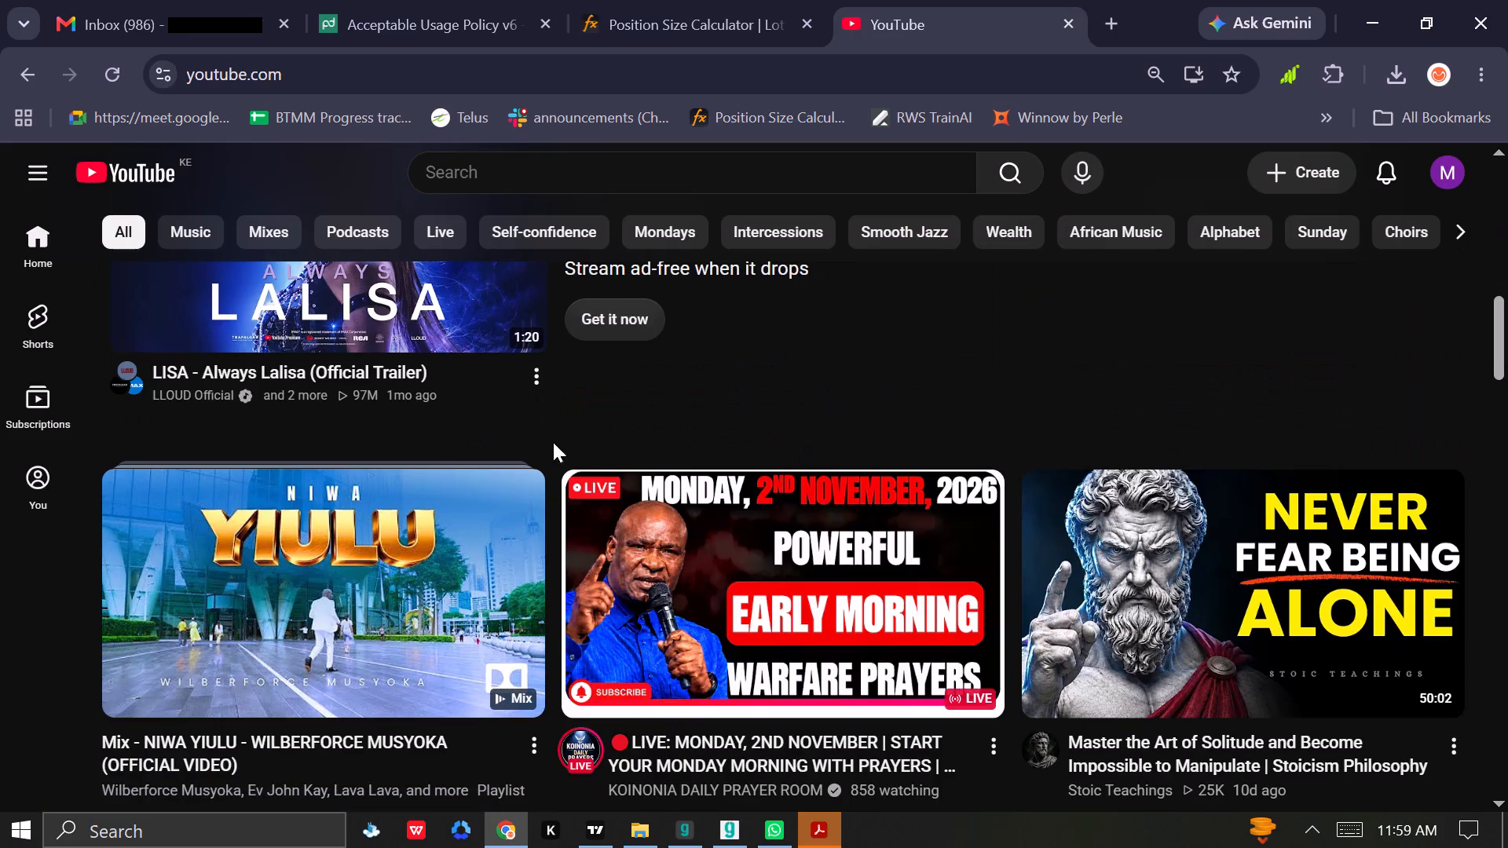
pyautogui.scroll(-1, 735, 477)
pyautogui.scroll(-2, 895, 521)
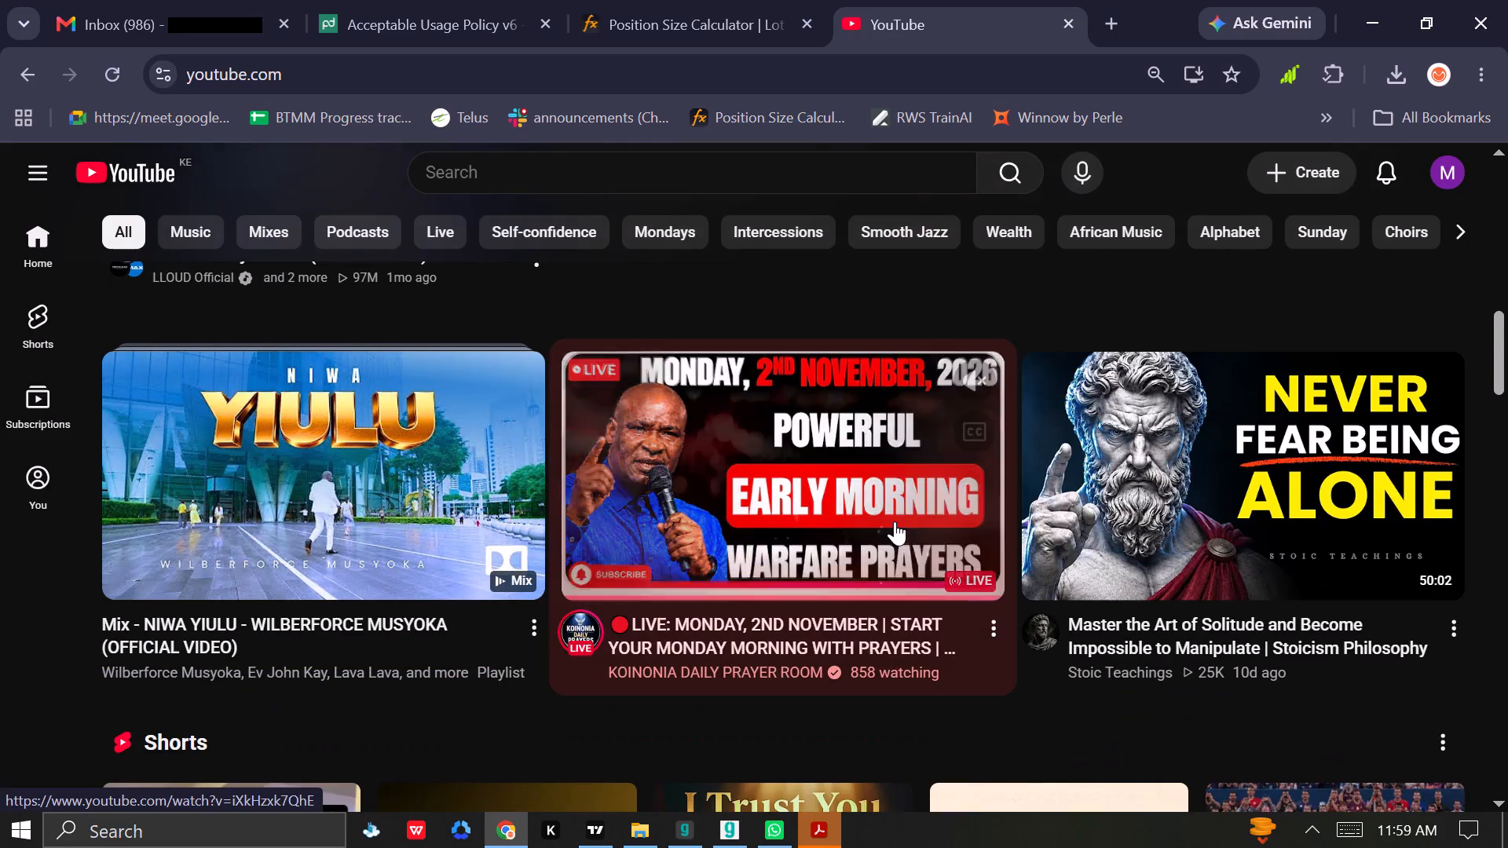
pyautogui.scroll(-3, 895, 521)
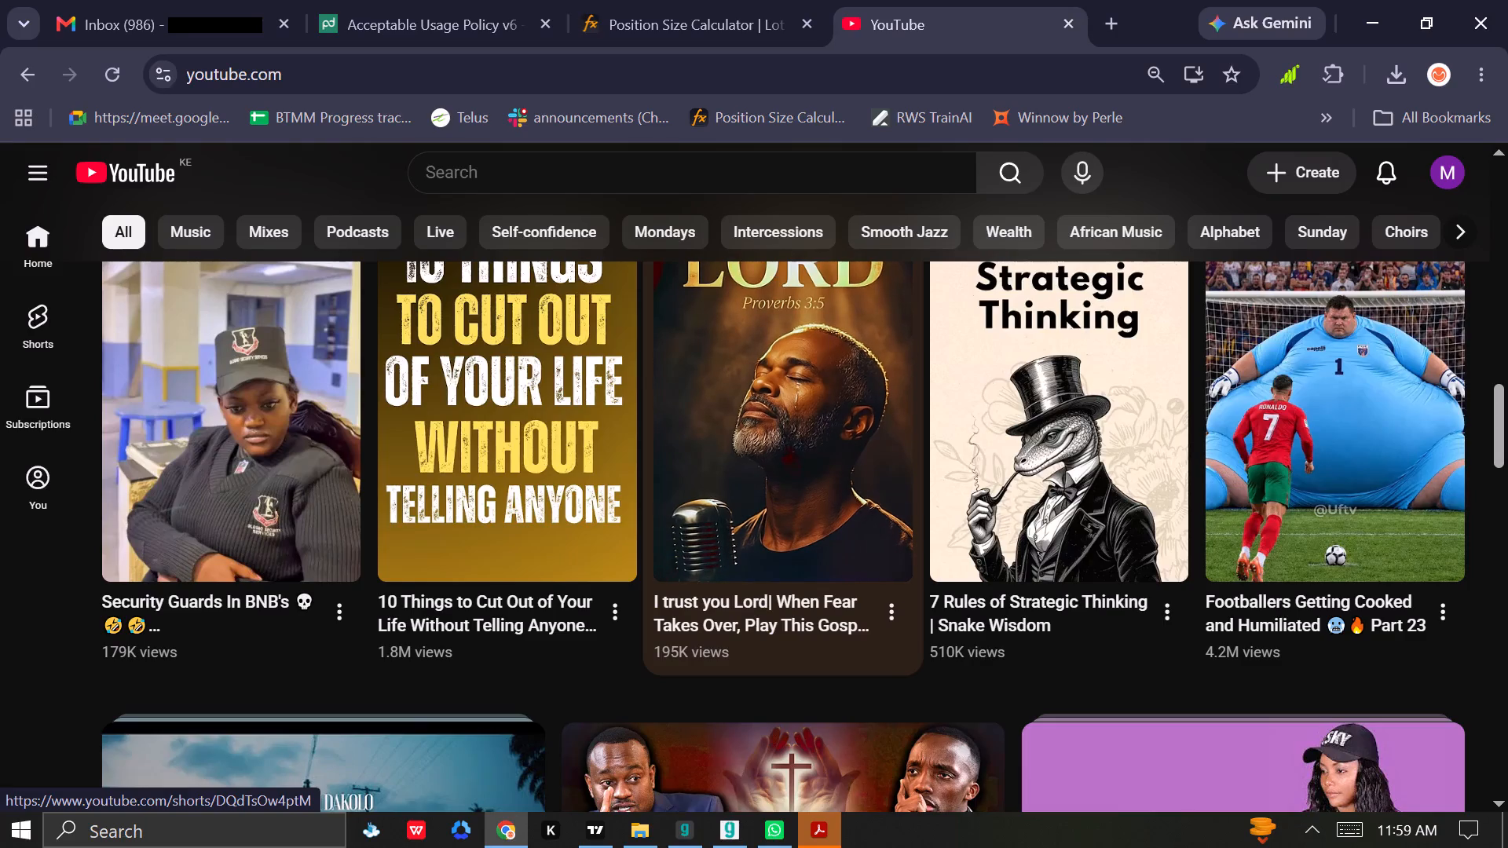
pyautogui.scroll(-4, 895, 517)
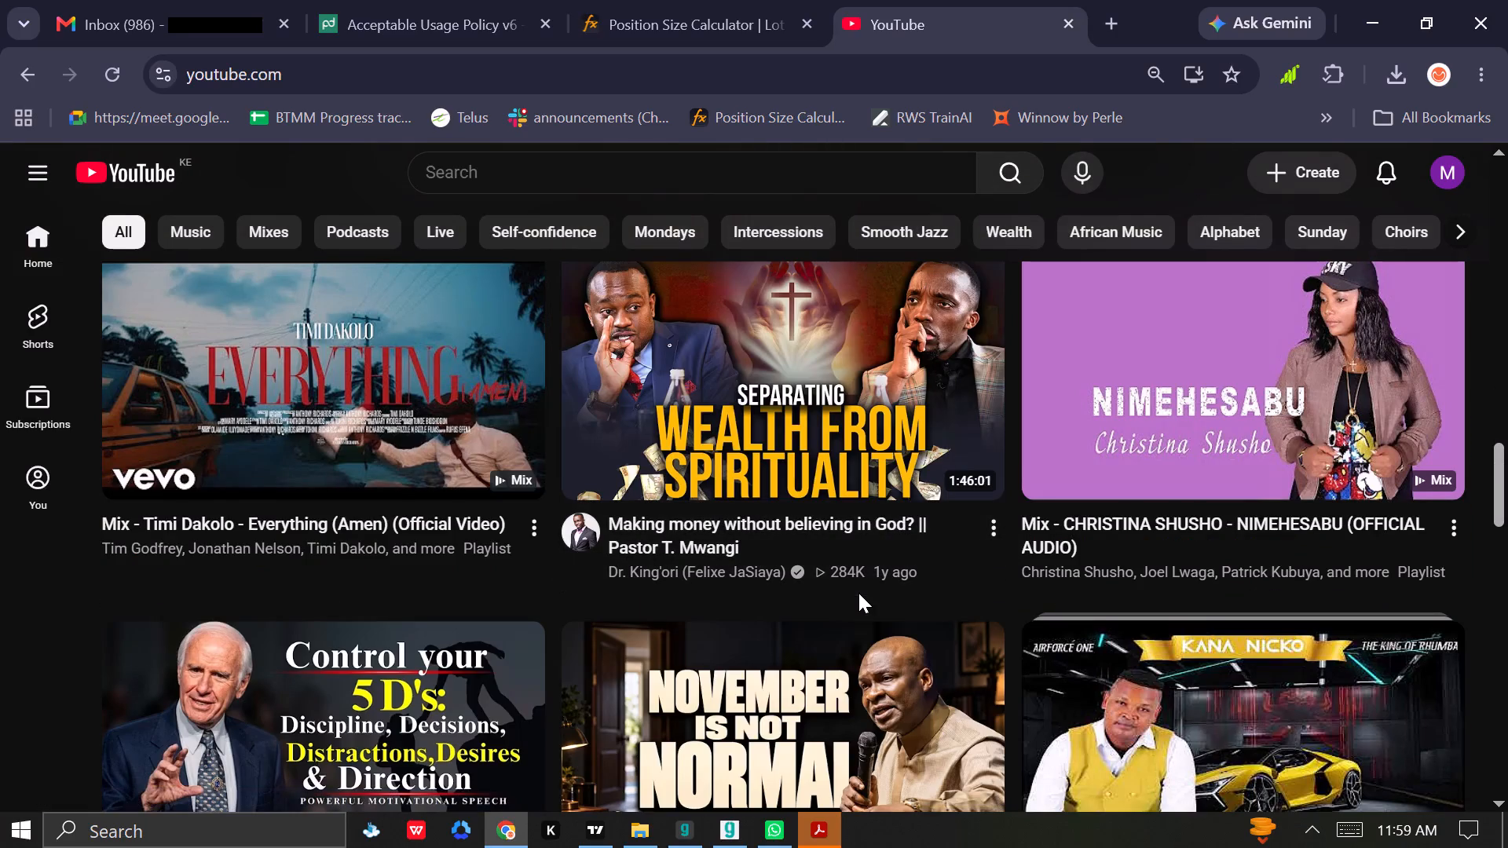
pyautogui.scroll(-2, 858, 593)
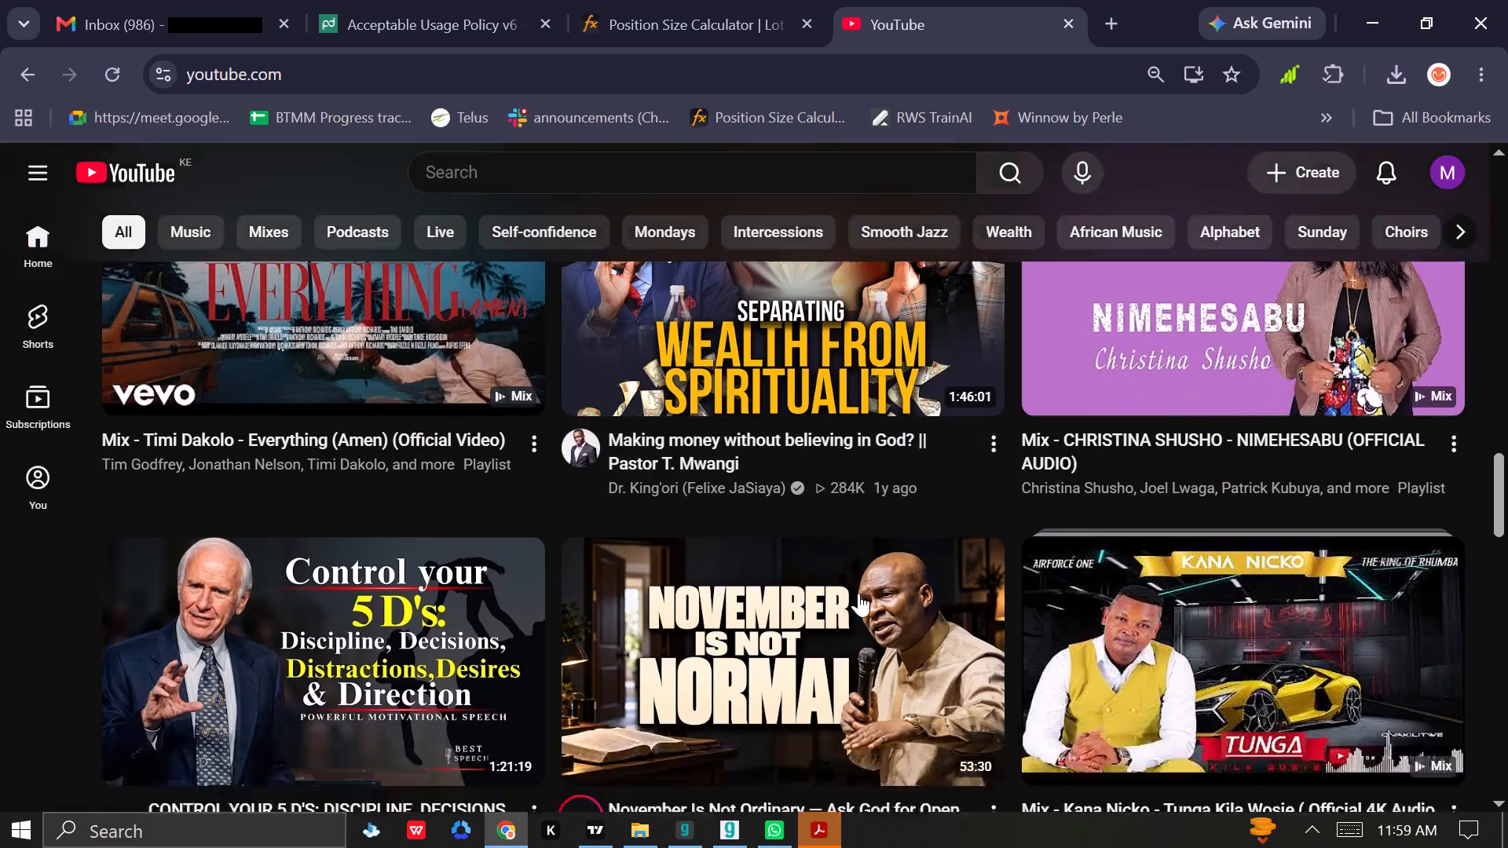
pyautogui.scroll(-1, 858, 593)
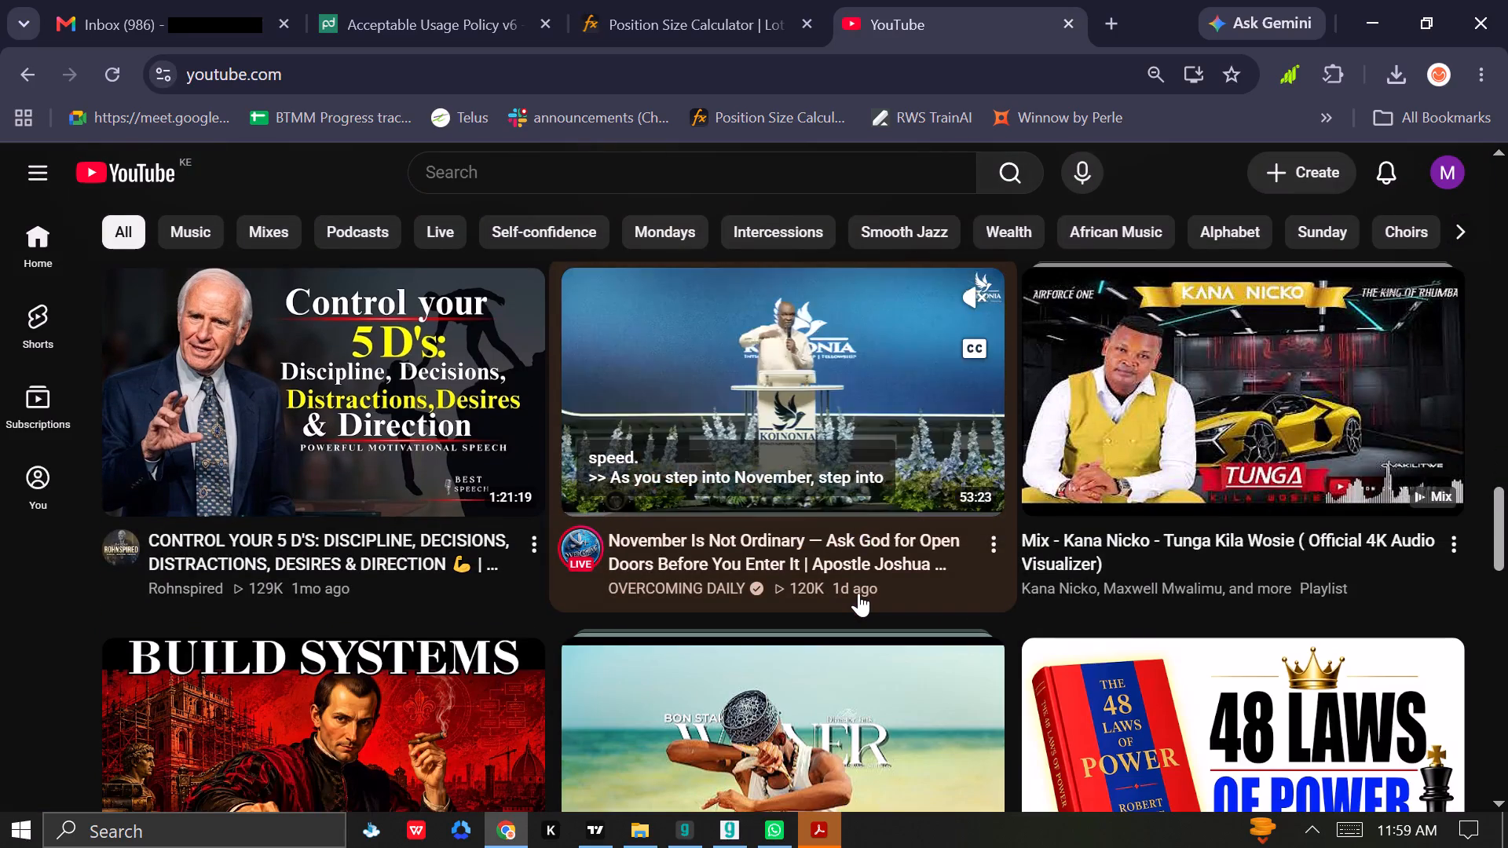
pyautogui.scroll(-2, 858, 593)
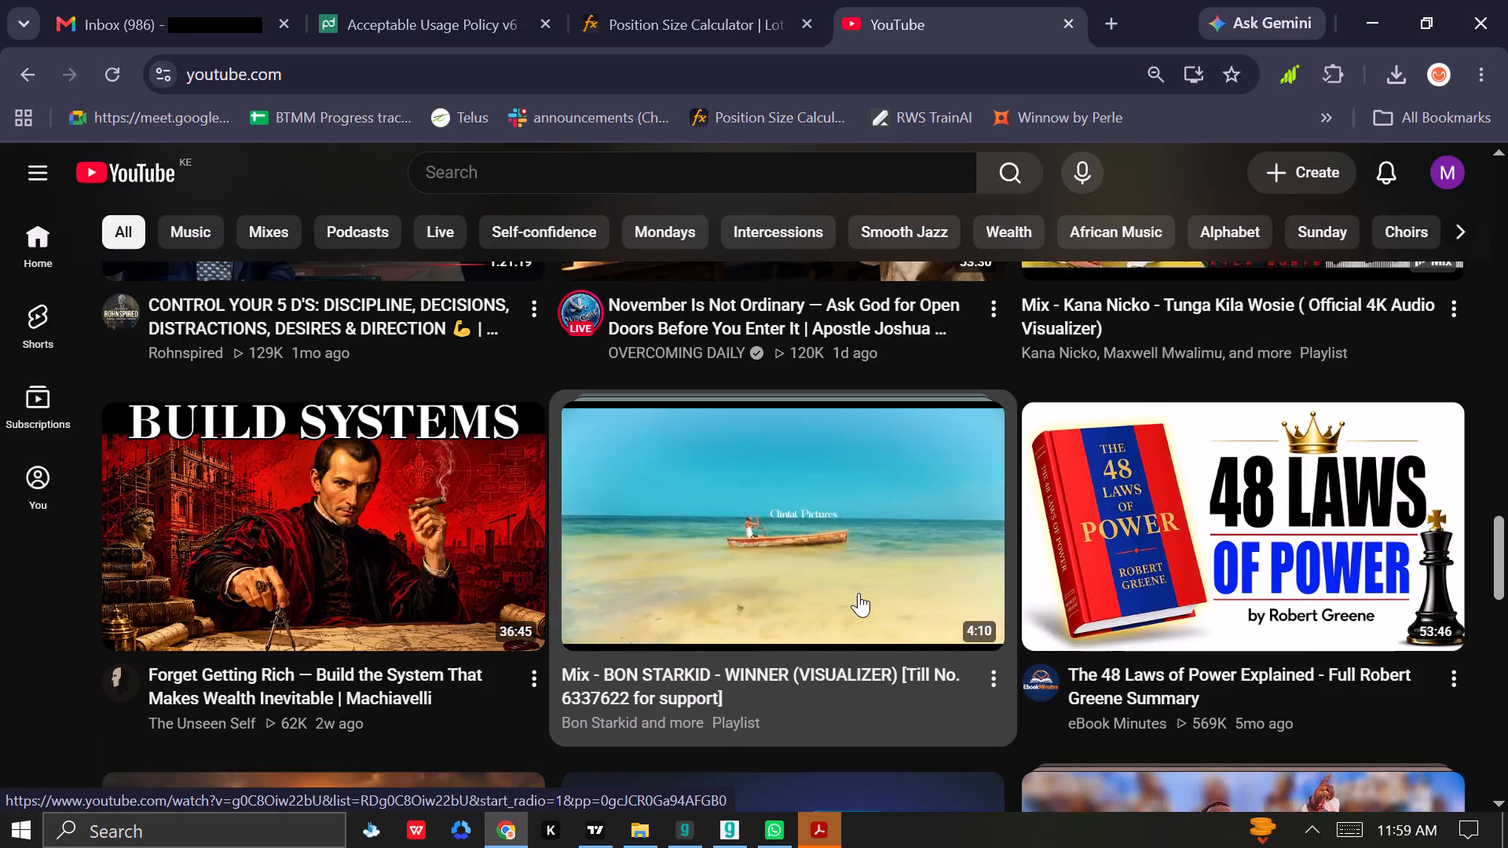
pyautogui.scroll(-5, 858, 593)
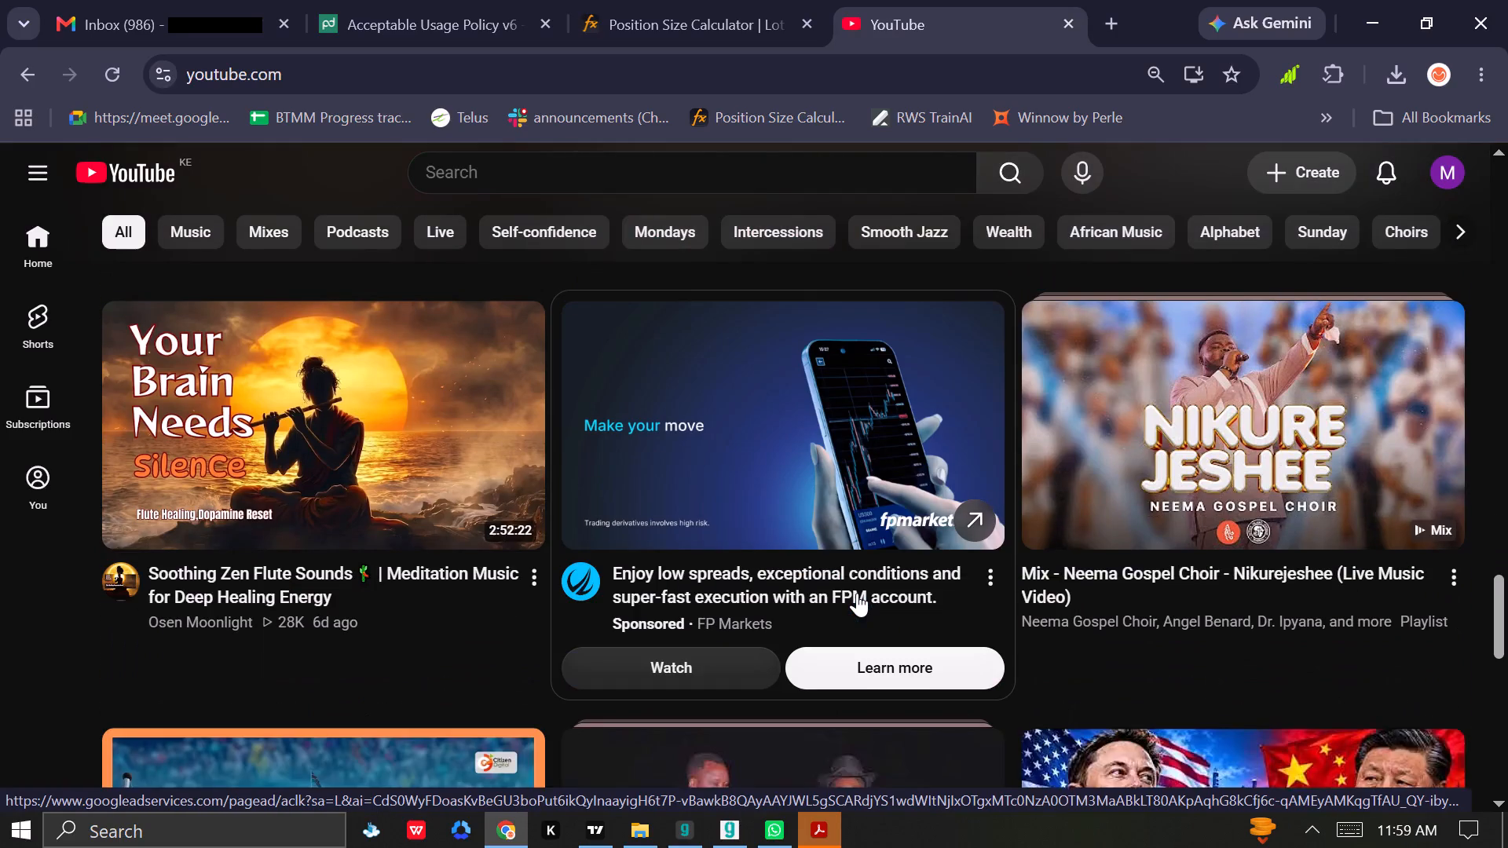
pyautogui.scroll(-4, 857, 593)
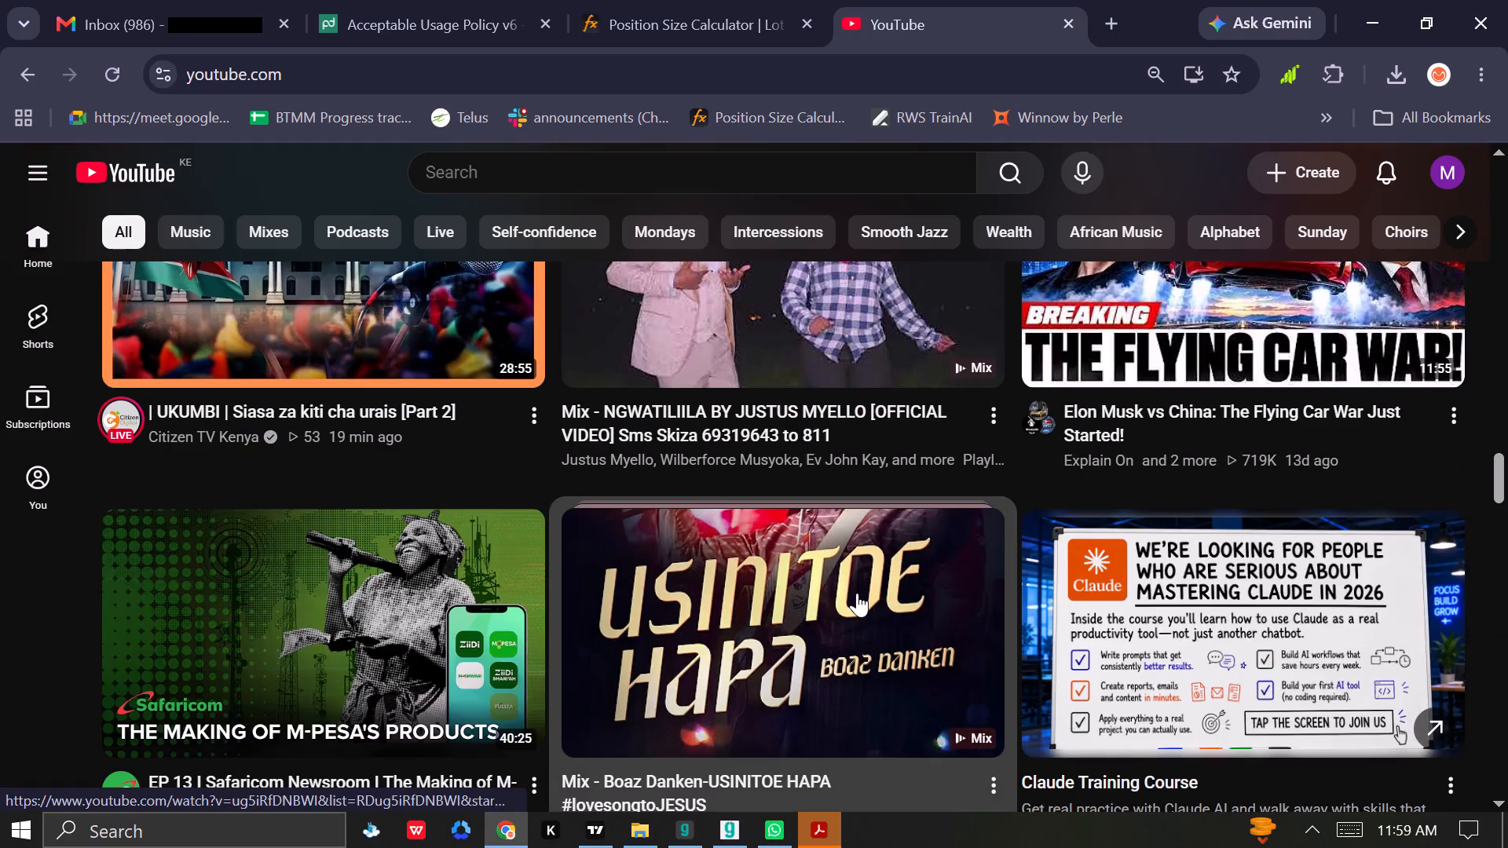
pyautogui.scroll(2, 857, 593)
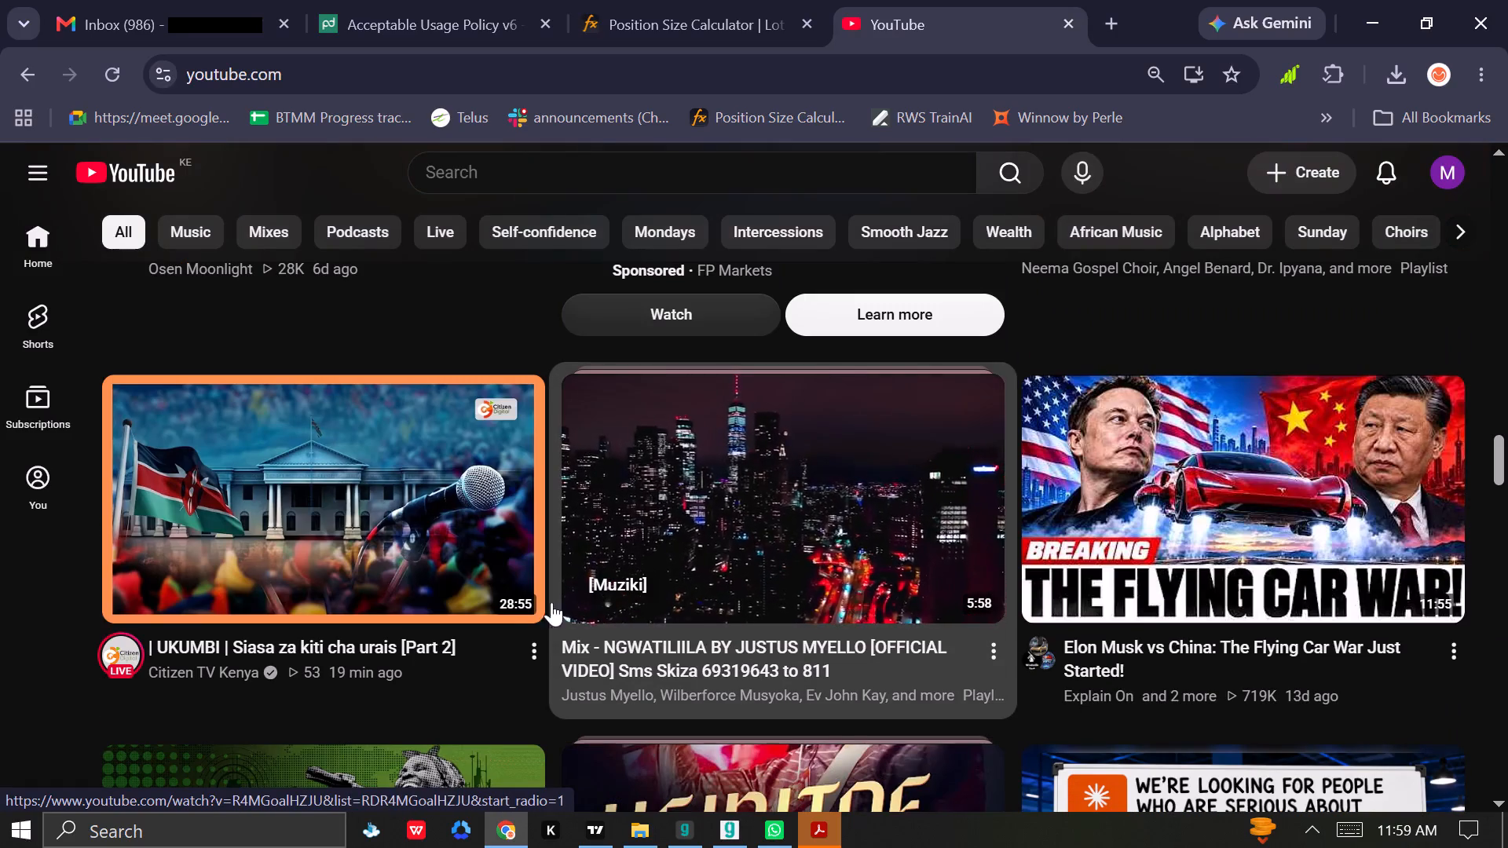
# Play the Citizen TV Kenya video "UKUMBI | Siasa za kiti cha urais [Part 2]" and skip the advert before it.
pyautogui.click(382, 514)
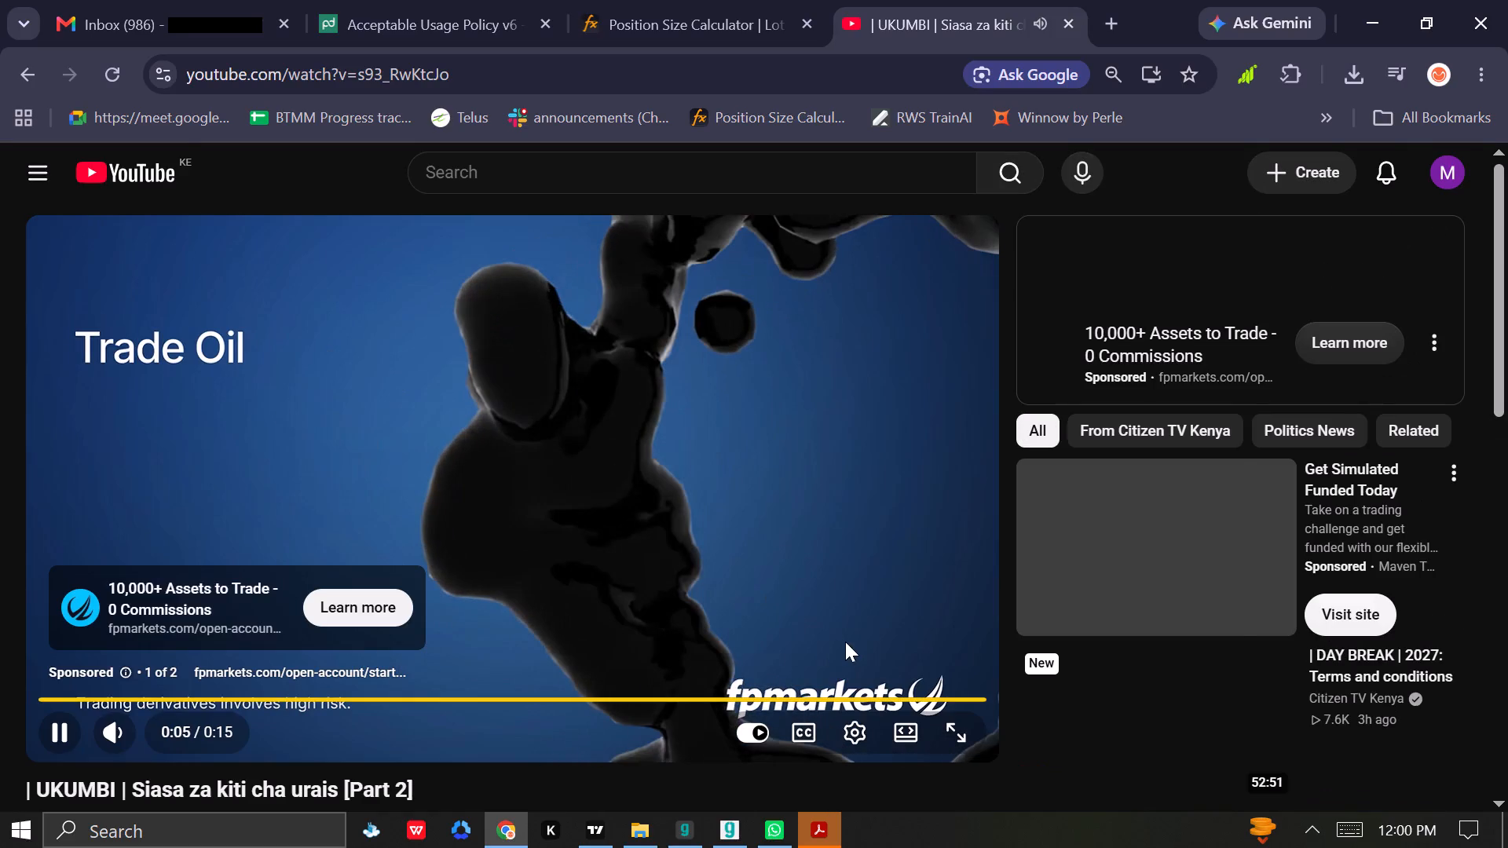
pyautogui.click(940, 666)
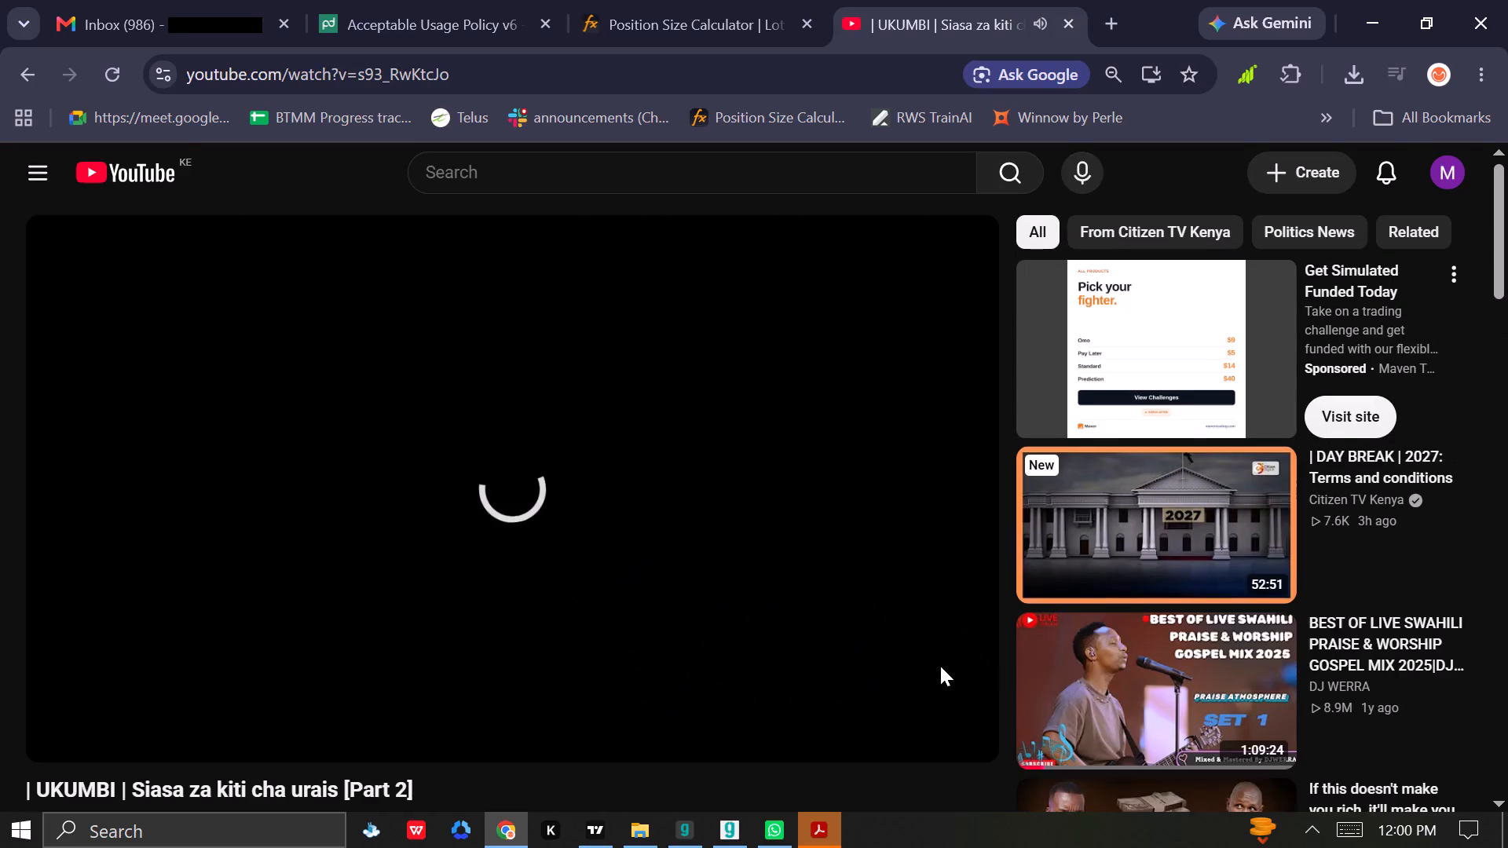
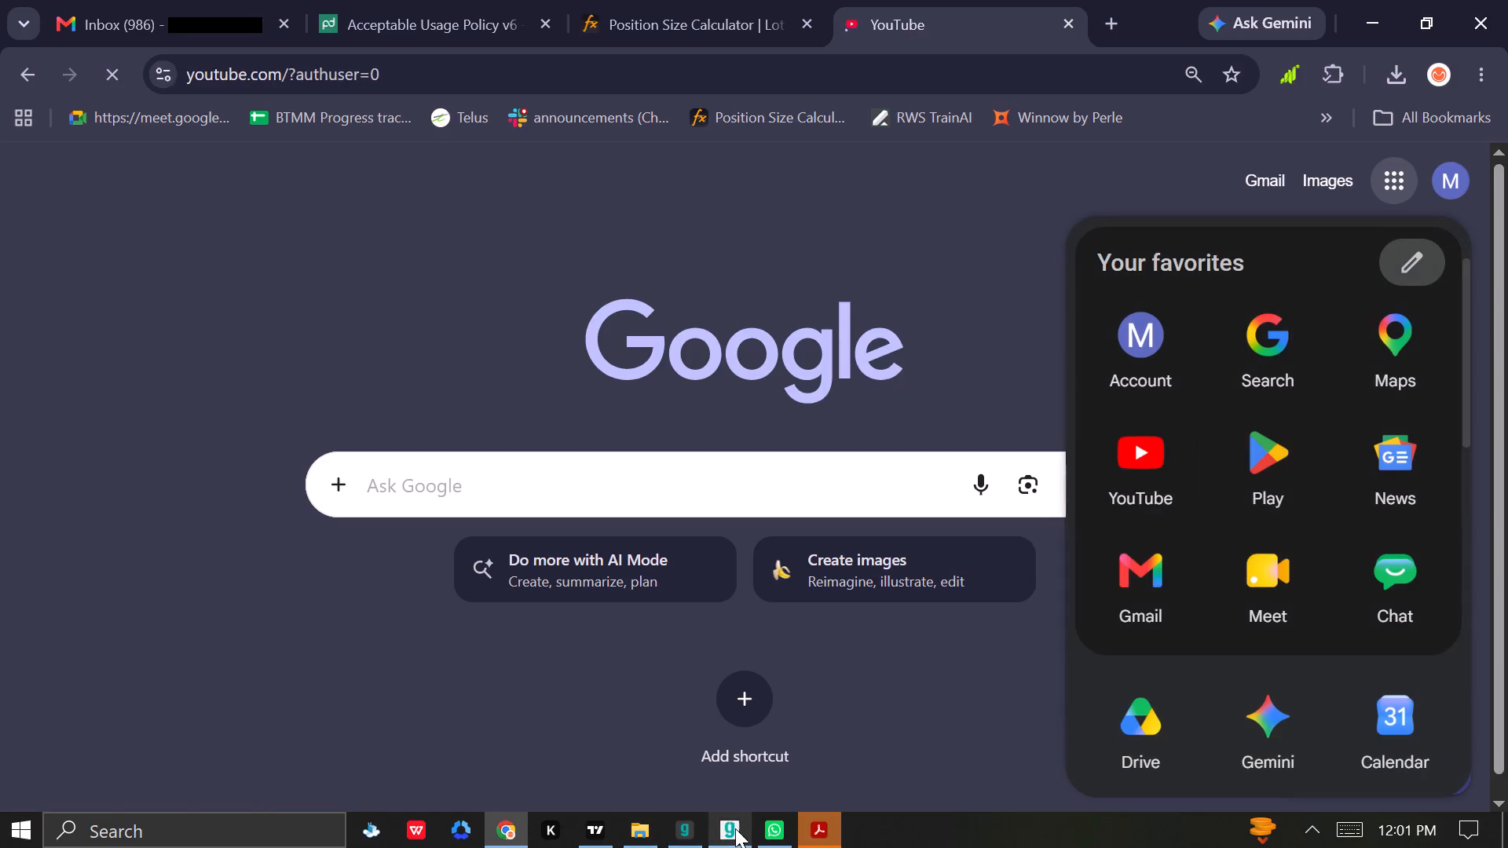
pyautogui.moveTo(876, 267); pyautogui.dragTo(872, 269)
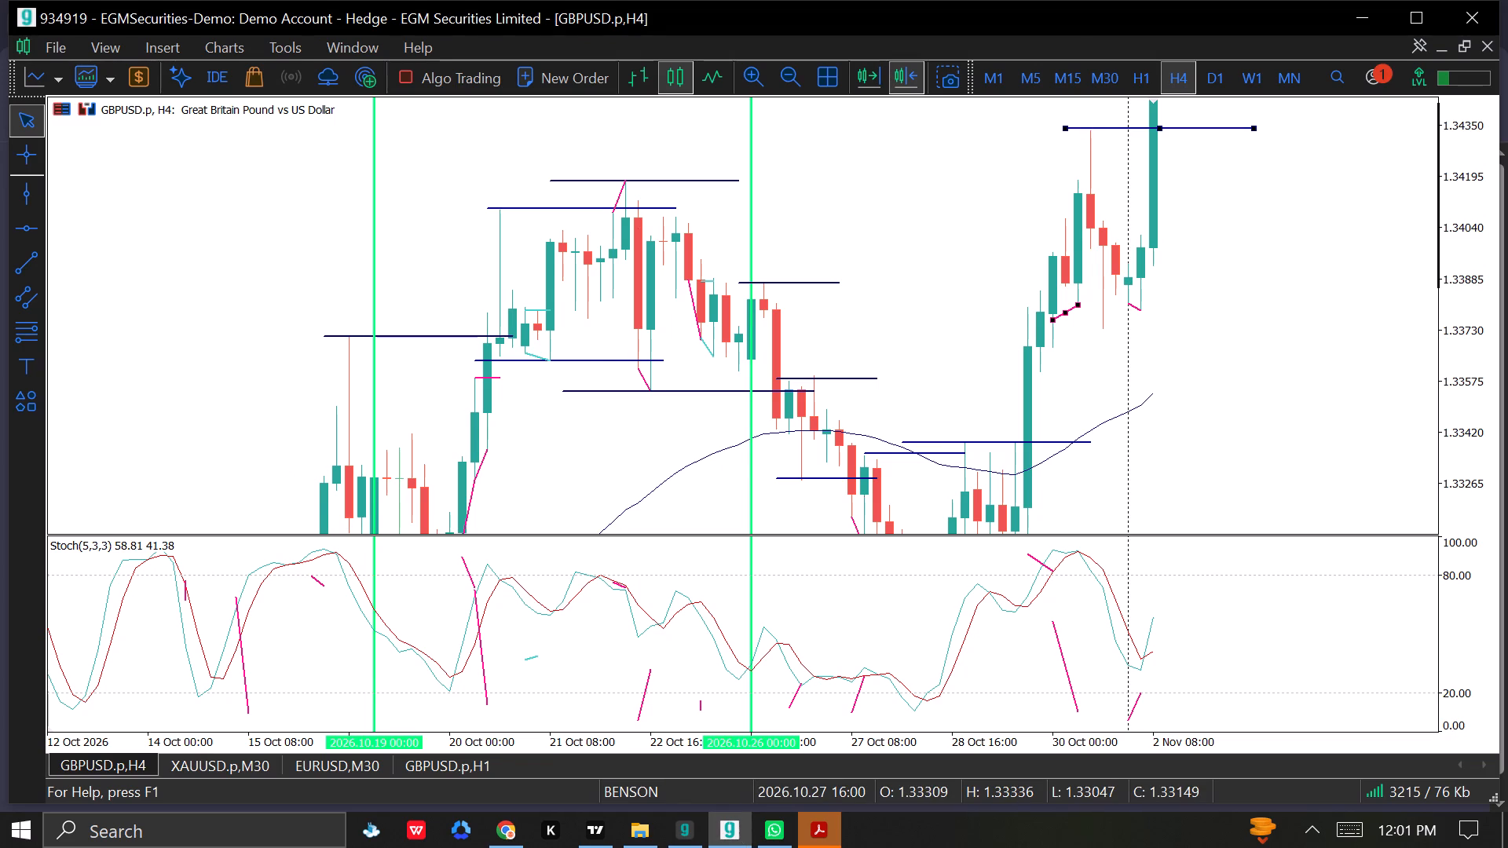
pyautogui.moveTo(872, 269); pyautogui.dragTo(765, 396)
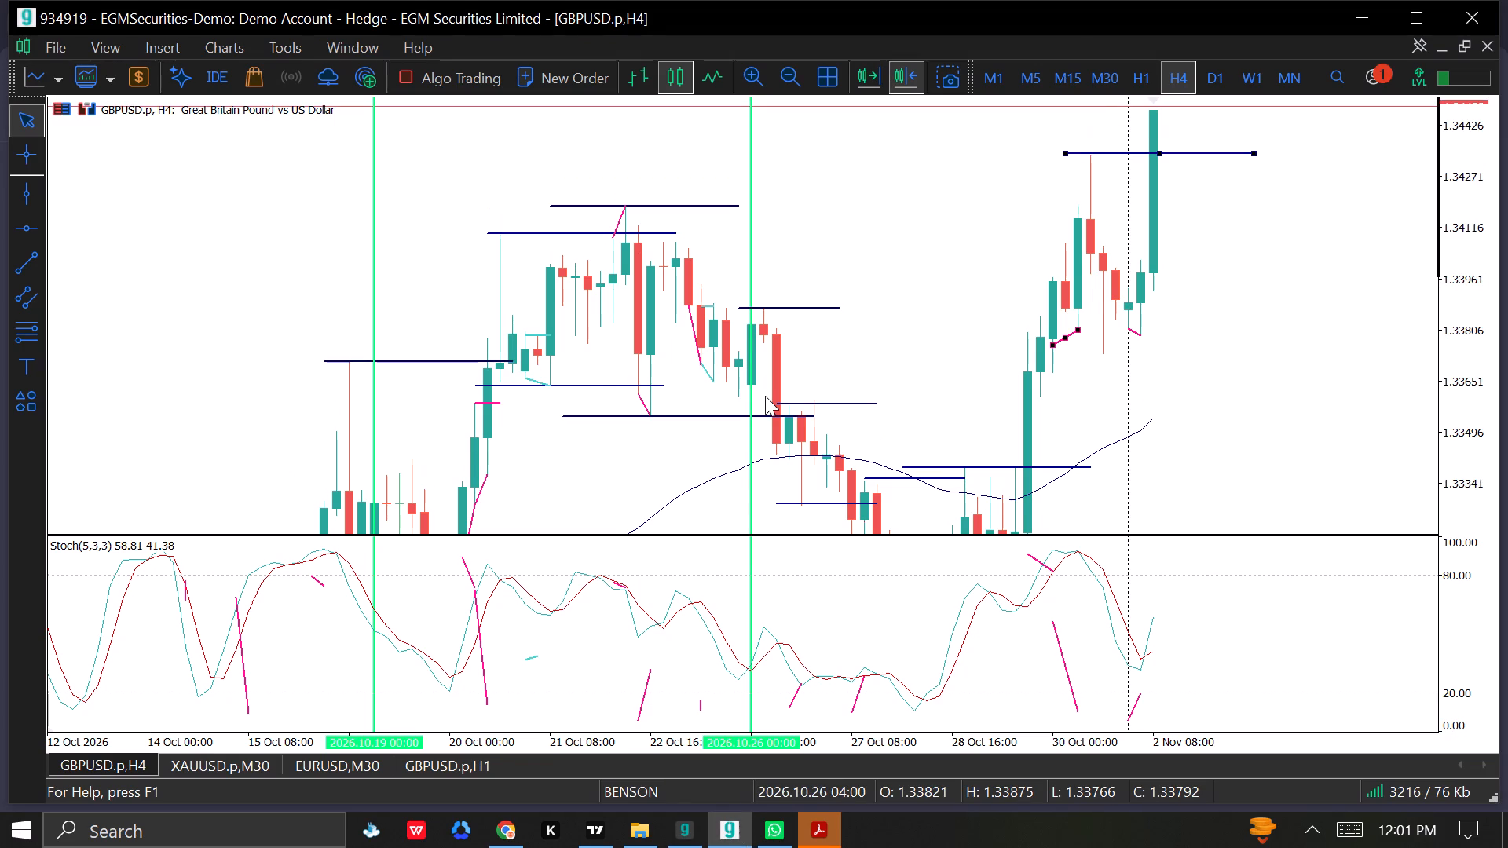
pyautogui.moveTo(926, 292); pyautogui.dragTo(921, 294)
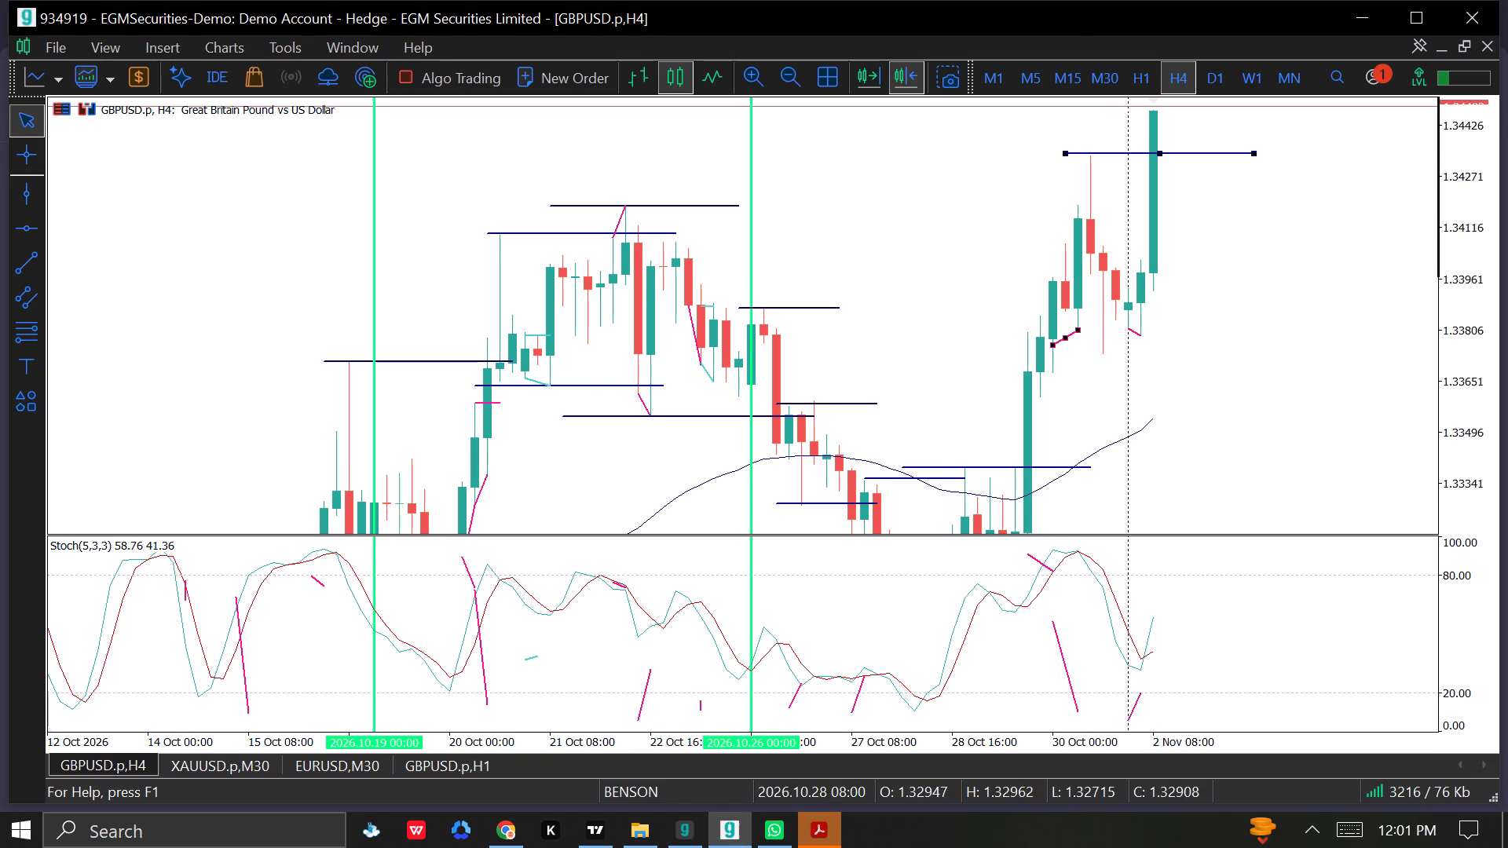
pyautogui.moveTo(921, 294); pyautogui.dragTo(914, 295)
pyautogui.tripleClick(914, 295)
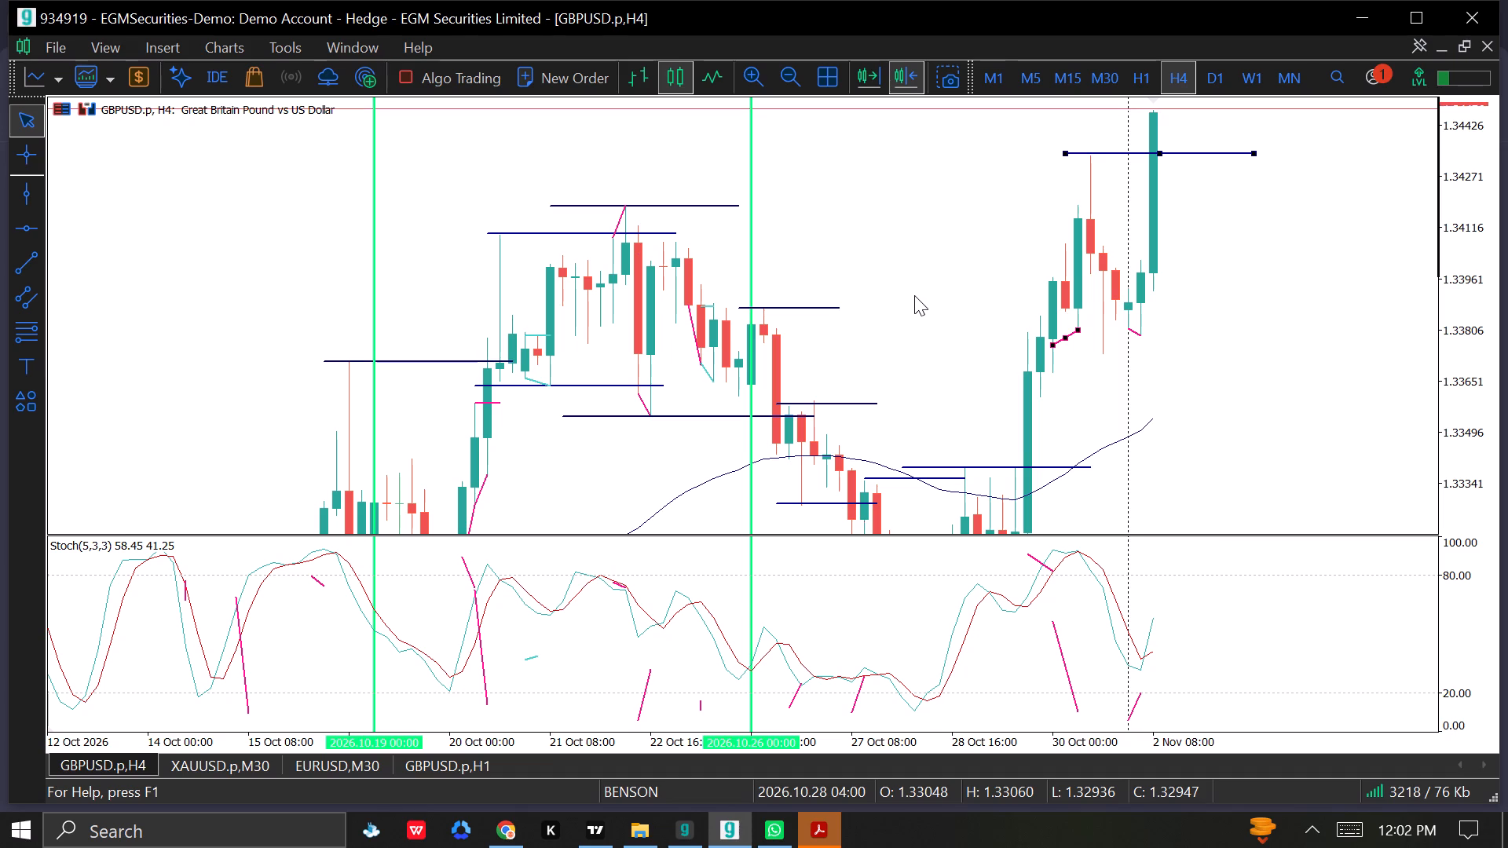
# Examine the GBPUSD.p H4 price swings, marked levels and Stochastic lines from late September to 2 November 2026.
pyautogui.moveTo(852, 314); pyautogui.dragTo(1029, 202)
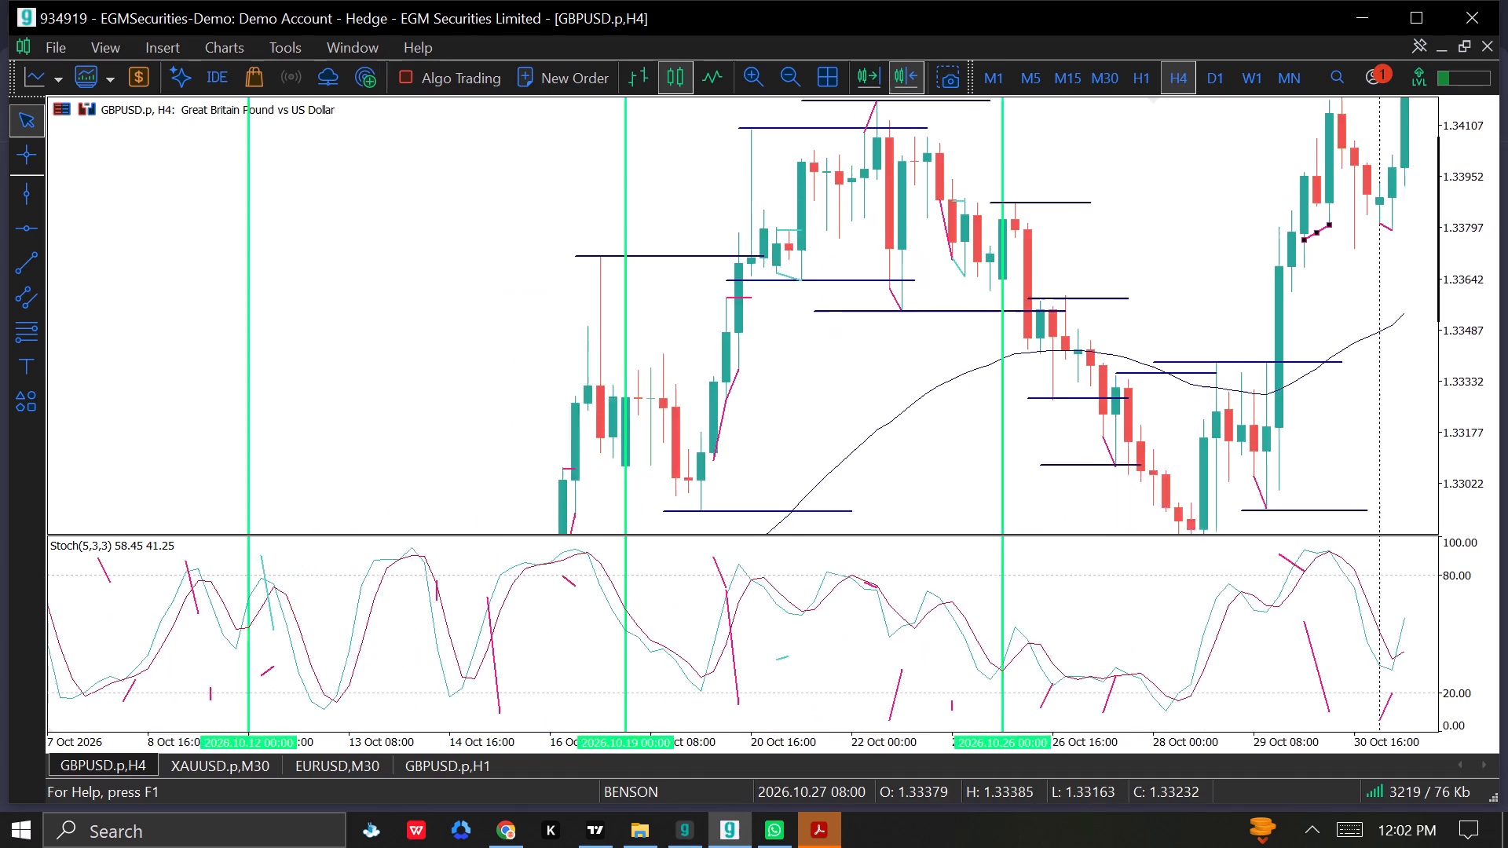
pyautogui.moveTo(1029, 202); pyautogui.dragTo(1153, 191)
pyautogui.moveTo(763, 331); pyautogui.dragTo(669, 313)
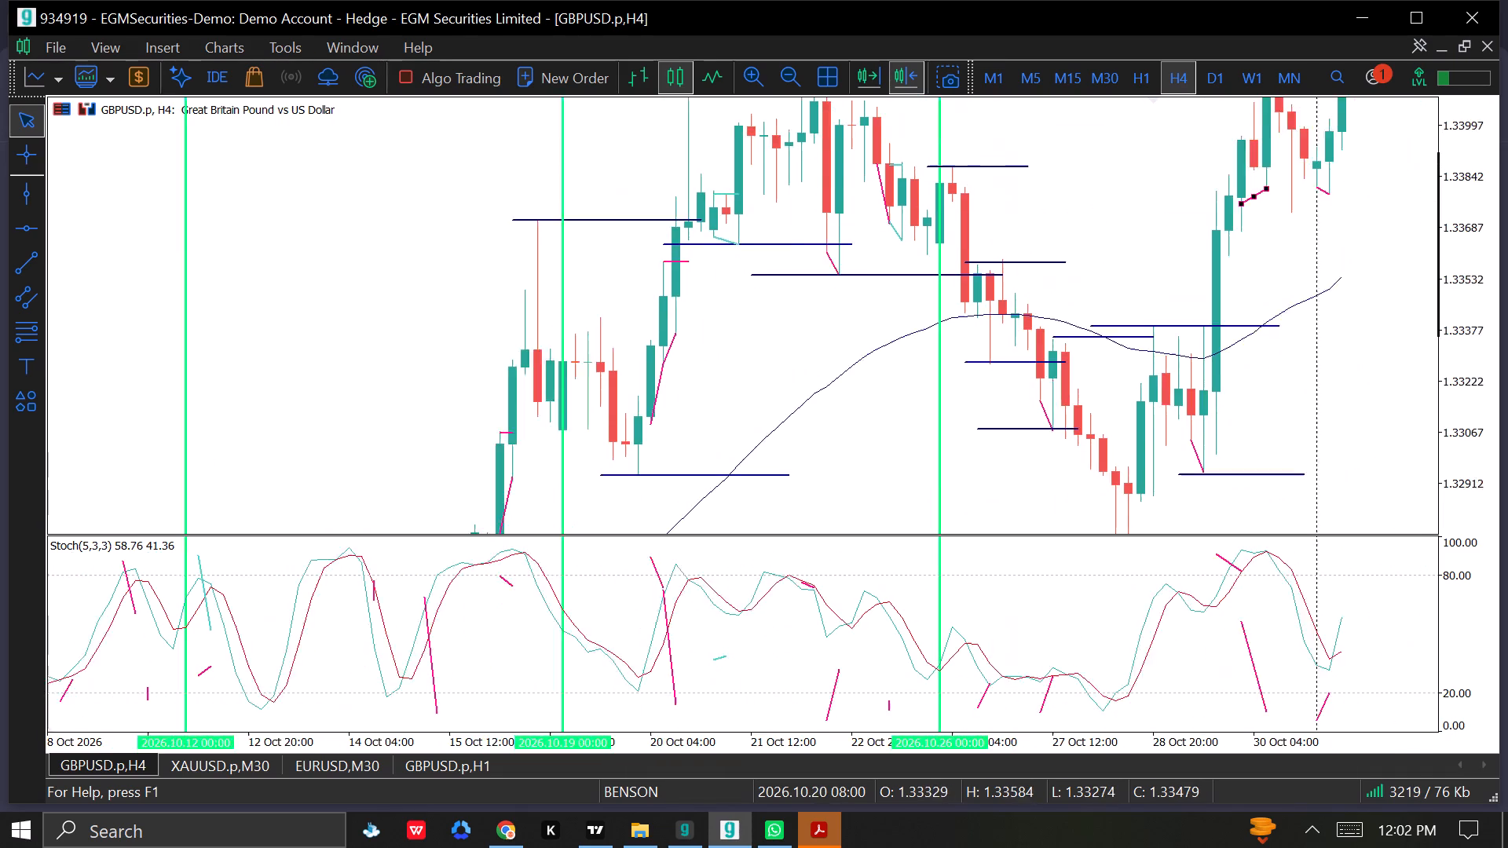
pyautogui.moveTo(669, 313); pyautogui.dragTo(1012, 236)
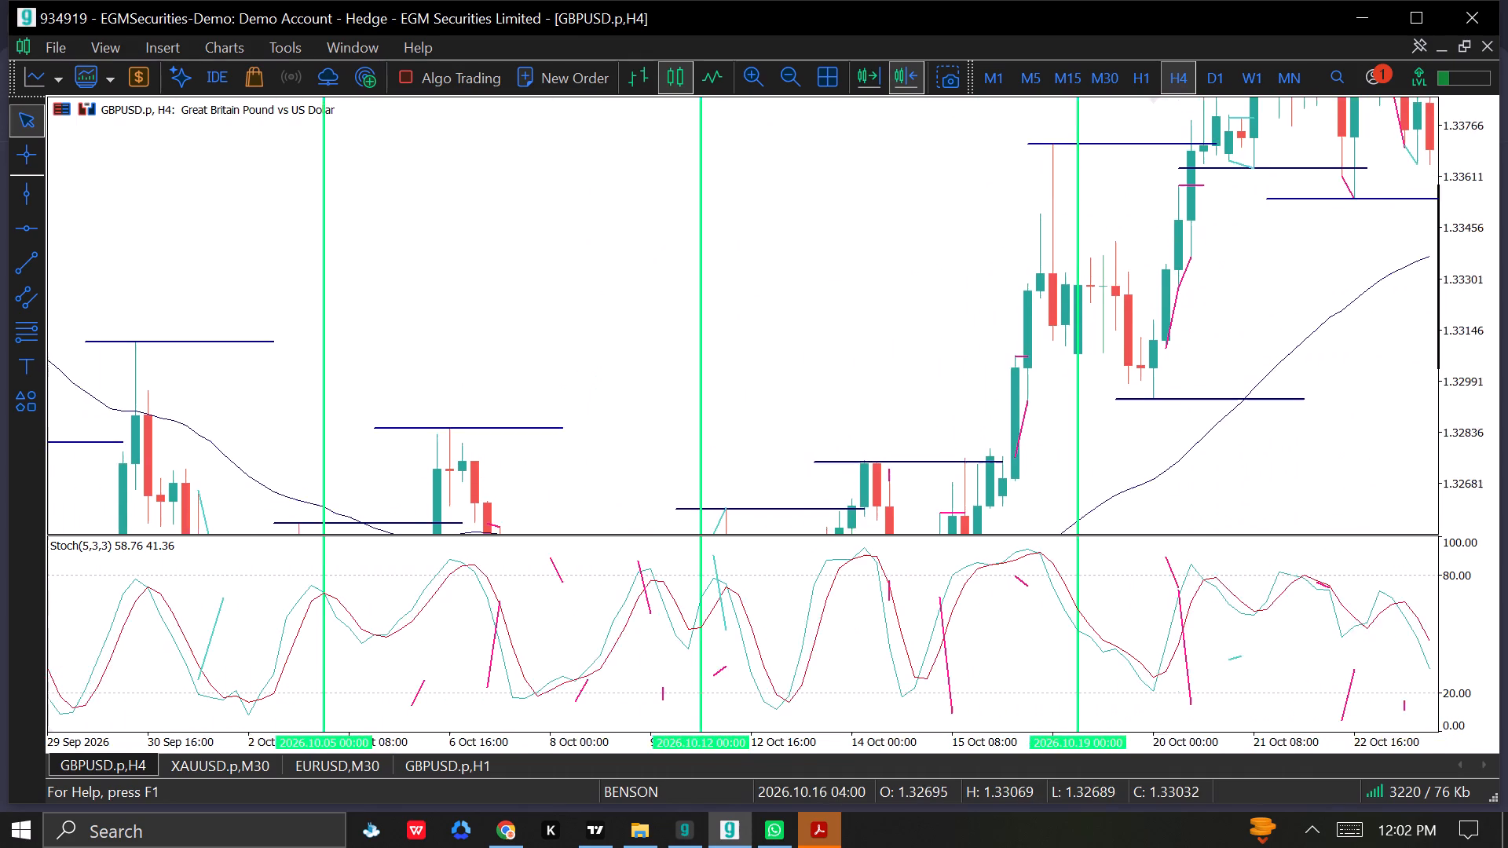
pyautogui.moveTo(1012, 236); pyautogui.dragTo(1001, 243)
pyautogui.moveTo(870, 367); pyautogui.dragTo(1045, 185)
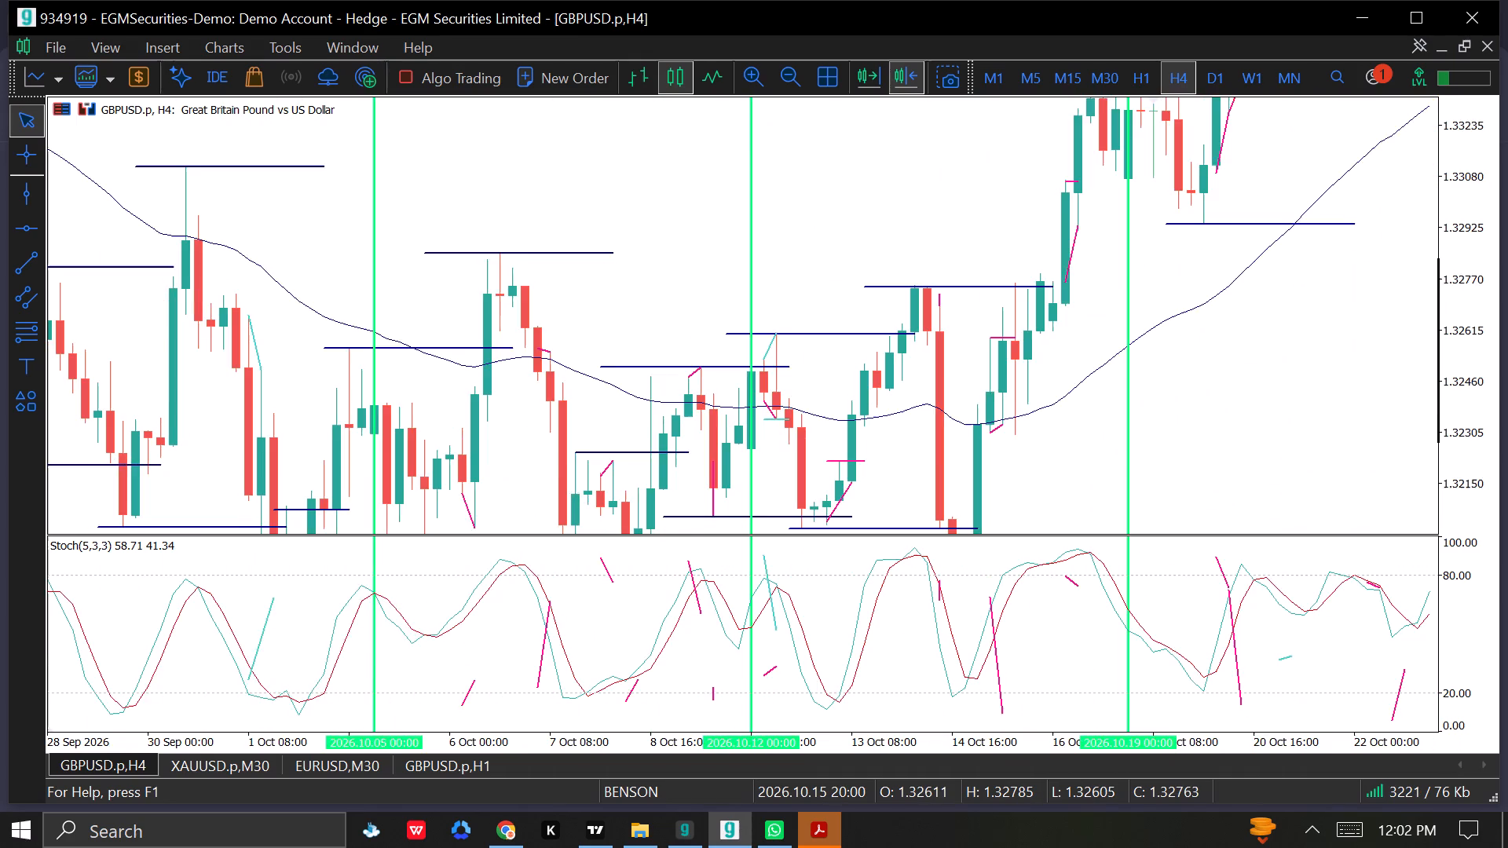
pyautogui.moveTo(1045, 185); pyautogui.dragTo(777, 381)
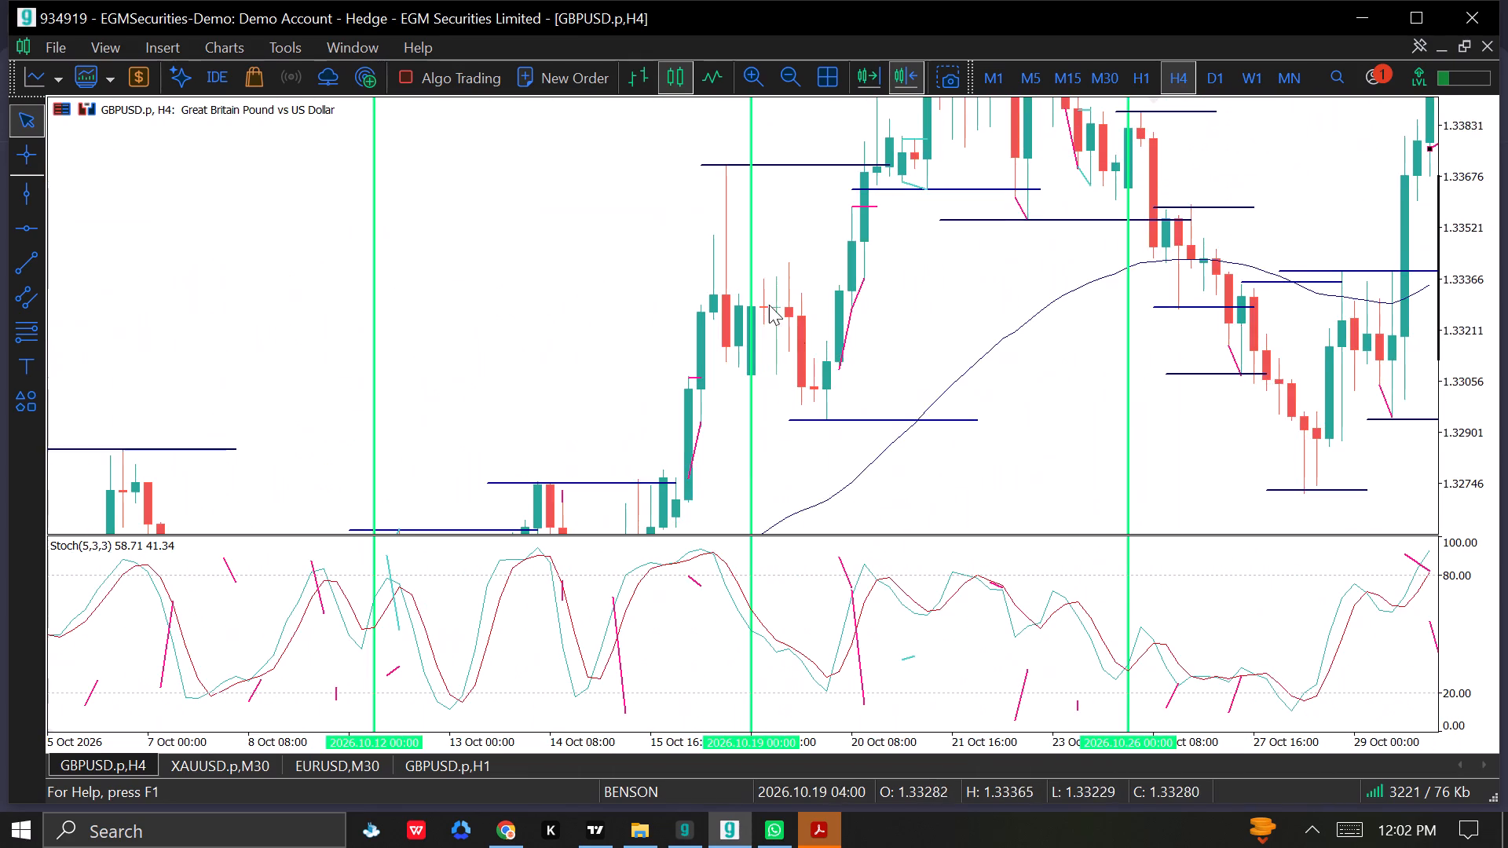
pyautogui.moveTo(833, 292); pyautogui.dragTo(1038, 196)
pyautogui.moveTo(910, 469); pyautogui.dragTo(932, 413)
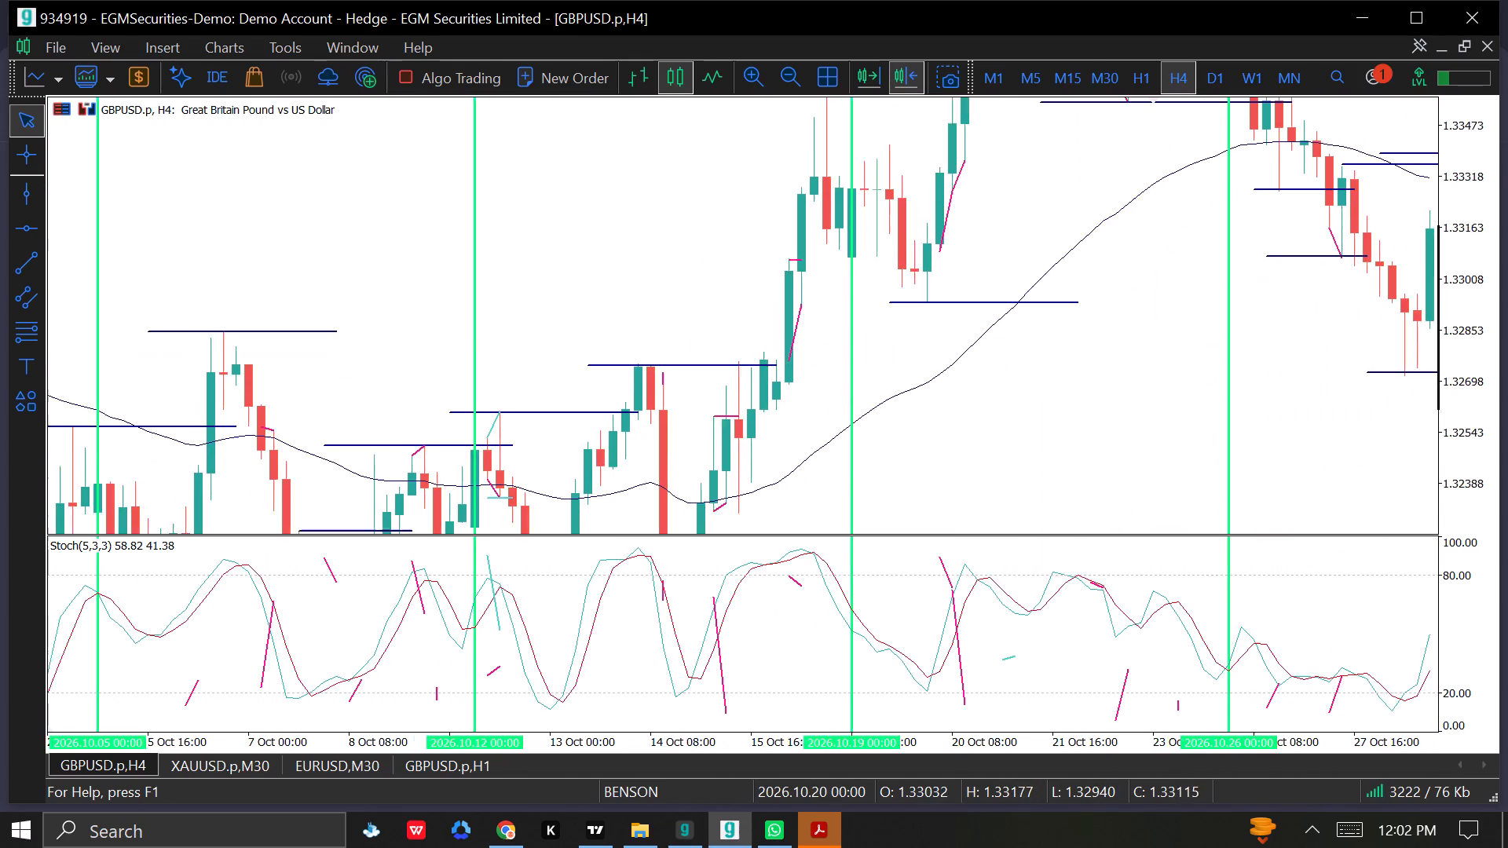
pyautogui.moveTo(932, 413); pyautogui.dragTo(1006, 241)
pyautogui.moveTo(978, 260); pyautogui.dragTo(886, 324)
pyautogui.moveTo(917, 219); pyautogui.dragTo(934, 296)
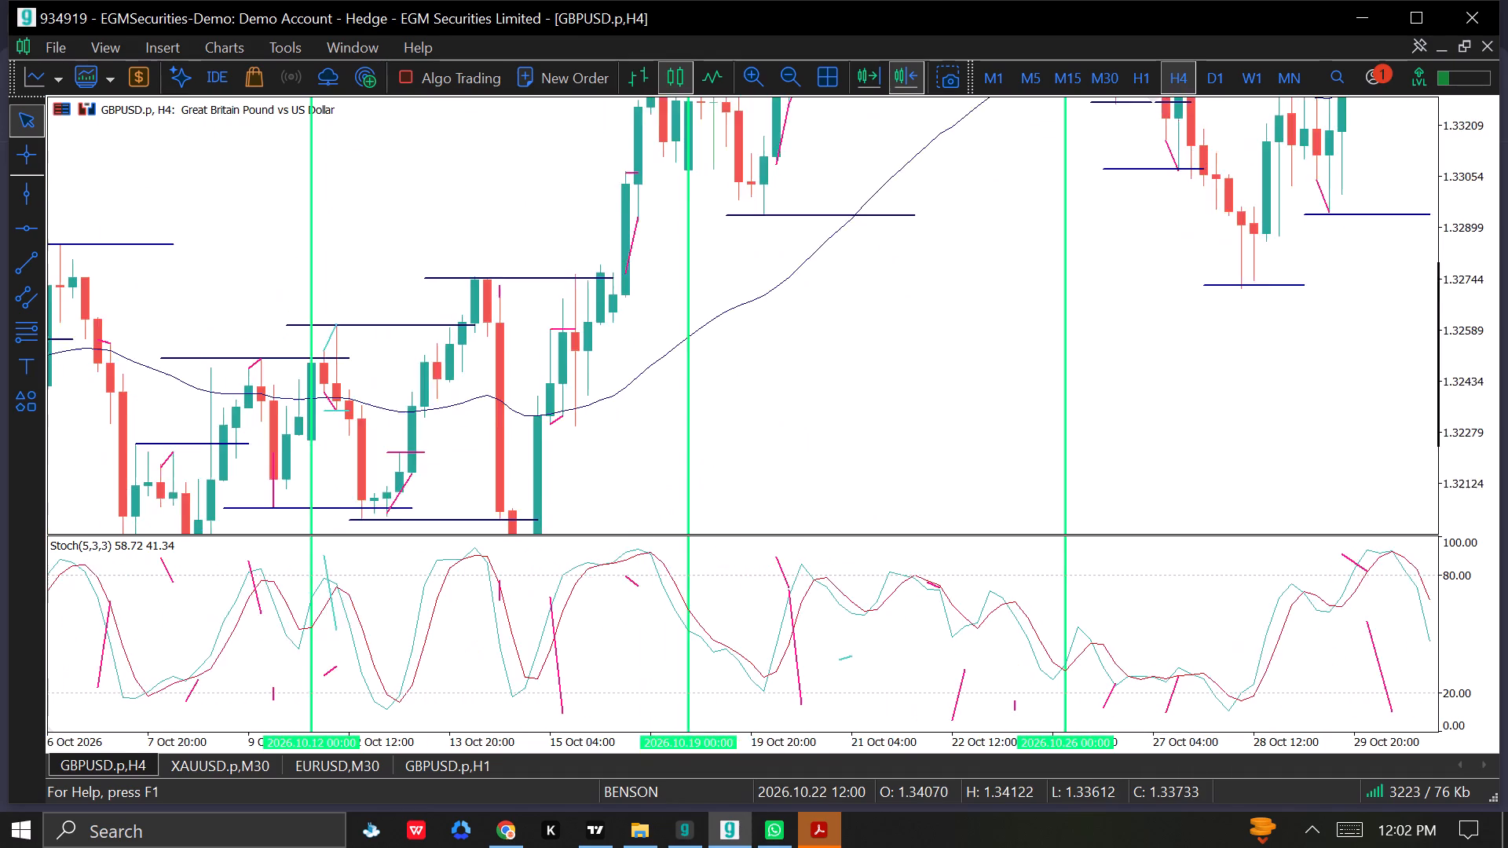
pyautogui.moveTo(934, 296); pyautogui.dragTo(961, 375)
pyautogui.moveTo(969, 299); pyautogui.dragTo(973, 410)
pyautogui.moveTo(971, 343); pyautogui.dragTo(997, 289)
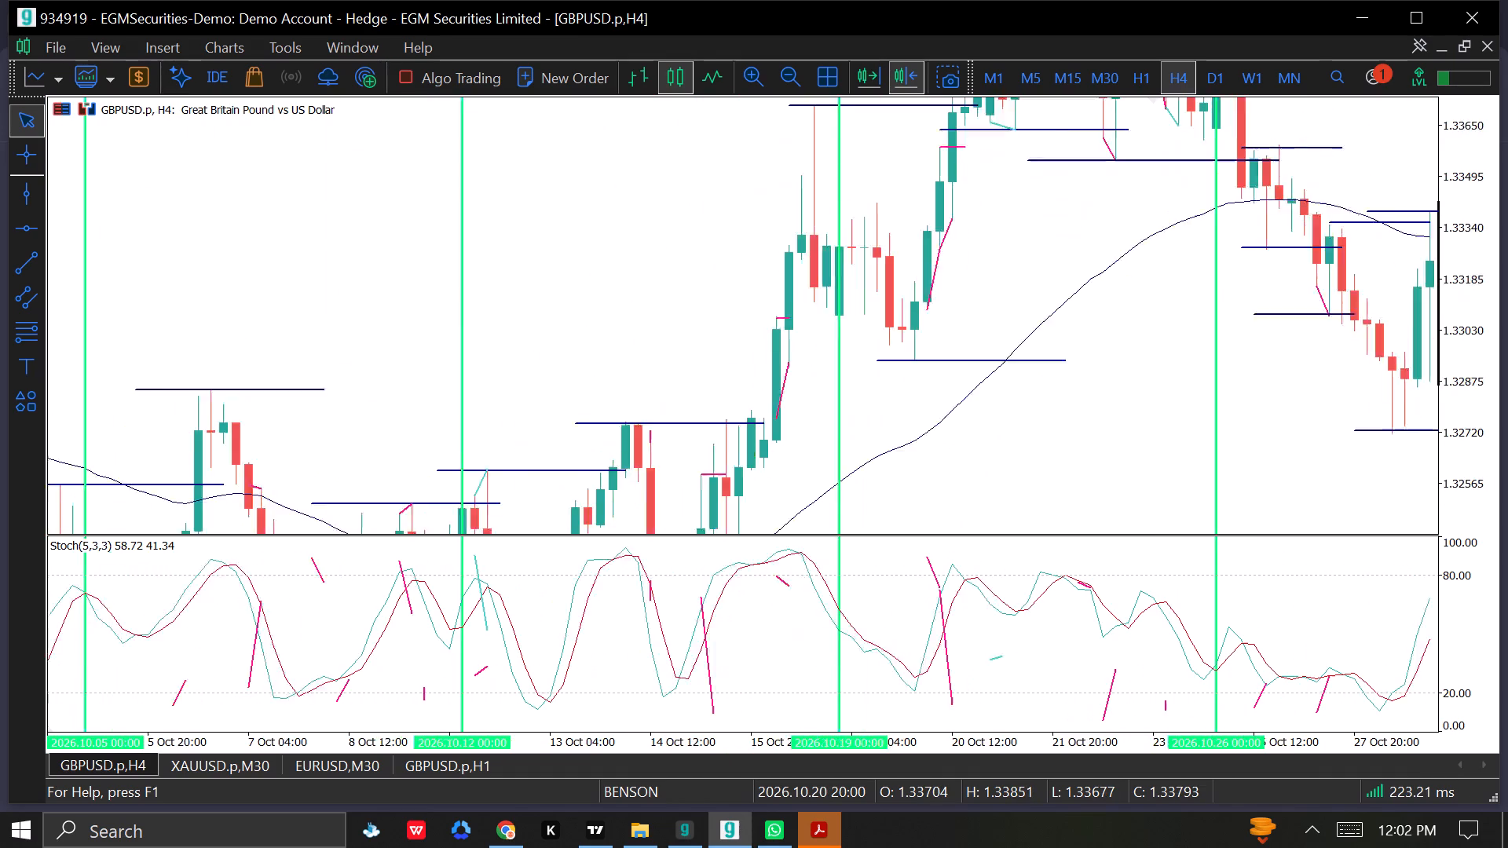
pyautogui.moveTo(997, 289); pyautogui.dragTo(963, 316)
pyautogui.moveTo(911, 328); pyautogui.dragTo(900, 407)
pyautogui.moveTo(919, 342); pyautogui.dragTo(736, 386)
pyautogui.moveTo(897, 179); pyautogui.dragTo(893, 188)
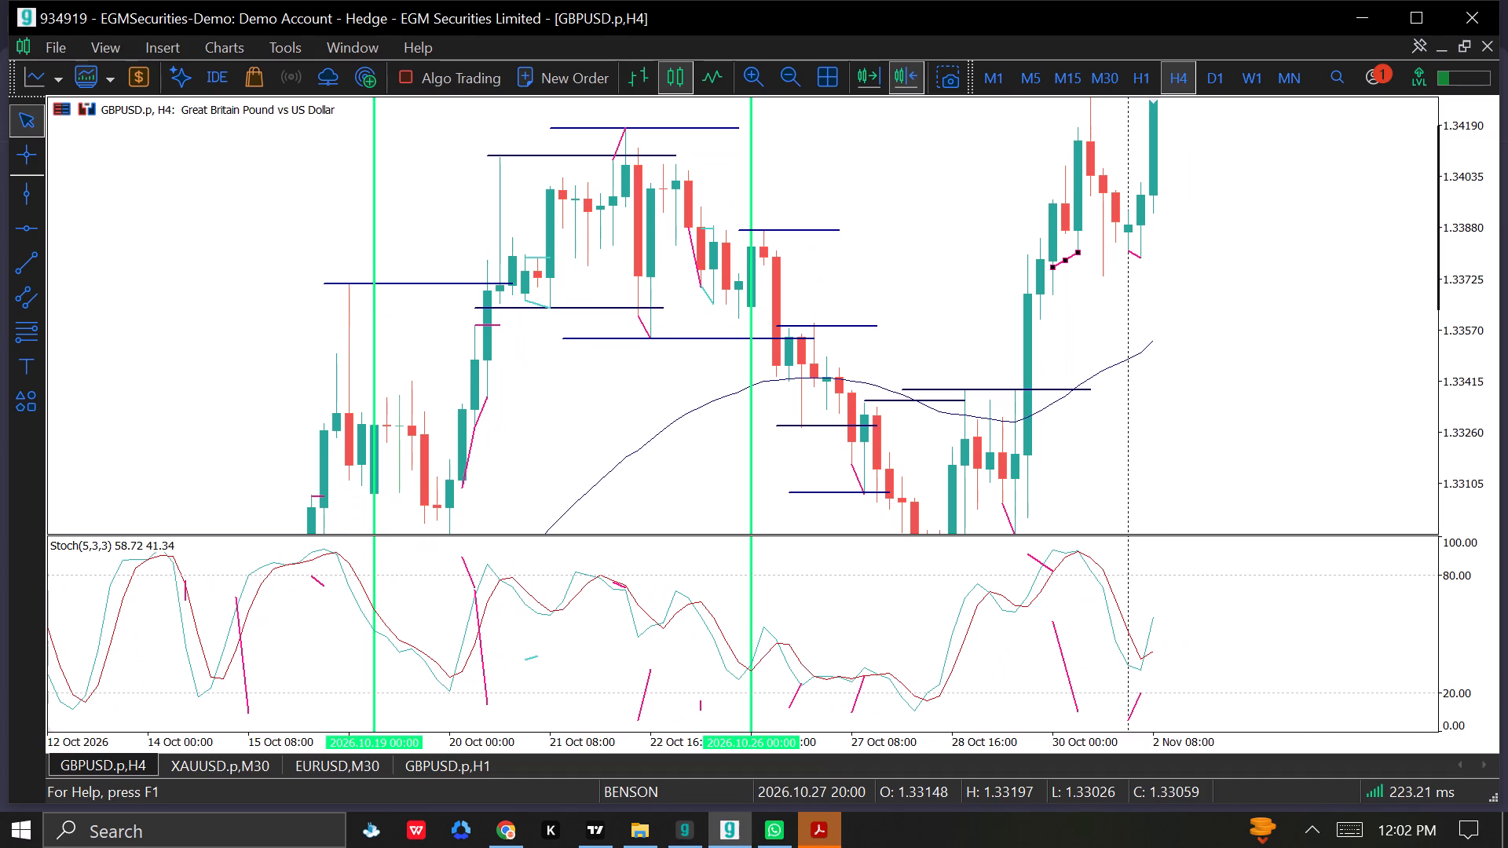
pyautogui.moveTo(893, 188); pyautogui.dragTo(839, 328)
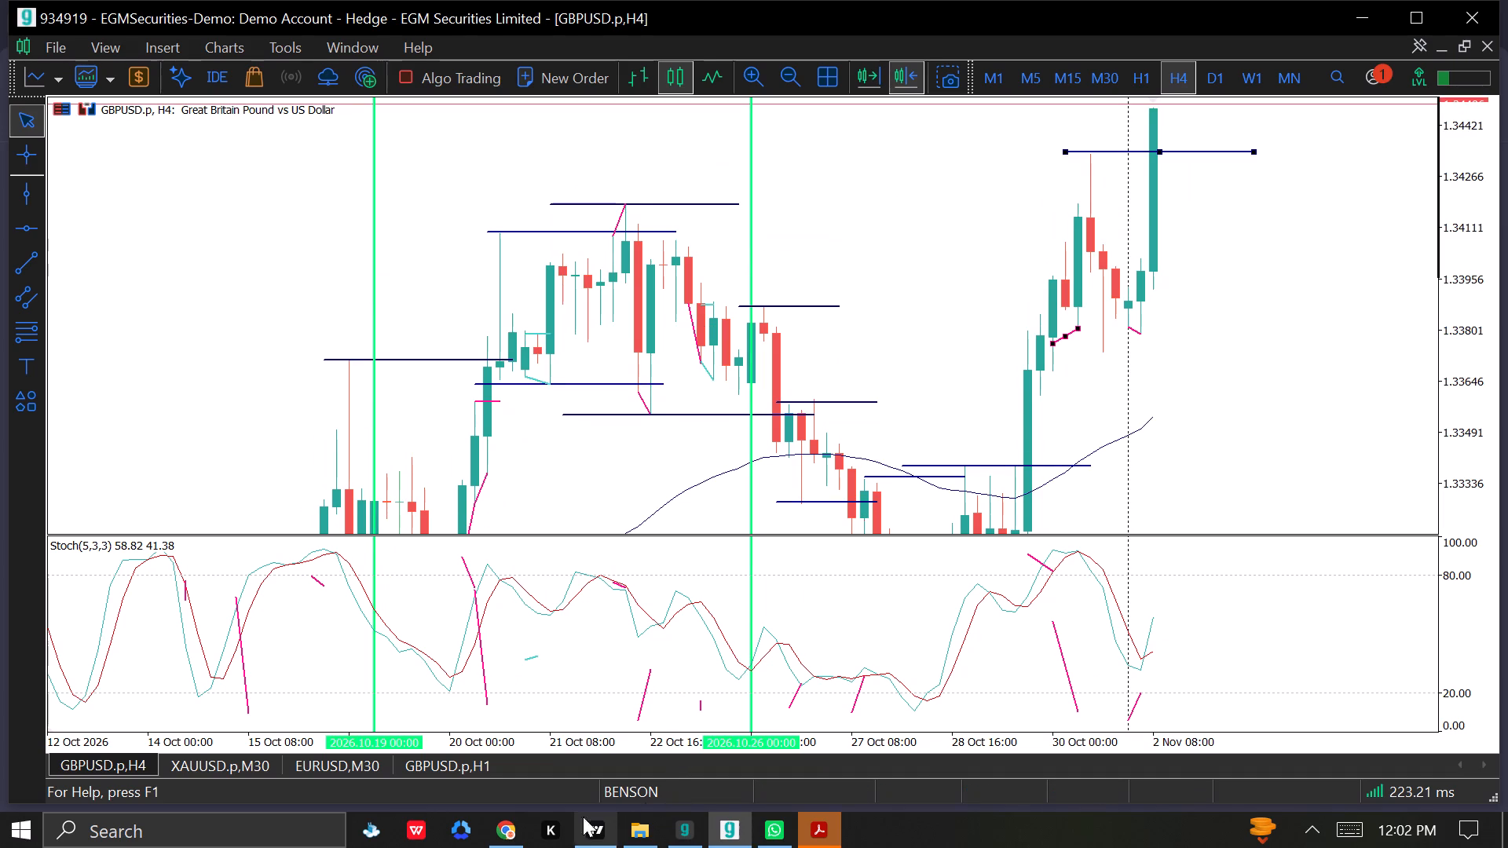
# Switch to YouTube in Chrome and open the mix listed just below the Stephen Kasolo mix in the home feed.
pyautogui.click(499, 813)
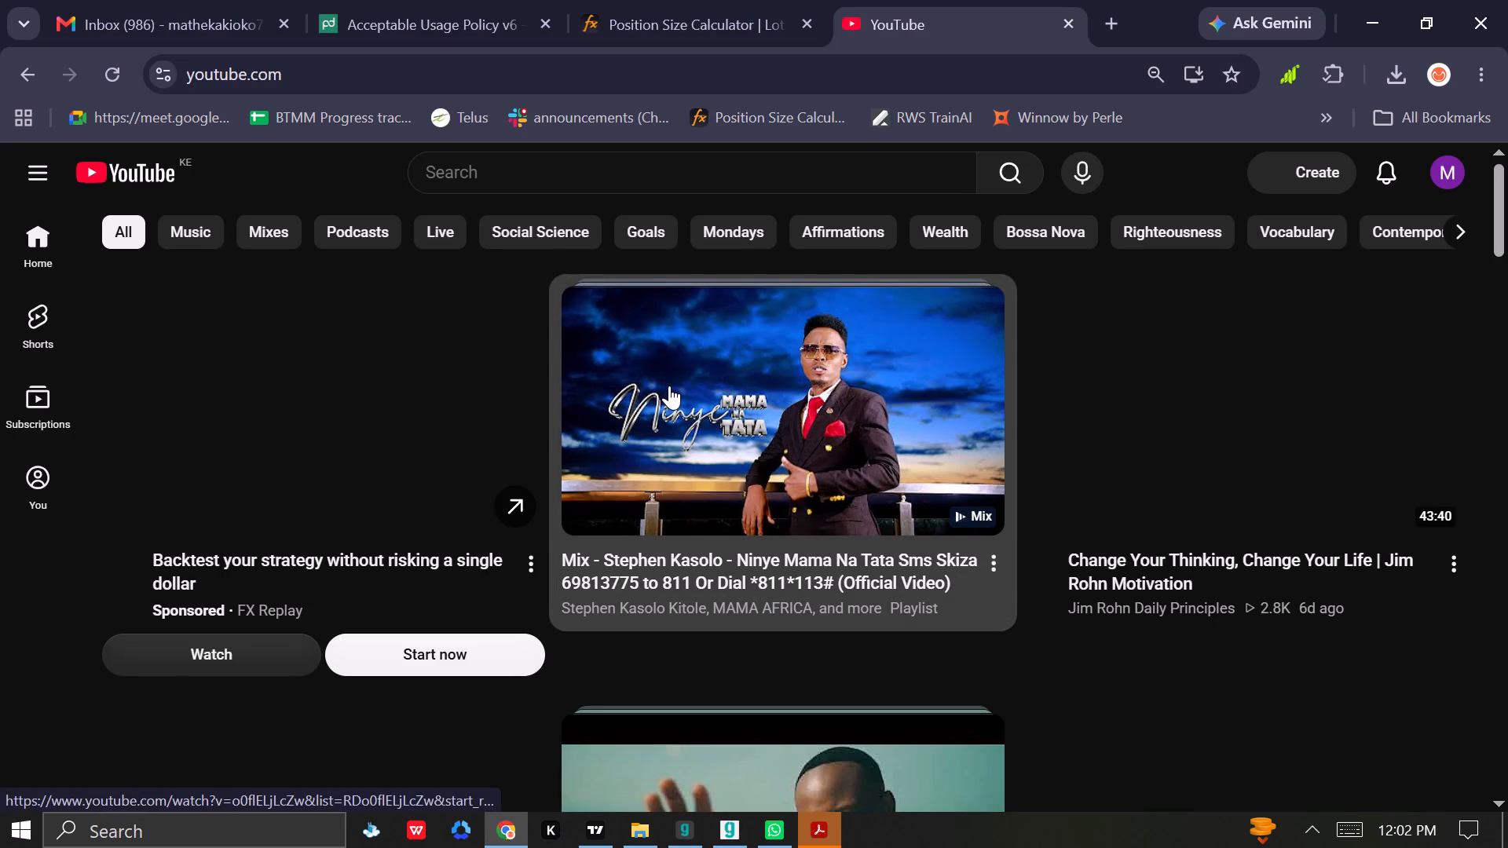
pyautogui.scroll(3, 752, 451)
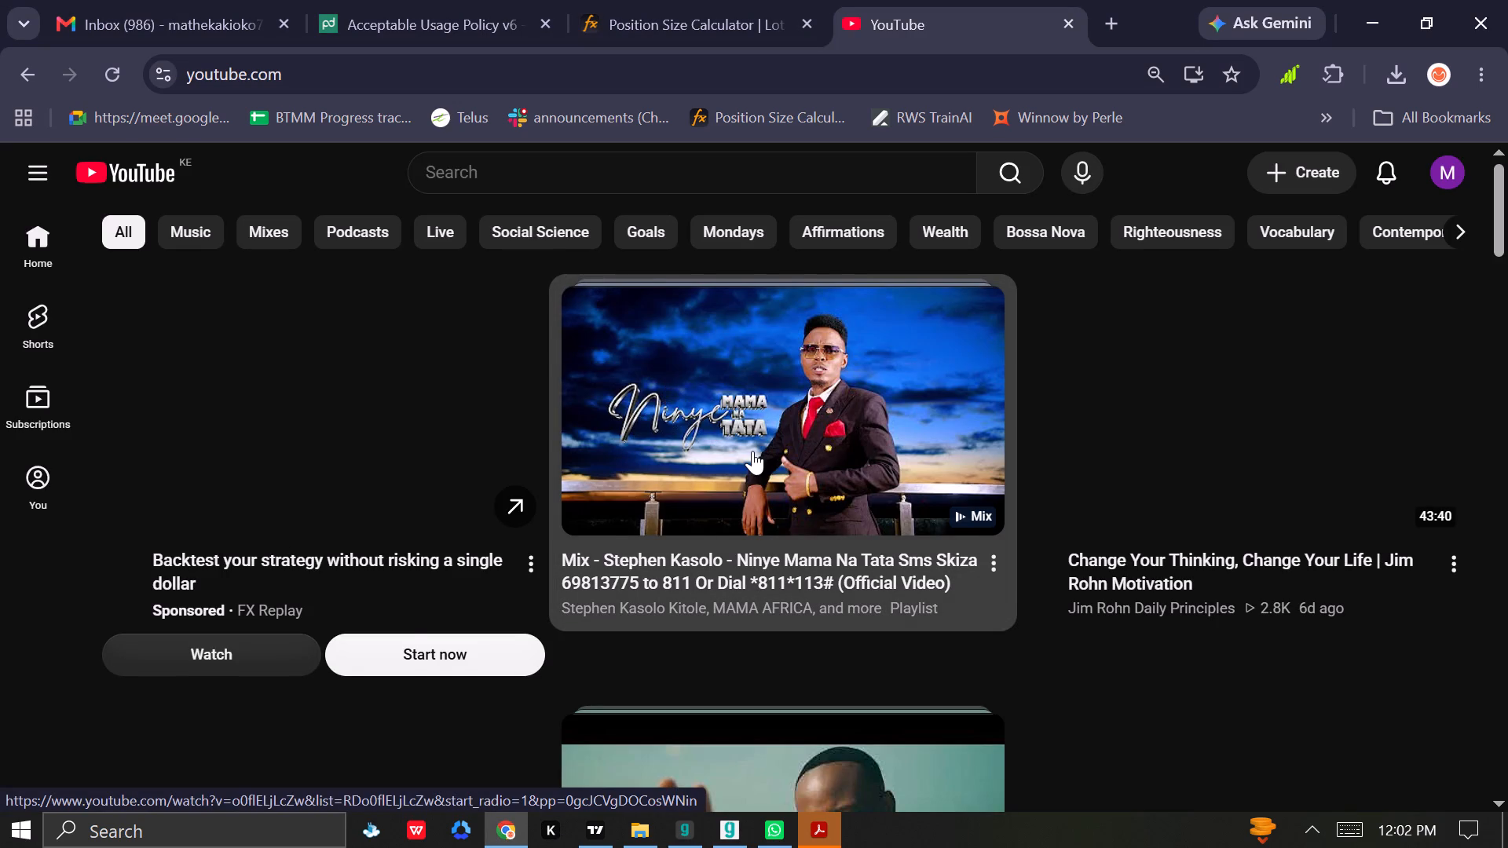
pyautogui.scroll(-2, 752, 451)
pyautogui.click(759, 524)
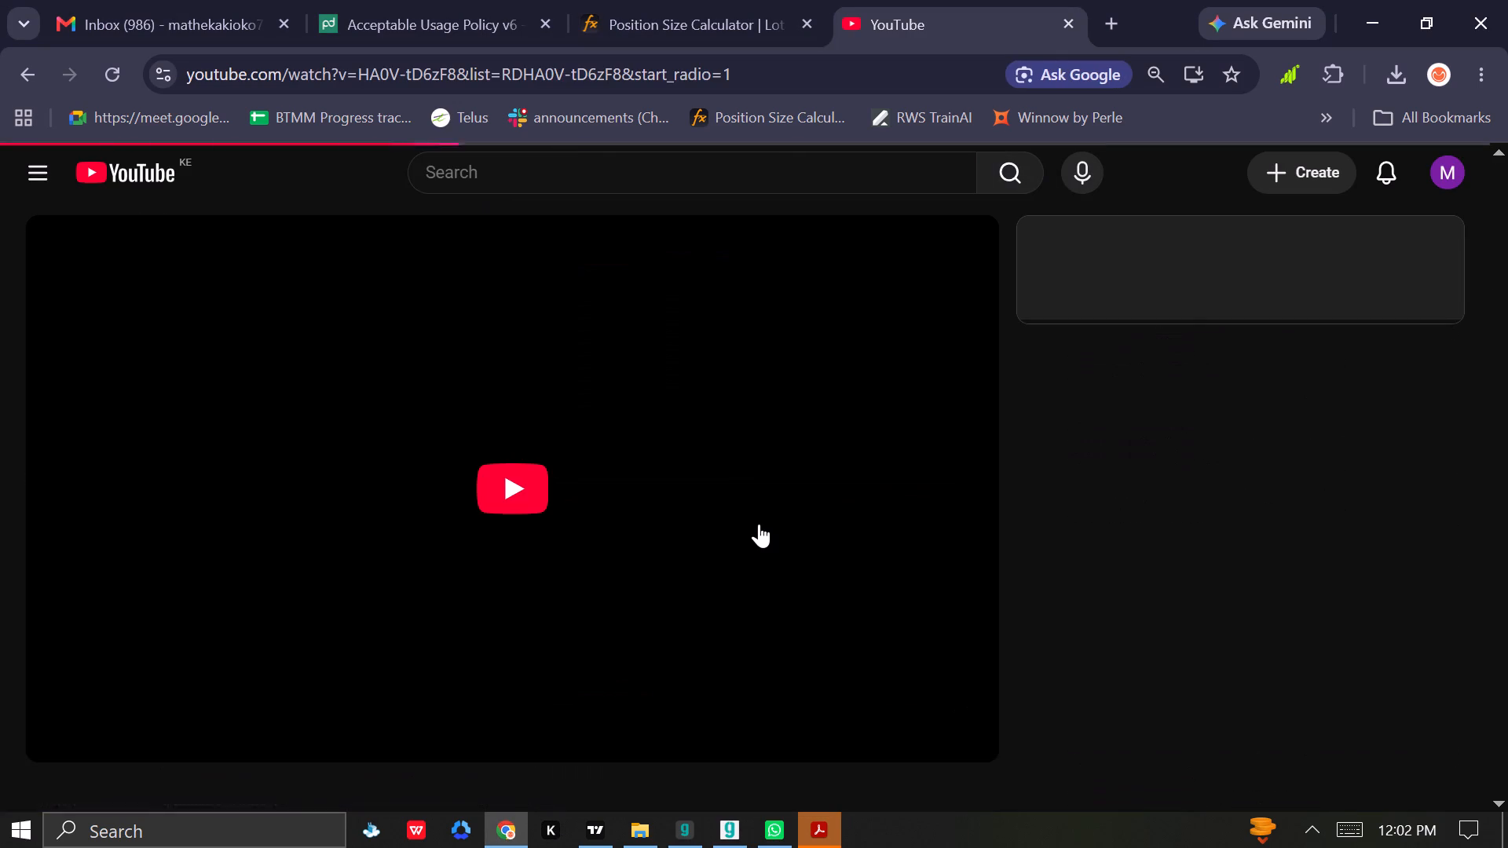
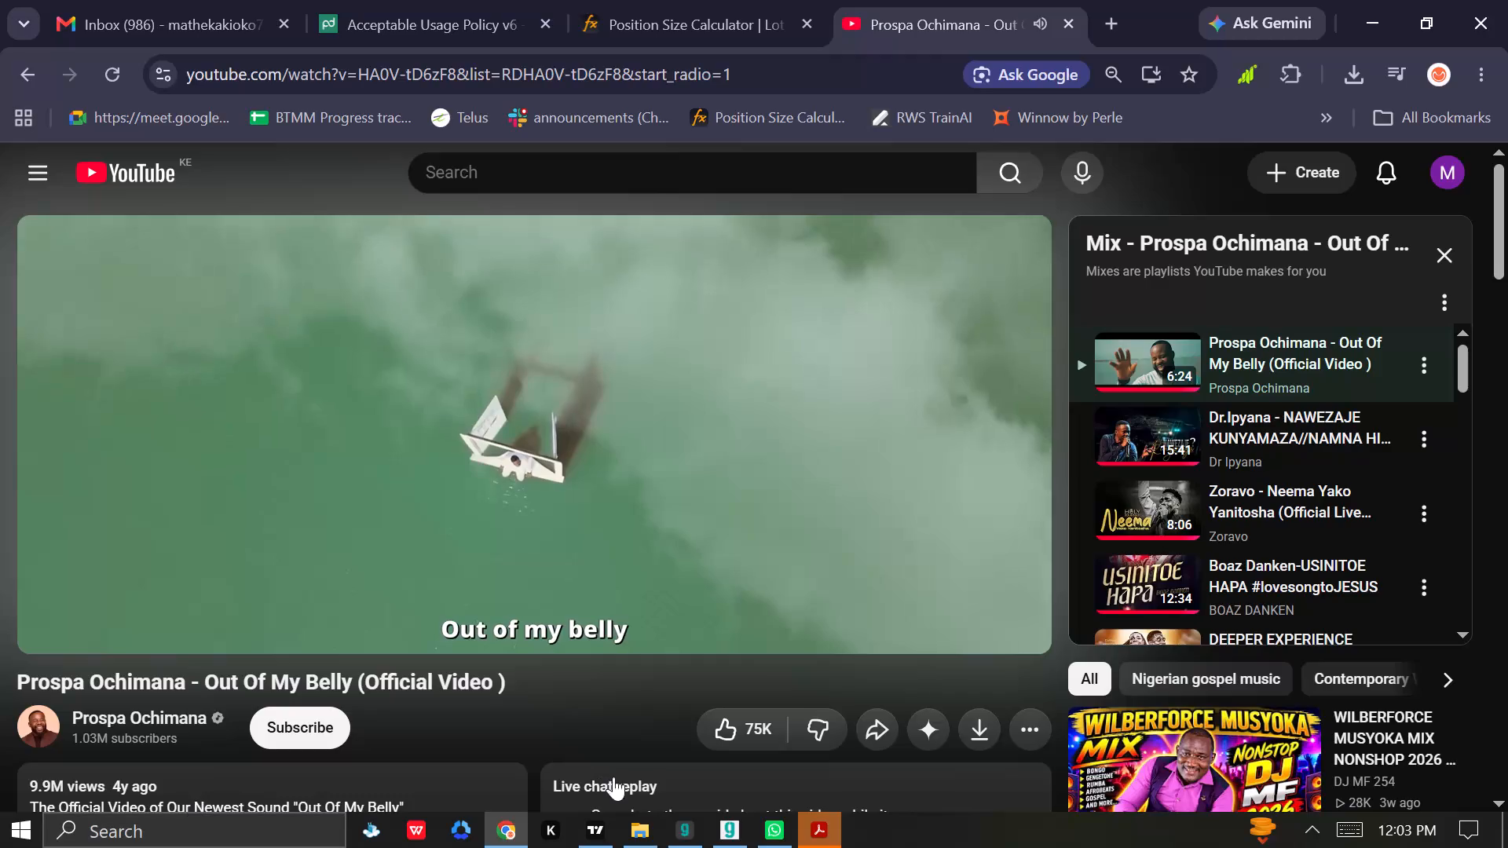
# Switch to the MetaTrader EGM Securities terminal and examine GBPUSD.p H1 price swings, session ranges and TDI lines from 13 October to 2 November 2026.
pyautogui.click(701, 832)
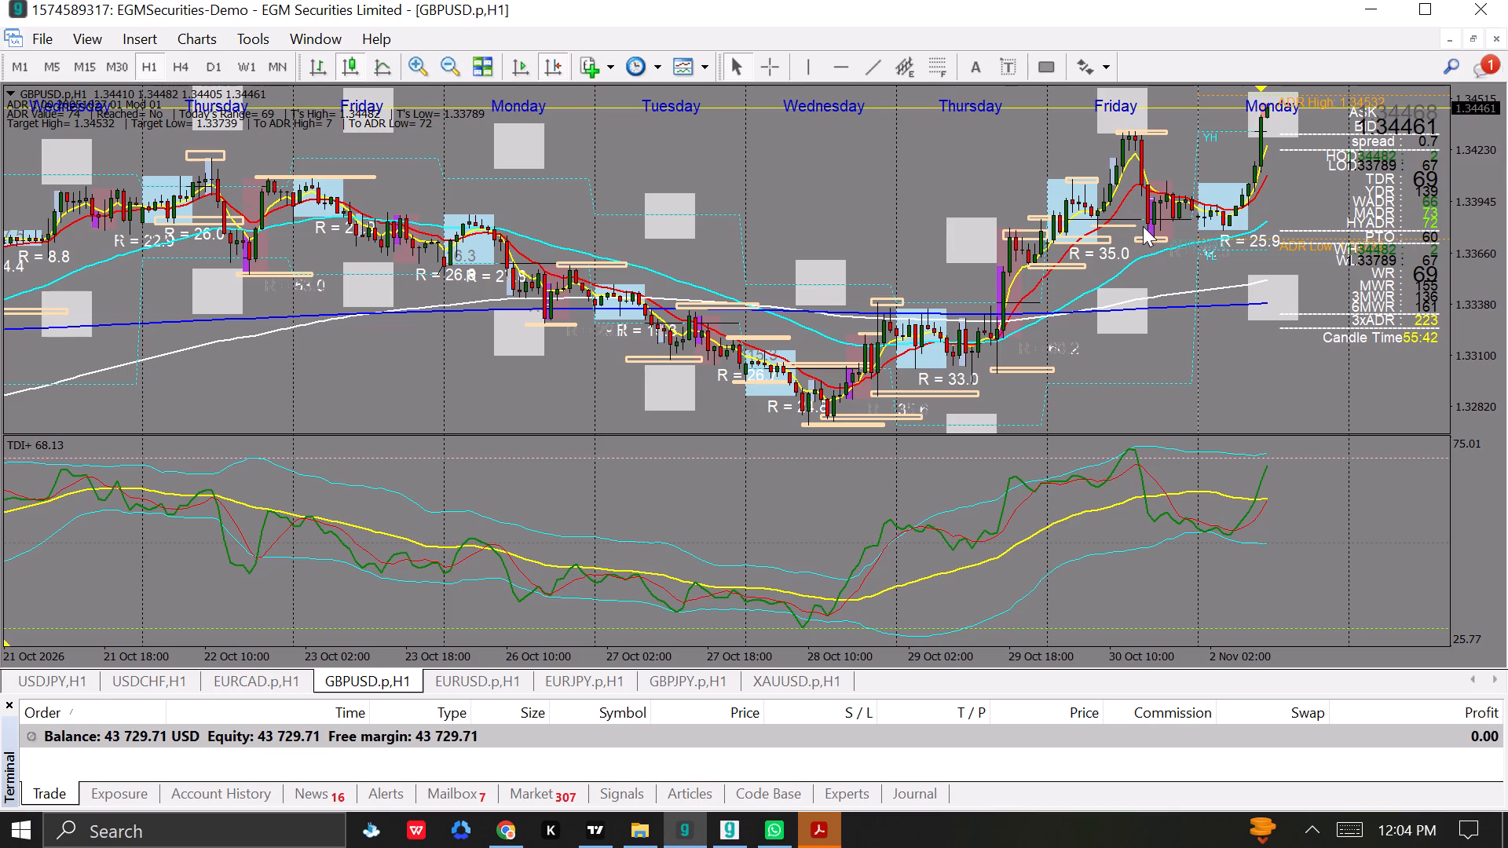
pyautogui.moveTo(492, 372); pyautogui.dragTo(994, 323)
pyautogui.moveTo(631, 327); pyautogui.dragTo(907, 390)
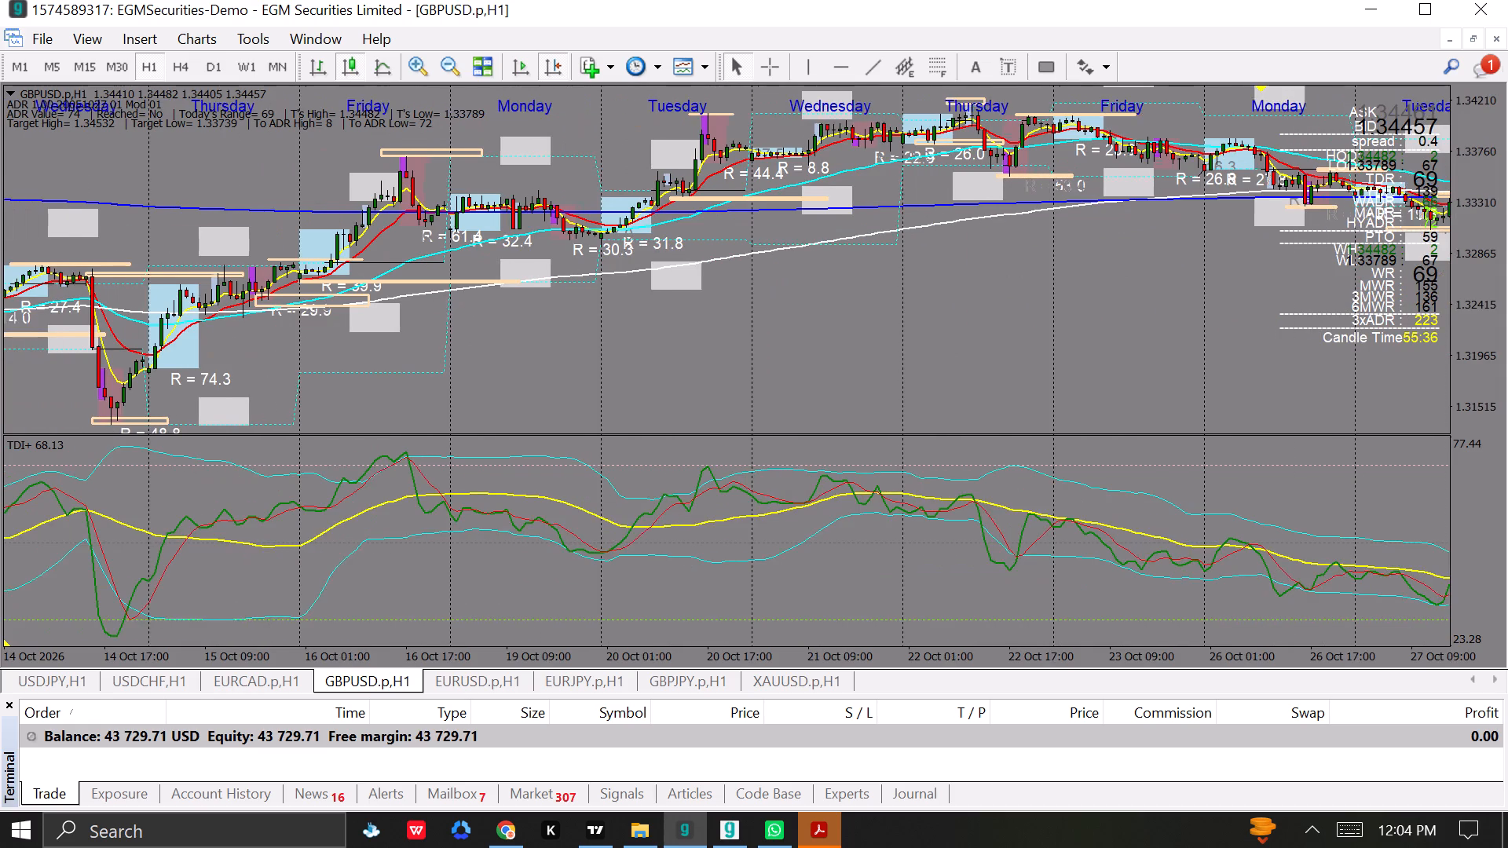
pyautogui.moveTo(907, 390); pyautogui.dragTo(950, 500)
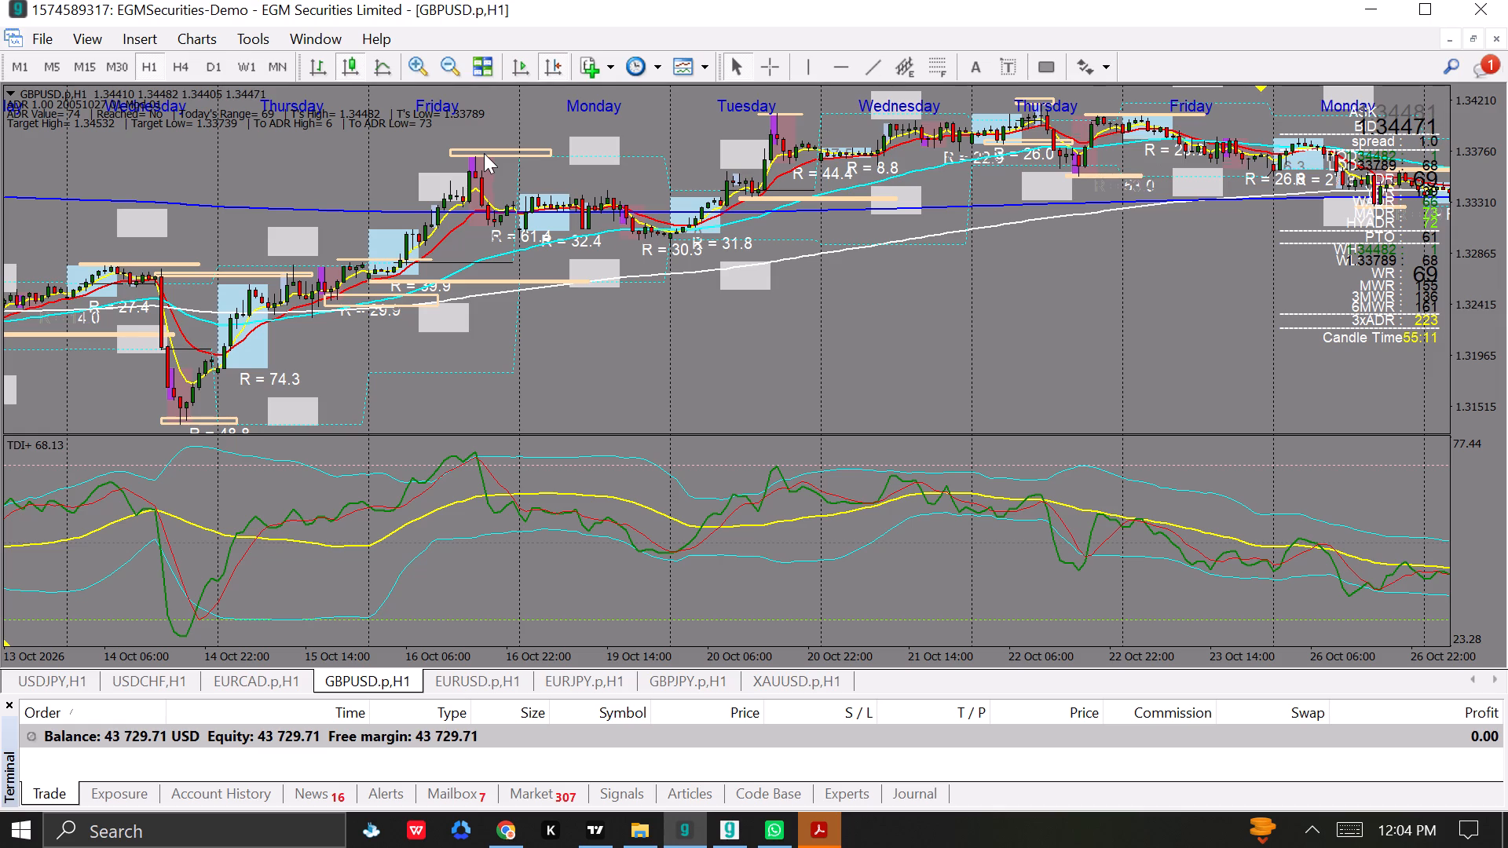
pyautogui.moveTo(897, 306); pyautogui.dragTo(775, 313)
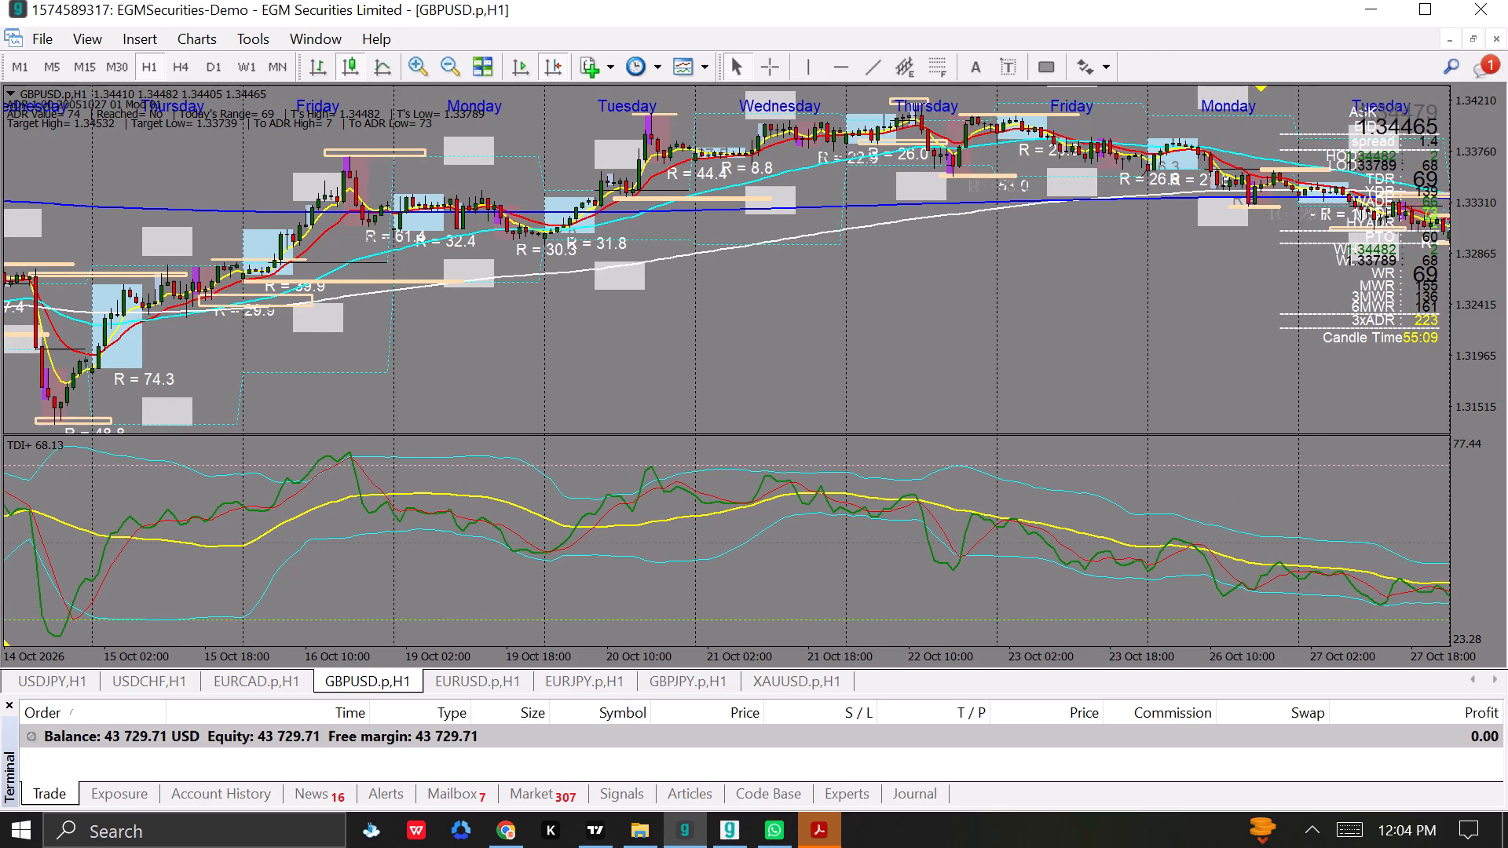
pyautogui.moveTo(775, 313); pyautogui.dragTo(672, 331)
pyautogui.moveTo(772, 294); pyautogui.dragTo(361, 274)
pyautogui.click(361, 273)
pyautogui.moveTo(654, 274); pyautogui.dragTo(367, 258)
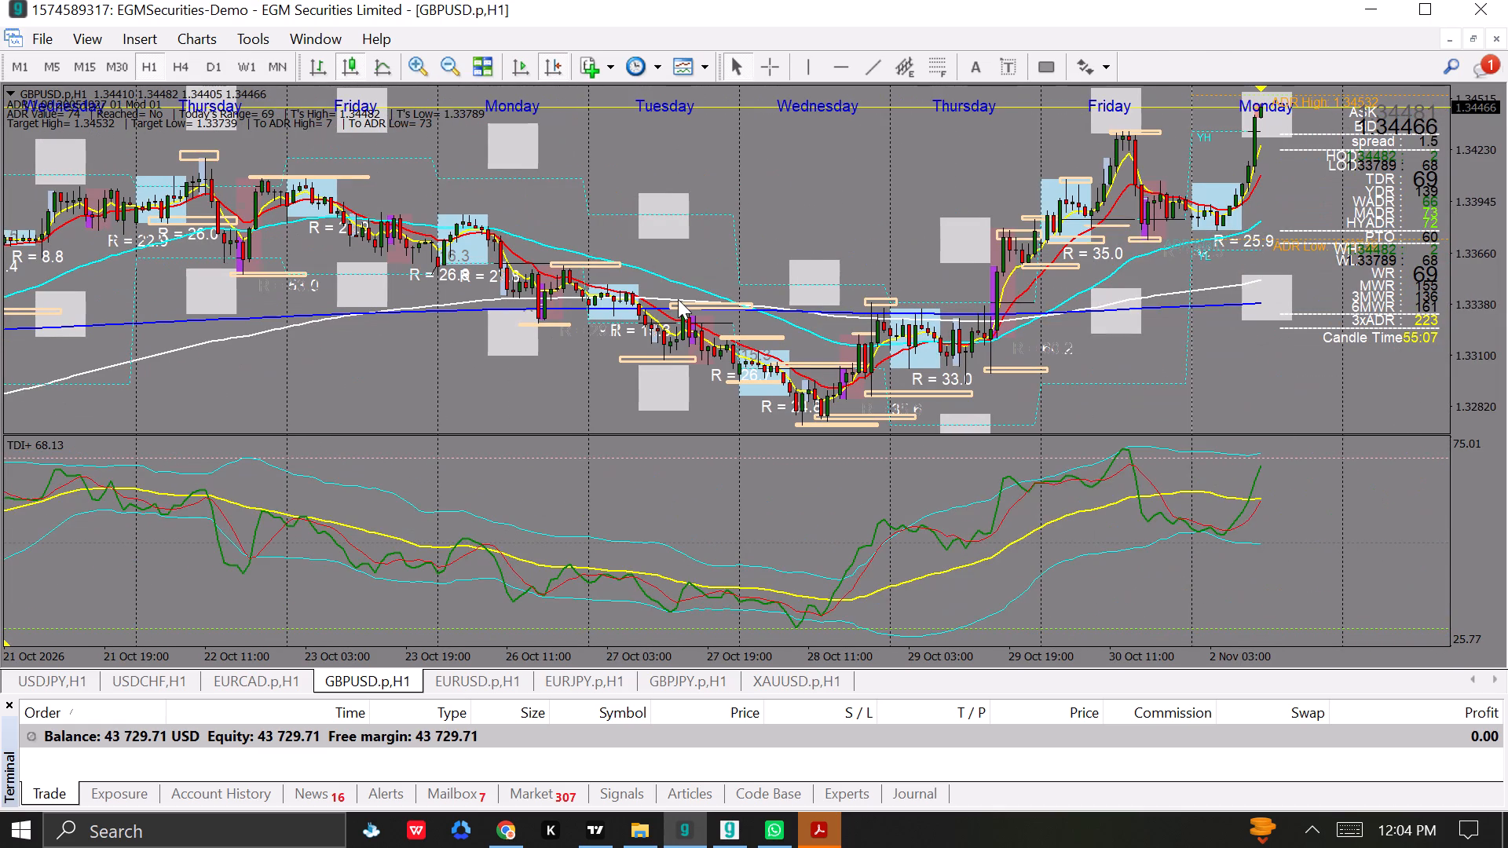
pyautogui.moveTo(673, 302); pyautogui.dragTo(635, 313)
pyautogui.moveTo(670, 294); pyautogui.dragTo(606, 317)
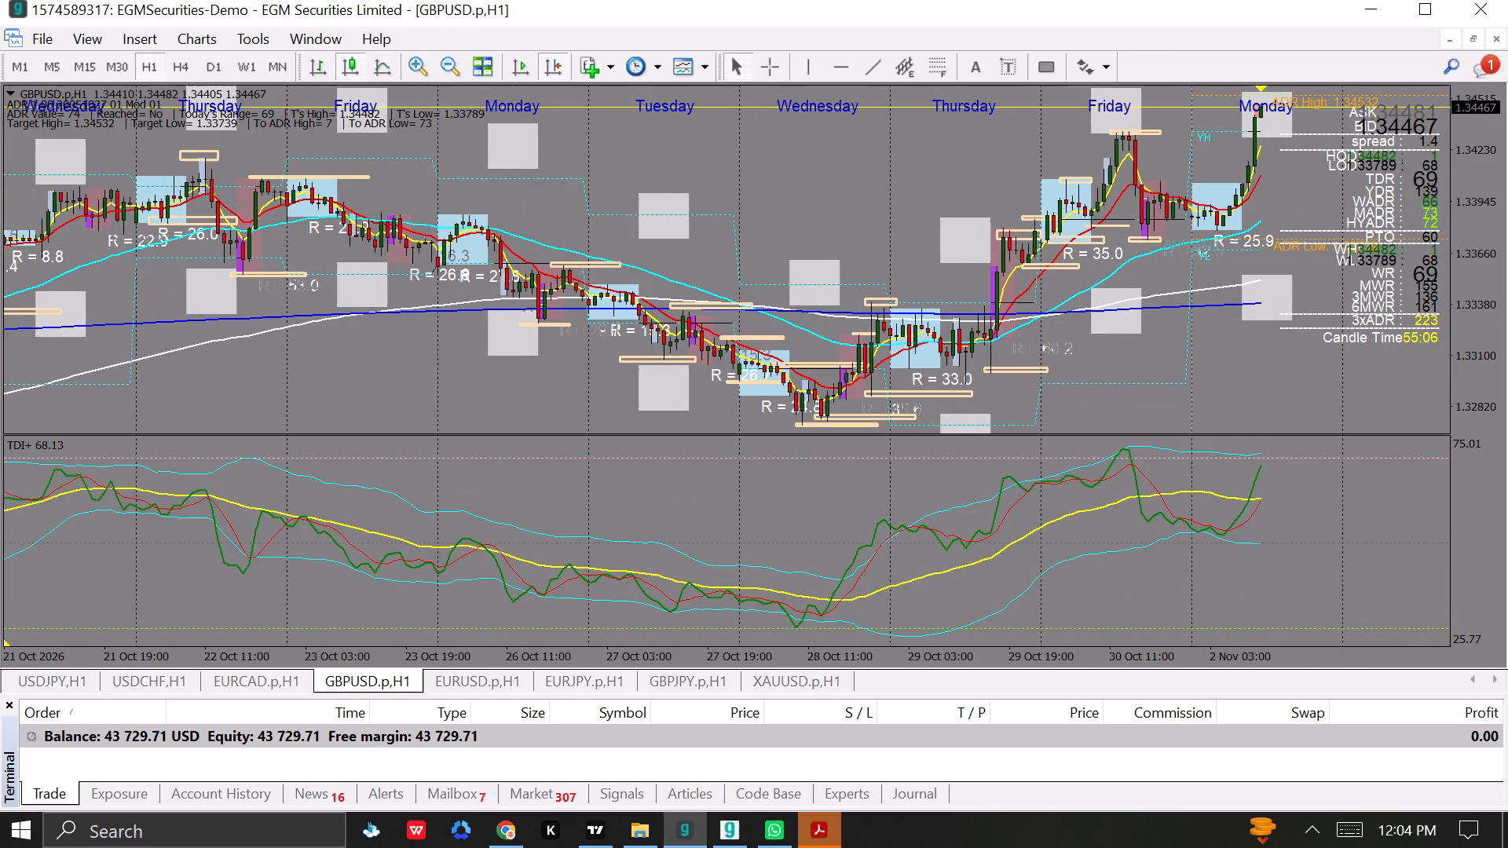
pyautogui.moveTo(606, 317); pyautogui.dragTo(592, 319)
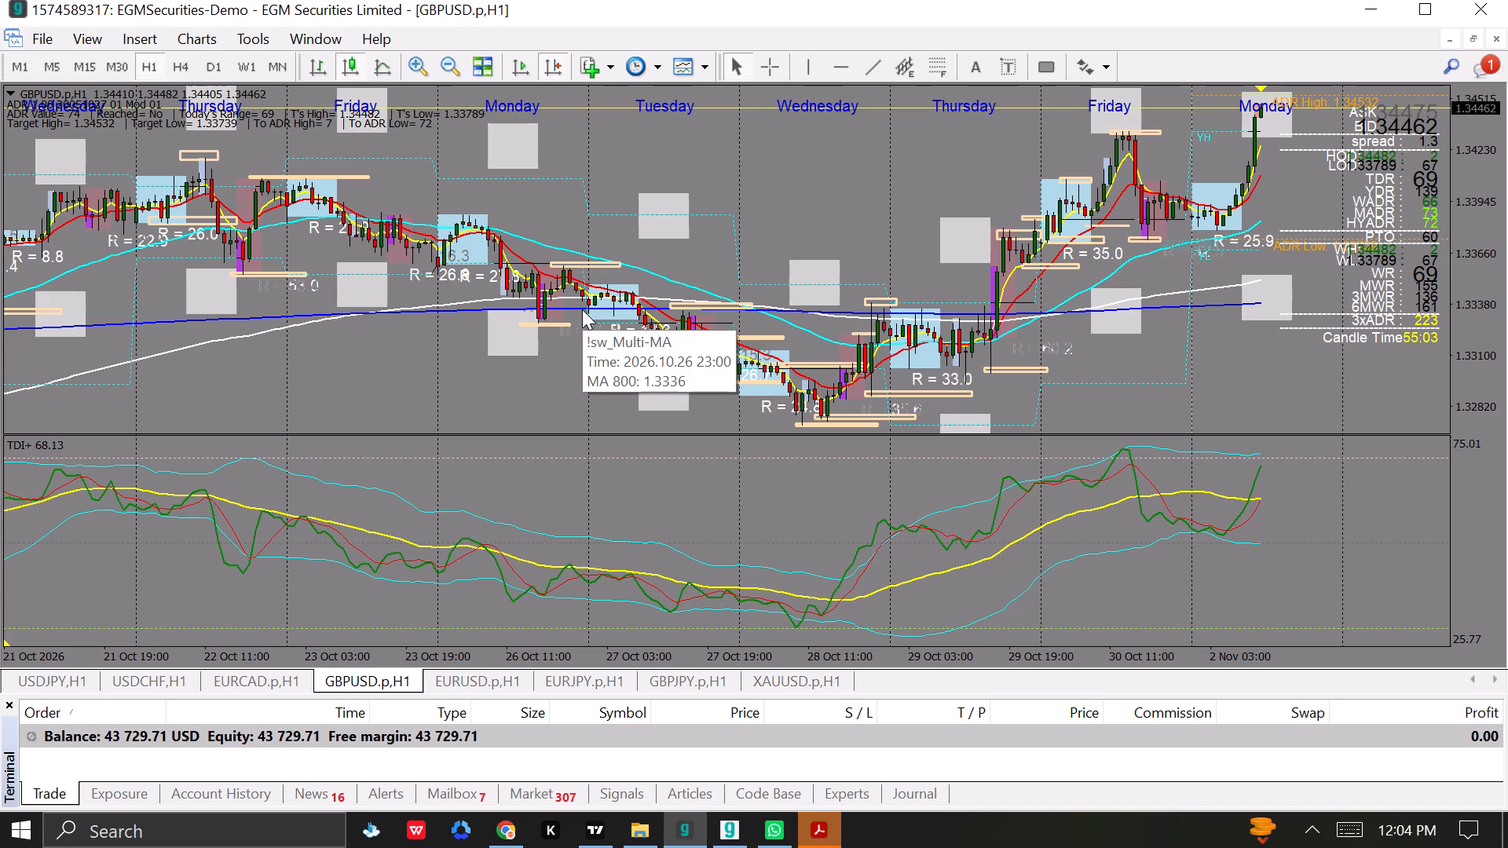
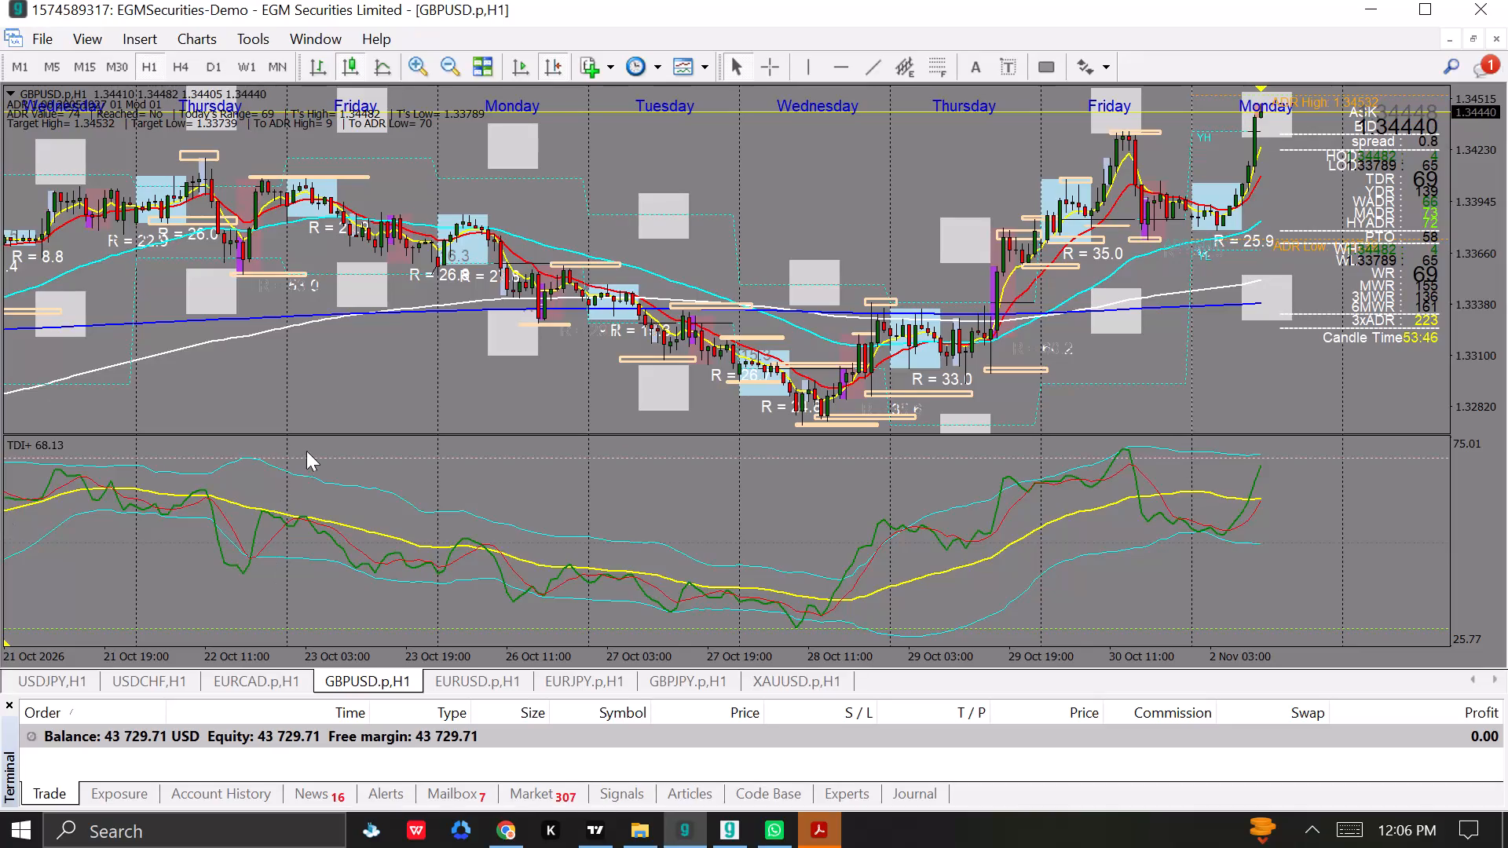
# Review GBPUSD.p H1 price swings, session ranges and TDI lines from 16 October to 2 November 2026.
pyautogui.click(339, 397)
pyautogui.moveTo(338, 395); pyautogui.dragTo(340, 397)
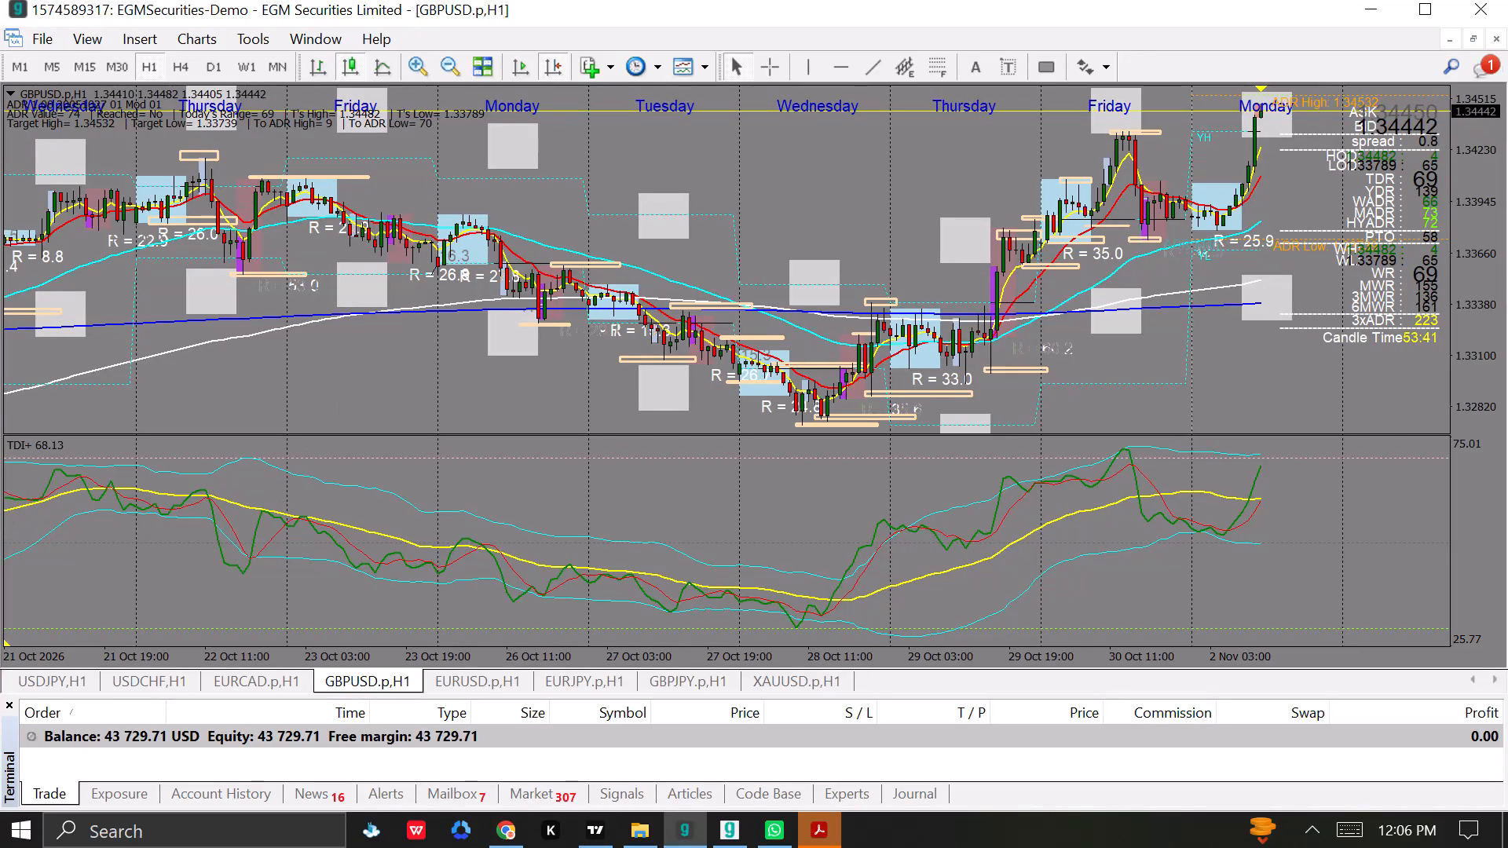
pyautogui.moveTo(340, 397); pyautogui.dragTo(611, 386)
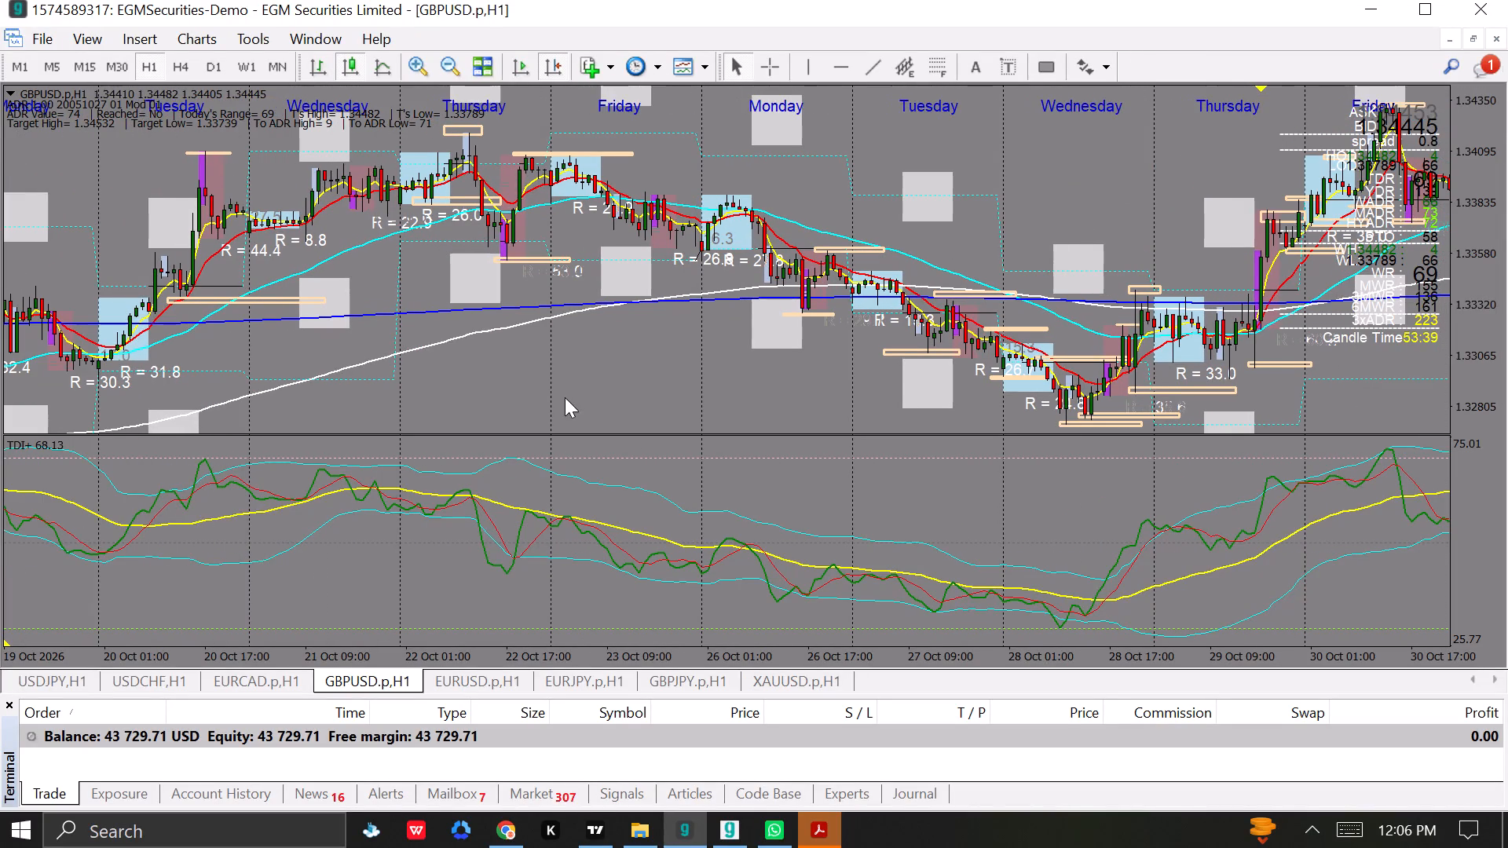
pyautogui.moveTo(565, 397); pyautogui.dragTo(700, 361)
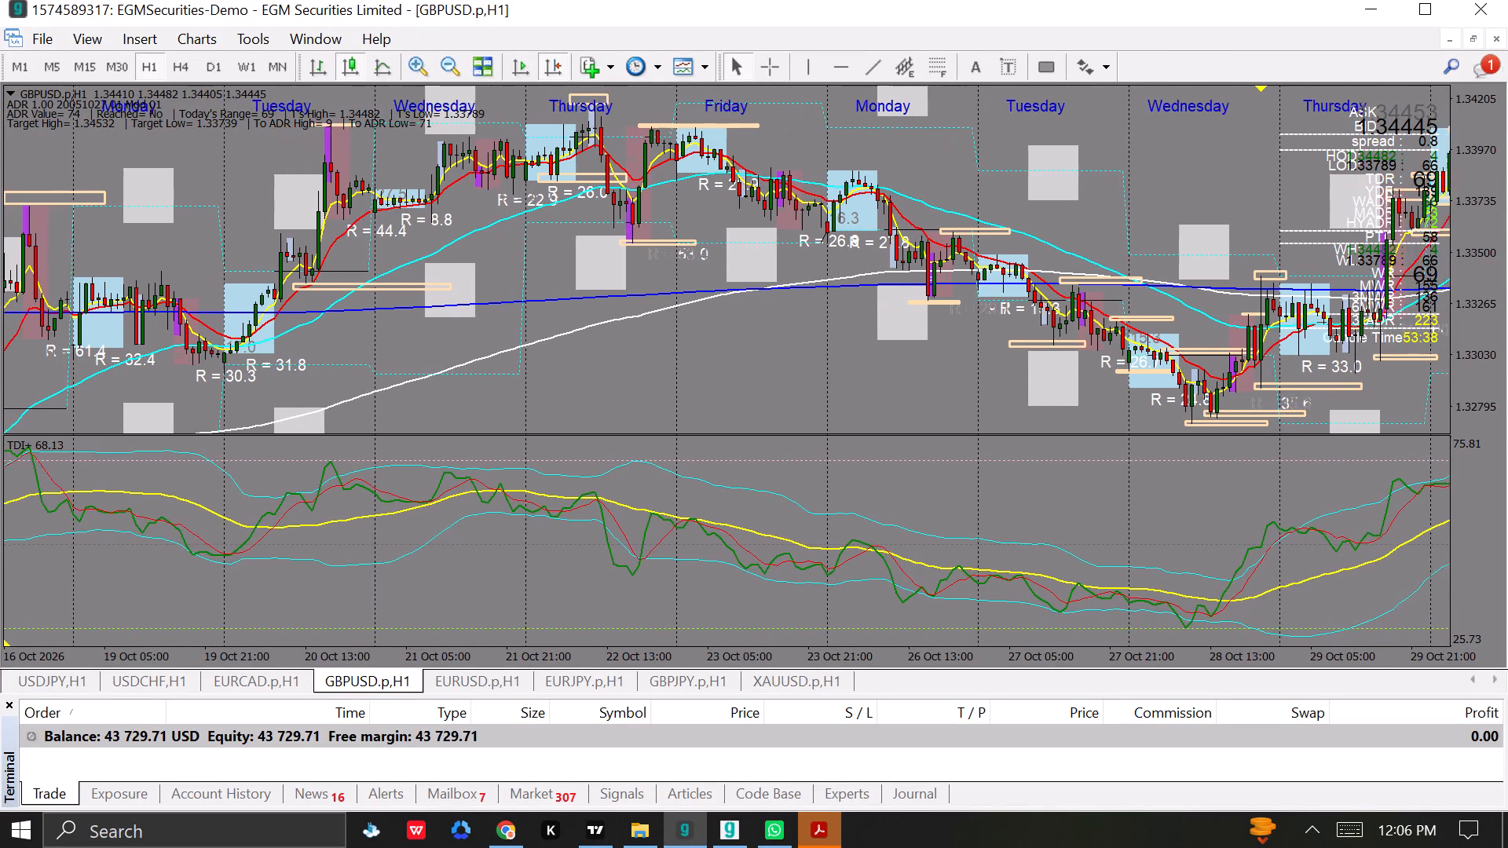
pyautogui.moveTo(700, 361); pyautogui.dragTo(490, 376)
pyautogui.moveTo(745, 288); pyautogui.dragTo(377, 259)
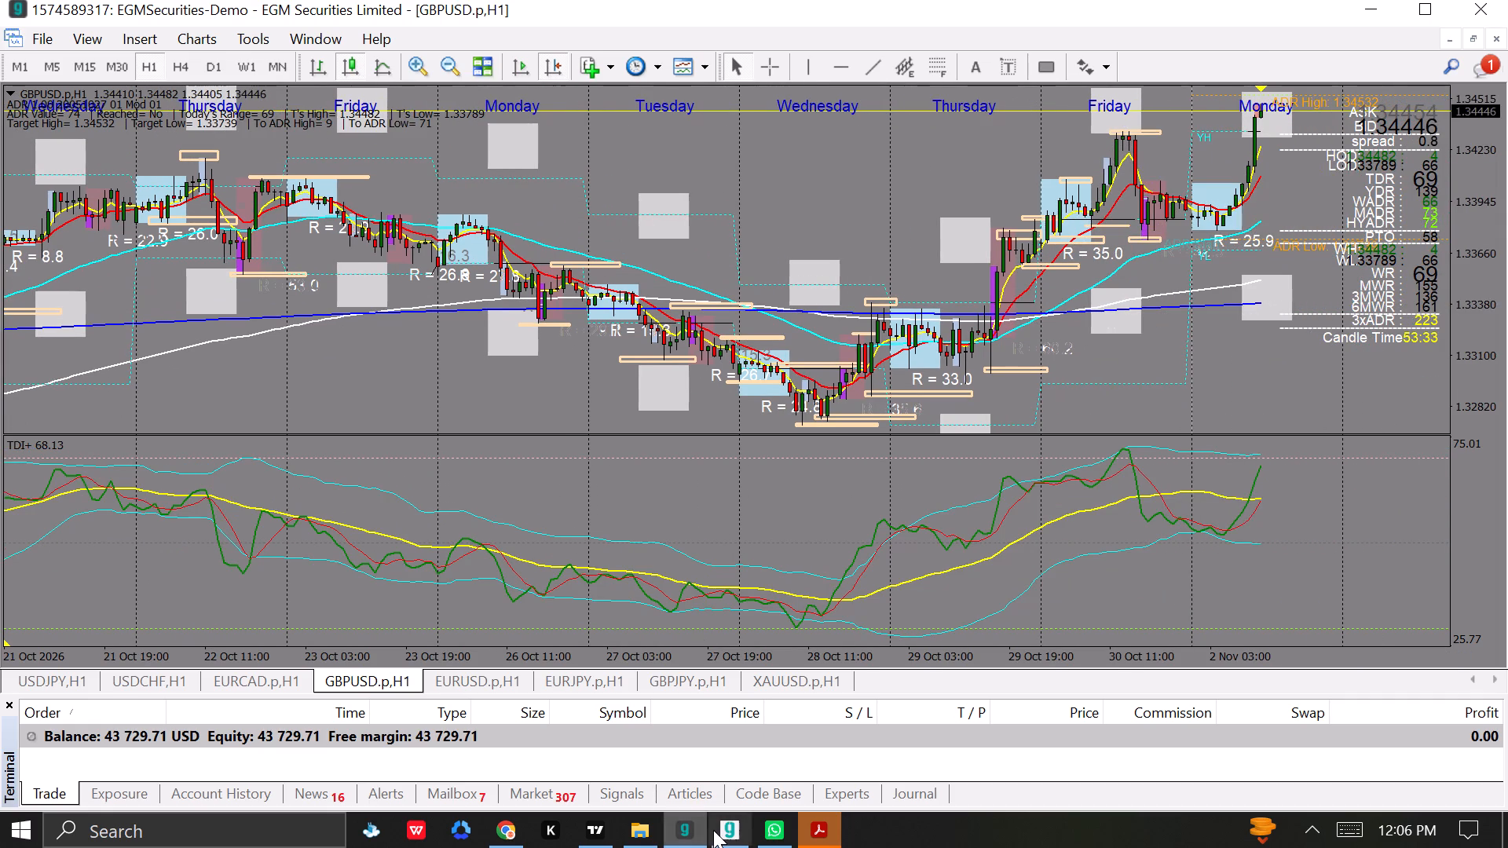
# Switch to the MetaTrader 5 terminal and view the latest GBPUSD.p candles and stochastic on the M30 timeframe.
pyautogui.click(713, 830)
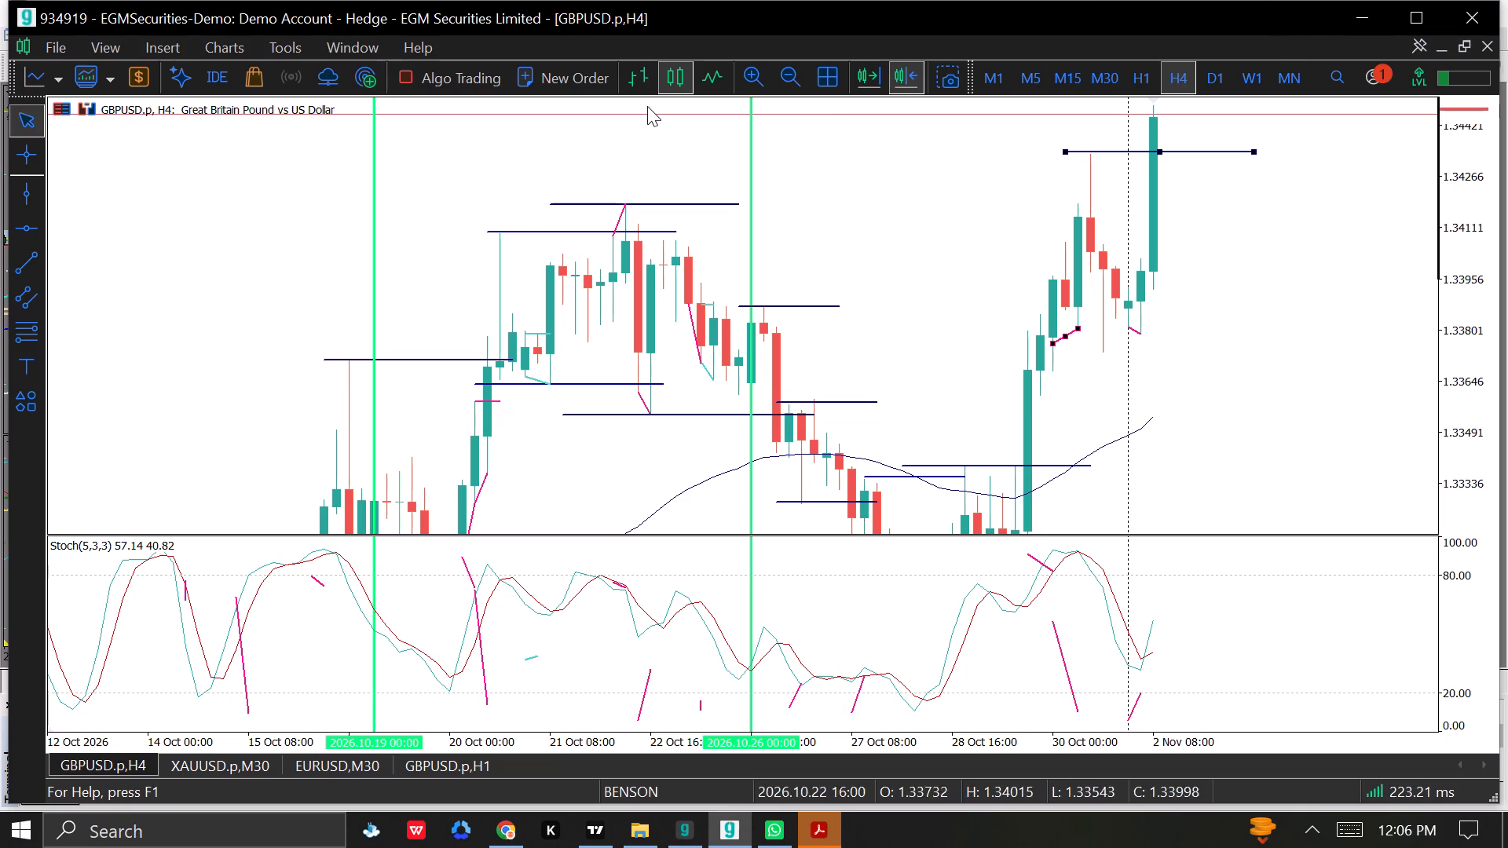
pyautogui.click(1100, 80)
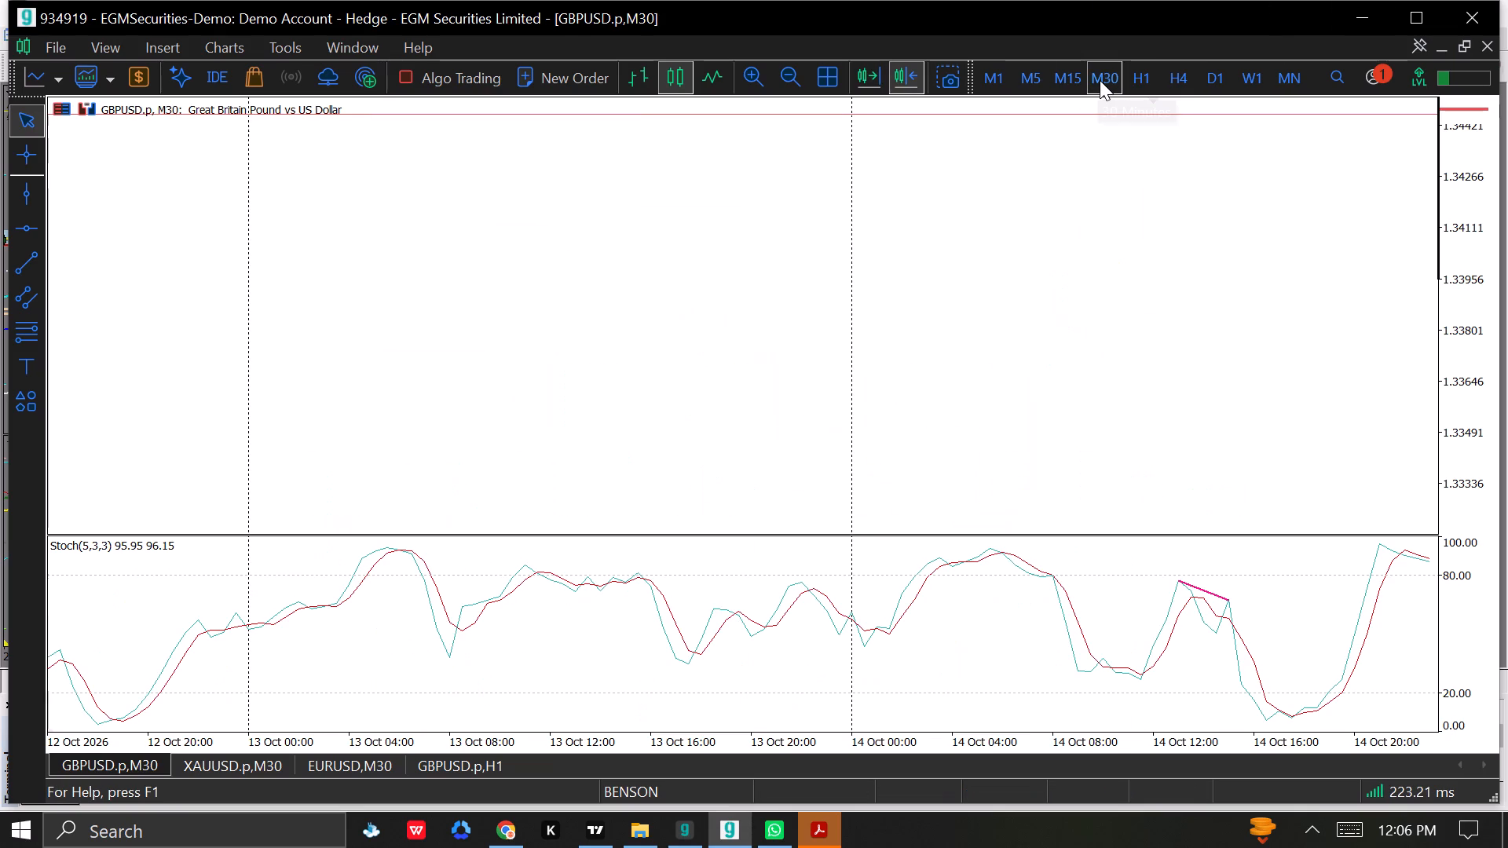
pyautogui.click(891, 74)
pyautogui.click(891, 74)
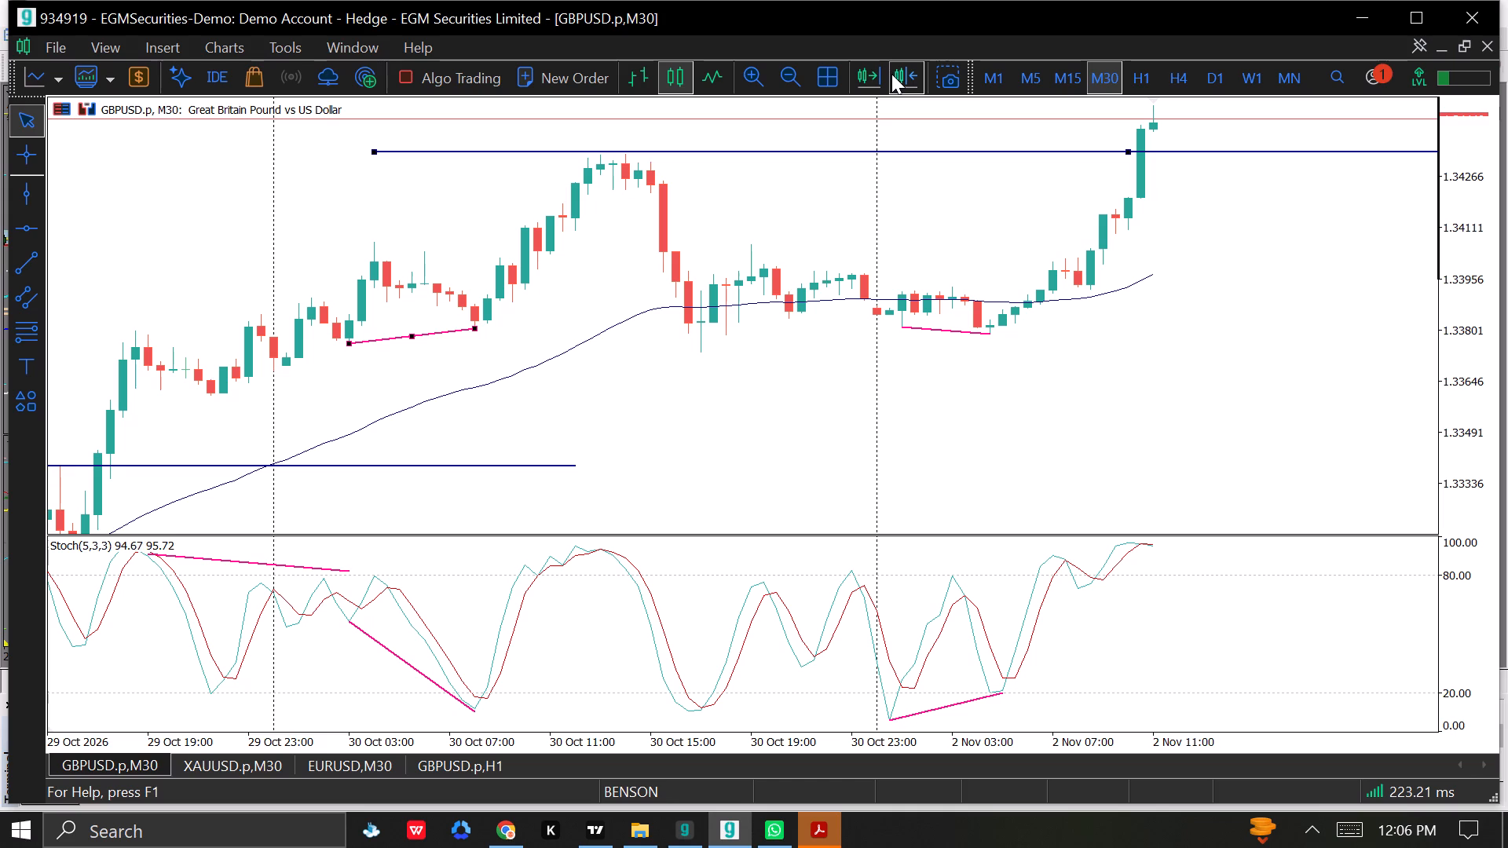
# Examine the GBPUSD.p H1 chart from 27 October to 2 November 2026, comparing price swings with the stochastic and marked levels.
pyautogui.click(1139, 86)
pyautogui.moveTo(784, 227); pyautogui.dragTo(1108, 287)
pyautogui.moveTo(622, 239); pyautogui.dragTo(723, 247)
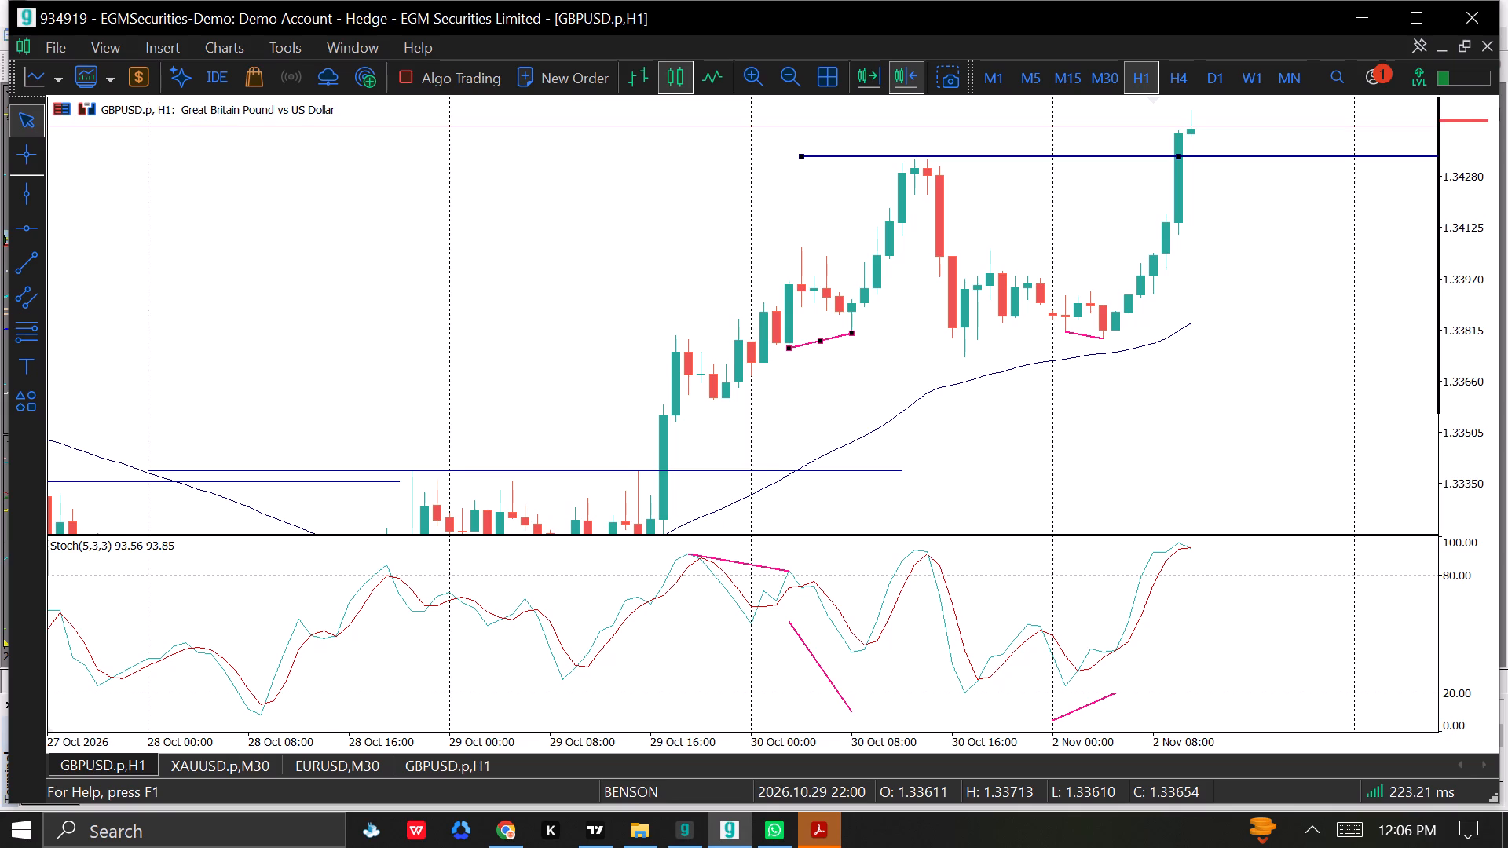
pyautogui.moveTo(723, 247); pyautogui.dragTo(873, 321)
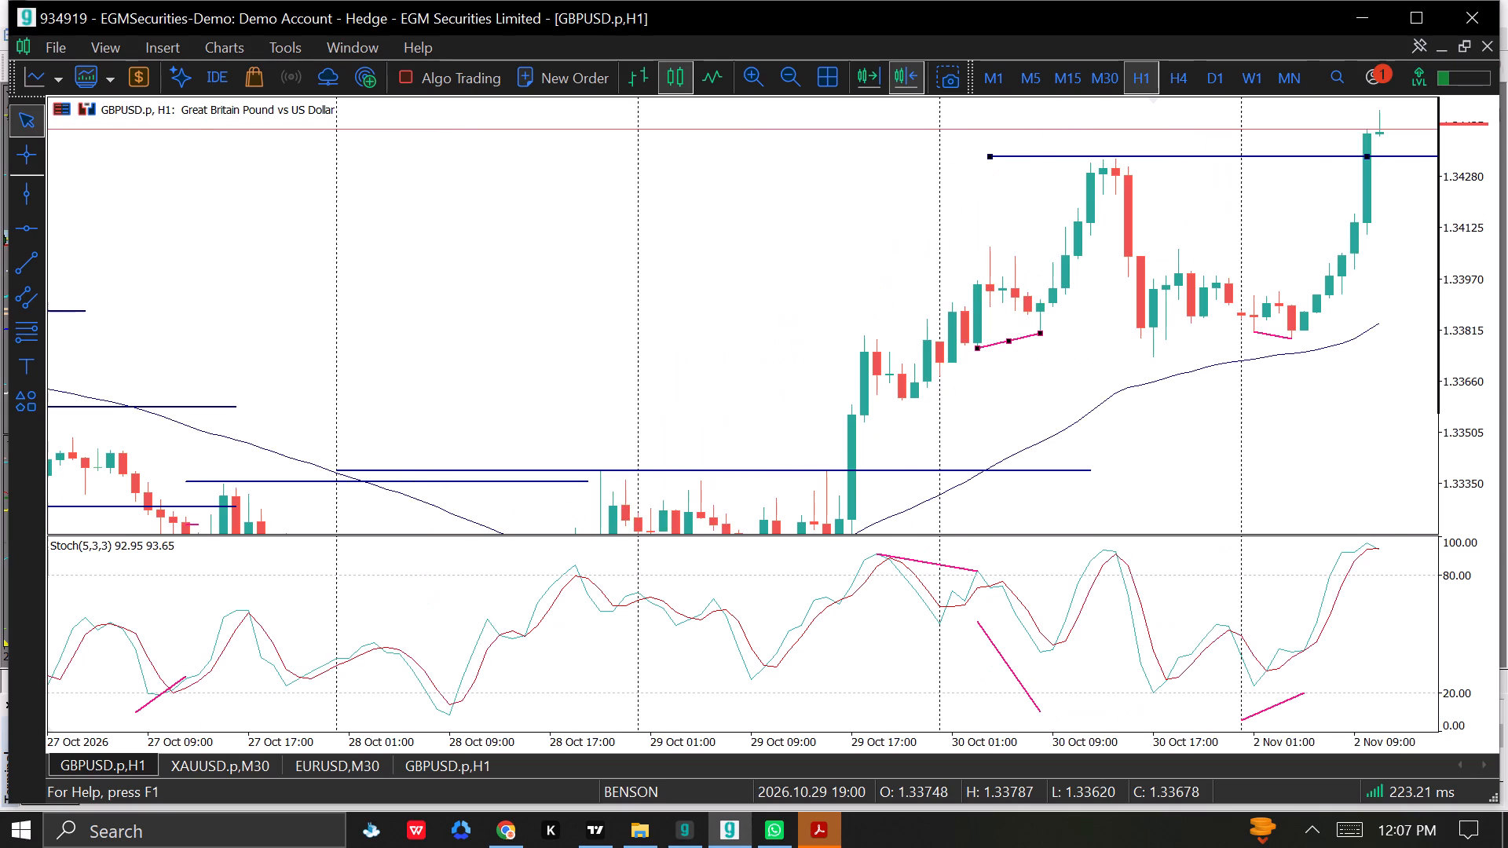
pyautogui.moveTo(873, 321); pyautogui.dragTo(576, 294)
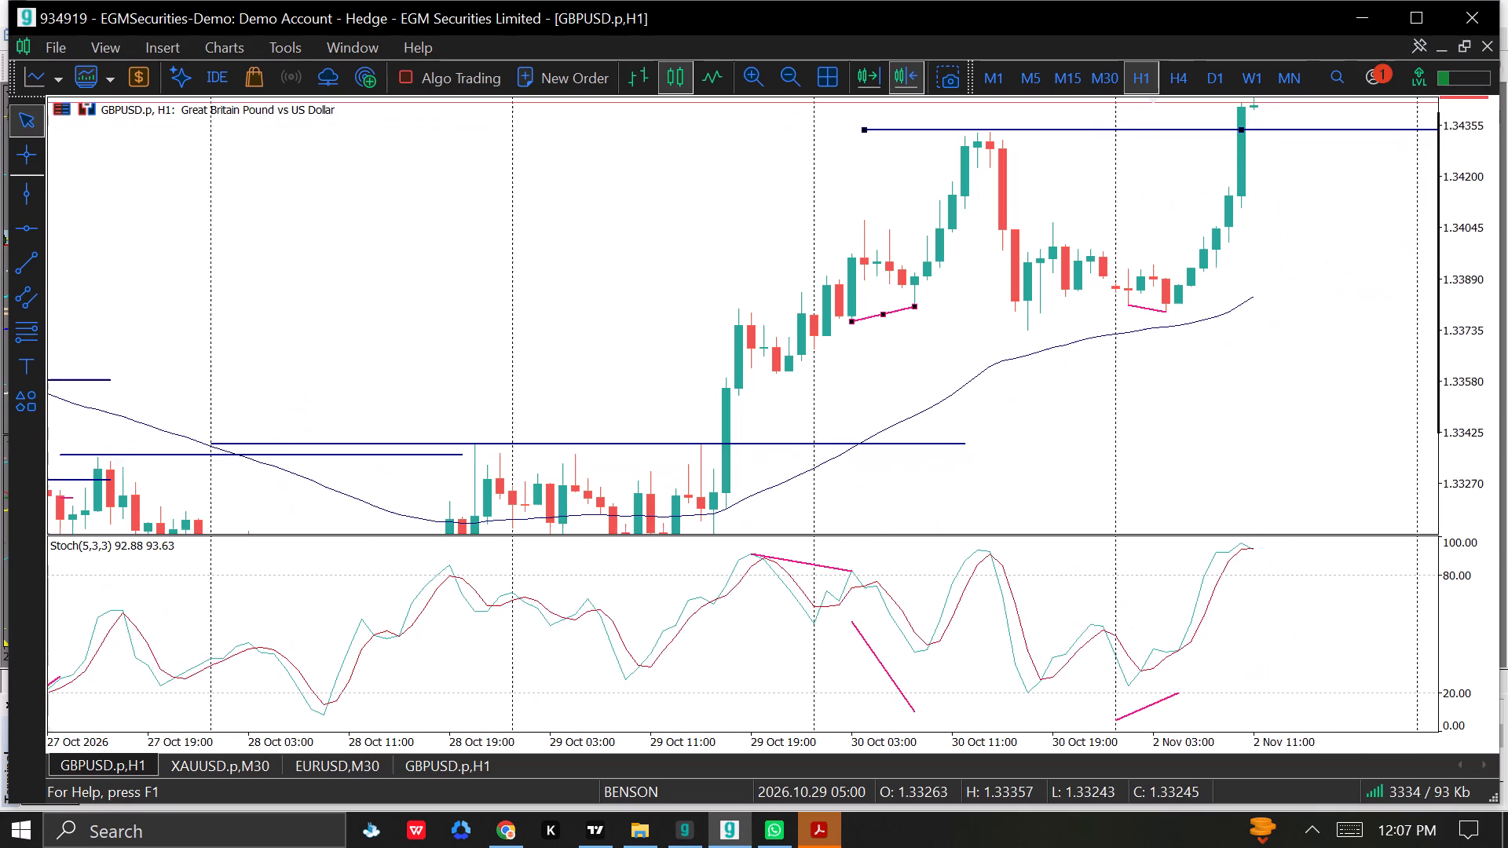
pyautogui.moveTo(576, 294); pyautogui.dragTo(576, 294)
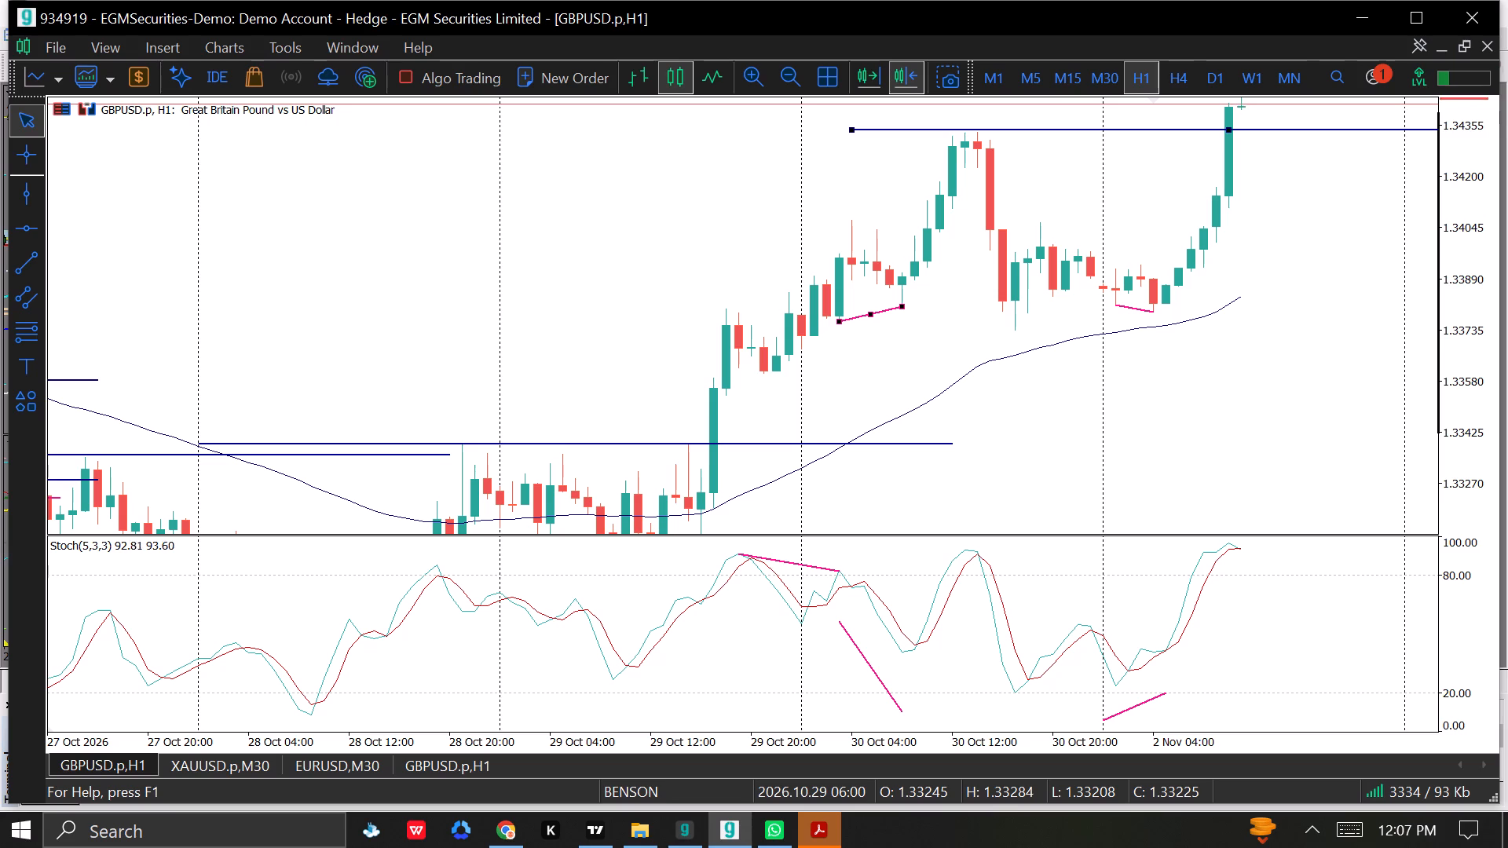
pyautogui.moveTo(576, 294); pyautogui.dragTo(563, 301)
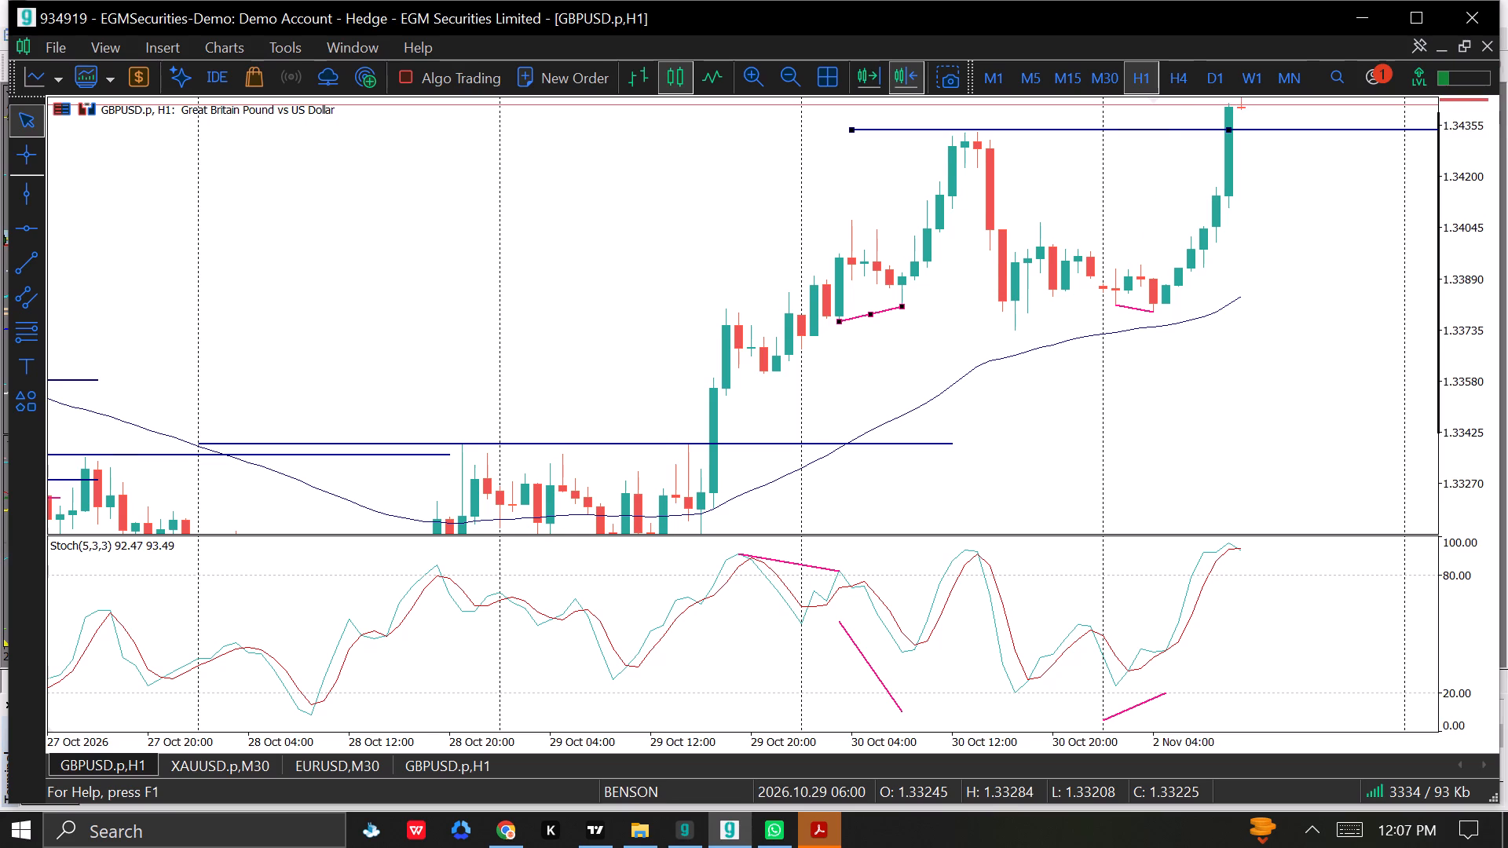
pyautogui.moveTo(563, 301); pyautogui.dragTo(497, 367)
pyautogui.click(27, 152)
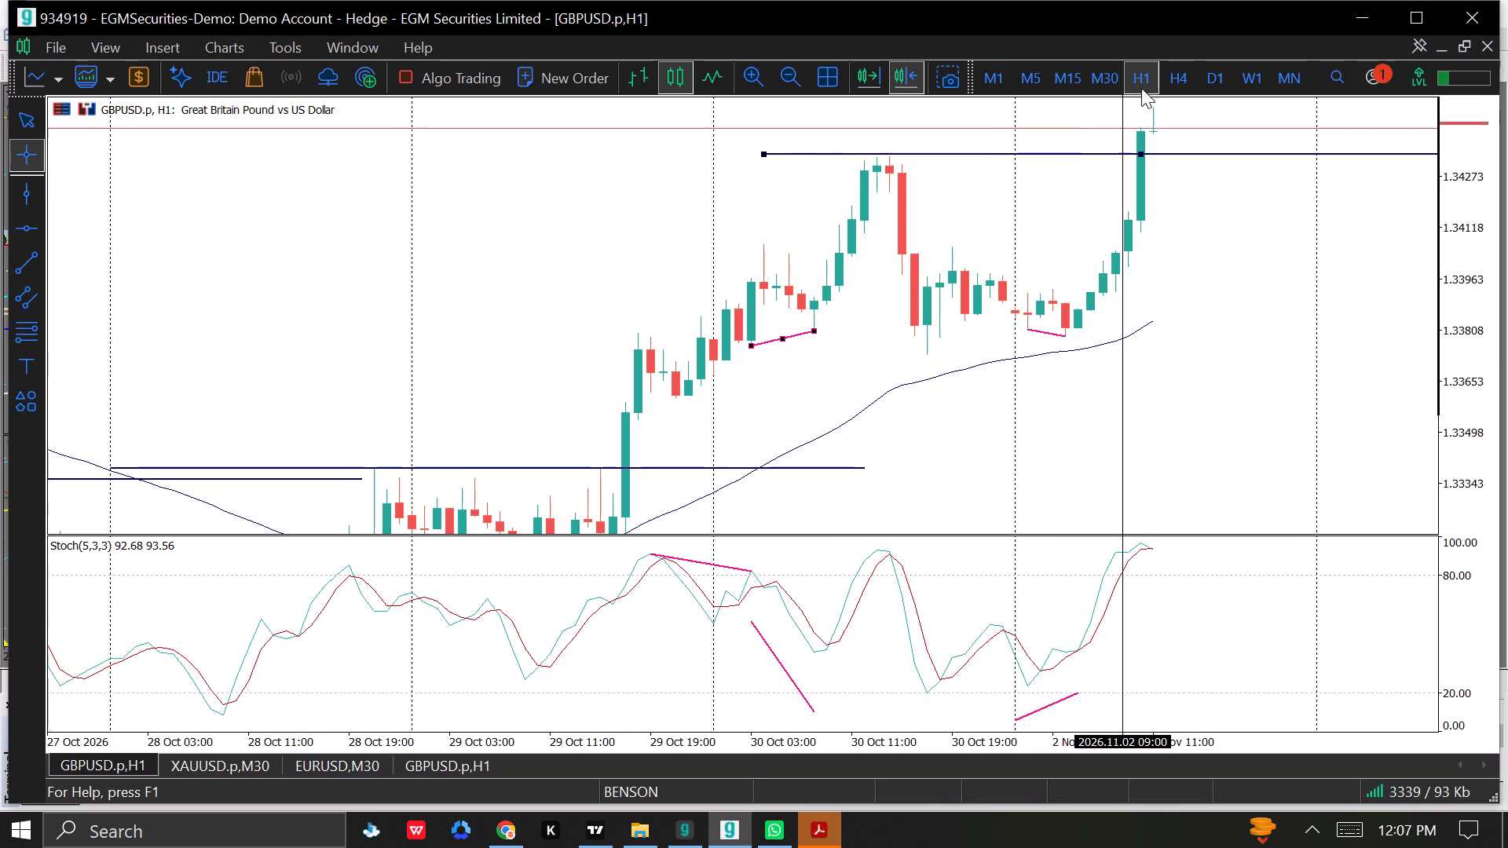
# Return GBPUSD.p to the M30 timeframe and view the latest candles up to 2 November 2026.
pyautogui.click(1115, 78)
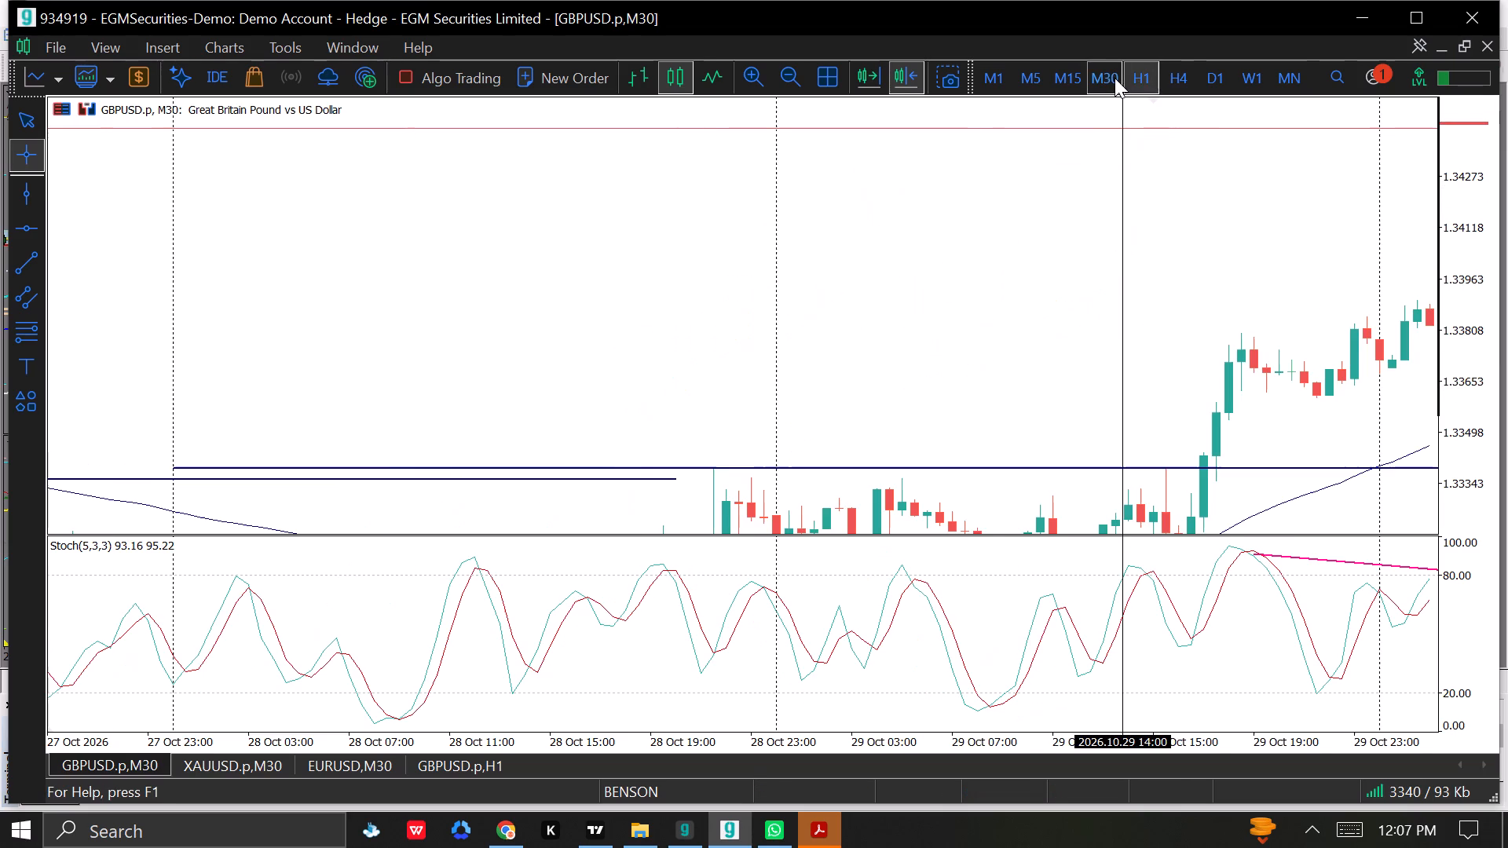
pyautogui.click(1028, 261)
pyautogui.moveTo(1028, 261); pyautogui.dragTo(617, 232)
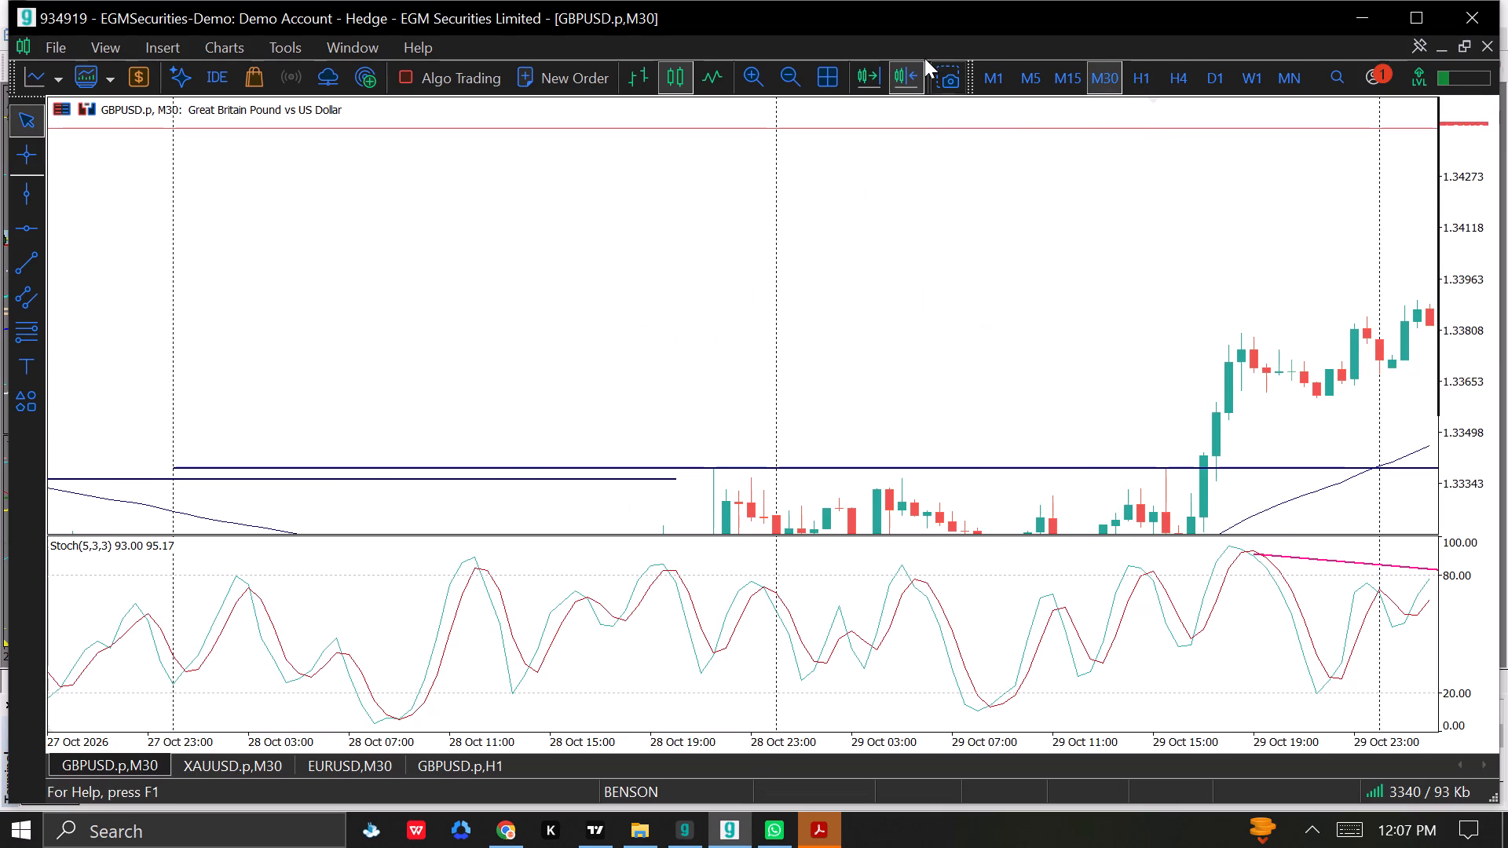
pyautogui.click(915, 70)
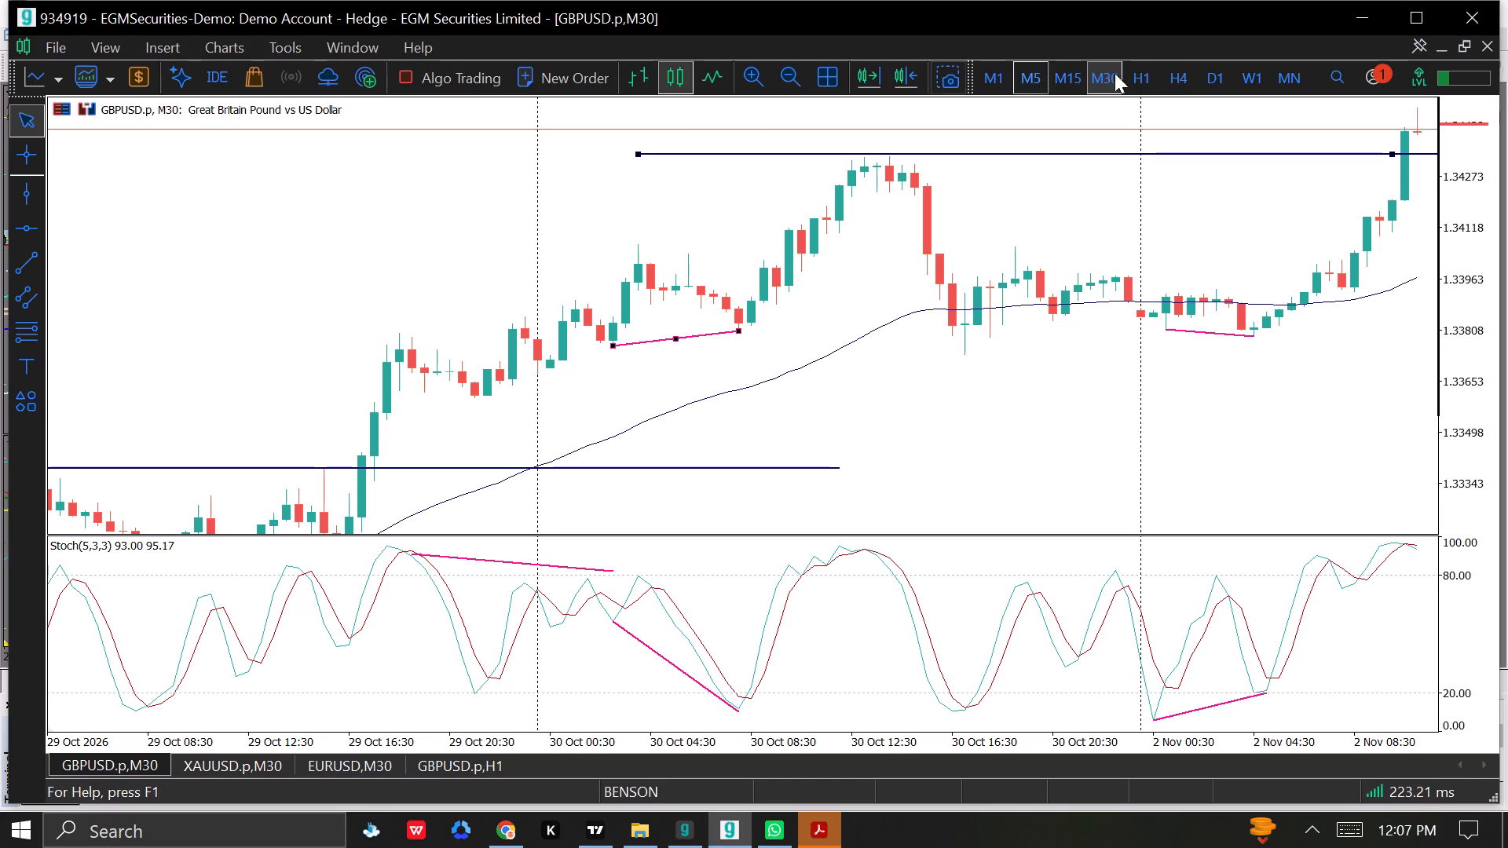
# Examine GBPUSD.p on H4 with a compressed price scale, reviewing swings, marked levels and stochastic from 7 October to 2 November 2026.
pyautogui.click(1170, 81)
pyautogui.moveTo(665, 230); pyautogui.dragTo(795, 266)
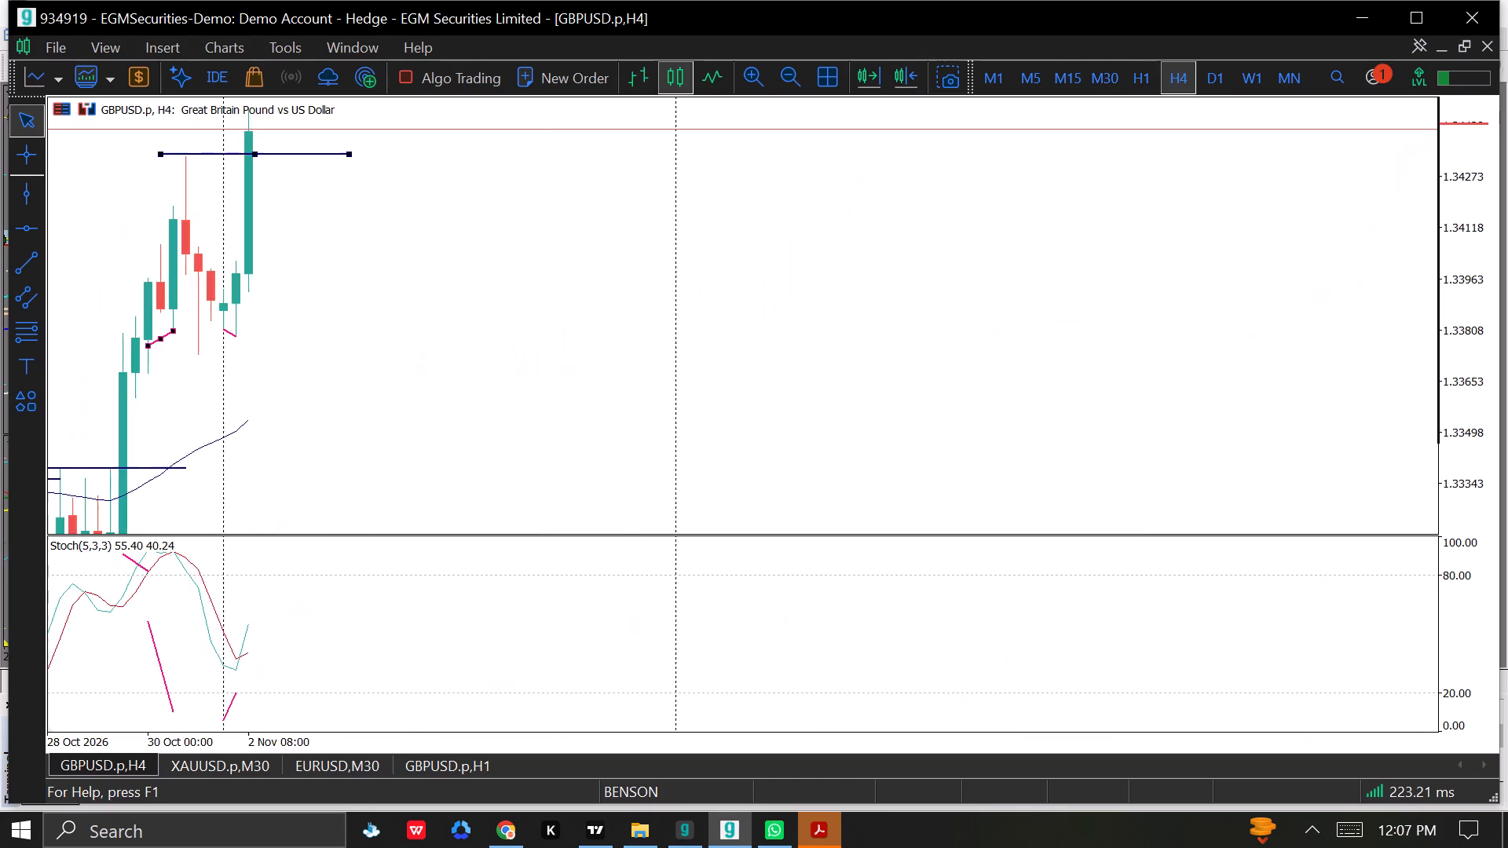
pyautogui.moveTo(795, 266); pyautogui.dragTo(1090, 440)
pyautogui.moveTo(1459, 316); pyautogui.dragTo(1474, 346)
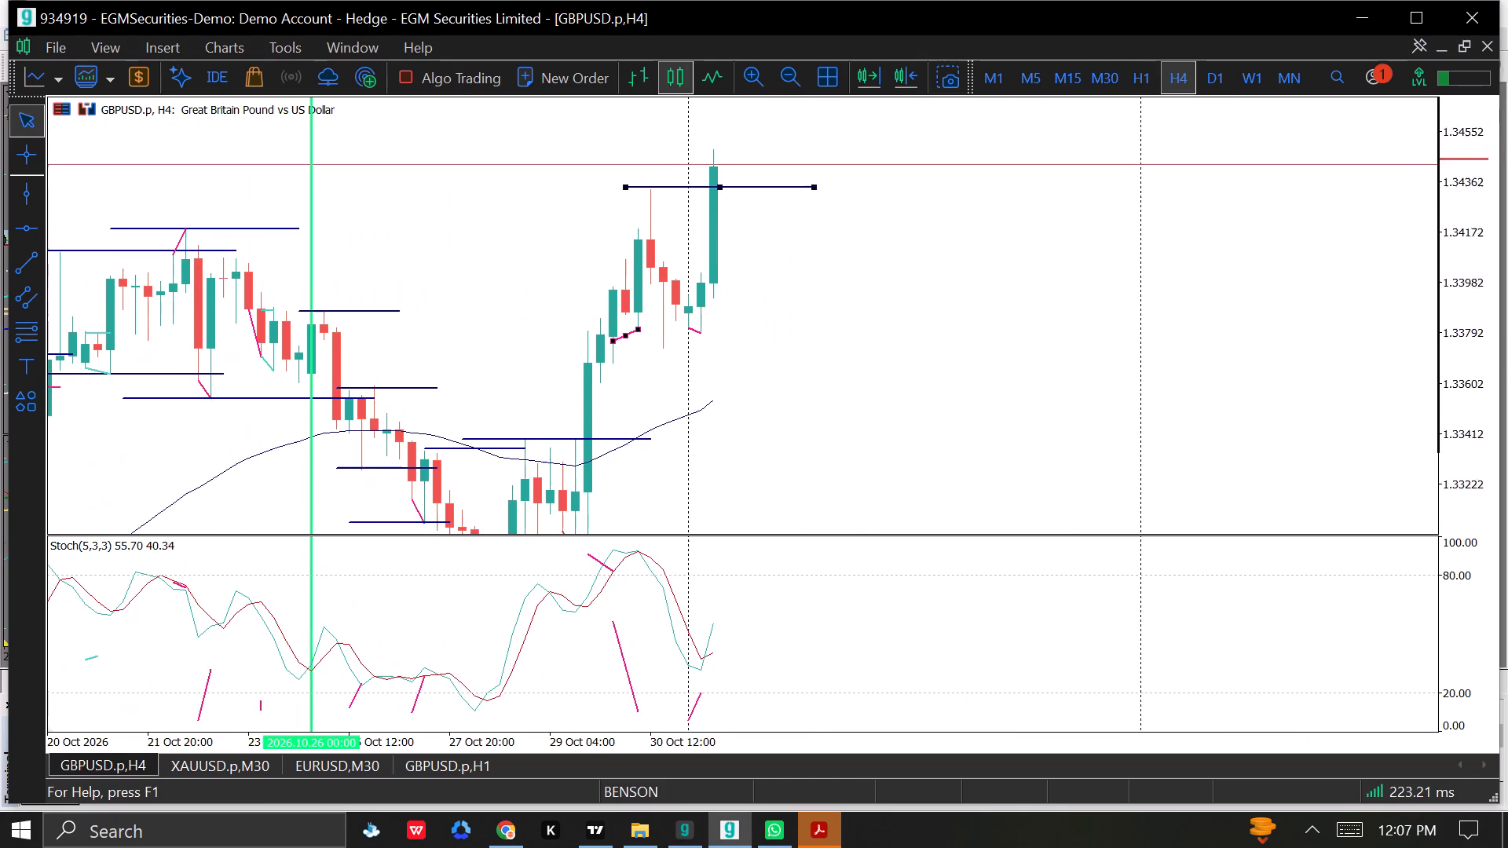
pyautogui.moveTo(1474, 346); pyautogui.dragTo(1475, 389)
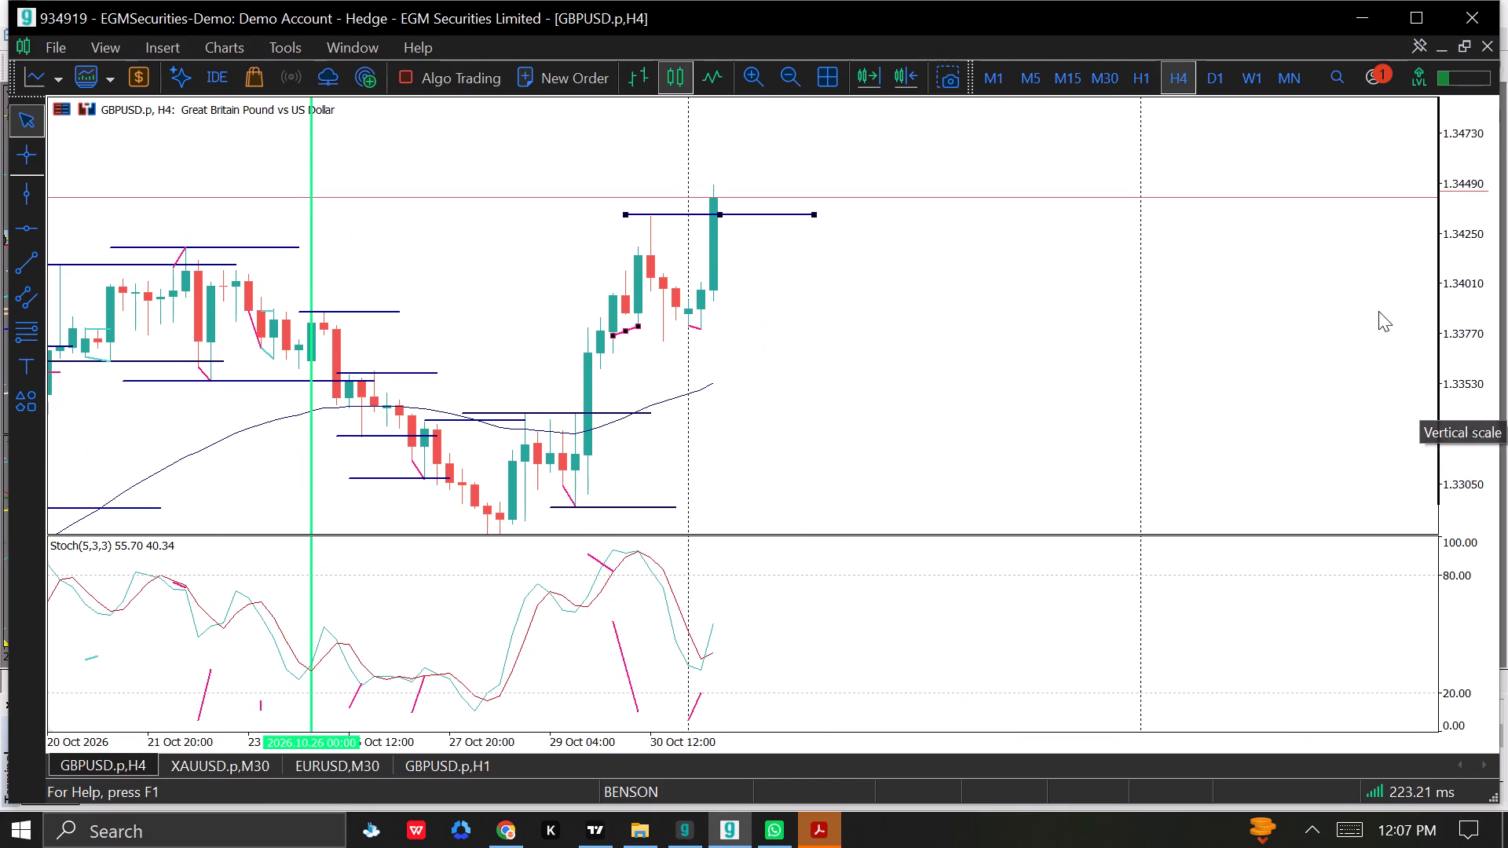
pyautogui.moveTo(946, 315); pyautogui.dragTo(1100, 235)
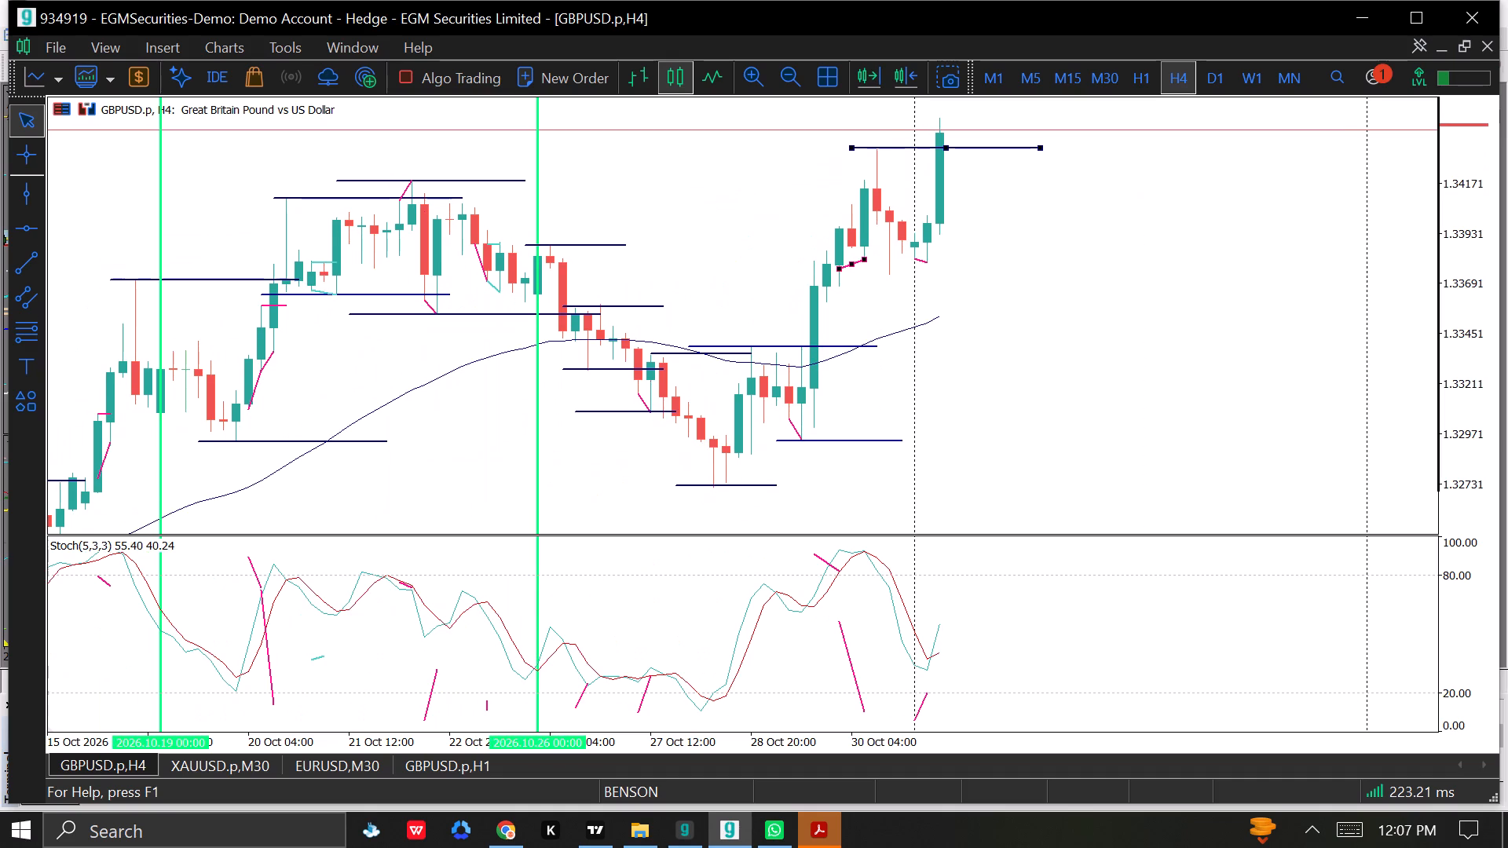
pyautogui.moveTo(1100, 235); pyautogui.dragTo(1126, 196)
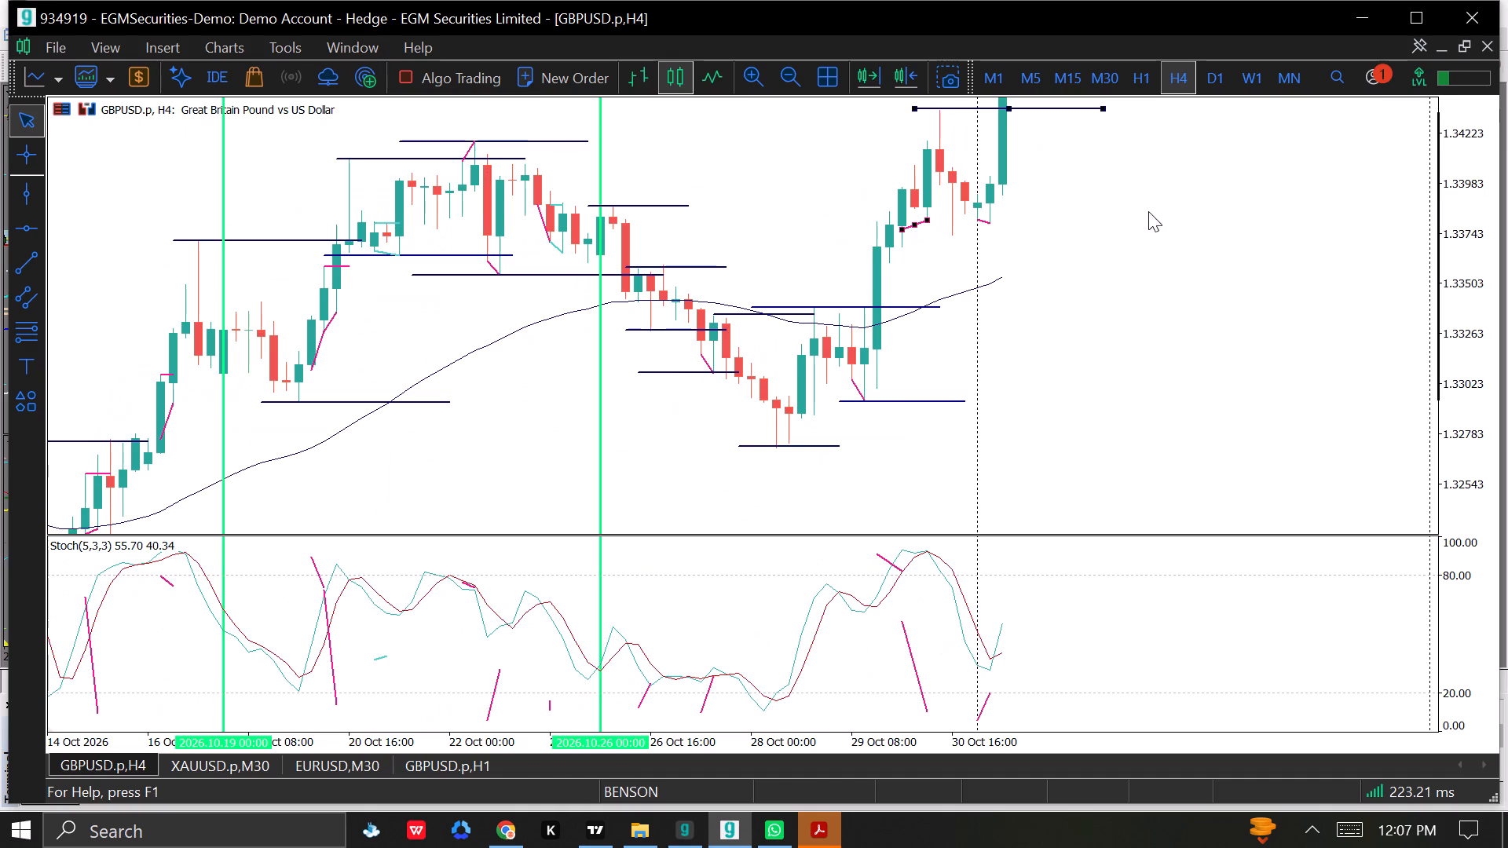
pyautogui.click(27, 144)
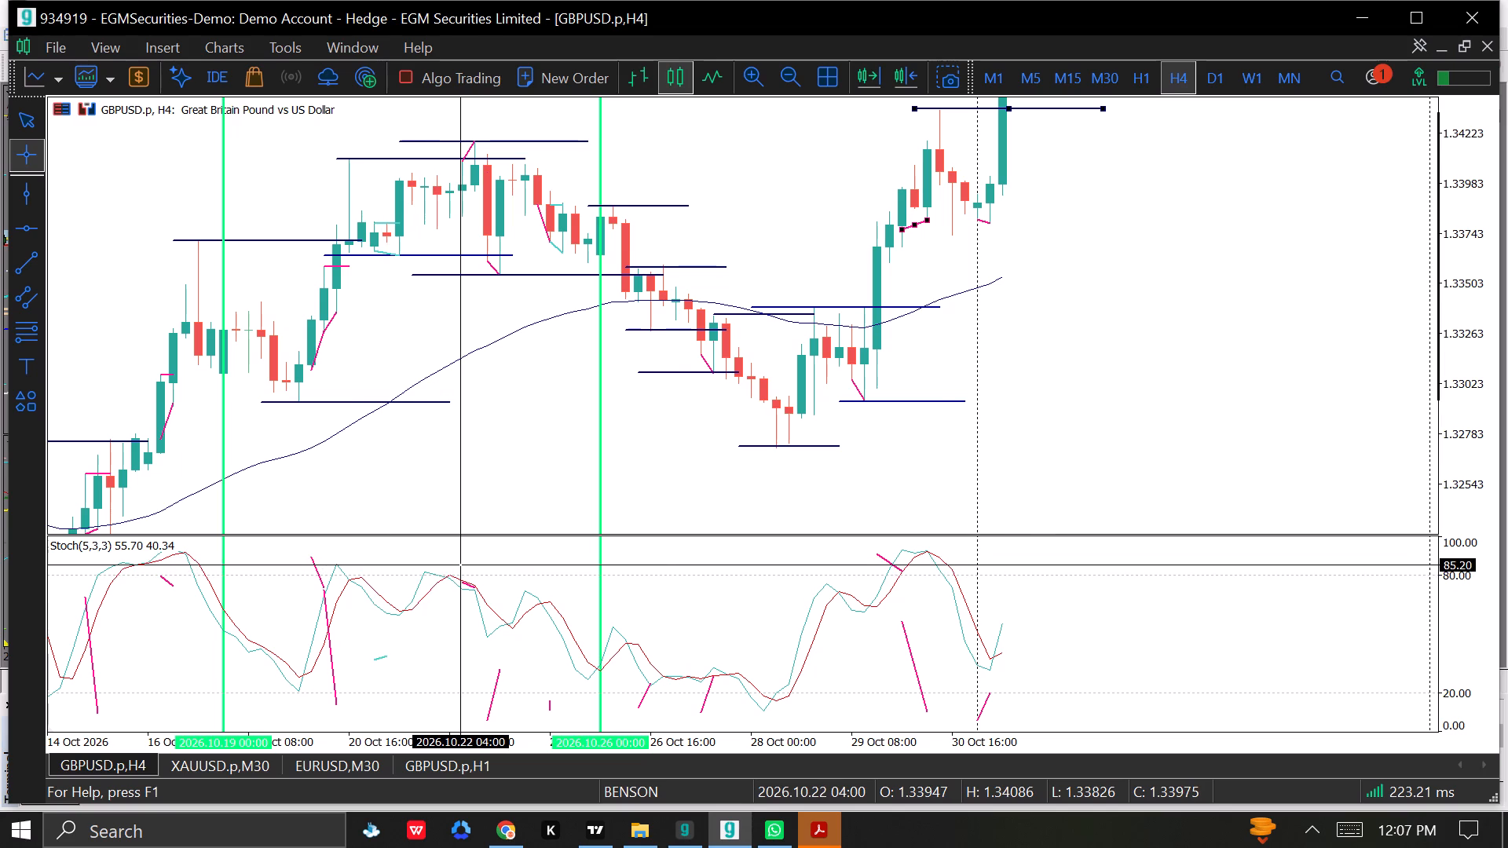
pyautogui.click(558, 406)
pyautogui.moveTo(559, 401); pyautogui.dragTo(450, 515)
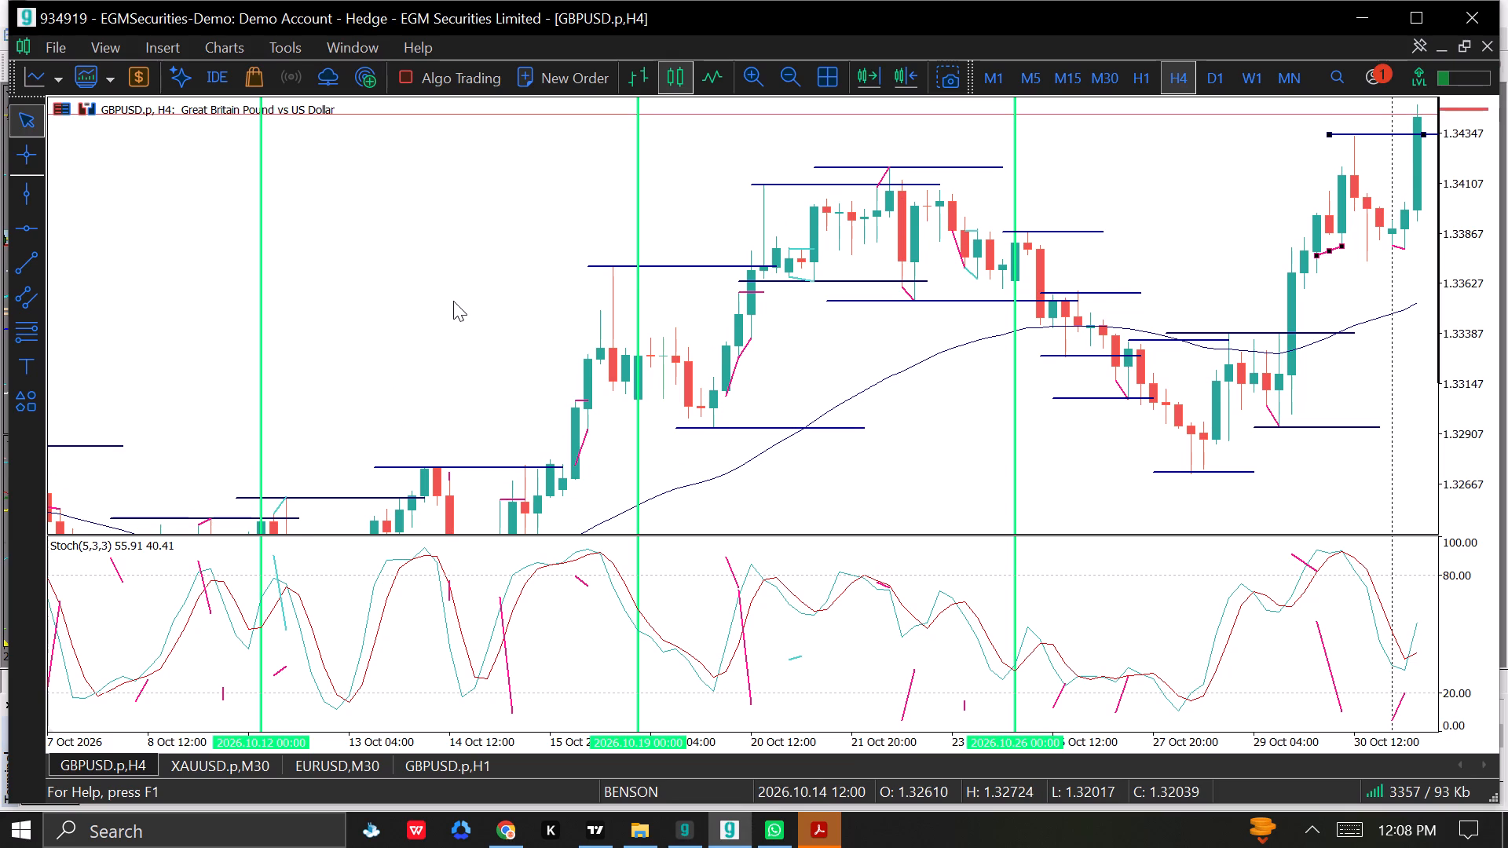
# Place a vertical line on the GBPUSD.p H4 chart at the week's start, 2 November 2026 00:00.
pyautogui.click(27, 204)
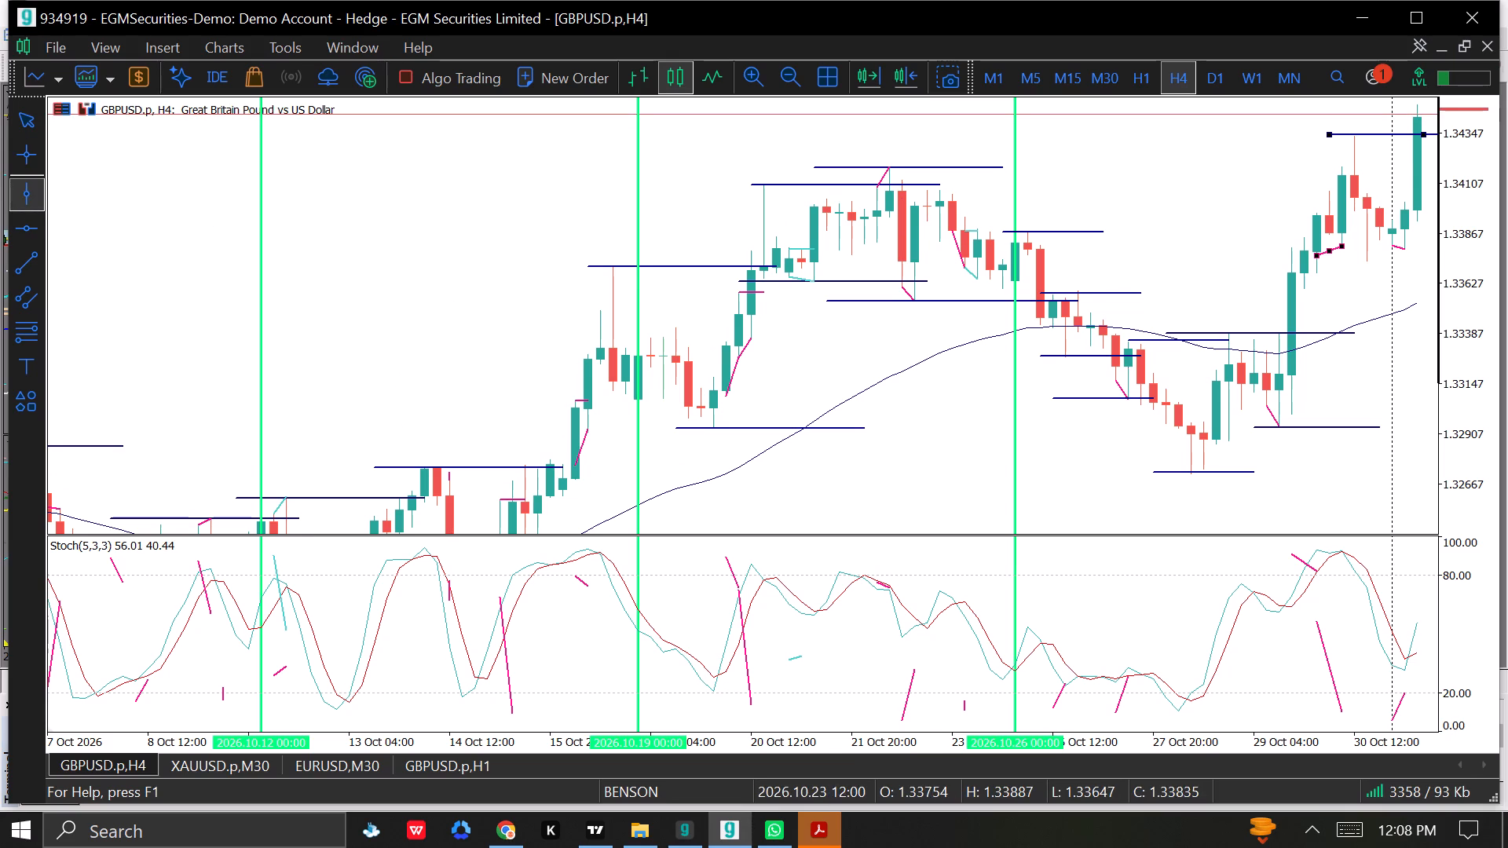
pyautogui.click(1391, 379)
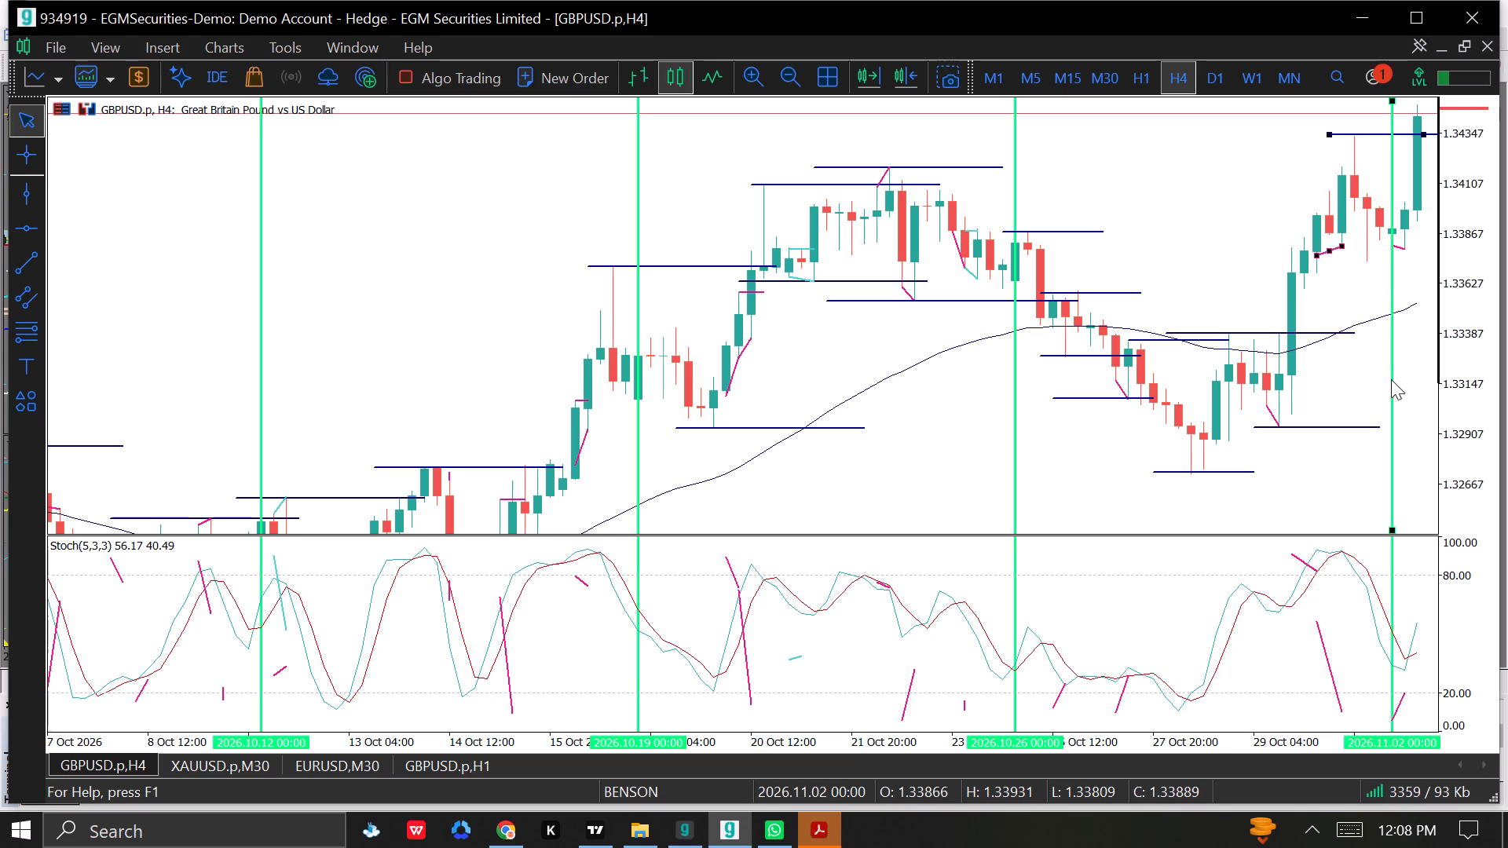
pyautogui.click(1367, 376)
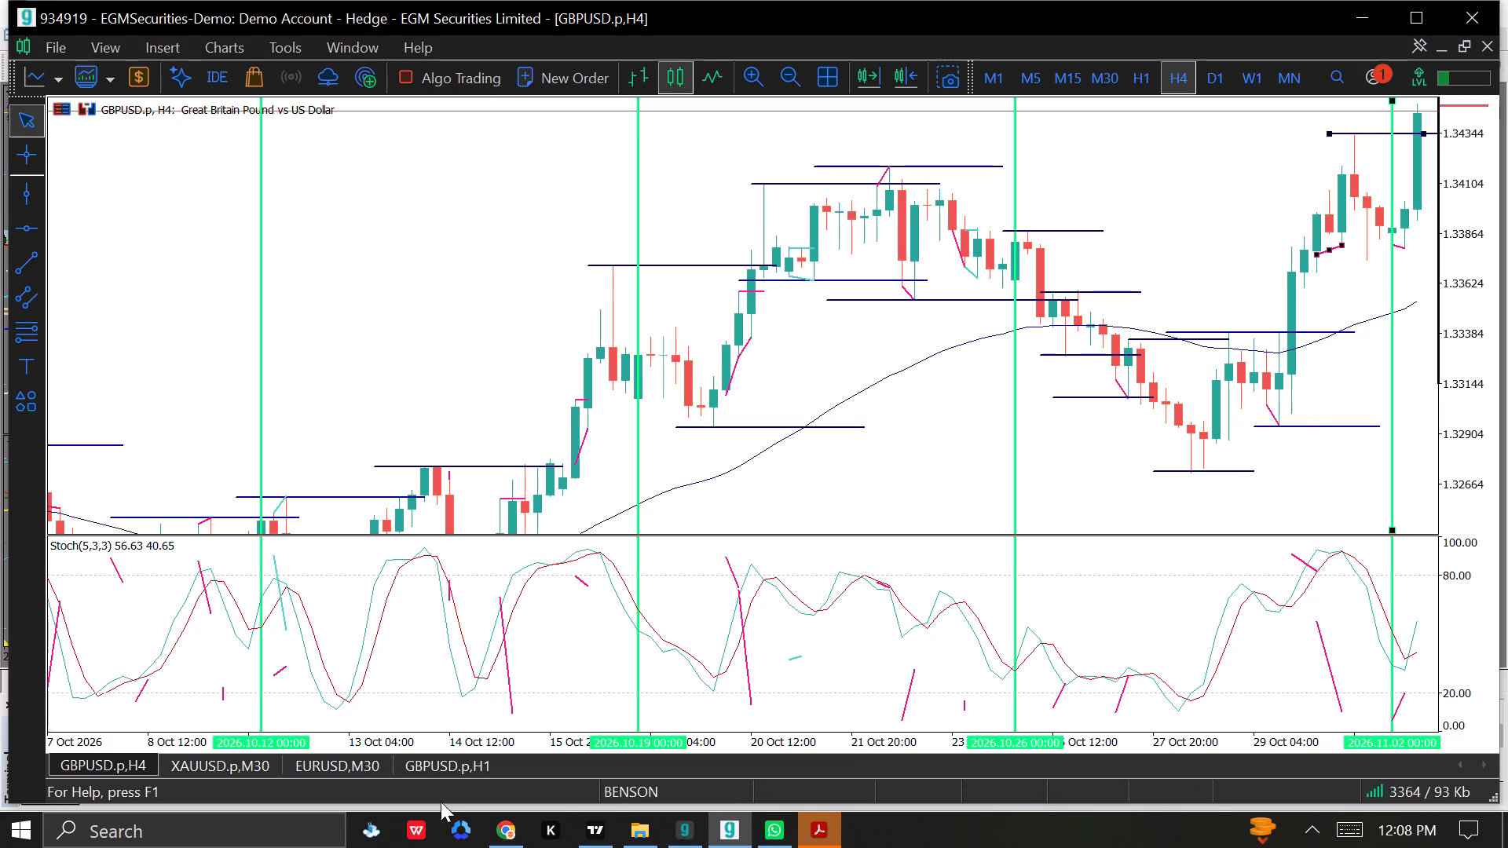
# Switch to TradingView, dismiss the invite-friends advert over the GBPUSD 30-minute chart, and launch the pinned K app.
pyautogui.click(589, 827)
pyautogui.click(536, 823)
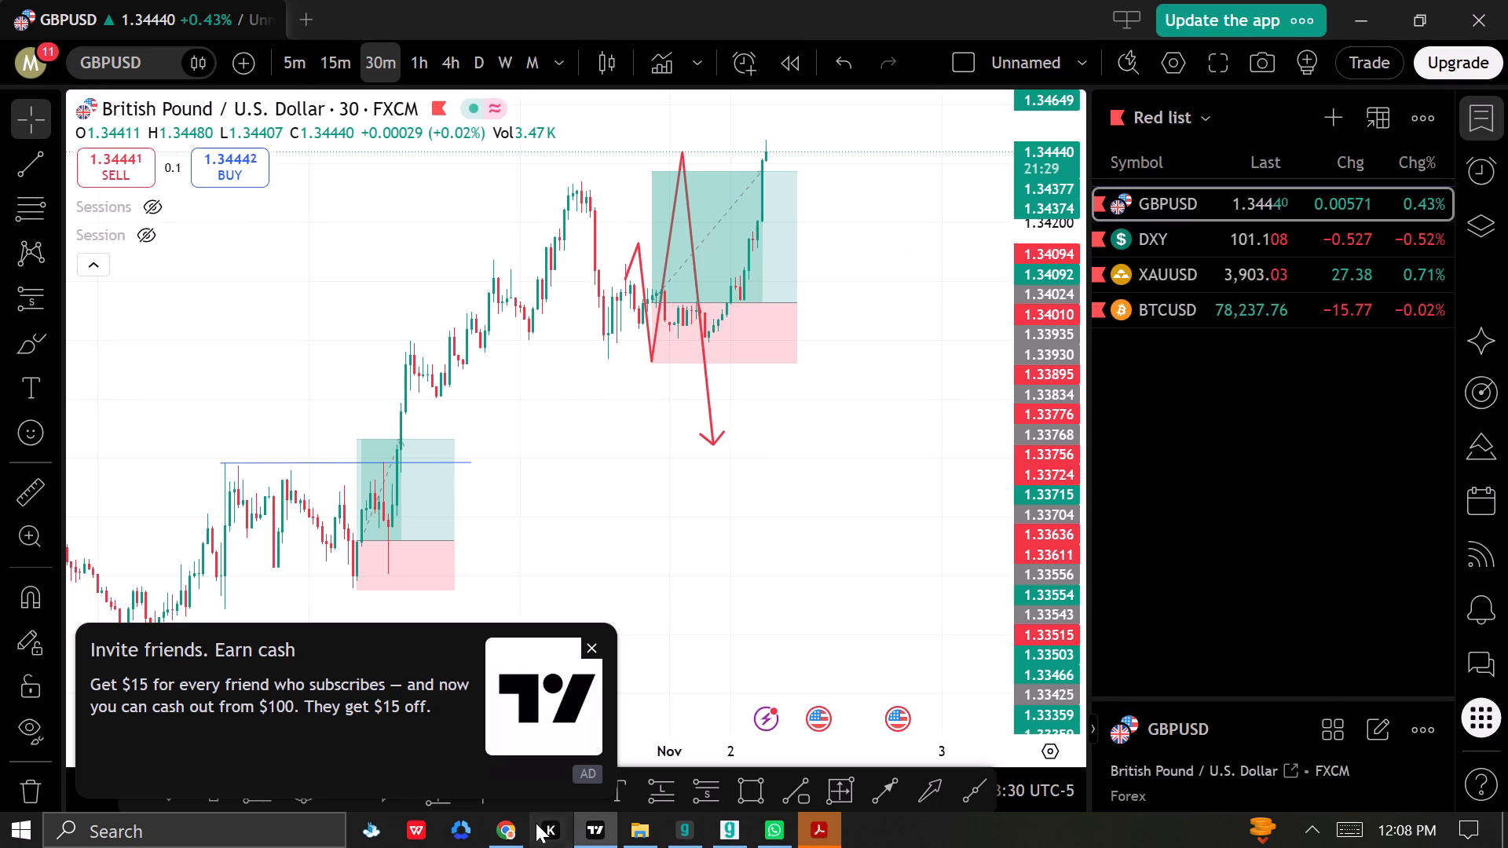
pyautogui.click(551, 835)
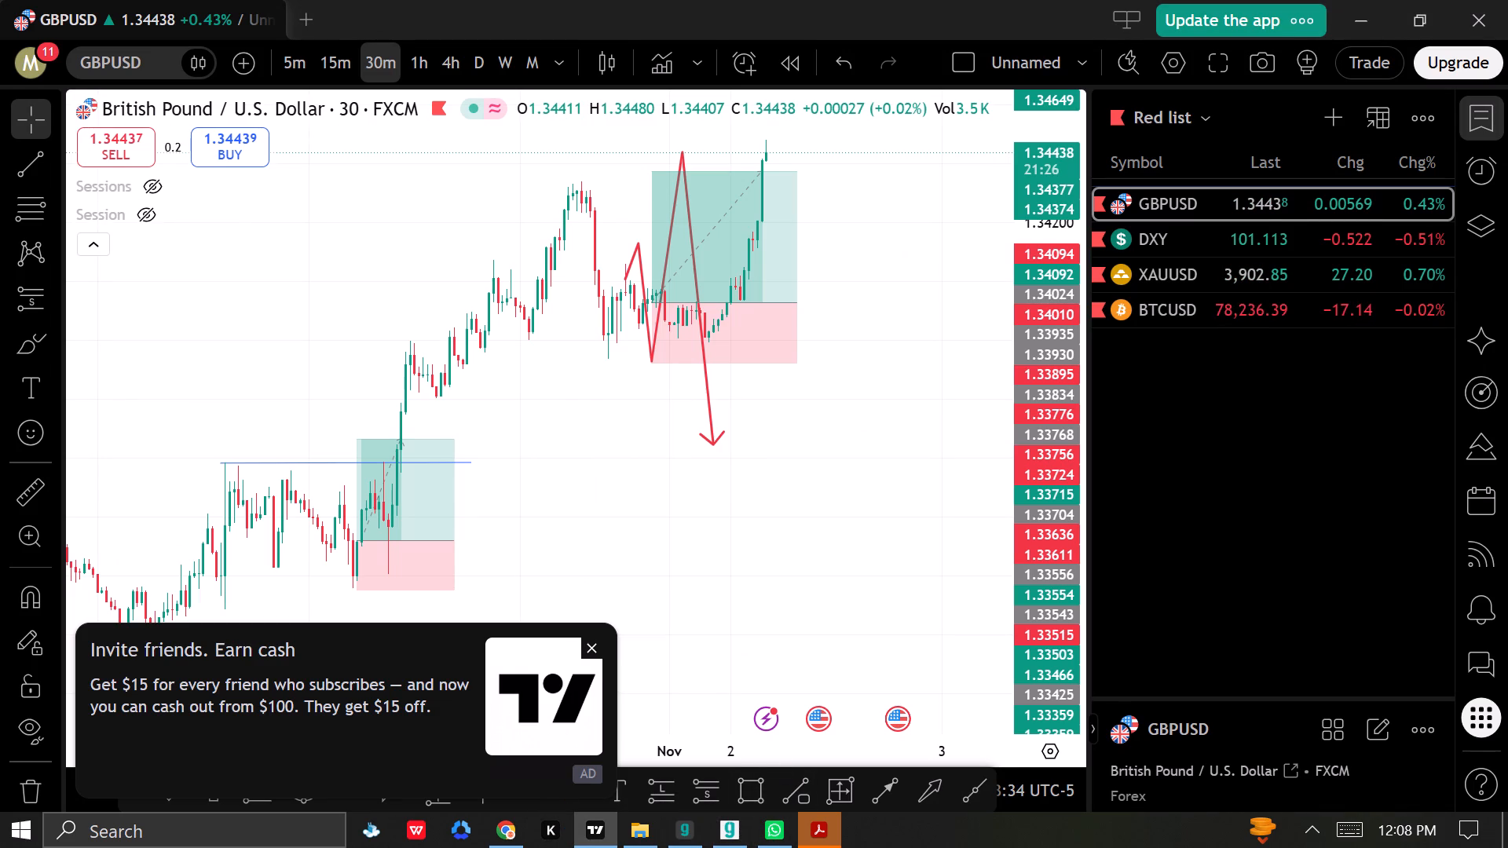
pyautogui.click(597, 650)
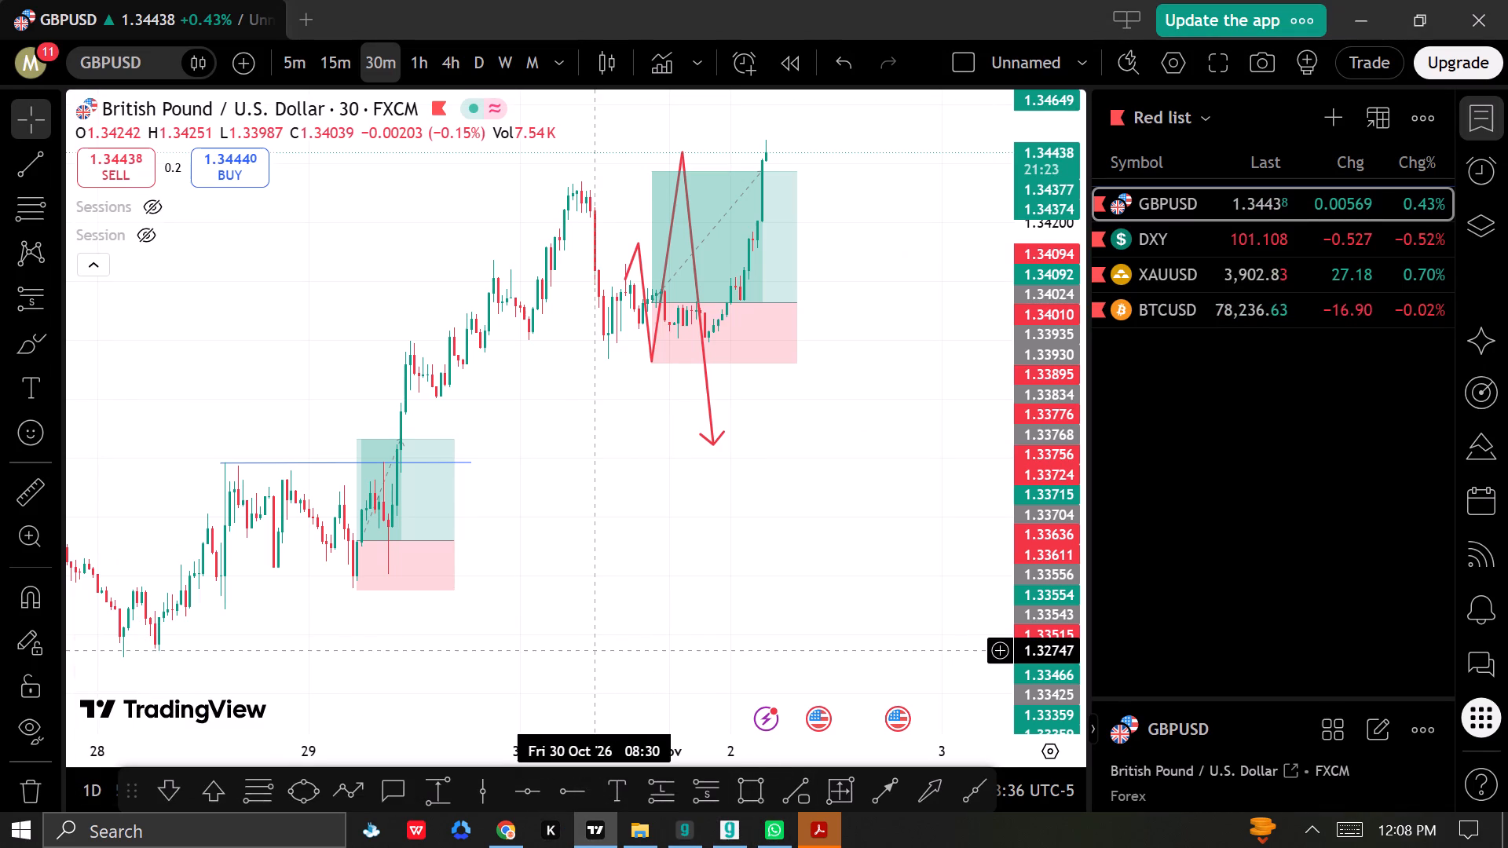
pyautogui.click(541, 843)
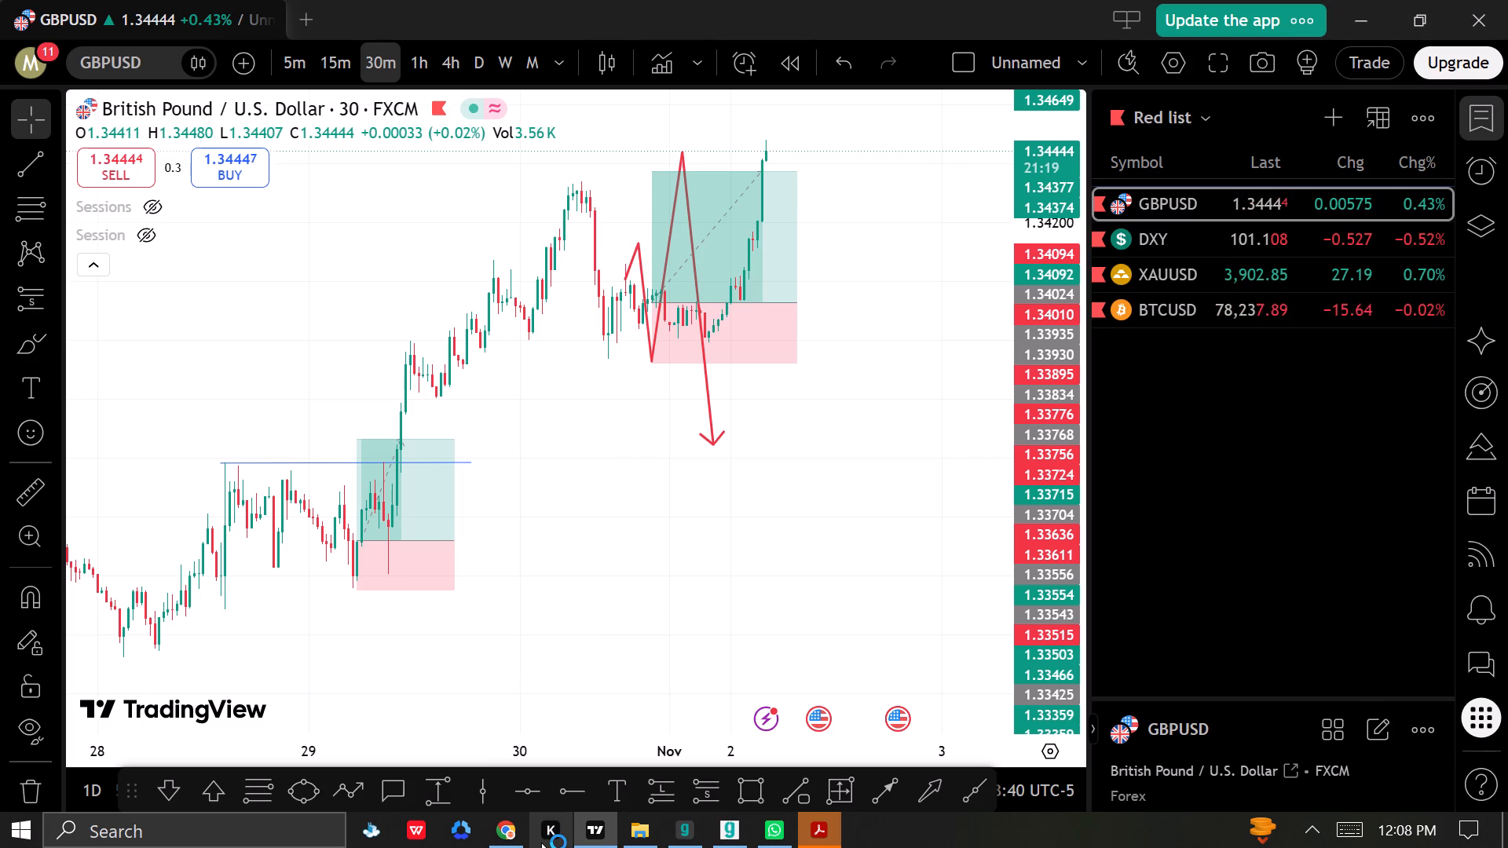
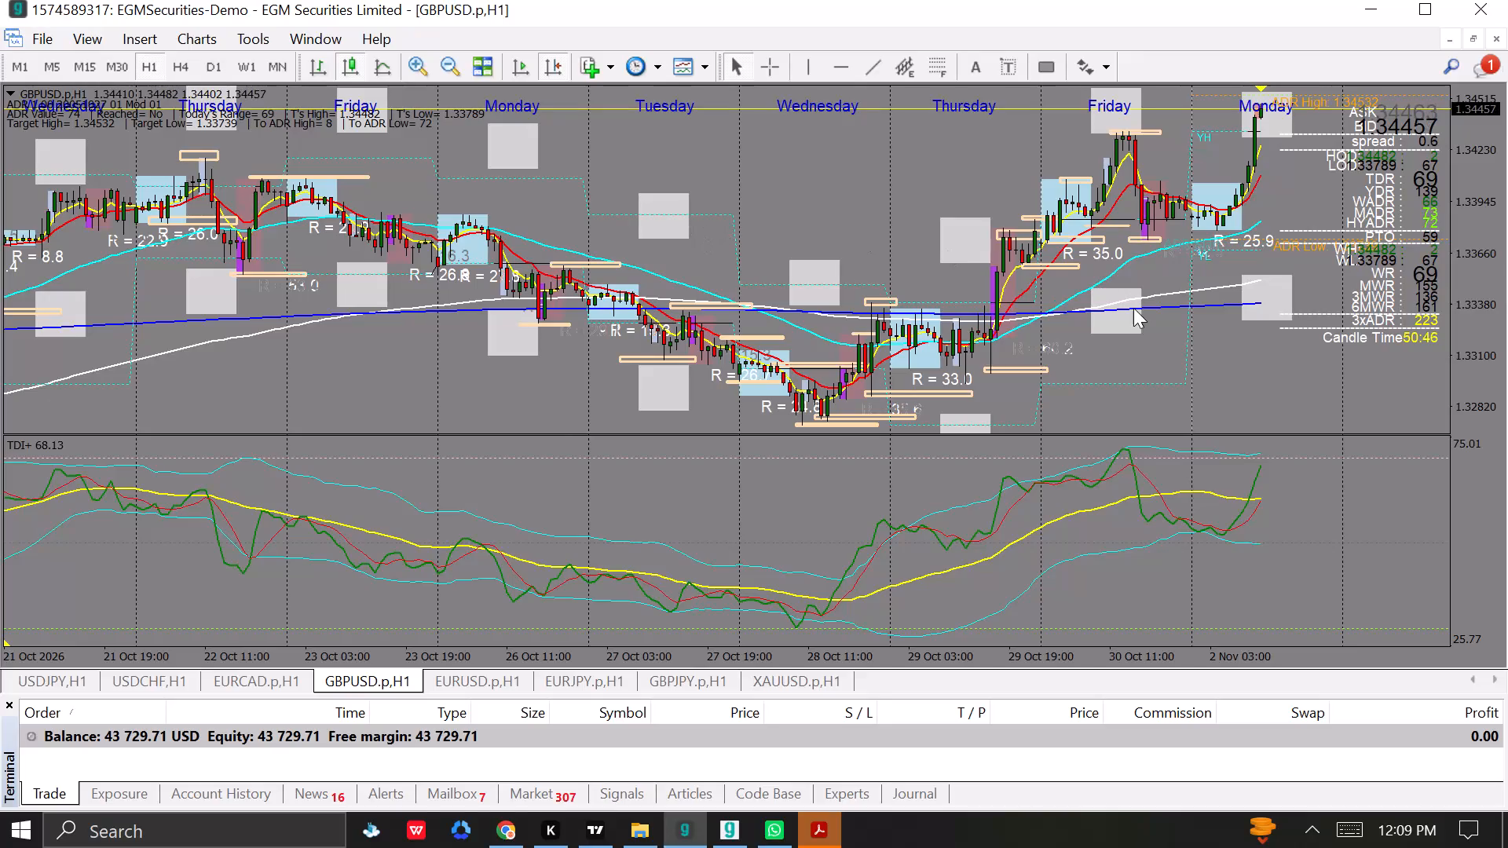
# Switch to the MetaTrader 5 terminal and examine GBPUSD.p on H1 with chart shift enabled, viewing candles from 27 October to 2 November 2026.
pyautogui.click(731, 839)
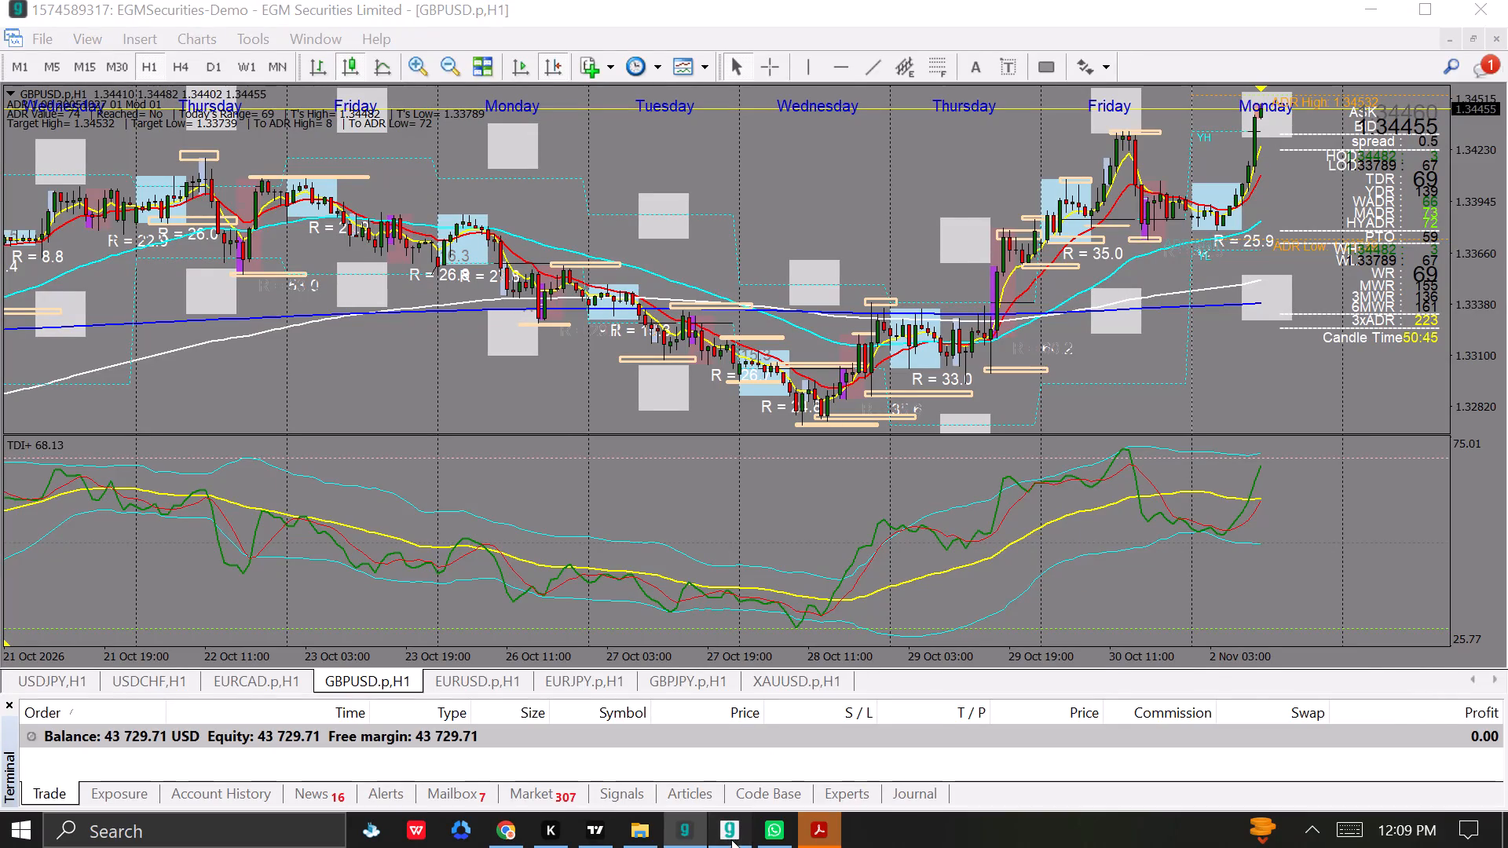
pyautogui.moveTo(901, 419); pyautogui.dragTo(804, 461)
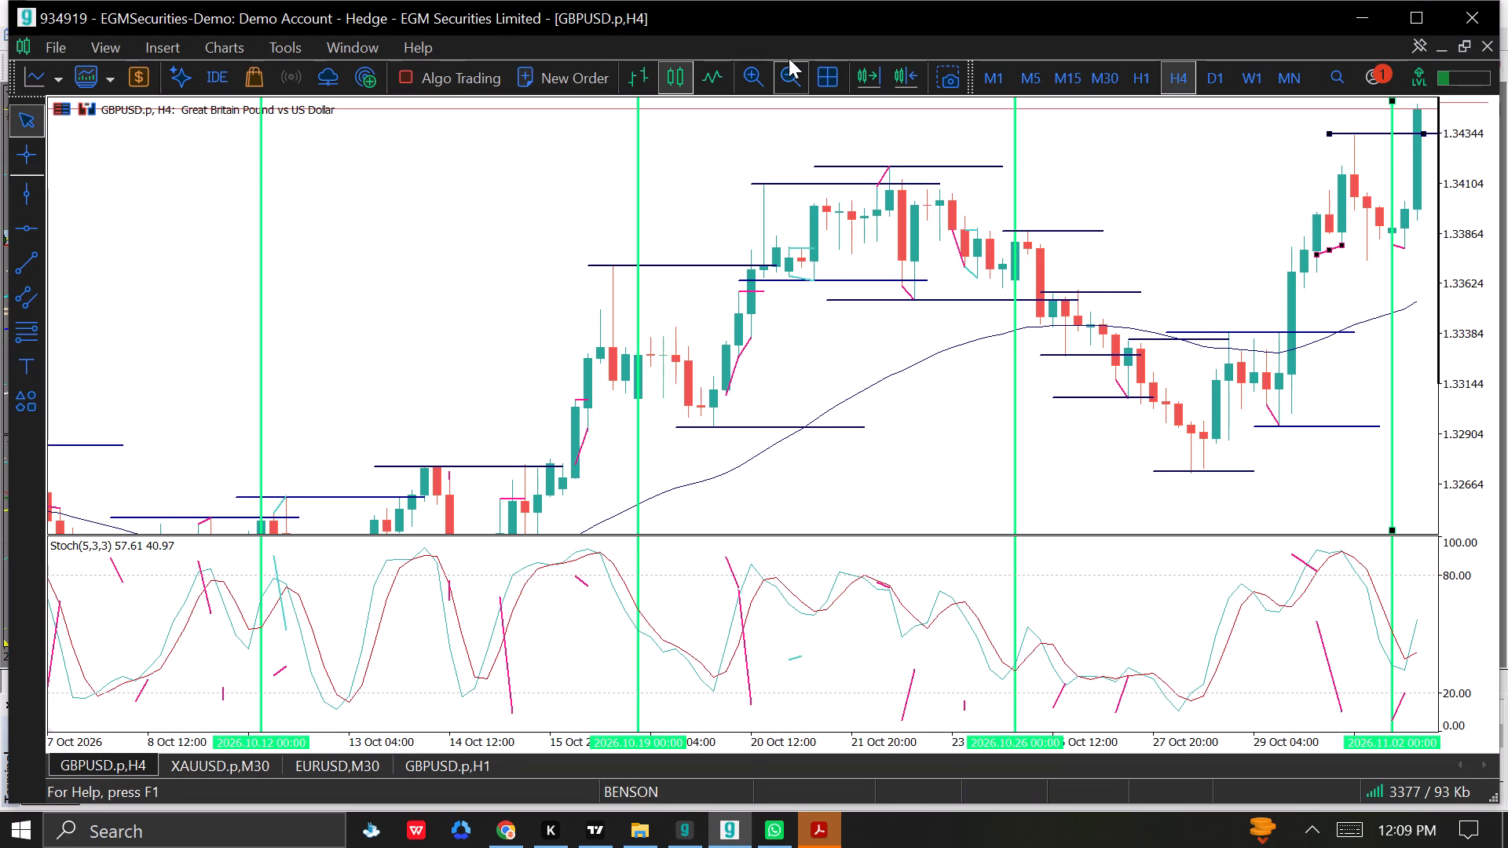
pyautogui.click(1136, 76)
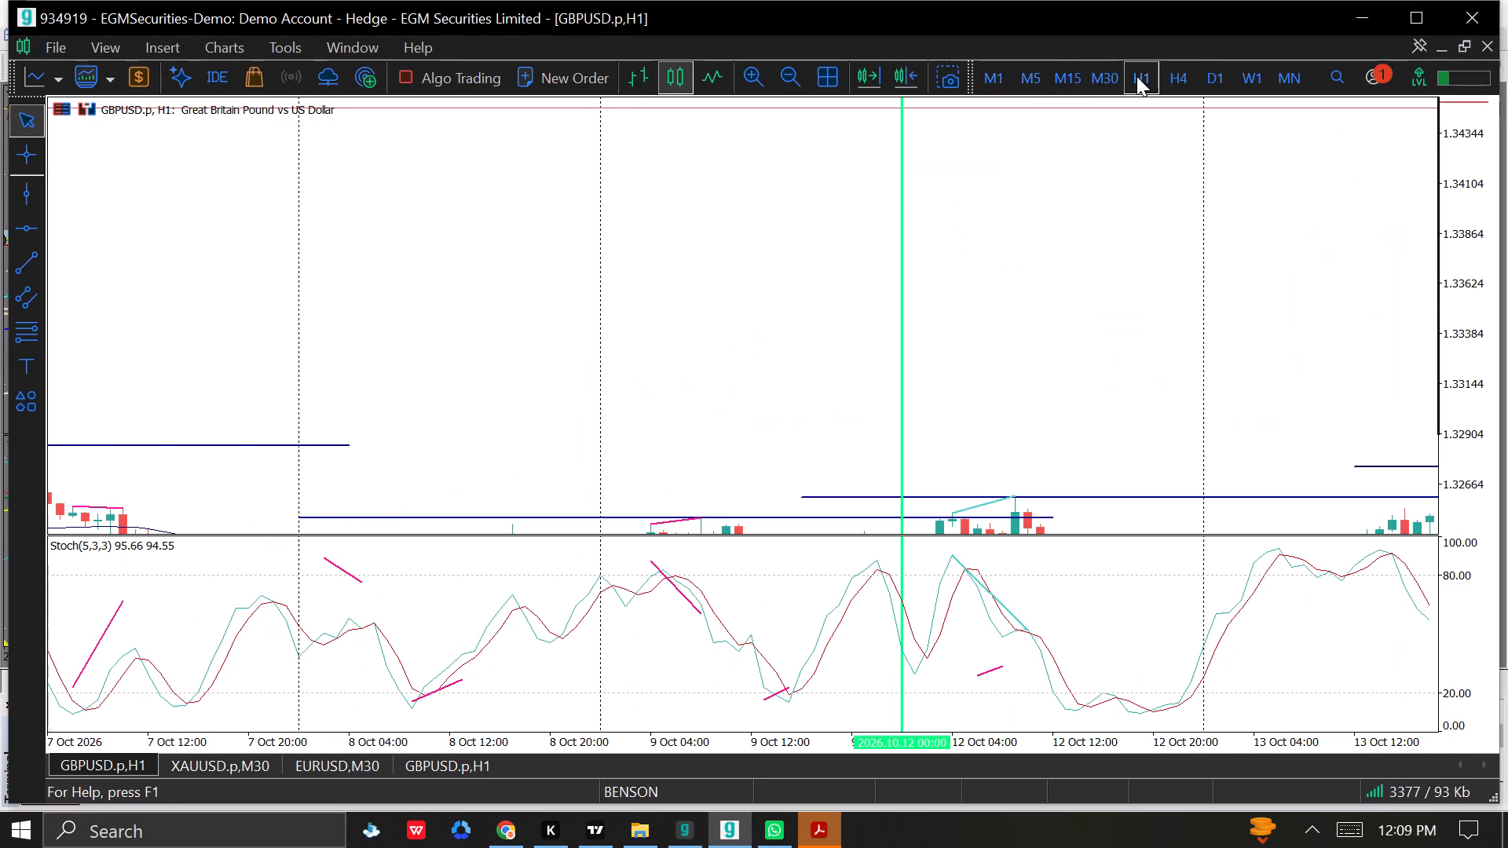
pyautogui.moveTo(1032, 360); pyautogui.dragTo(787, 172)
pyautogui.moveTo(975, 276); pyautogui.dragTo(704, 195)
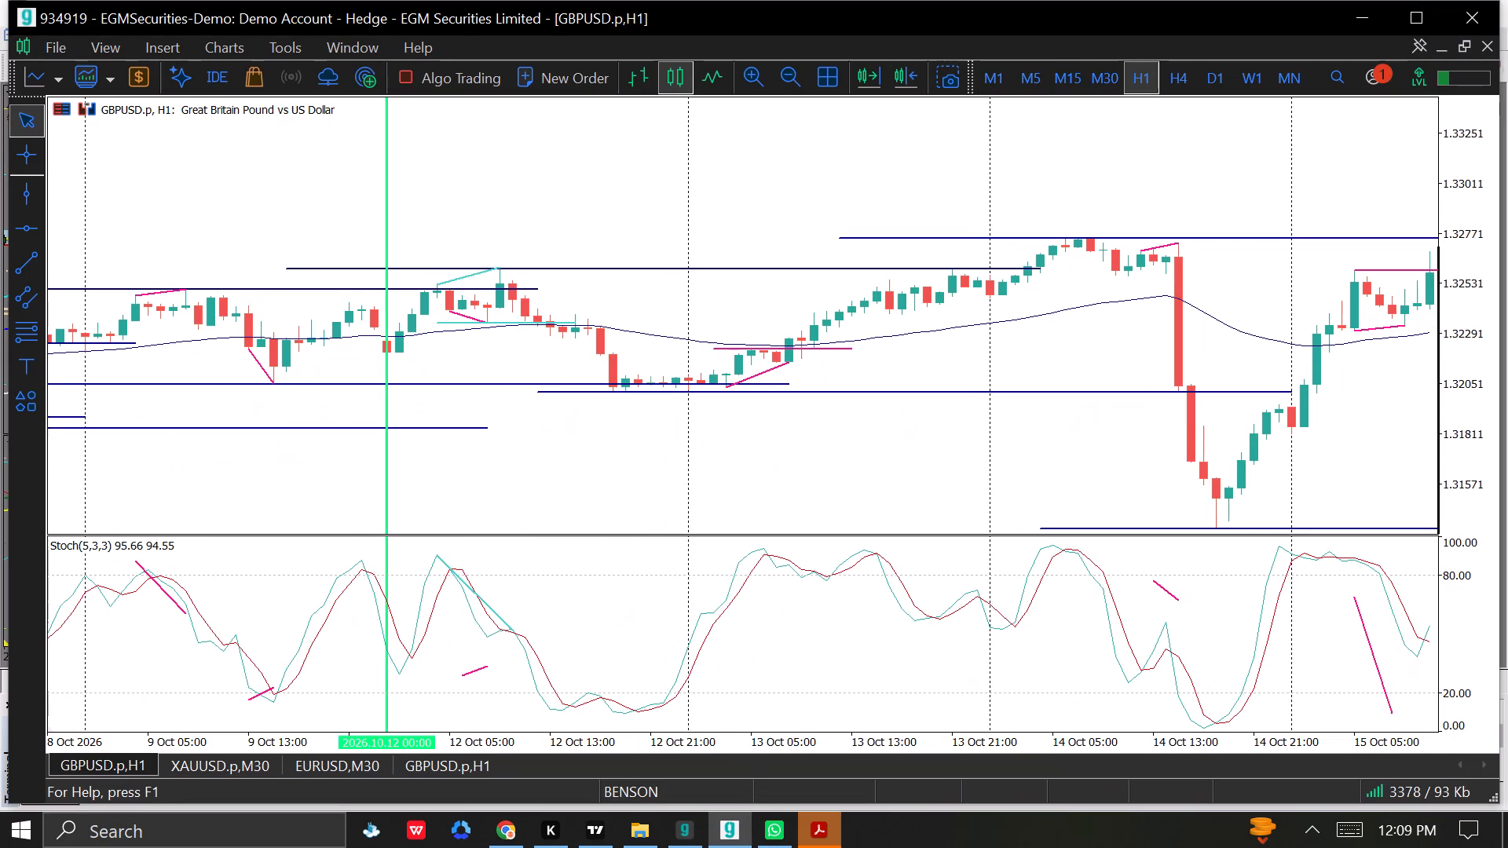
pyautogui.moveTo(1472, 440); pyautogui.dragTo(1462, 298)
pyautogui.moveTo(988, 338); pyautogui.dragTo(716, 343)
pyautogui.moveTo(867, 337); pyautogui.dragTo(634, 313)
pyautogui.click(904, 84)
pyautogui.moveTo(951, 197); pyautogui.dragTo(951, 255)
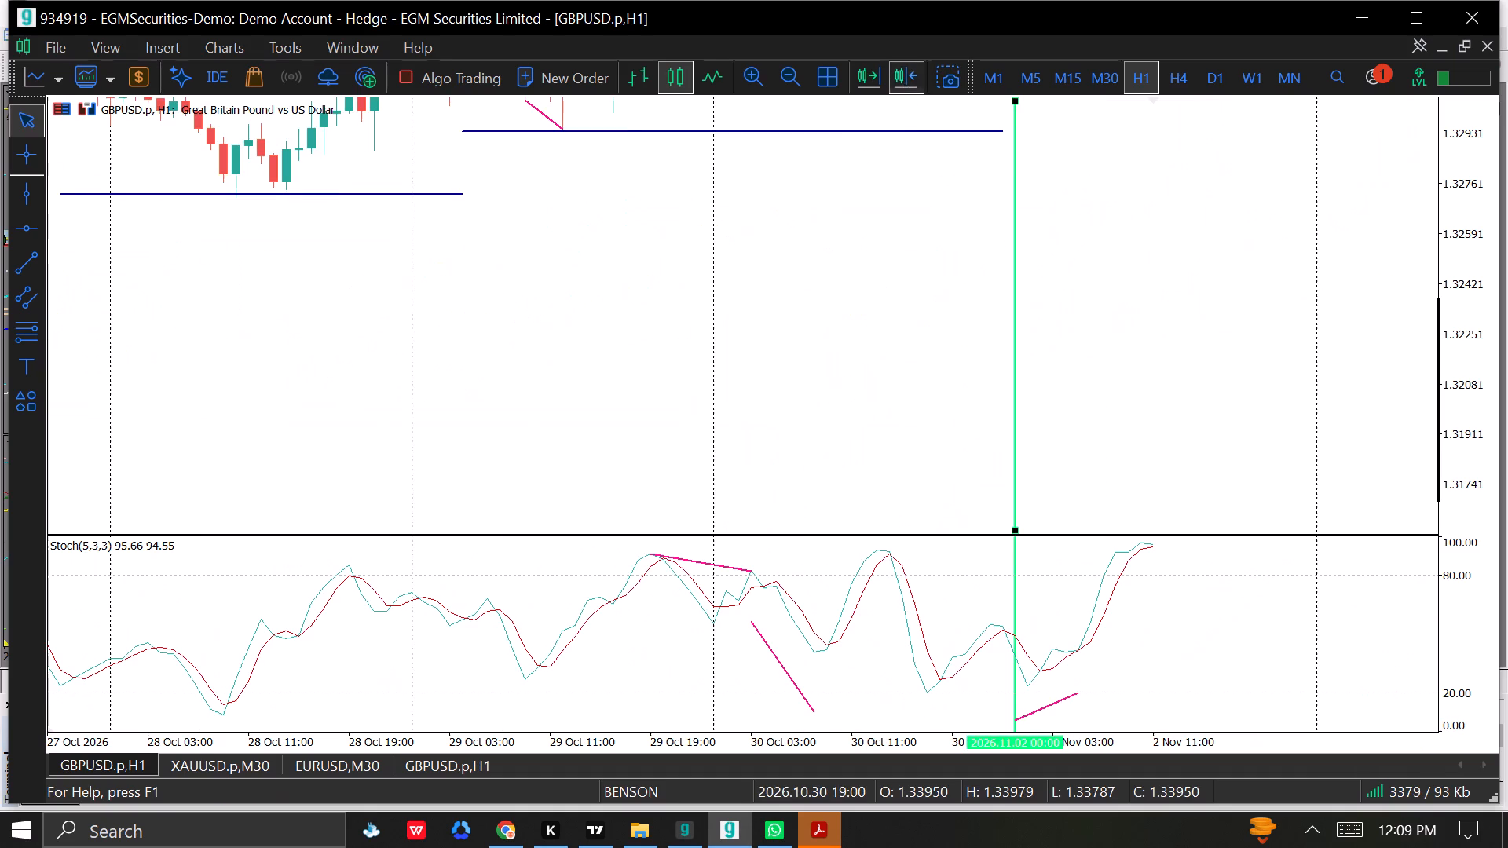
pyautogui.moveTo(951, 255); pyautogui.dragTo(934, 449)
pyautogui.moveTo(960, 272); pyautogui.dragTo(767, 415)
pyautogui.moveTo(1032, 273); pyautogui.dragTo(877, 403)
pyautogui.moveTo(1173, 332); pyautogui.dragTo(1148, 355)
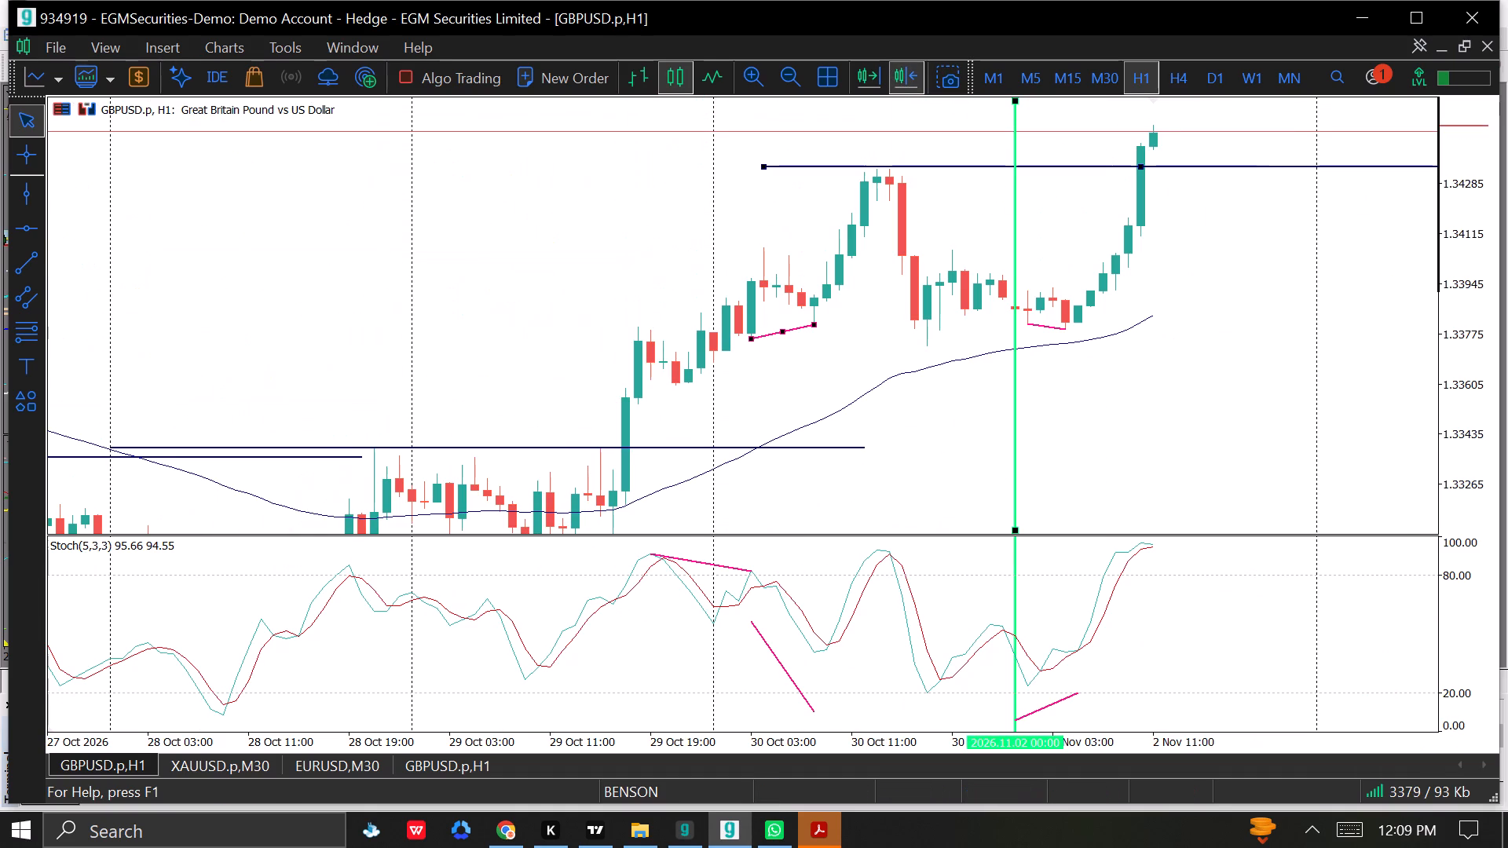
pyautogui.moveTo(1148, 355); pyautogui.dragTo(1076, 394)
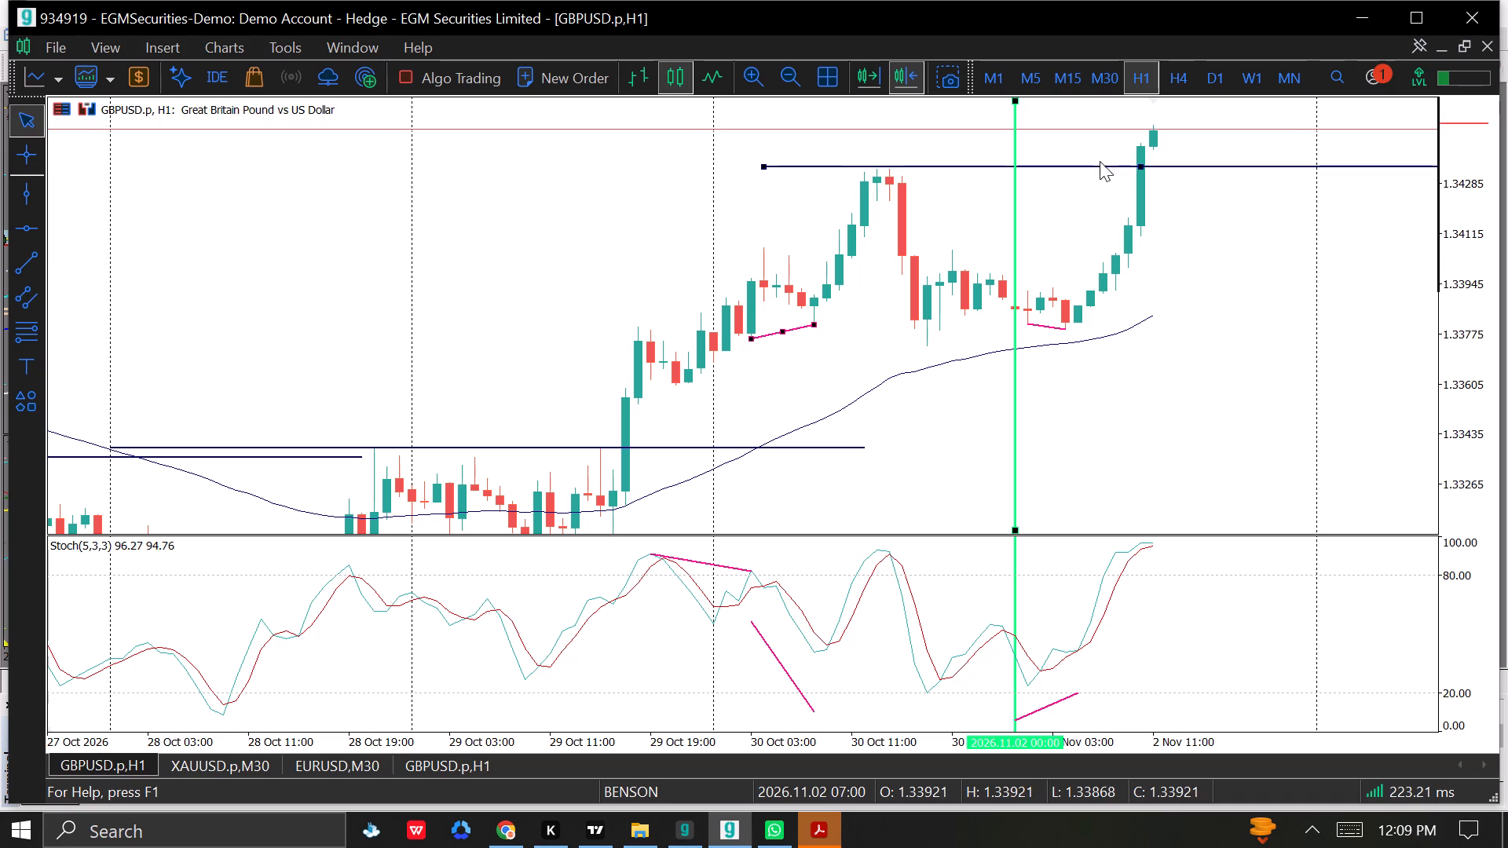
# Return GBPUSD.p to H4 and inspect the swings and marked levels from 13 October to 2 November 2026 with the crosshair.
pyautogui.click(1176, 76)
pyautogui.moveTo(664, 370); pyautogui.dragTo(1115, 426)
pyautogui.moveTo(1445, 213); pyautogui.dragTo(1459, 265)
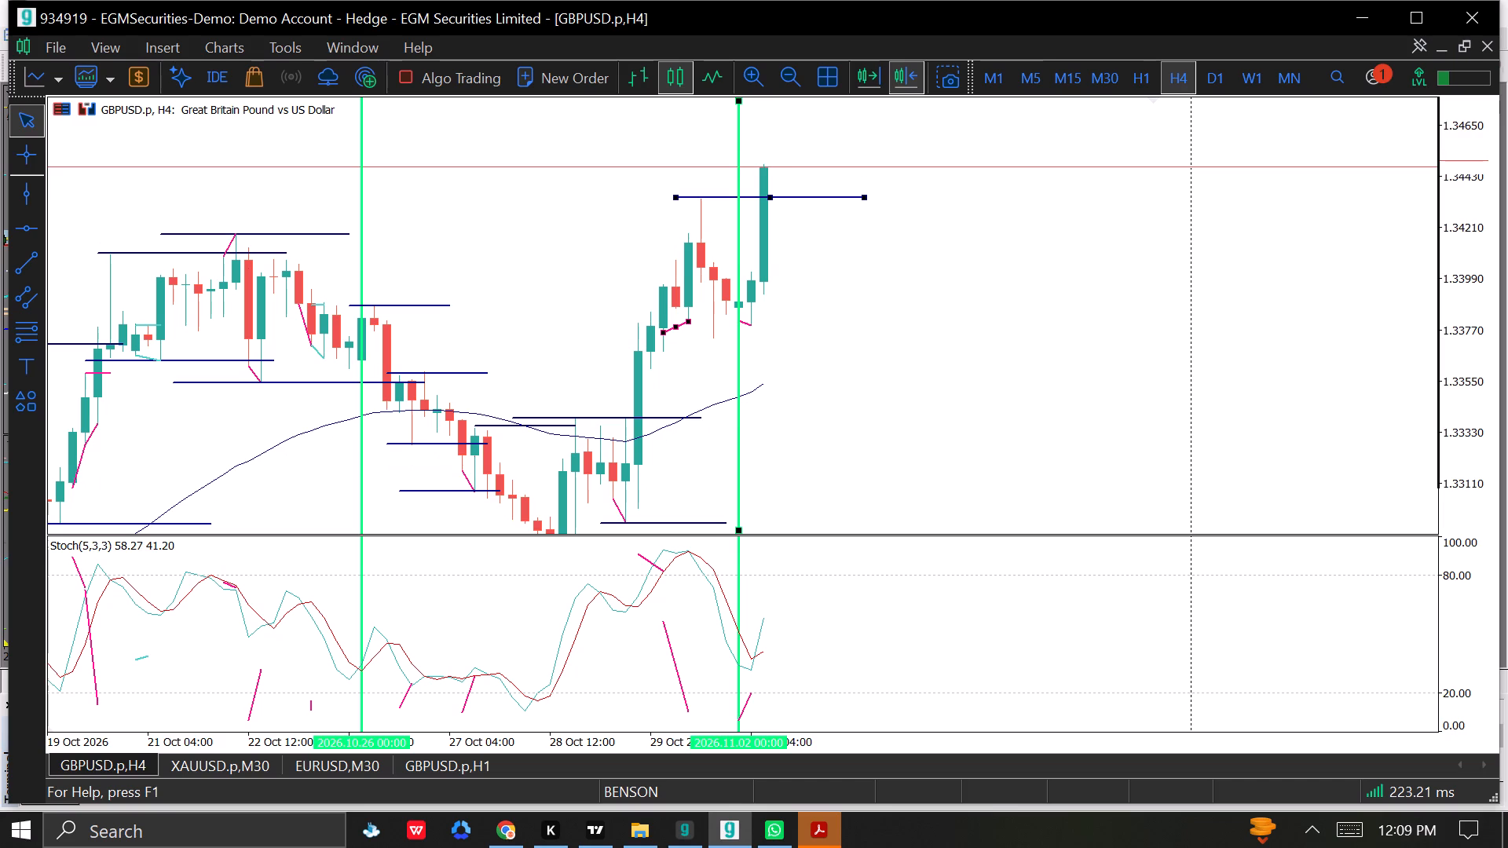
pyautogui.moveTo(840, 345); pyautogui.dragTo(942, 170)
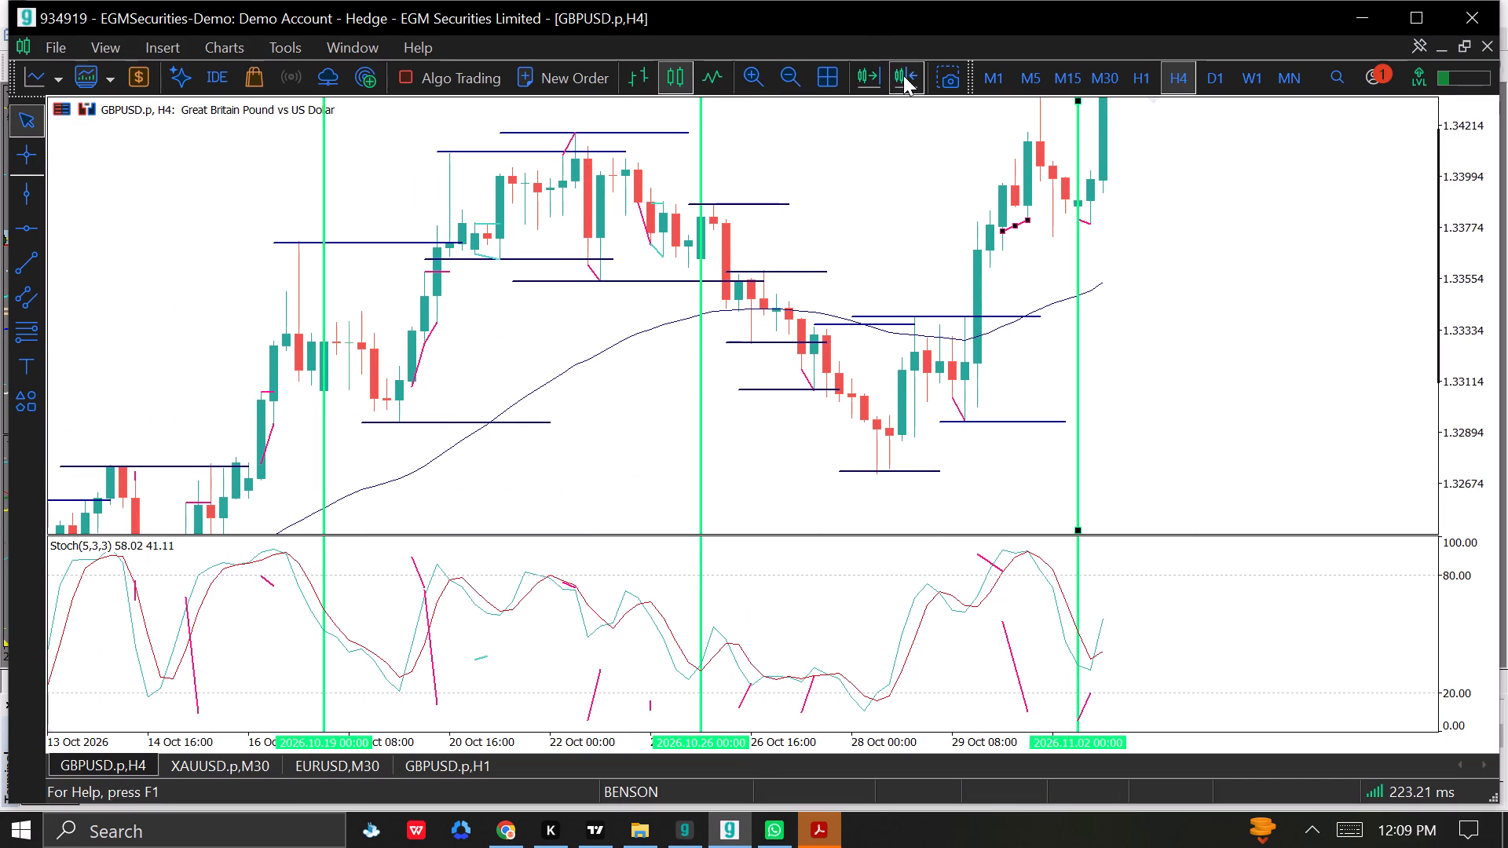
pyautogui.click(24, 161)
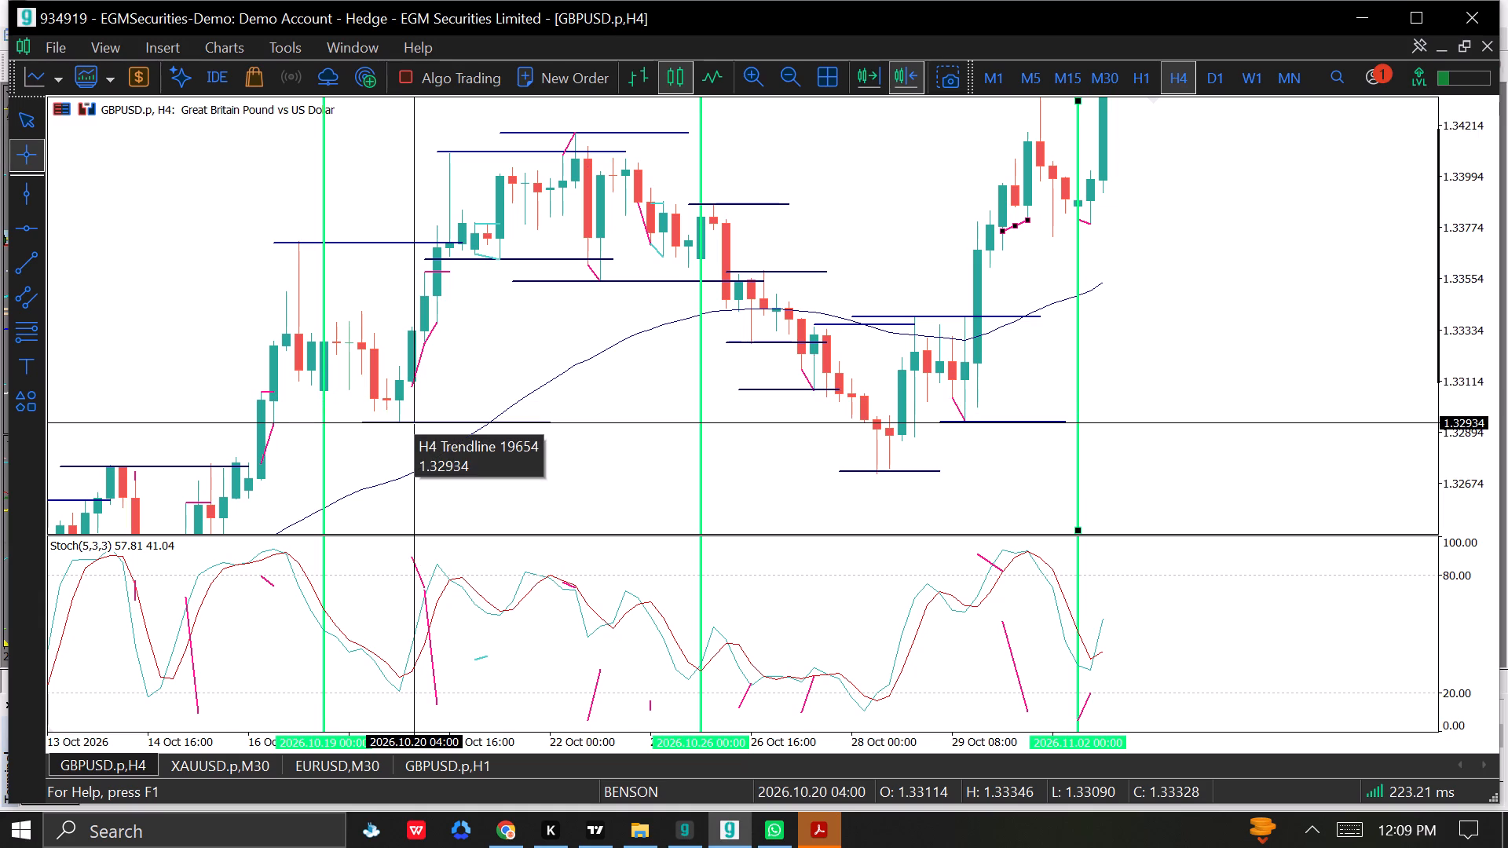
pyautogui.click(532, 356)
pyautogui.moveTo(540, 330); pyautogui.dragTo(475, 468)
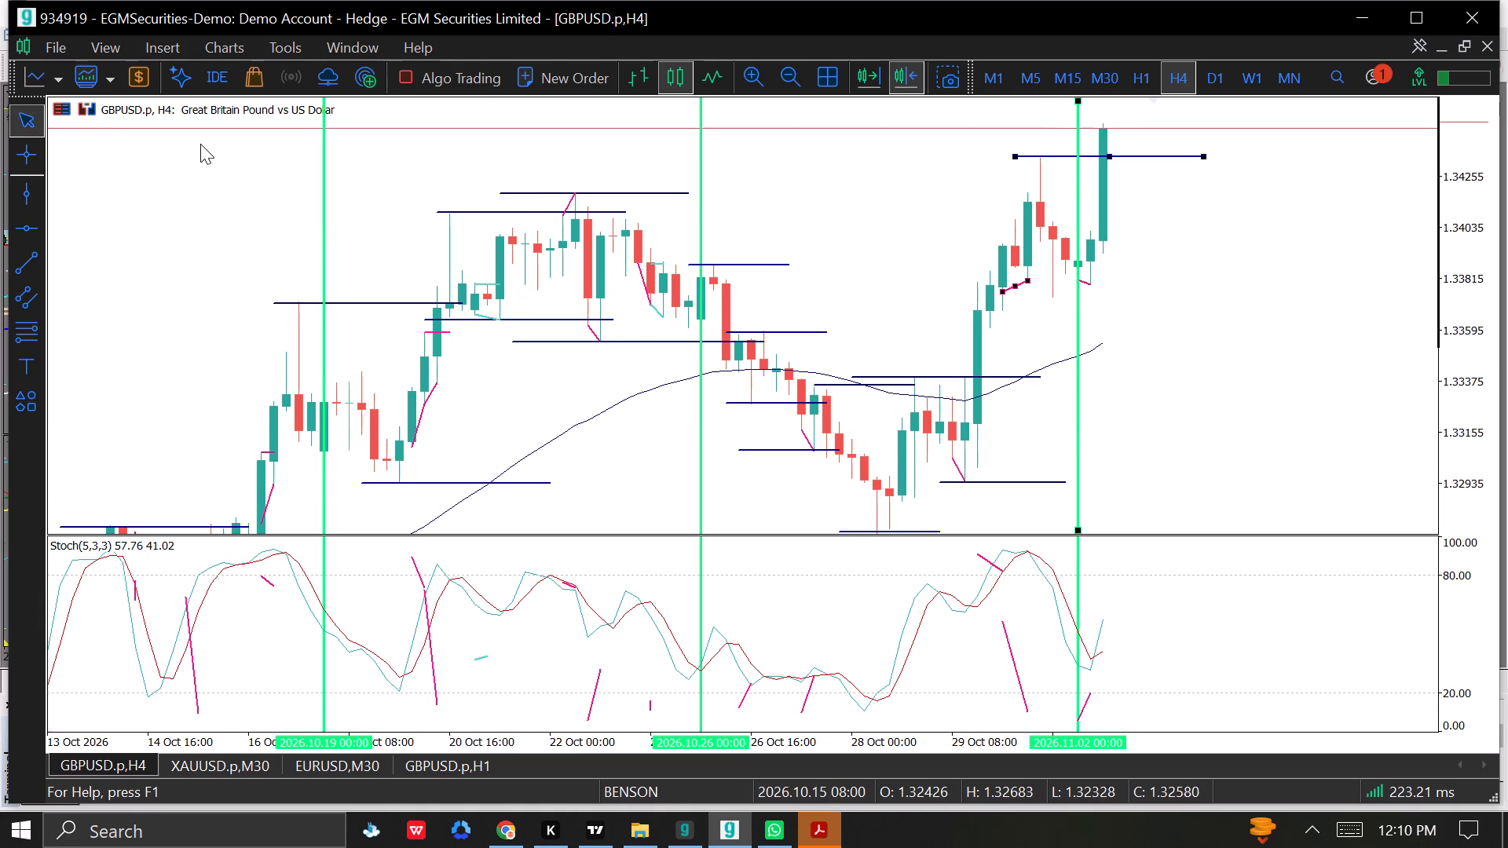
pyautogui.click(31, 162)
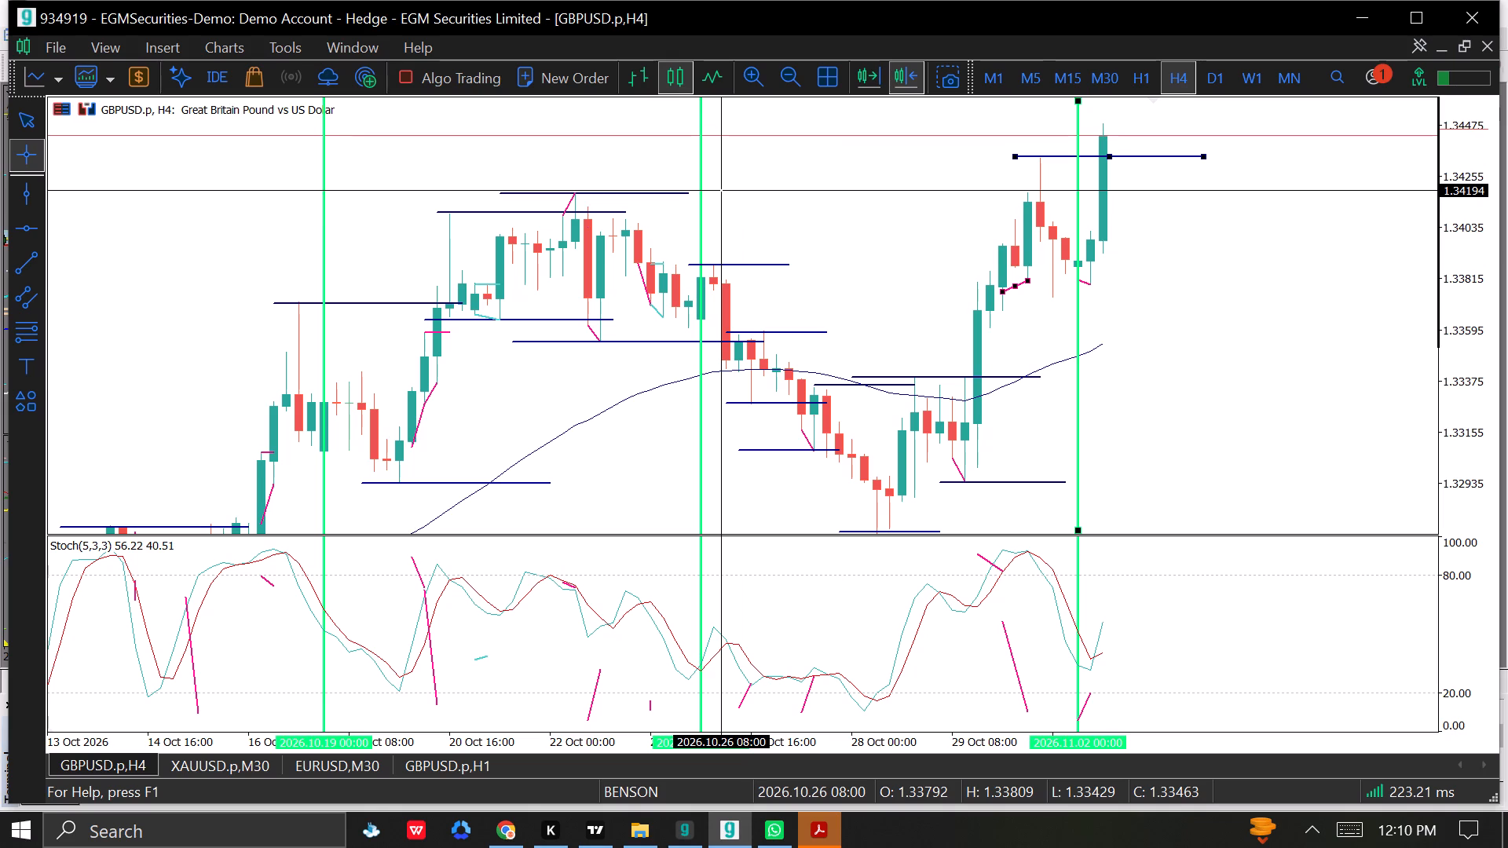
# Switch back to the other MetaTrader terminal with the GBPUSD.p H1 chart and TDI indicator.
pyautogui.doubleClick(686, 832)
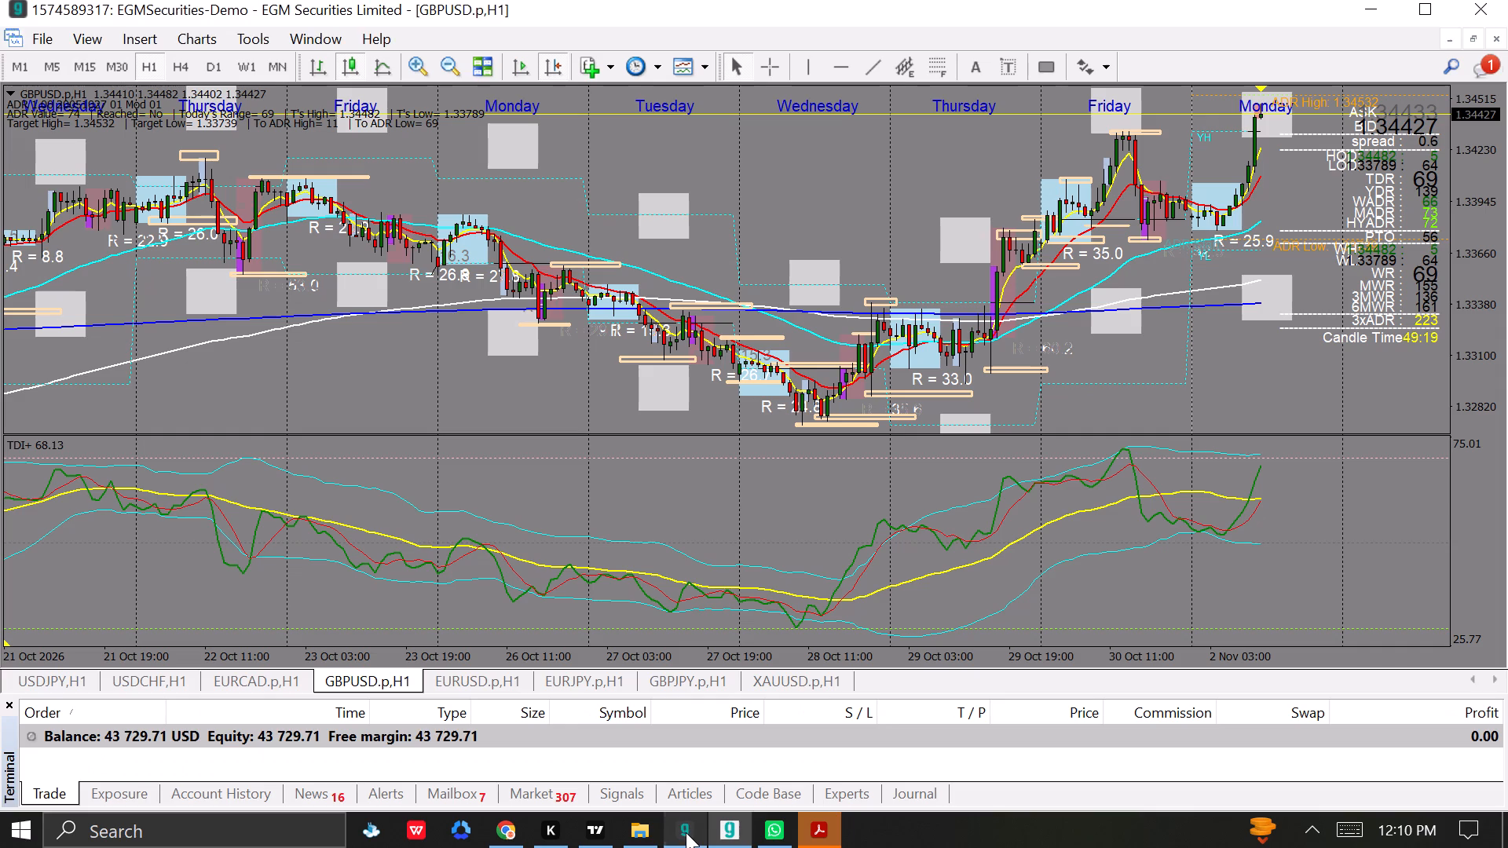
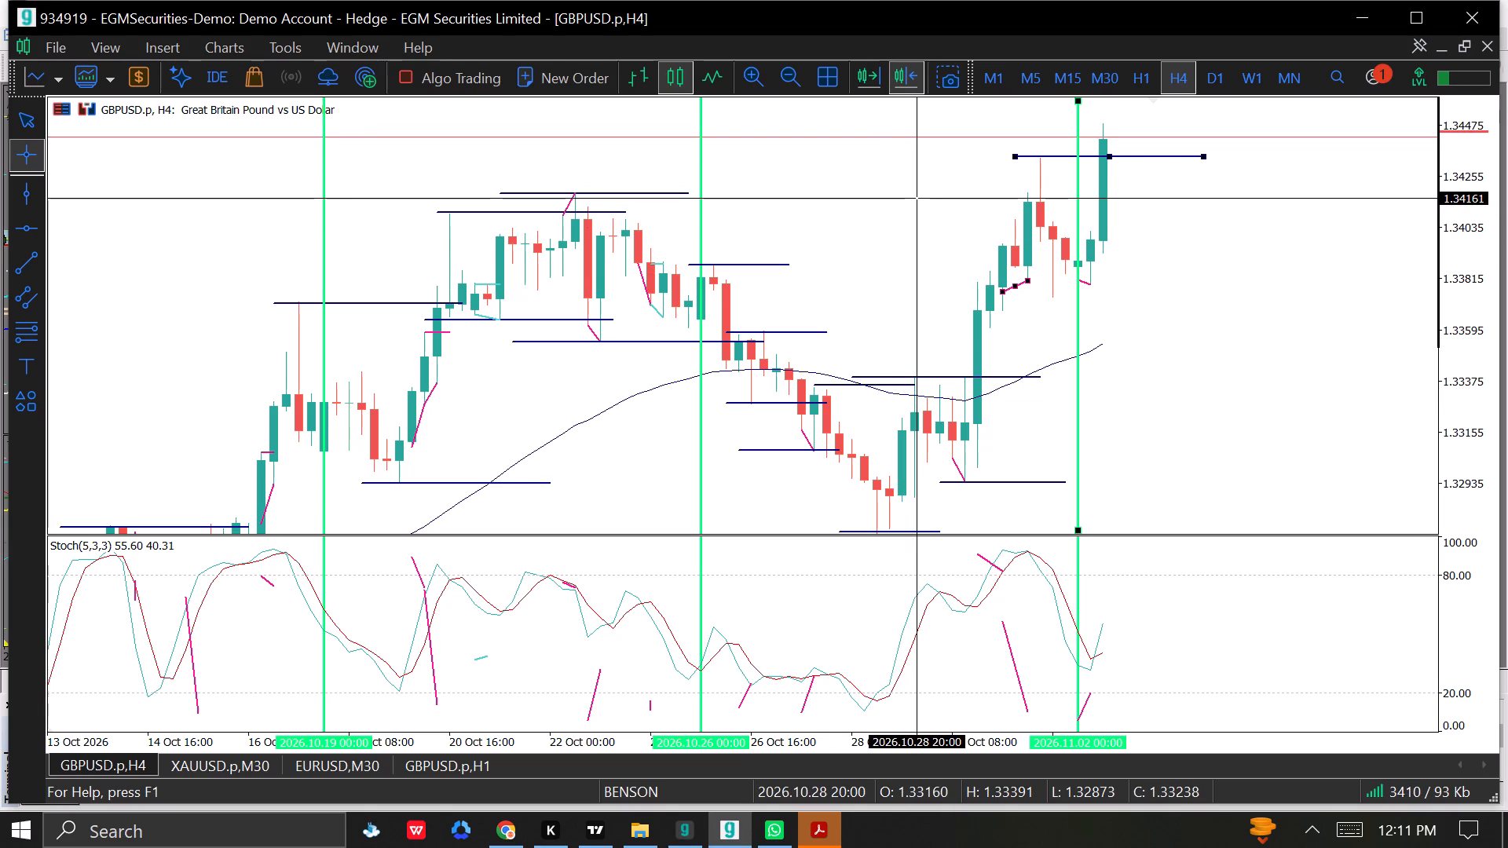
# Switch to the other MetaTrader terminal and examine enlarged GBPUSD.p H1 candles from 20 October to 2 November 2026, ending at the latest bars with chart shift.
pyautogui.click(704, 832)
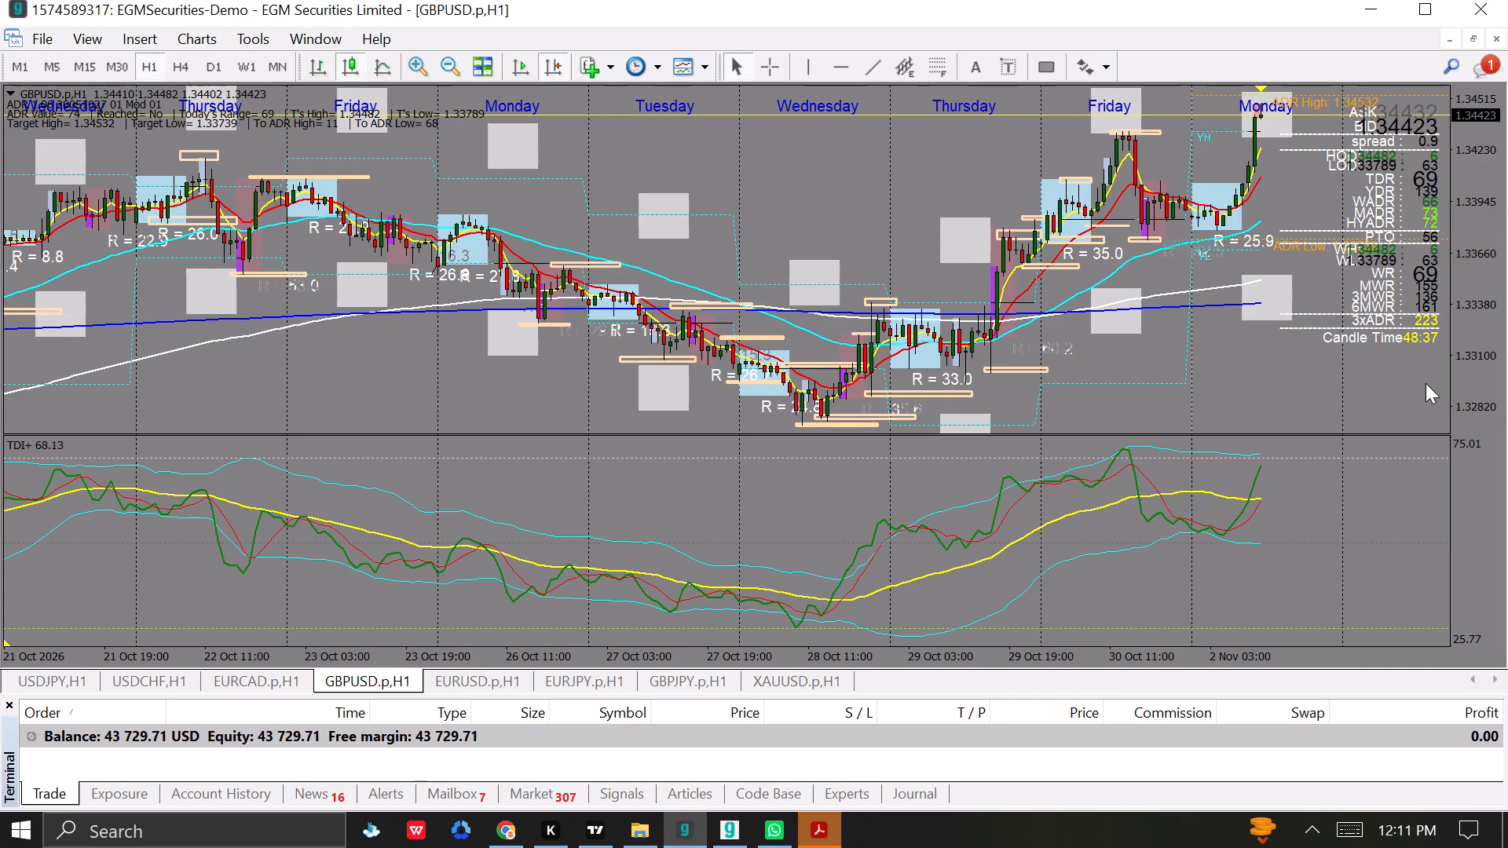
pyautogui.moveTo(1467, 369); pyautogui.dragTo(1468, 320)
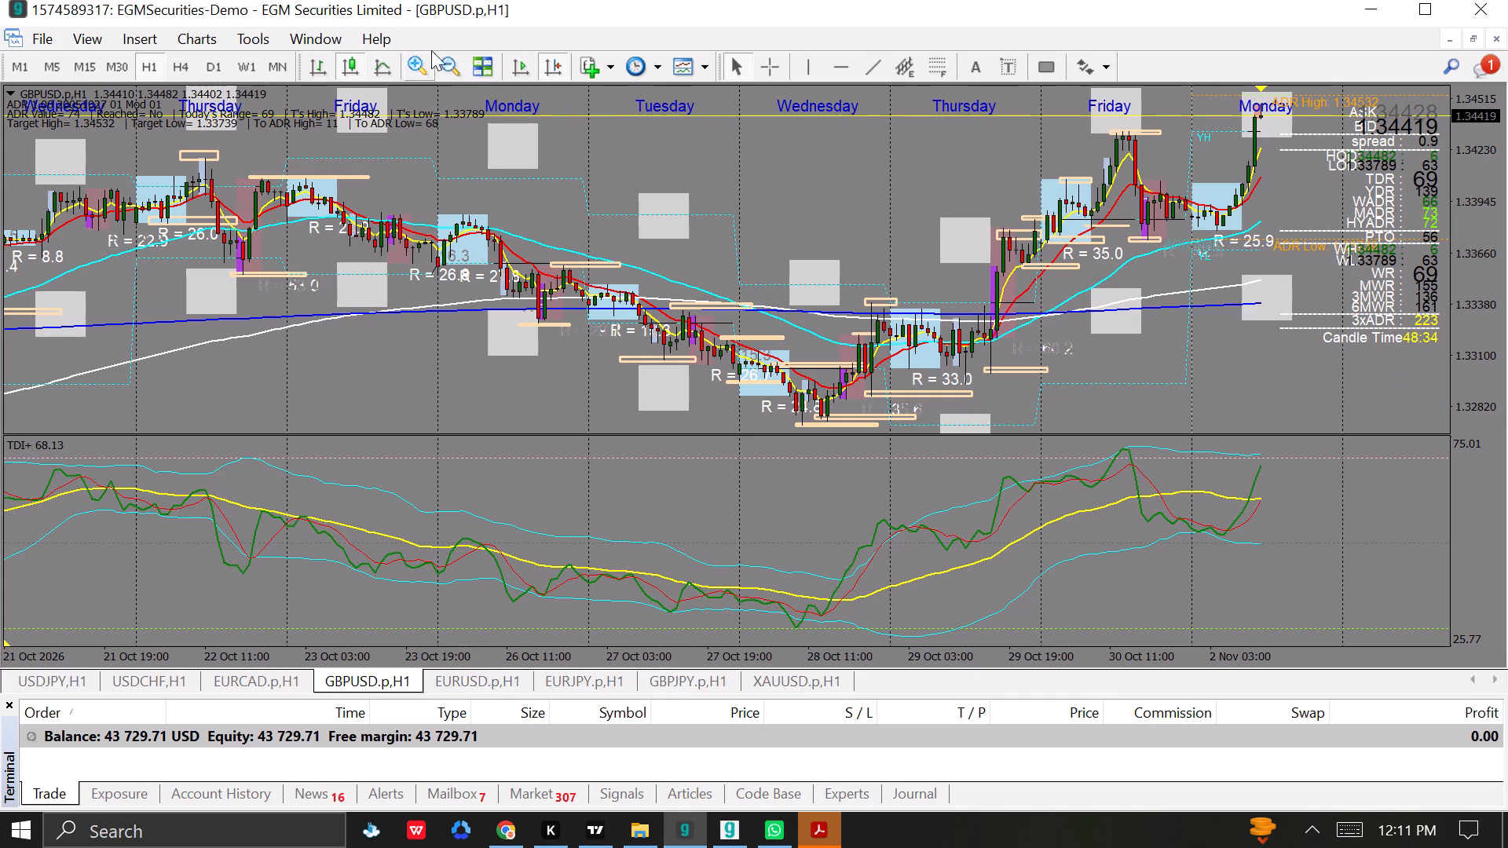
pyautogui.click(426, 67)
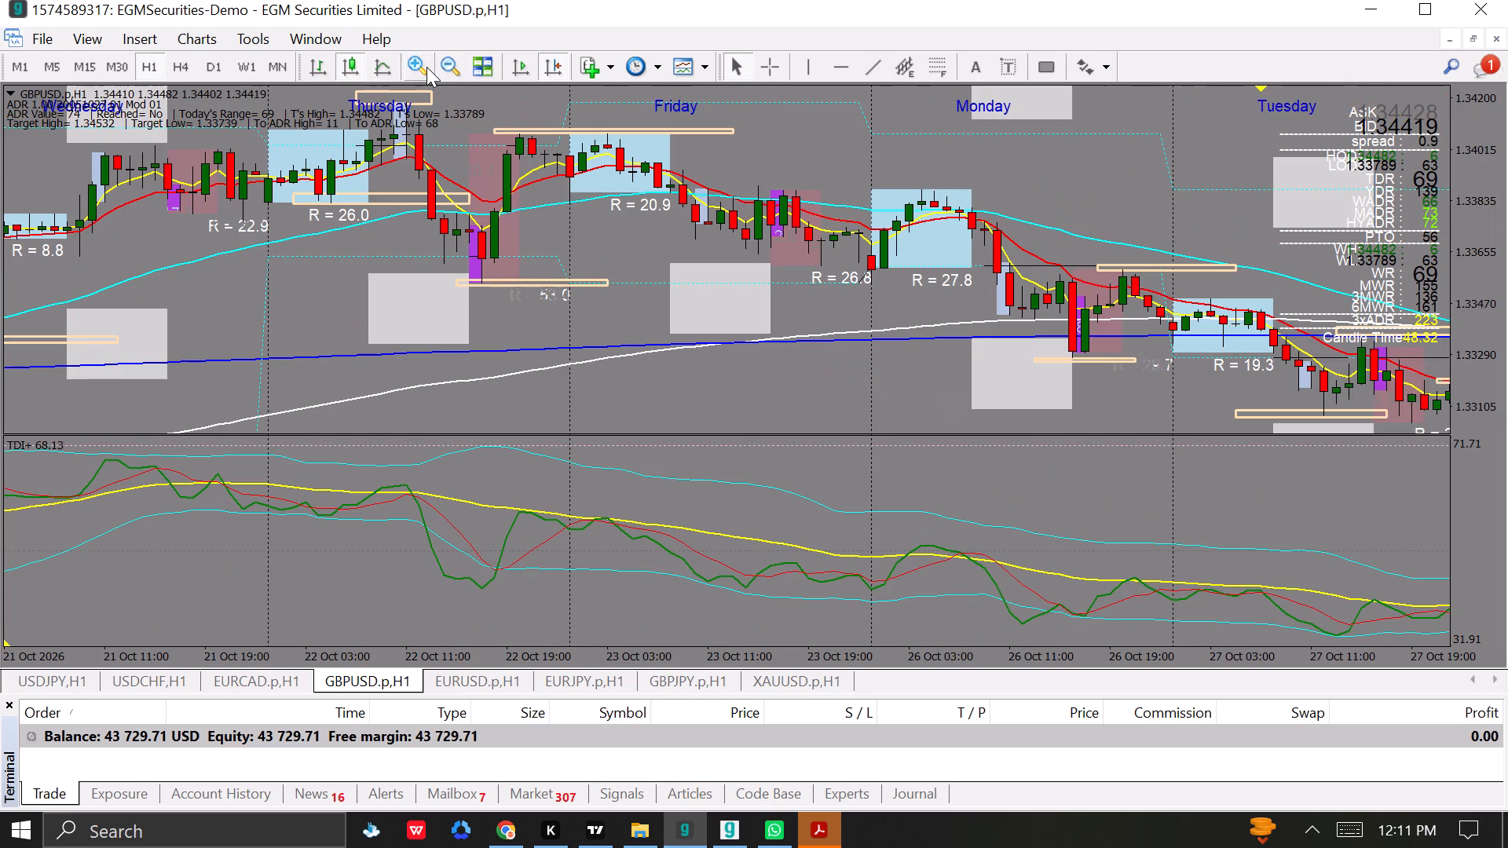
pyautogui.moveTo(474, 257); pyautogui.dragTo(721, 349)
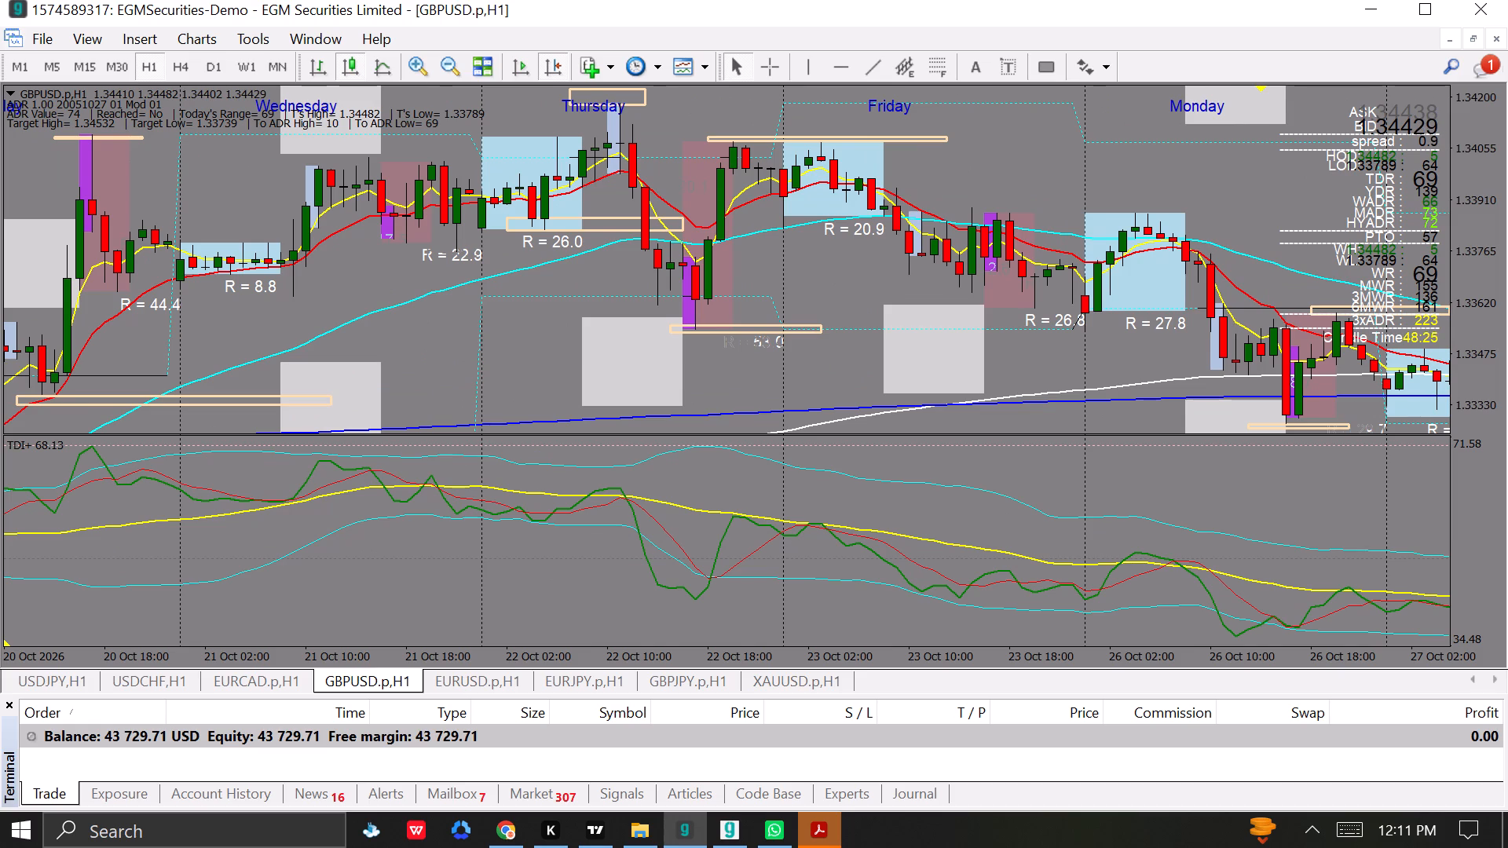
pyautogui.moveTo(721, 349); pyautogui.dragTo(514, 329)
pyautogui.moveTo(768, 316); pyautogui.dragTo(489, 333)
pyautogui.moveTo(878, 347); pyautogui.dragTo(644, 358)
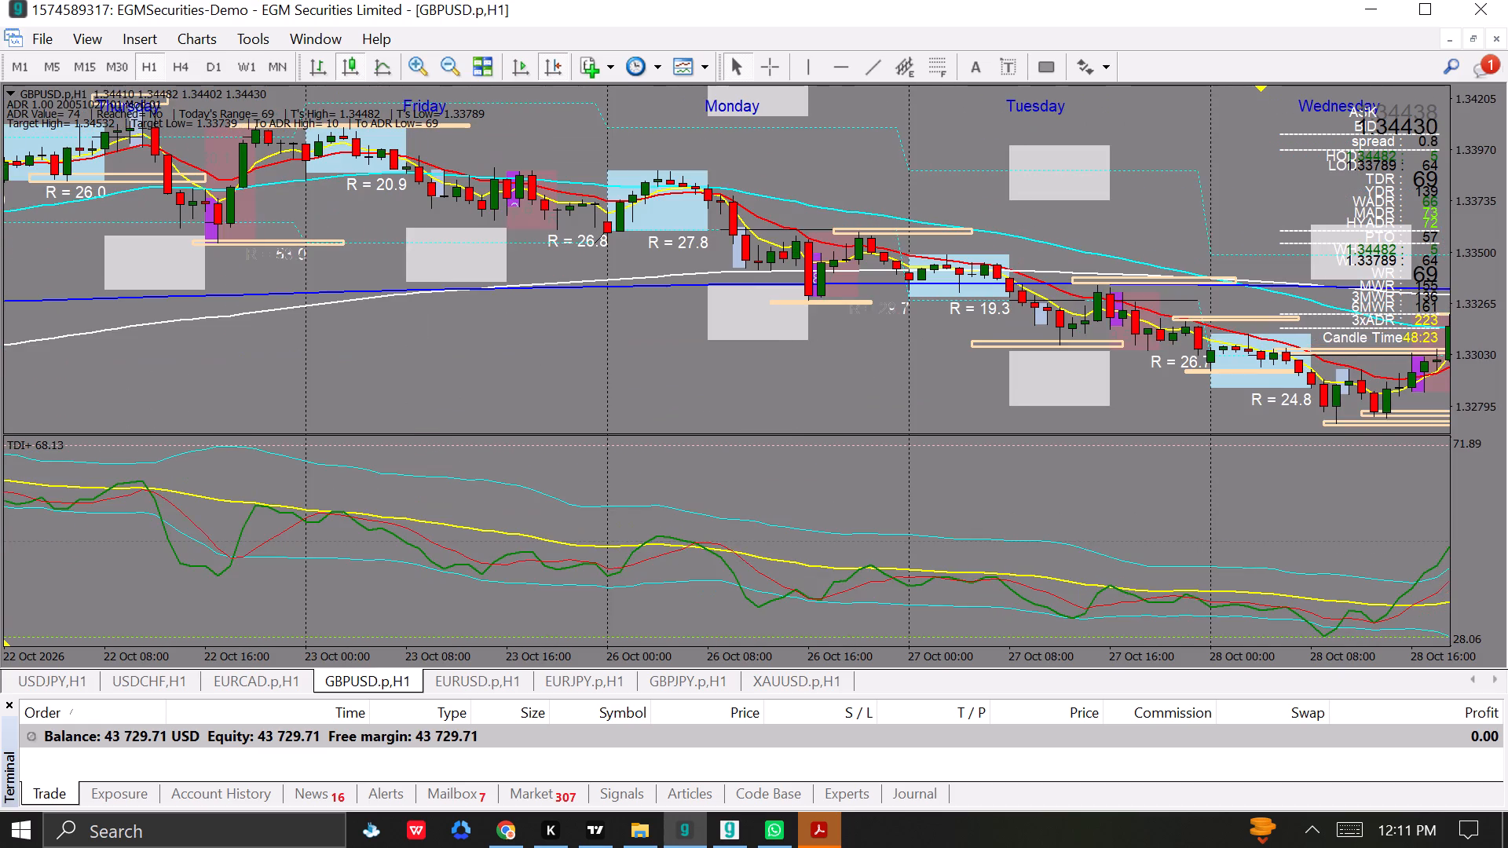
pyautogui.moveTo(644, 358); pyautogui.dragTo(525, 378)
pyautogui.moveTo(992, 348); pyautogui.dragTo(701, 375)
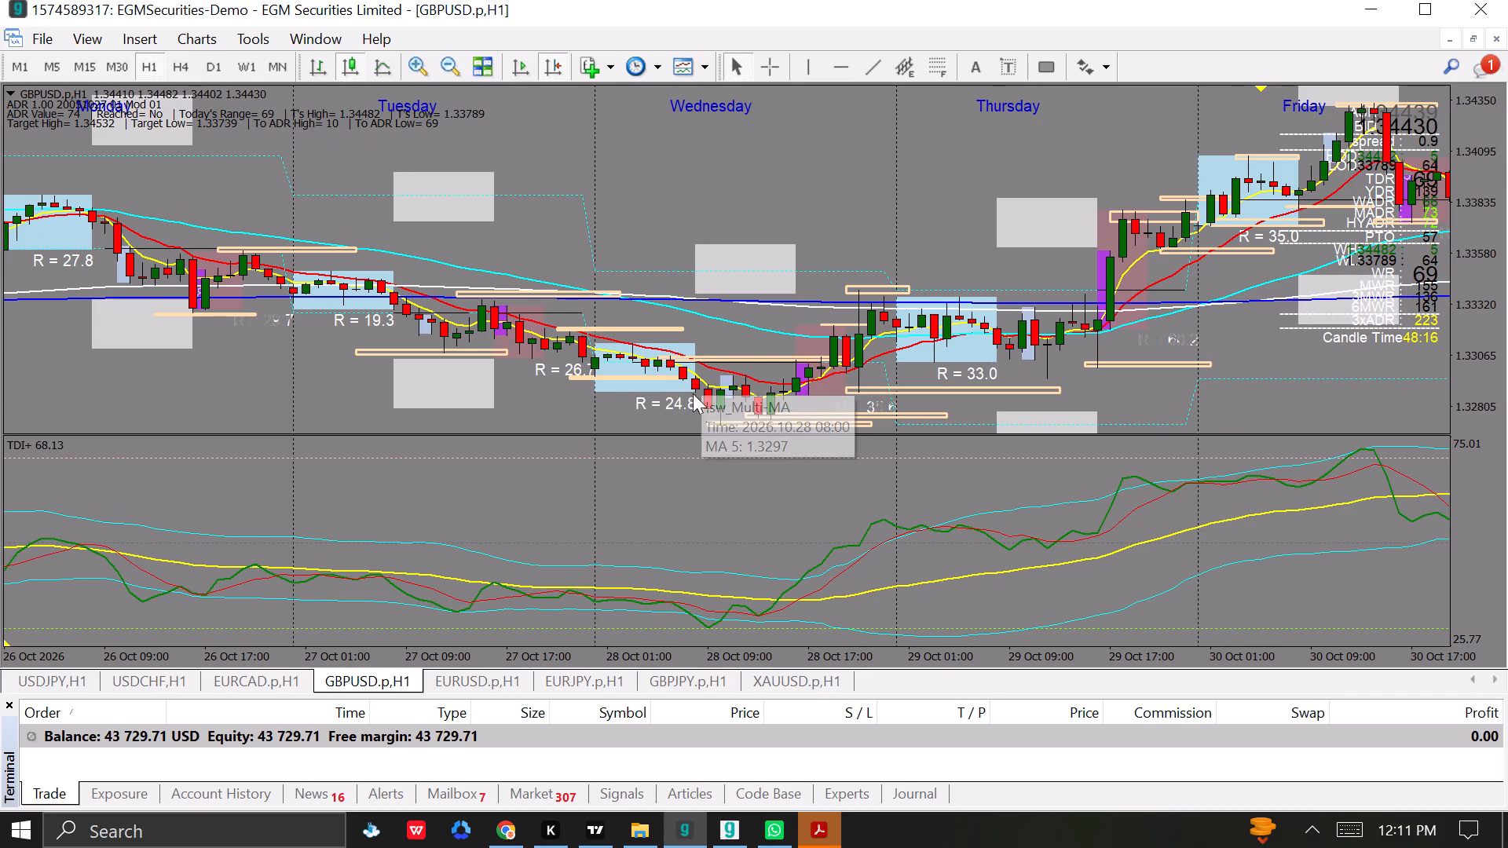
pyautogui.click(549, 67)
pyautogui.click(529, 66)
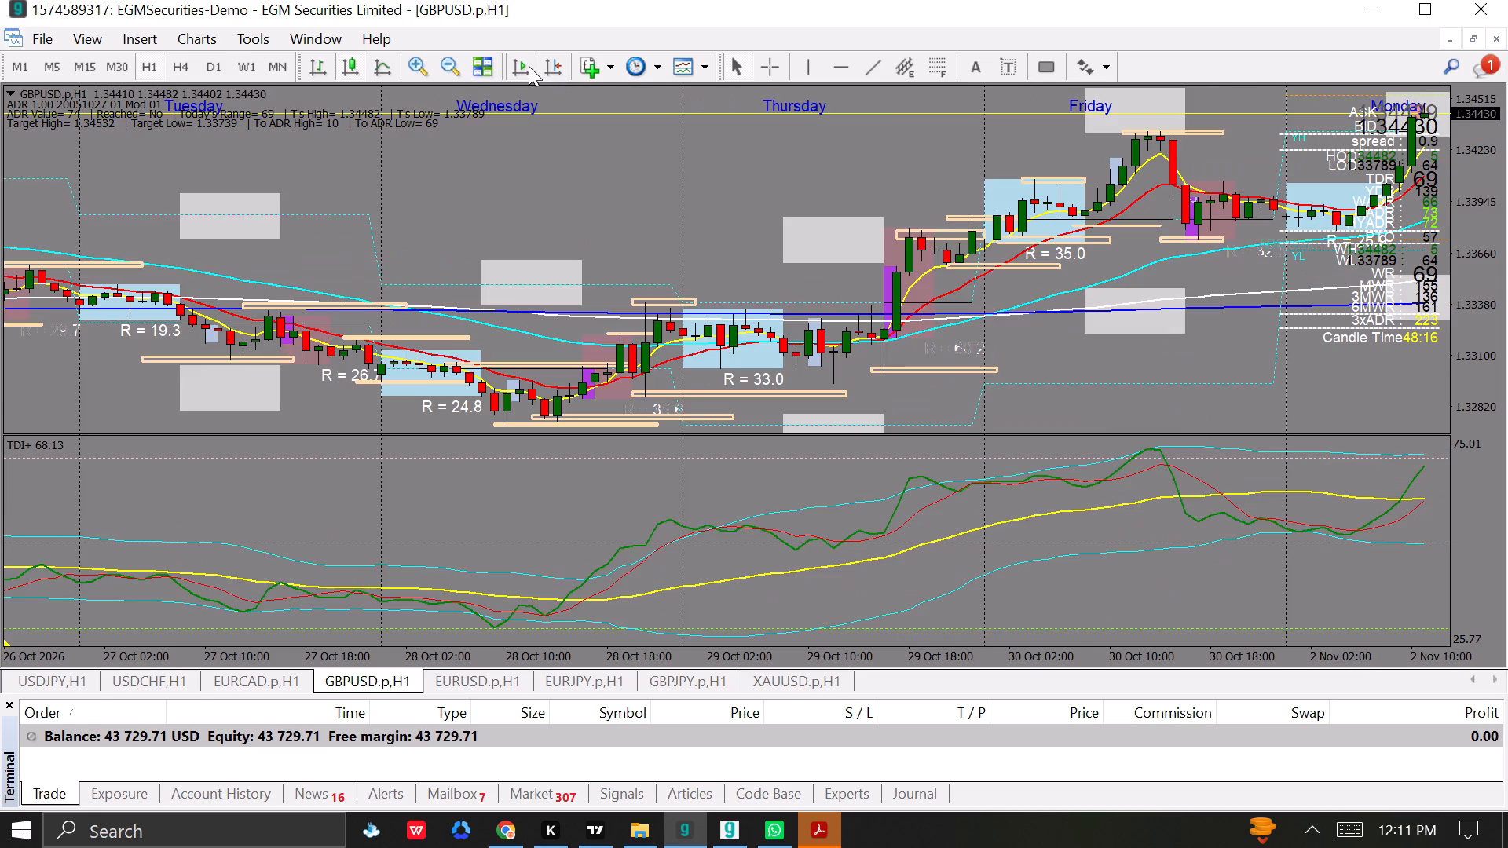
pyautogui.click(551, 63)
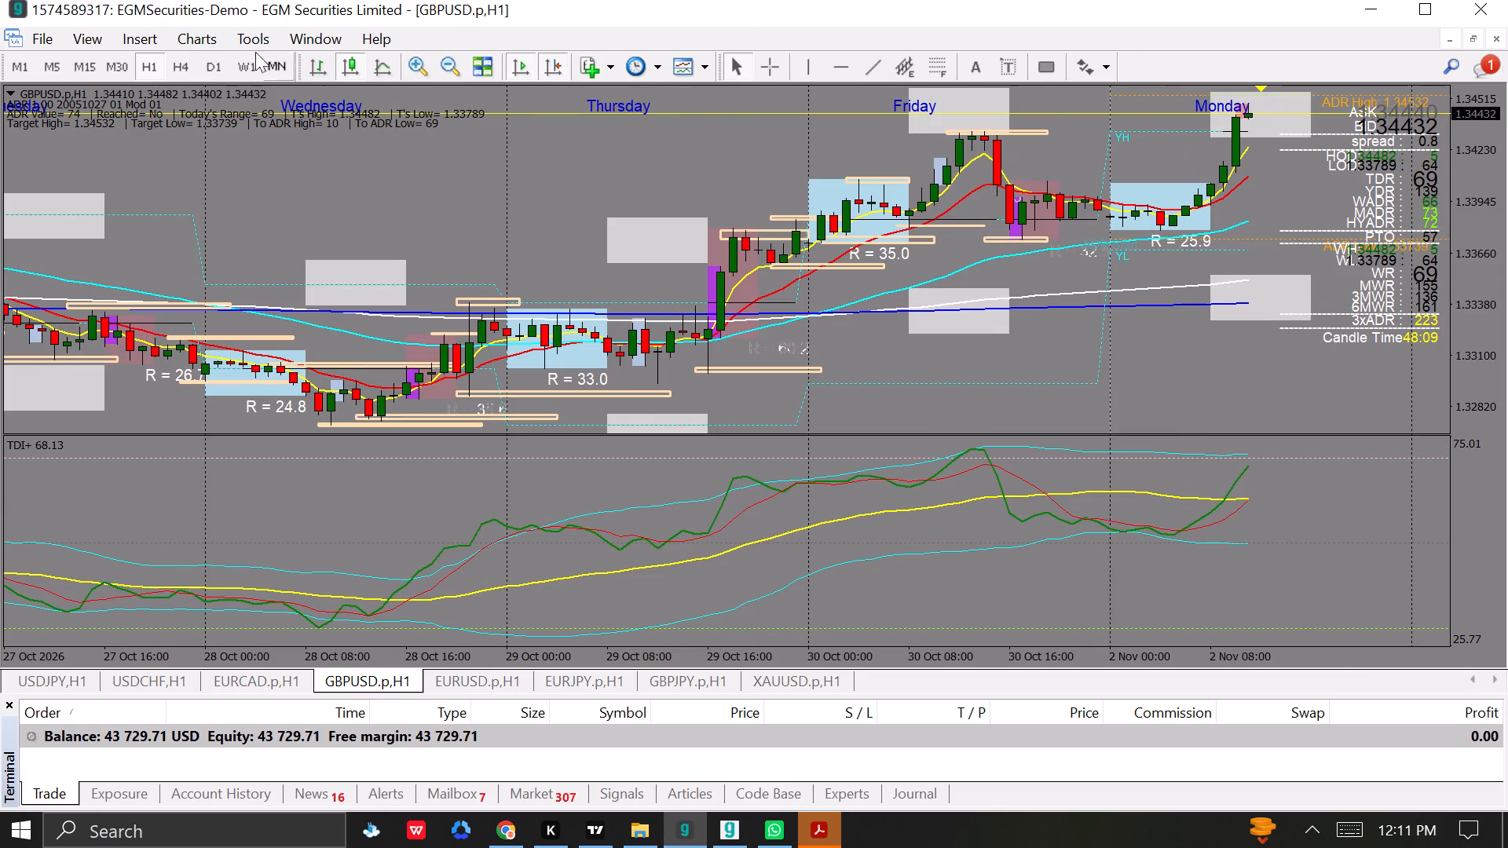
# Change GBPUSD.p to M30 and examine the candles and session boxes from 28 October to 2 November 2026.
pyautogui.click(113, 67)
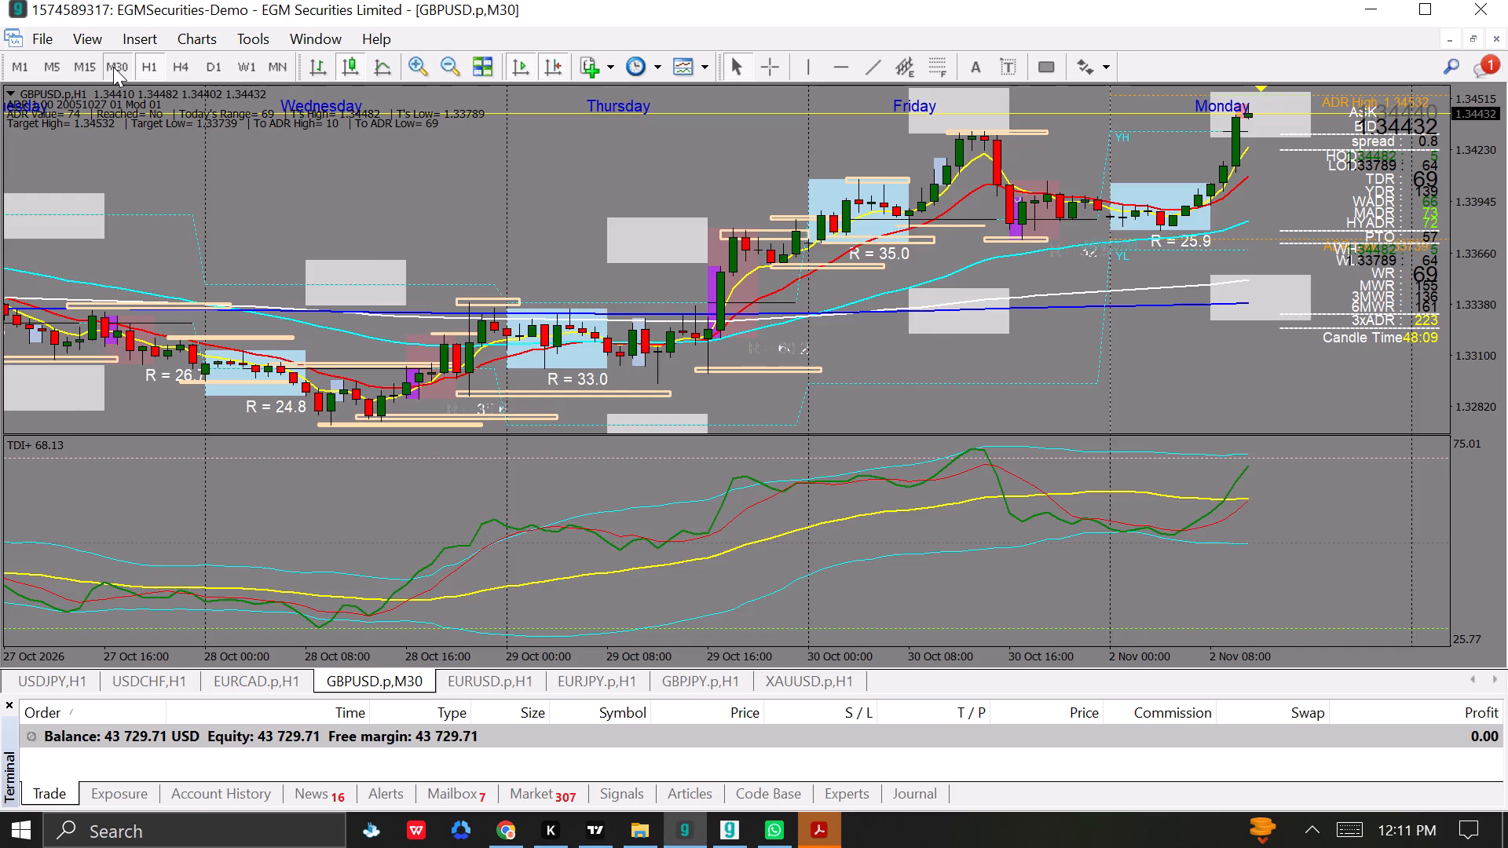
pyautogui.moveTo(371, 296); pyautogui.dragTo(816, 306)
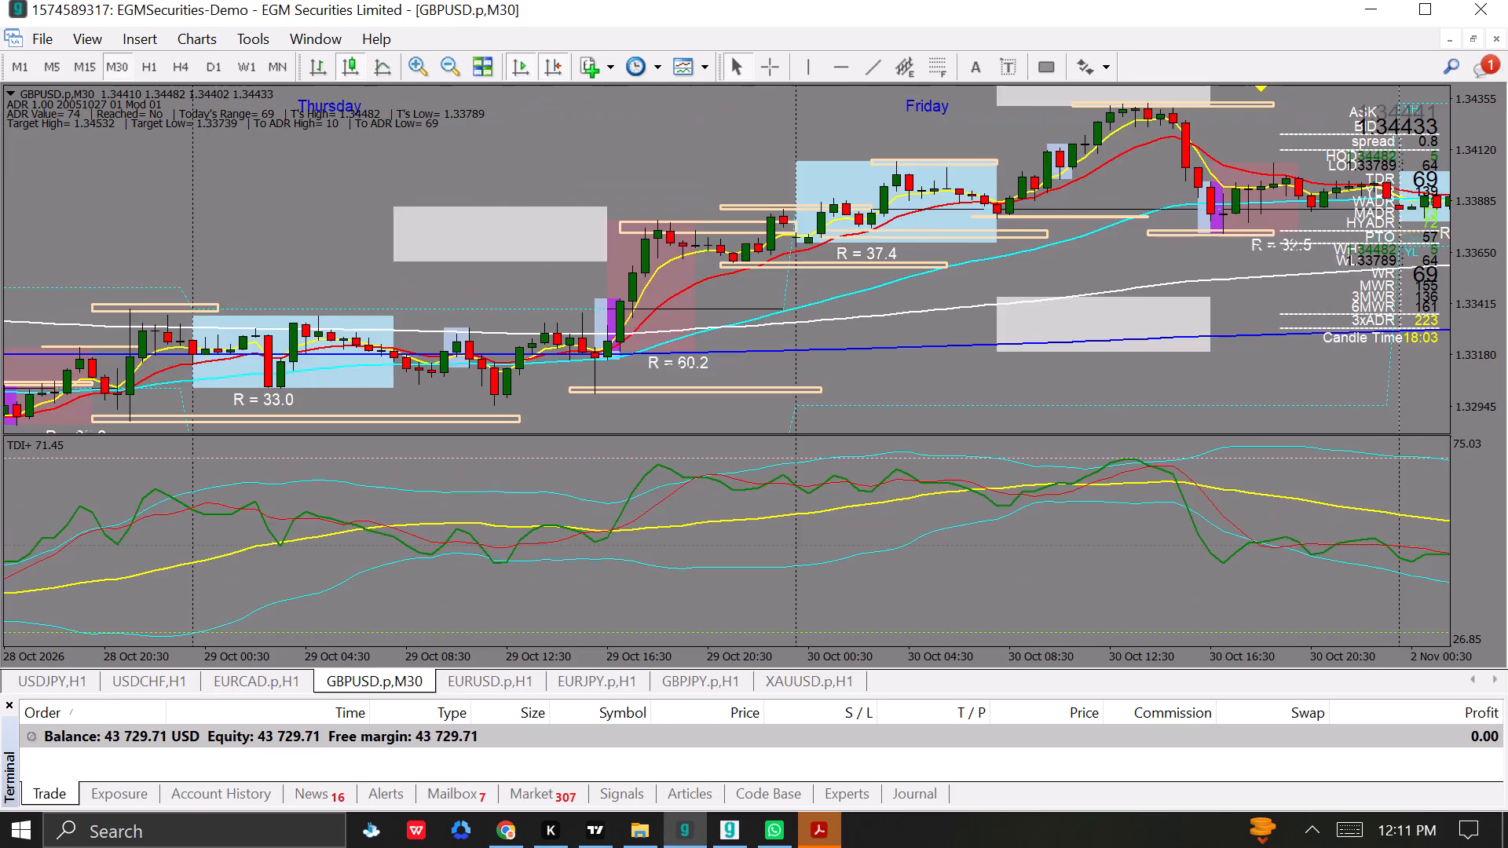
pyautogui.moveTo(557, 324); pyautogui.dragTo(791, 307)
pyautogui.moveTo(518, 323); pyautogui.dragTo(803, 291)
pyautogui.moveTo(521, 309); pyautogui.dragTo(723, 276)
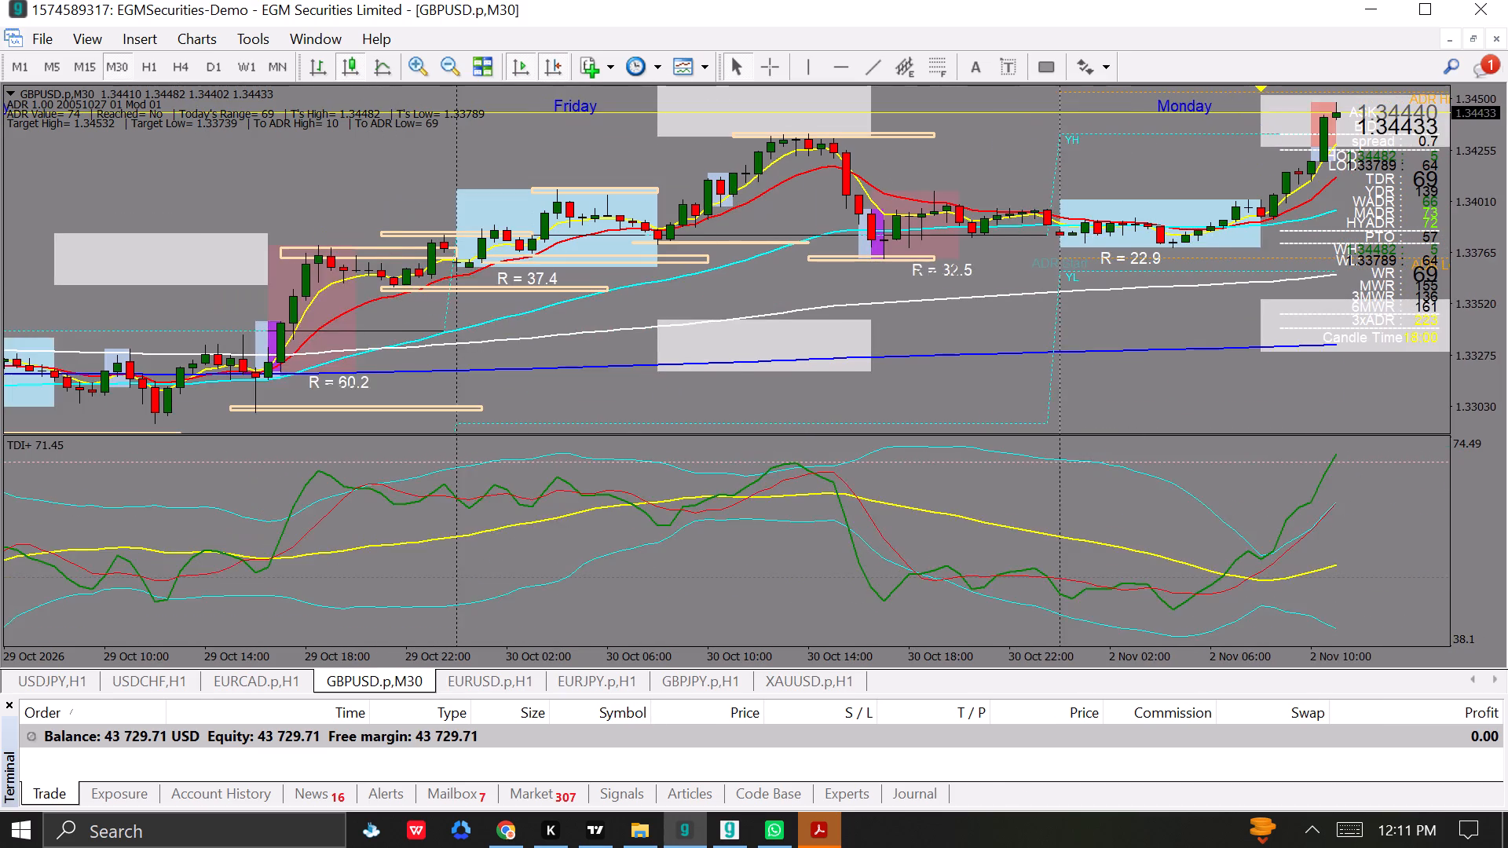
pyautogui.moveTo(467, 309); pyautogui.dragTo(606, 284)
pyautogui.click(520, 68)
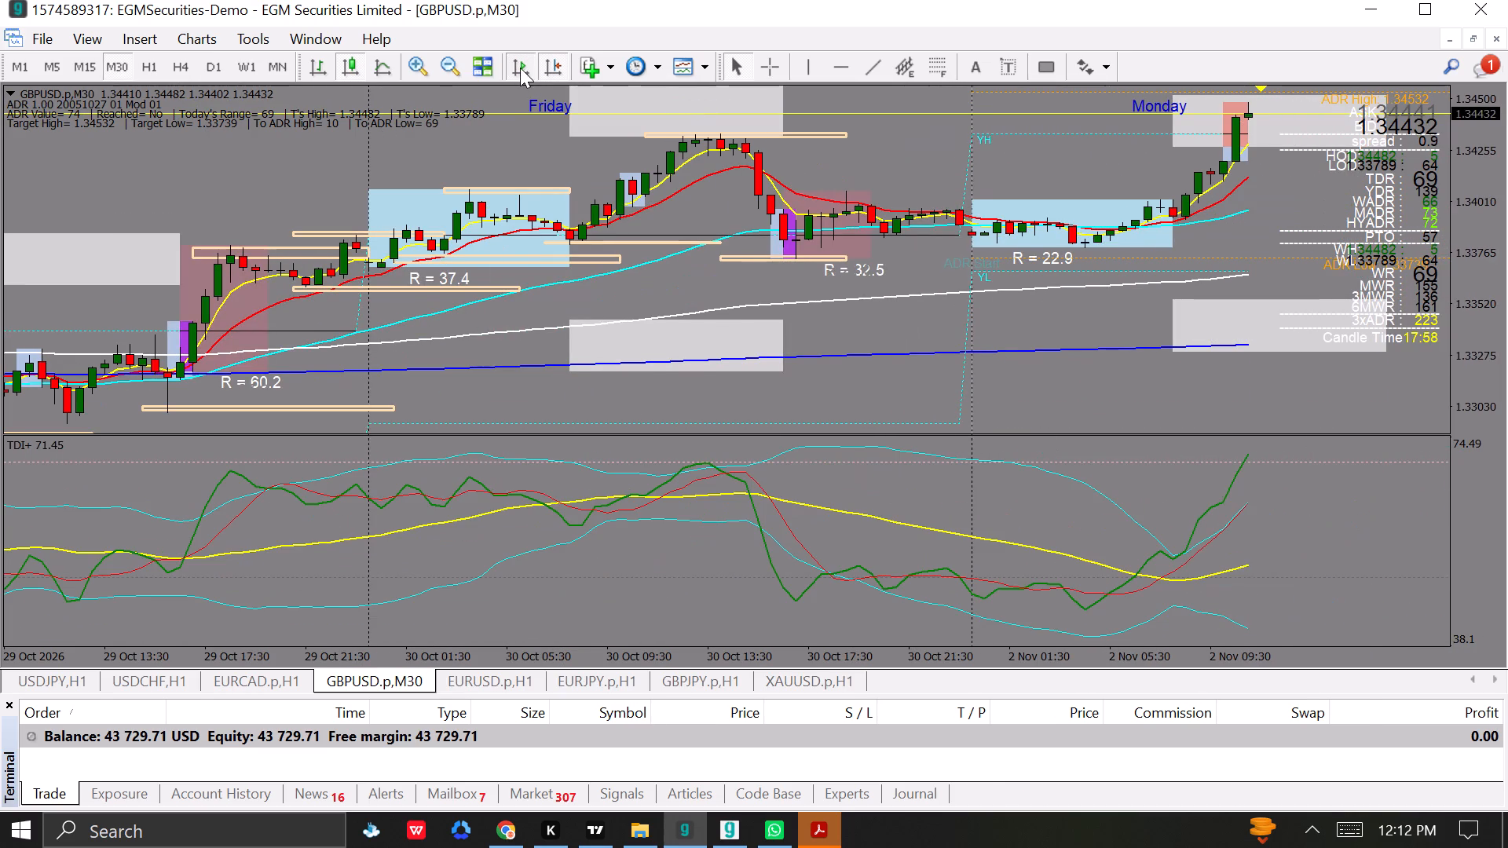
# Examine earlier GBPUSD.p M30 price action and TDI swings, going back from 2 November to 26 October 2026.
pyautogui.moveTo(456, 378); pyautogui.dragTo(644, 367)
pyautogui.moveTo(562, 372); pyautogui.dragTo(698, 350)
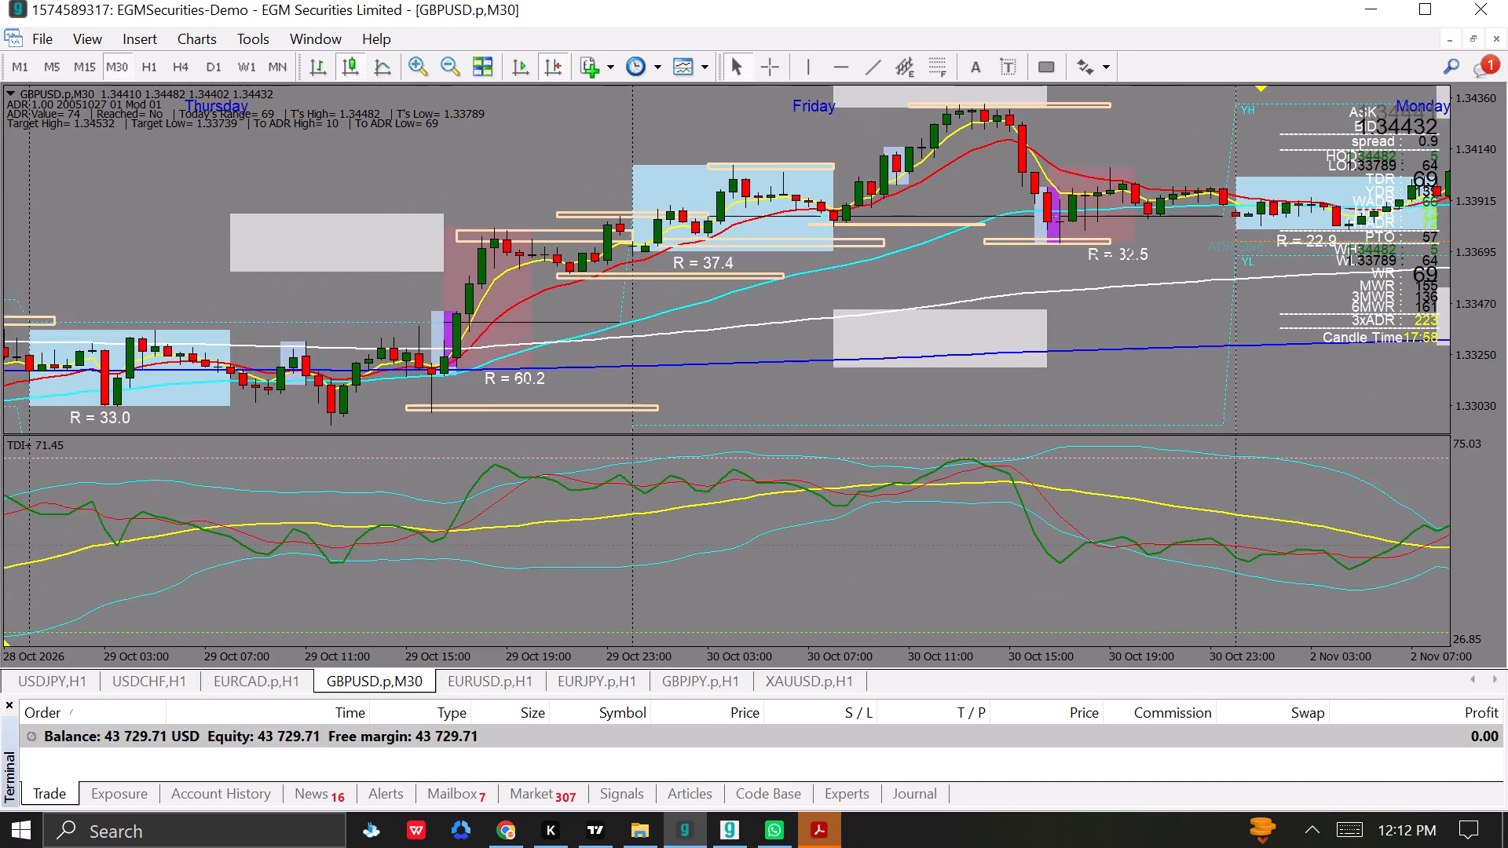
pyautogui.moveTo(698, 350); pyautogui.dragTo(723, 343)
pyautogui.moveTo(508, 380); pyautogui.dragTo(751, 315)
pyautogui.moveTo(477, 342); pyautogui.dragTo(688, 311)
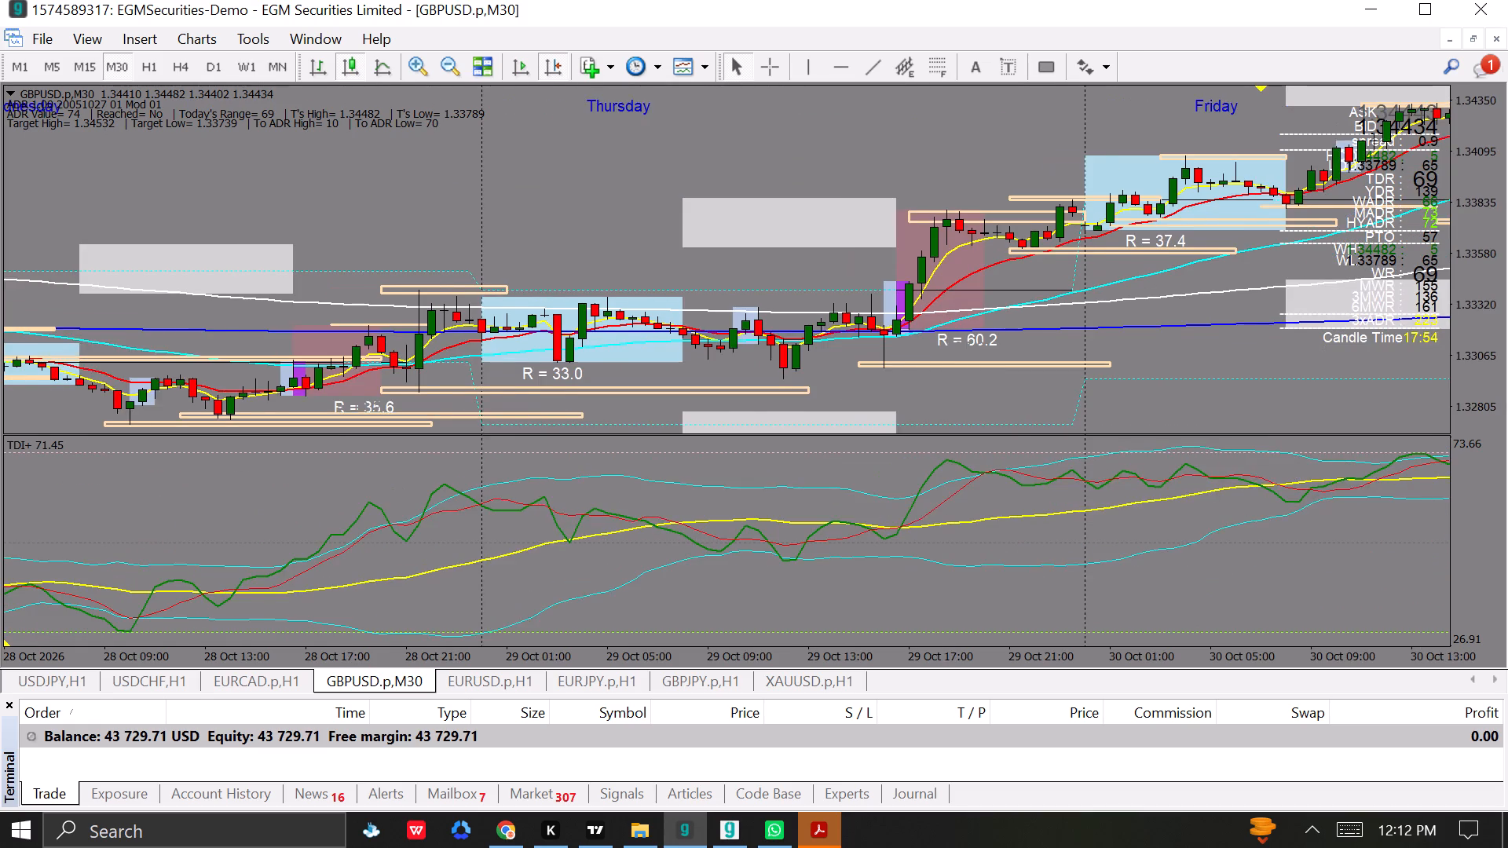
pyautogui.moveTo(427, 344); pyautogui.dragTo(642, 304)
pyautogui.moveTo(432, 356); pyautogui.dragTo(621, 314)
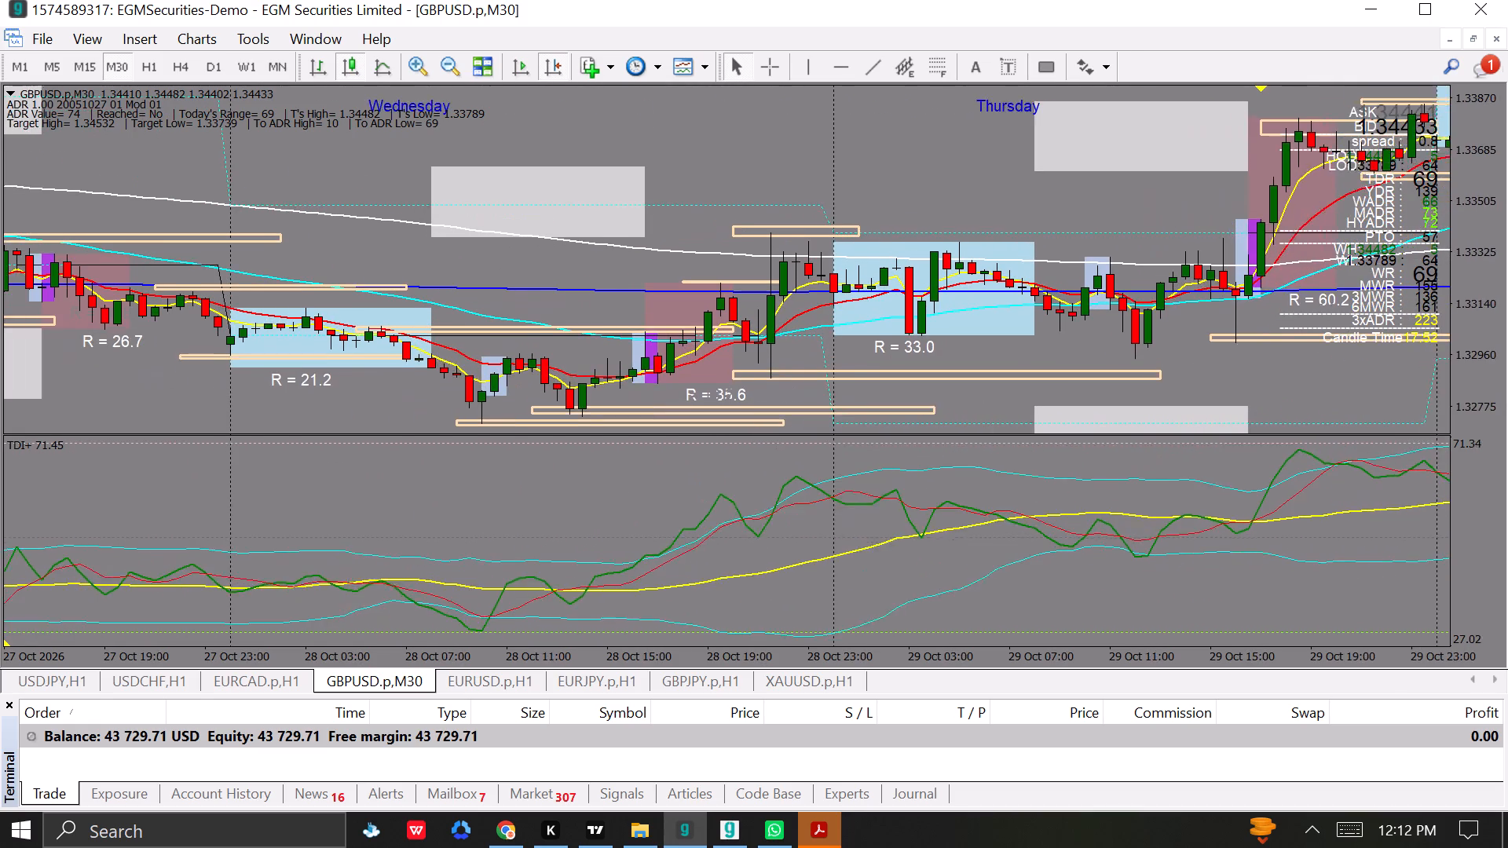
pyautogui.moveTo(621, 314); pyautogui.dragTo(631, 311)
pyautogui.moveTo(502, 353); pyautogui.dragTo(686, 306)
pyautogui.moveTo(435, 350); pyautogui.dragTo(609, 358)
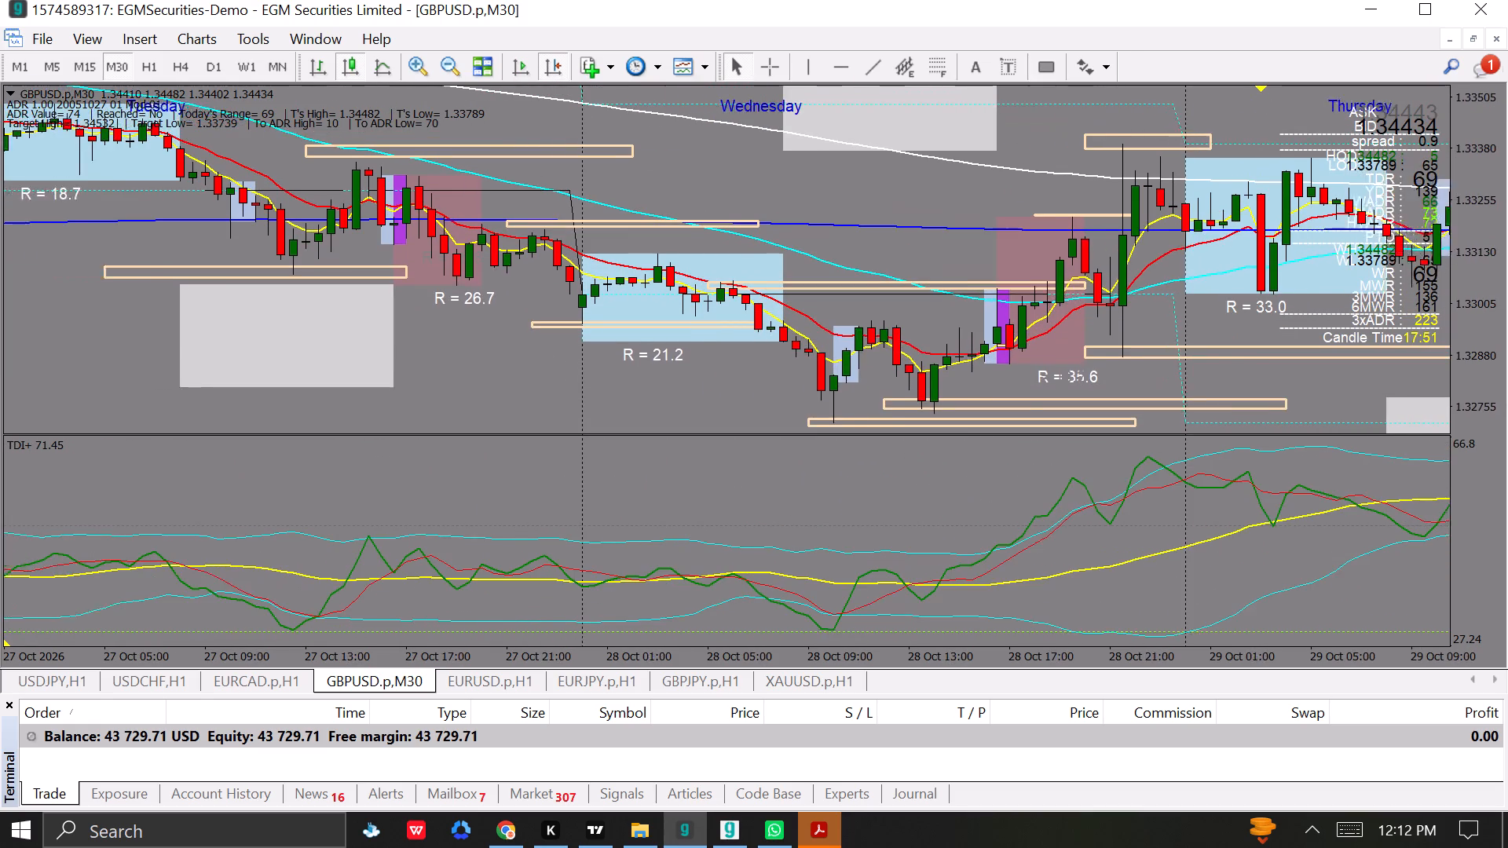
pyautogui.moveTo(609, 358); pyautogui.dragTo(637, 358)
pyautogui.moveTo(449, 366); pyautogui.dragTo(821, 367)
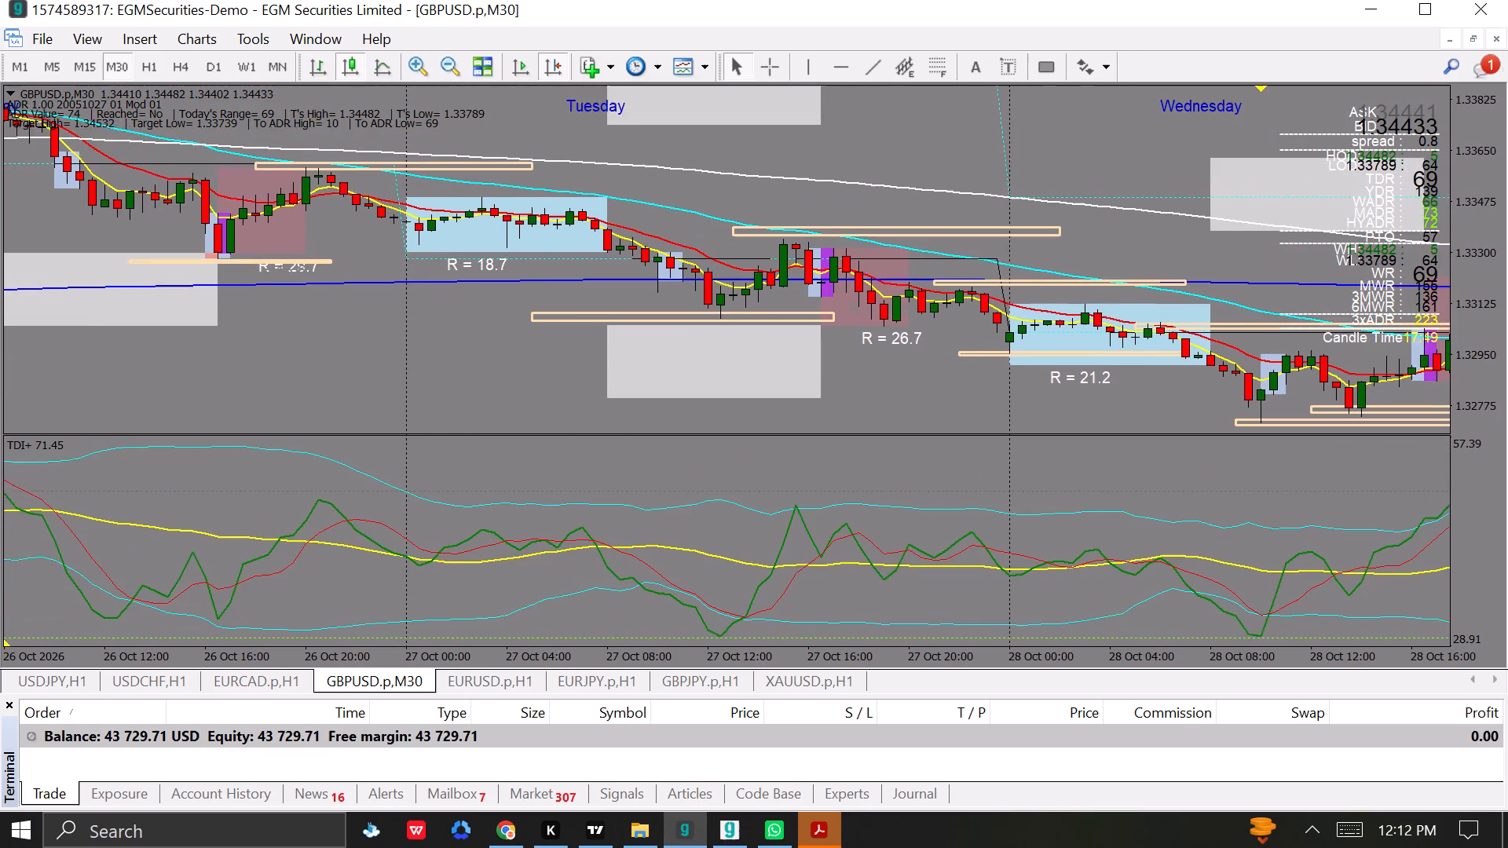
pyautogui.moveTo(821, 367); pyautogui.dragTo(470, 417)
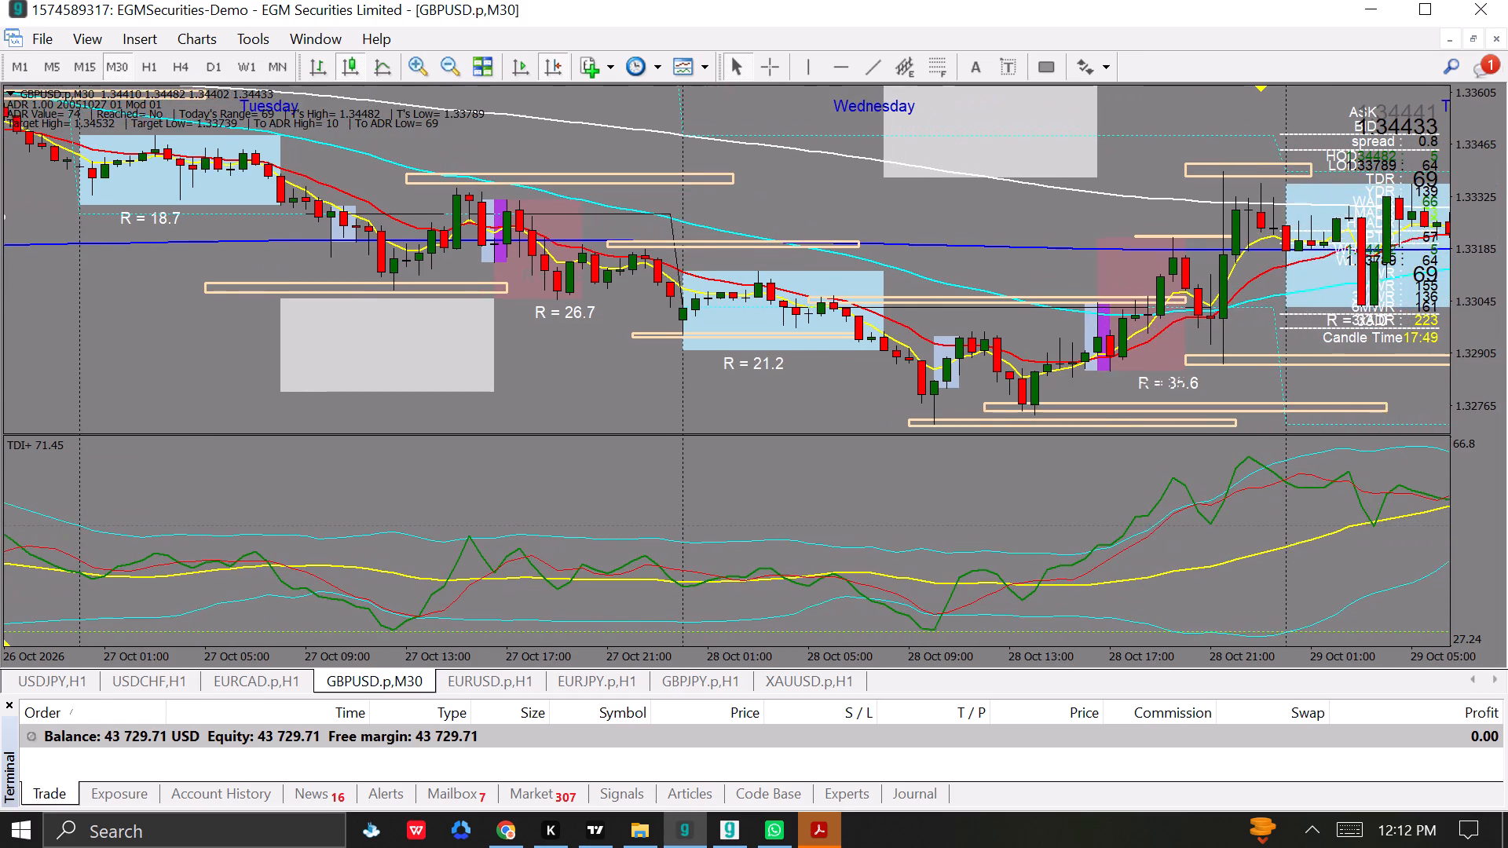
pyautogui.moveTo(470, 417); pyautogui.dragTo(269, 422)
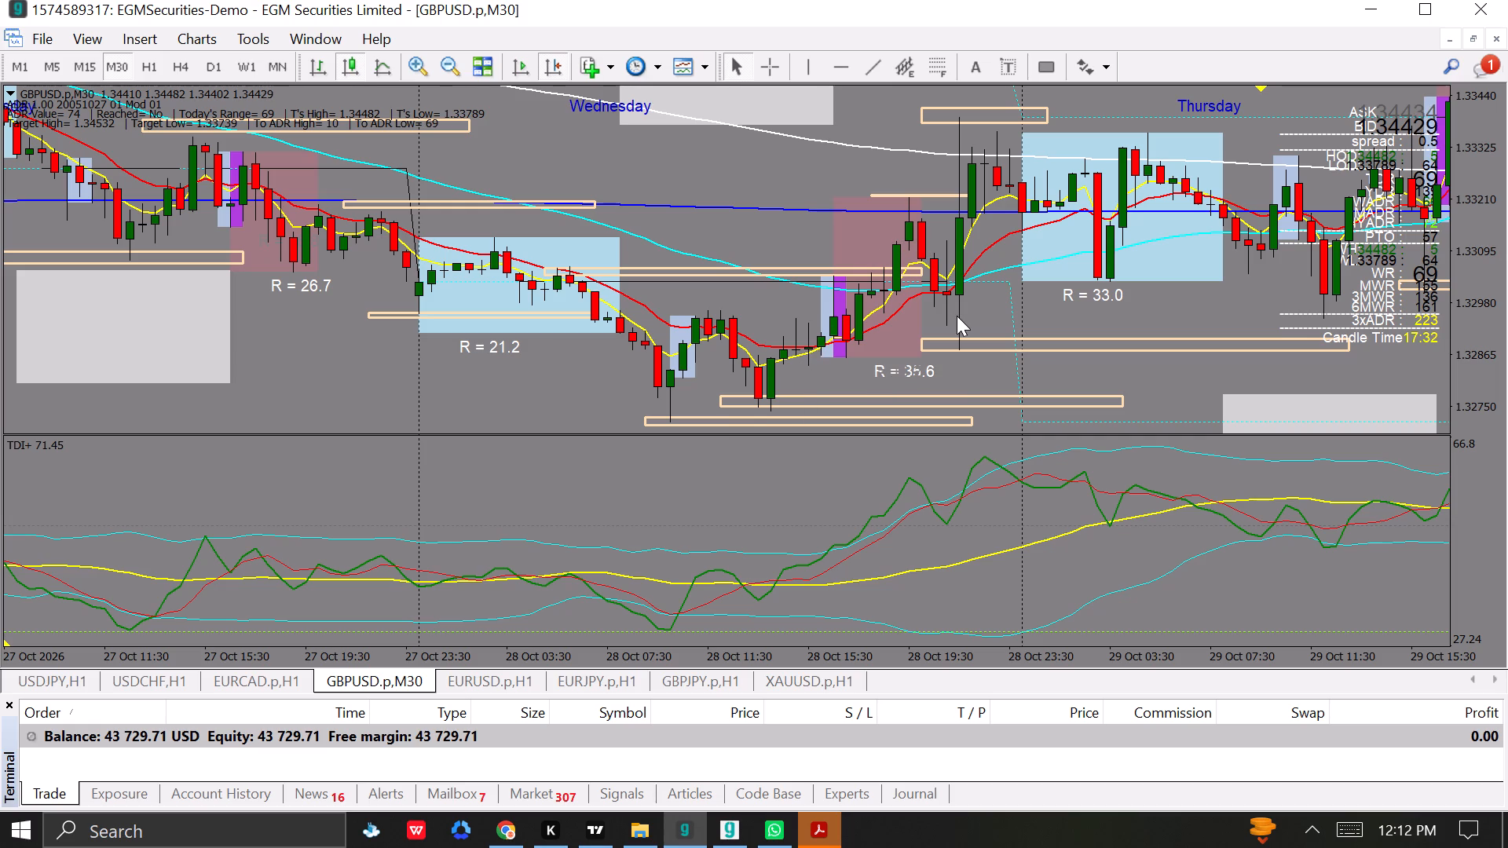
# Review the GBPUSD.p M30 swing from the 28 October lows through the 29–30 October rise.
pyautogui.moveTo(974, 310); pyautogui.dragTo(801, 325)
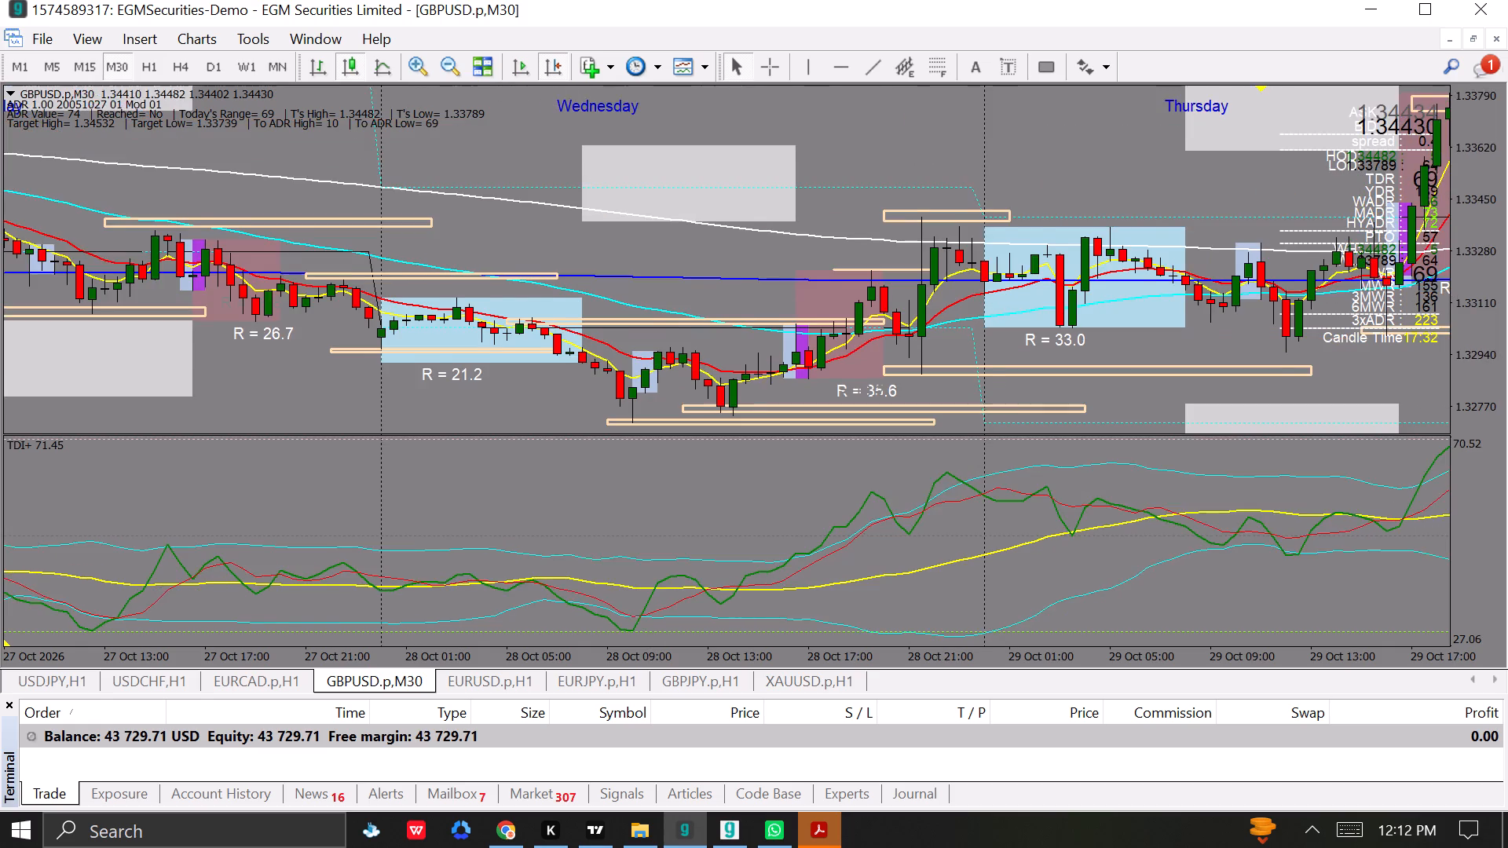
pyautogui.moveTo(801, 325); pyautogui.dragTo(545, 358)
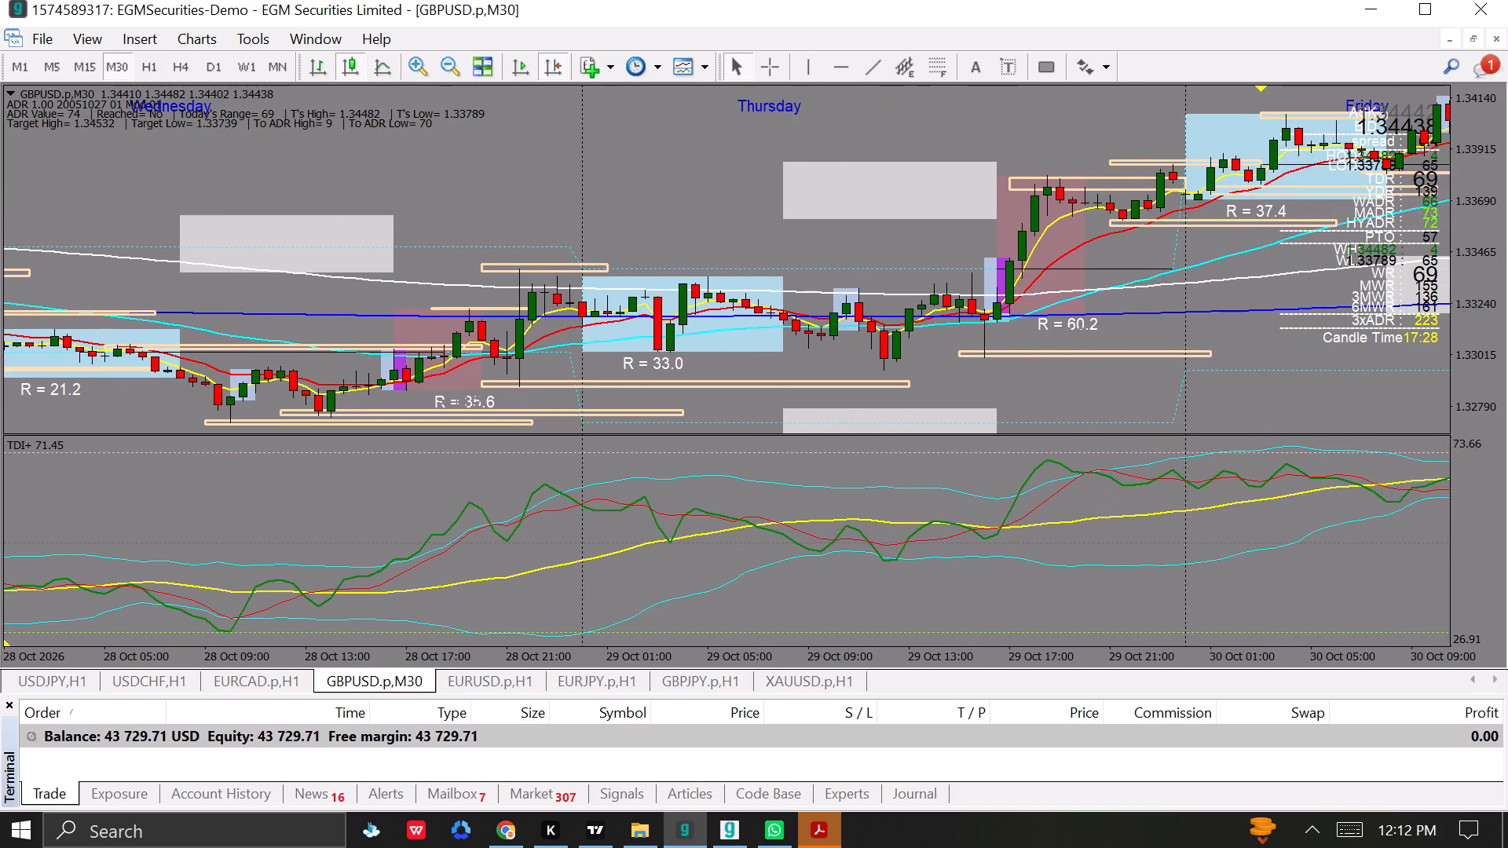
pyautogui.moveTo(545, 358); pyautogui.dragTo(694, 321)
pyautogui.moveTo(345, 316); pyautogui.dragTo(563, 306)
pyautogui.moveTo(419, 327); pyautogui.dragTo(425, 327)
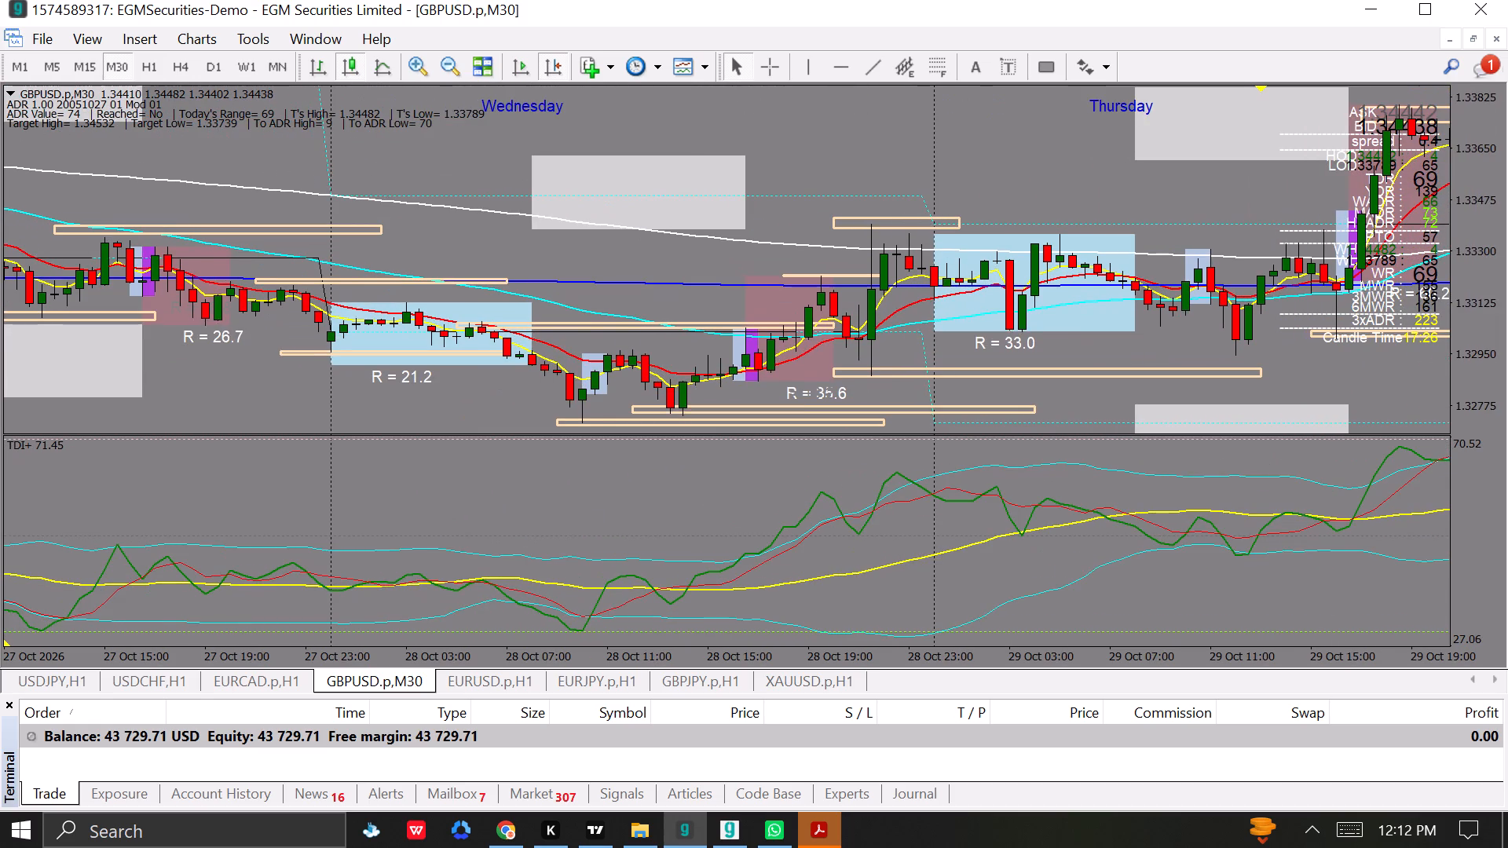
pyautogui.moveTo(425, 327); pyautogui.dragTo(588, 365)
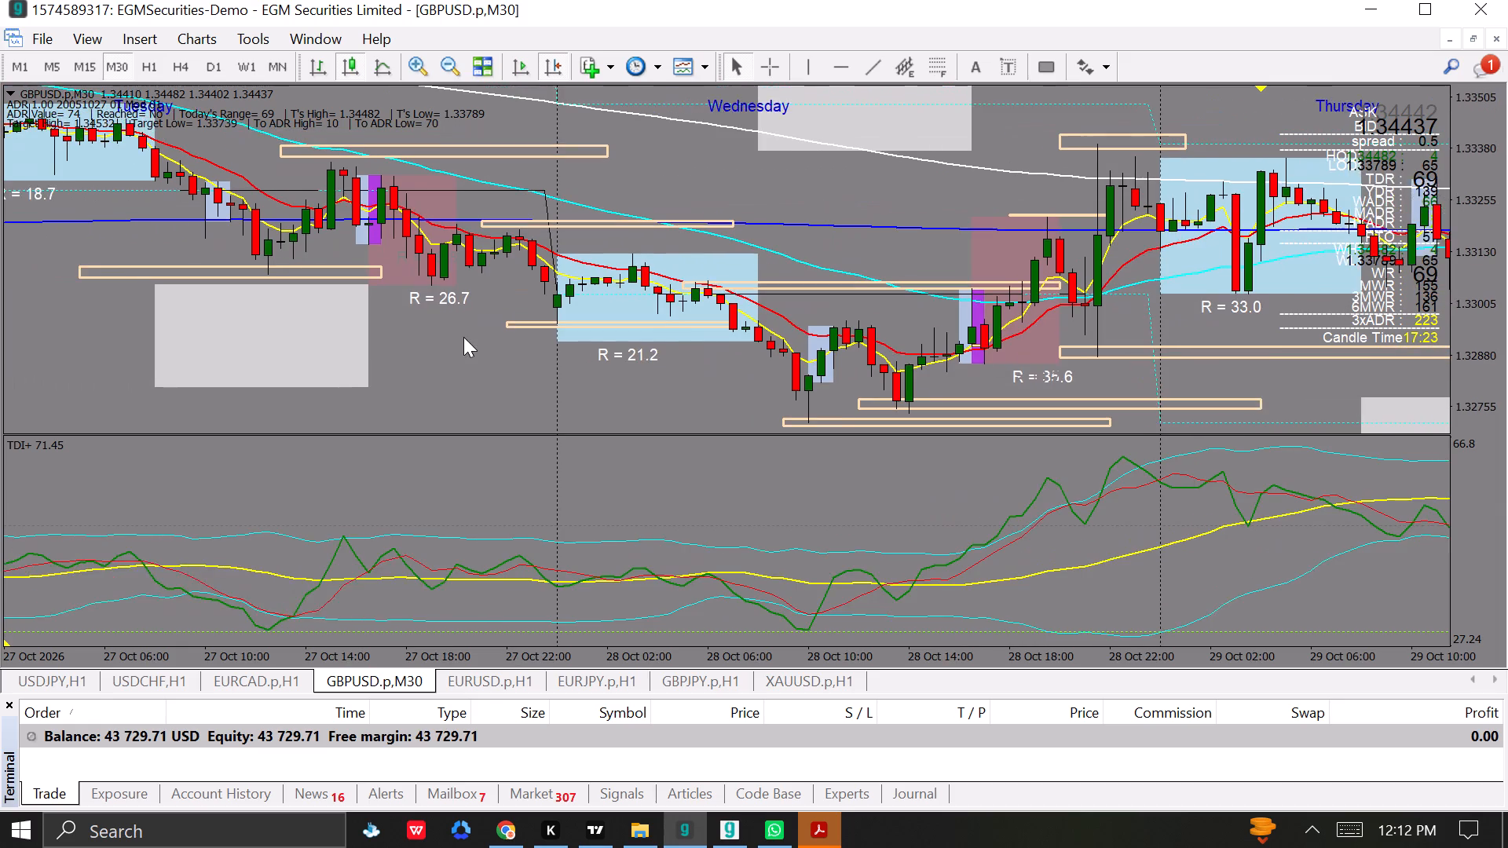
# Trace GBPUSD.p M30 price action back from 27 October to 21 October 2026.
pyautogui.moveTo(463, 337); pyautogui.dragTo(643, 393)
pyautogui.moveTo(577, 374); pyautogui.dragTo(801, 419)
pyautogui.moveTo(371, 327); pyautogui.dragTo(620, 371)
pyautogui.moveTo(404, 331); pyautogui.dragTo(405, 331)
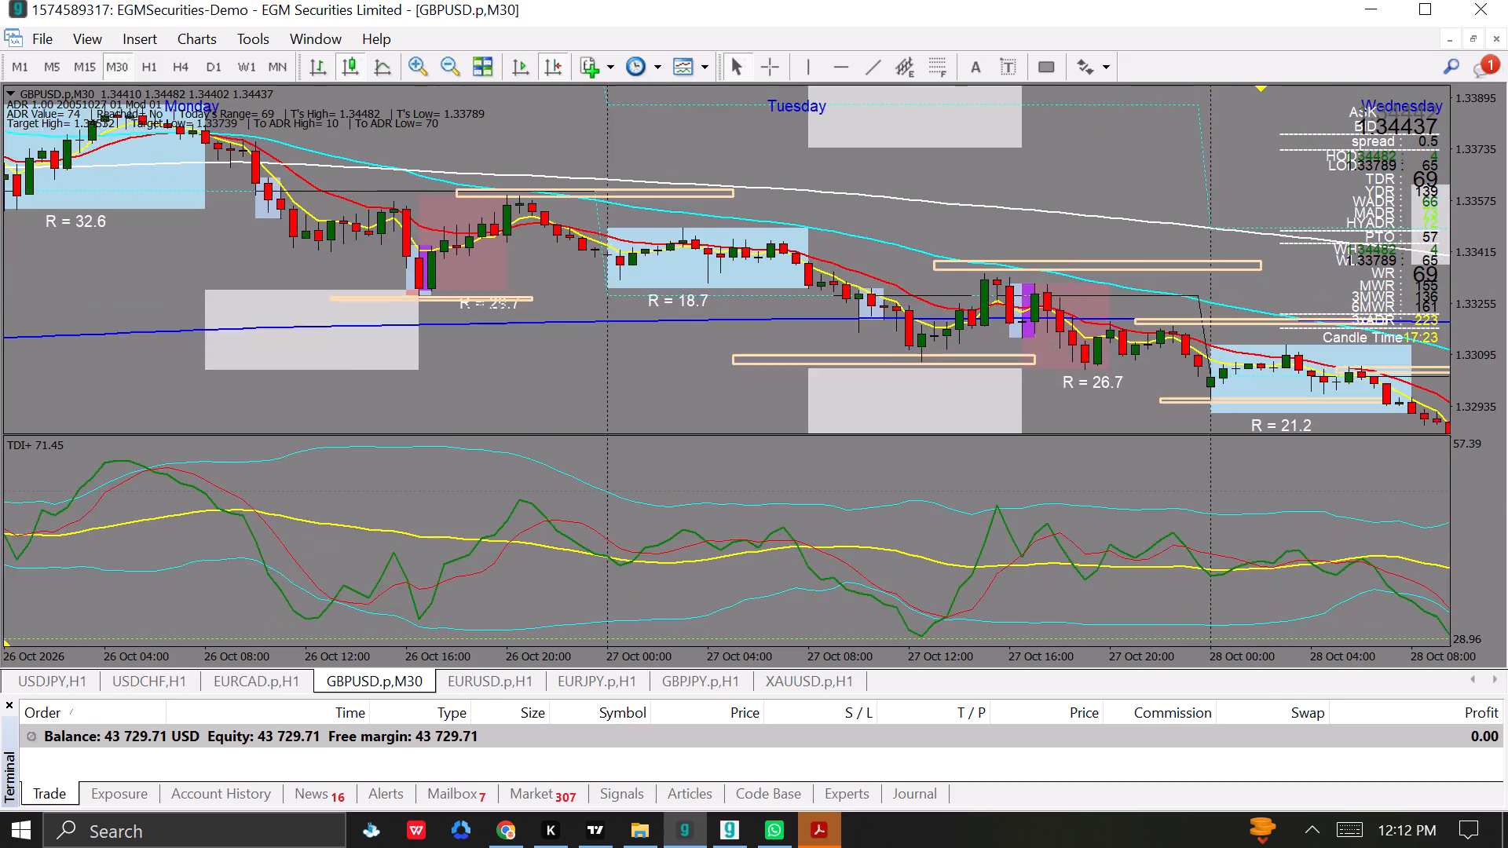
pyautogui.moveTo(405, 331); pyautogui.dragTo(634, 374)
pyautogui.moveTo(368, 337); pyautogui.dragTo(576, 370)
pyautogui.click(578, 370)
pyautogui.moveTo(363, 312); pyautogui.dragTo(628, 379)
pyautogui.moveTo(369, 312); pyautogui.dragTo(628, 332)
pyautogui.moveTo(428, 305); pyautogui.dragTo(630, 324)
pyautogui.moveTo(424, 308); pyautogui.dragTo(565, 330)
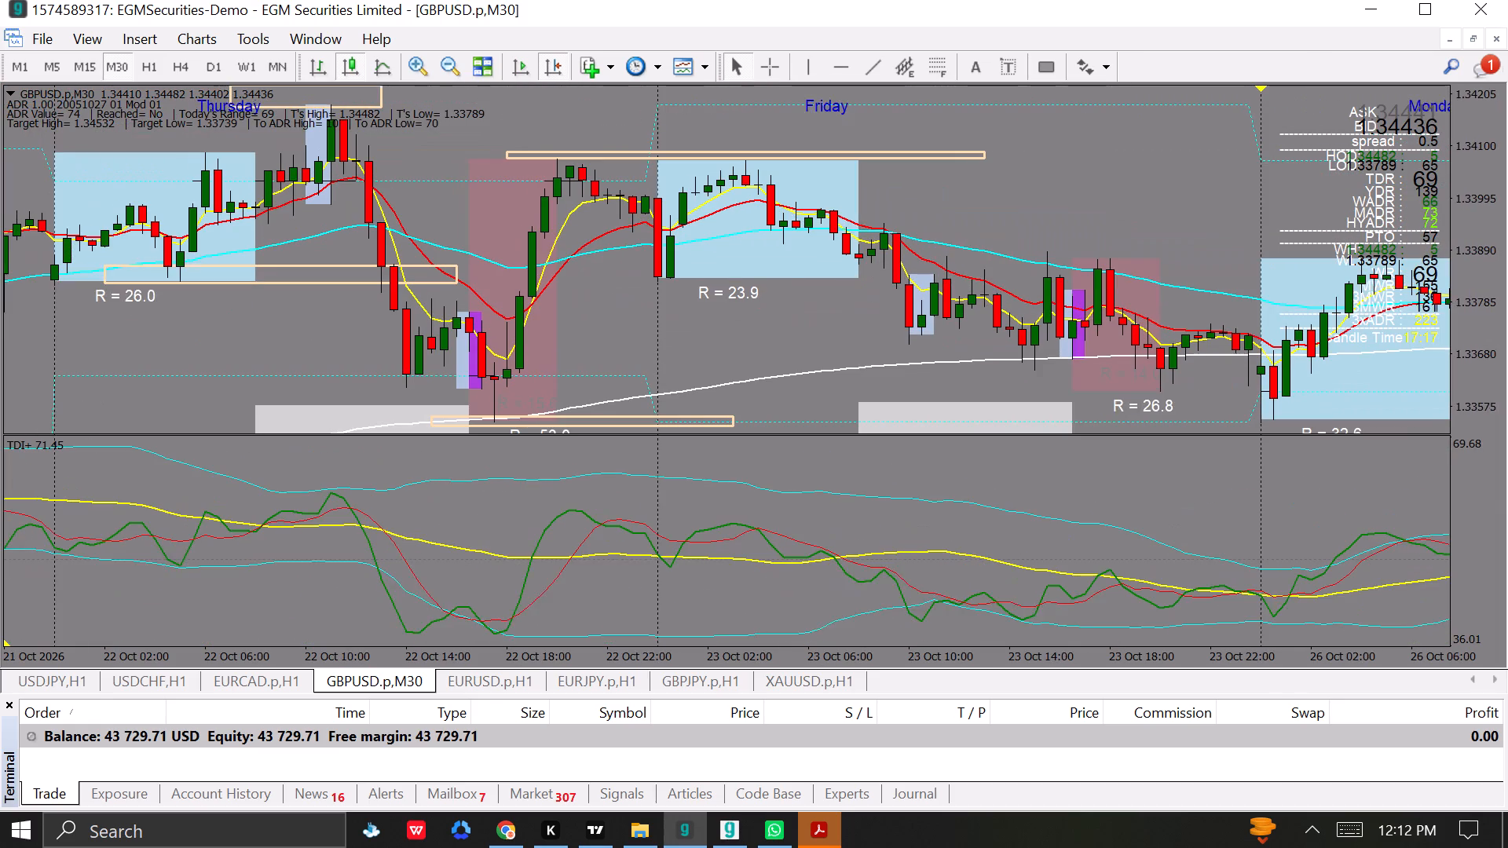
pyautogui.moveTo(565, 330); pyautogui.dragTo(763, 369)
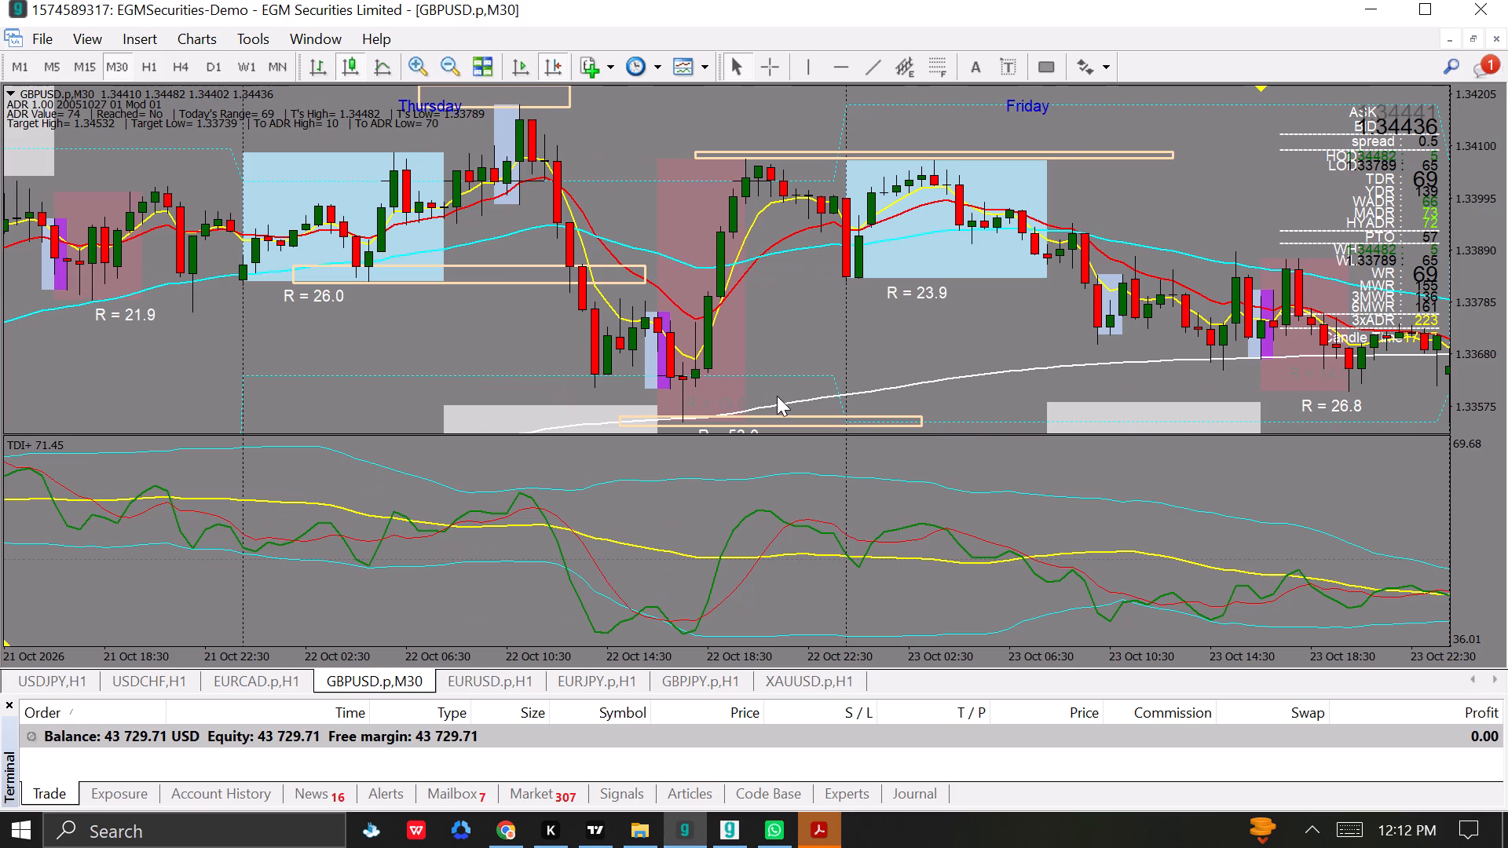
# Inspect the 22 October 2026 swing on GBPUSD.p M30 with the crosshair, and review the surrounding candles from 20 to 23 October.
pyautogui.click(776, 68)
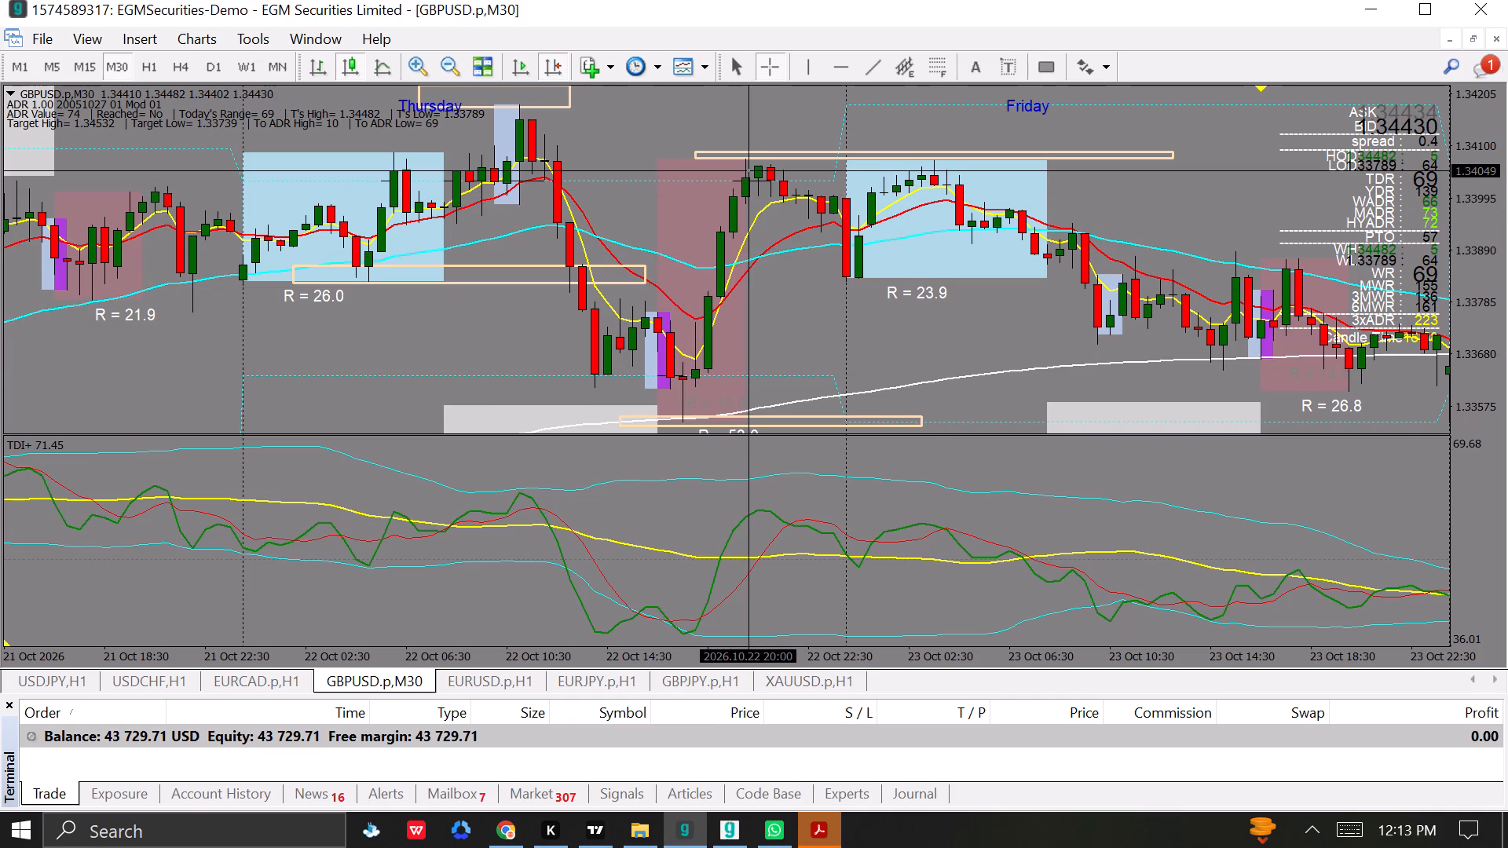
pyautogui.click(514, 305)
pyautogui.moveTo(459, 329); pyautogui.dragTo(485, 330)
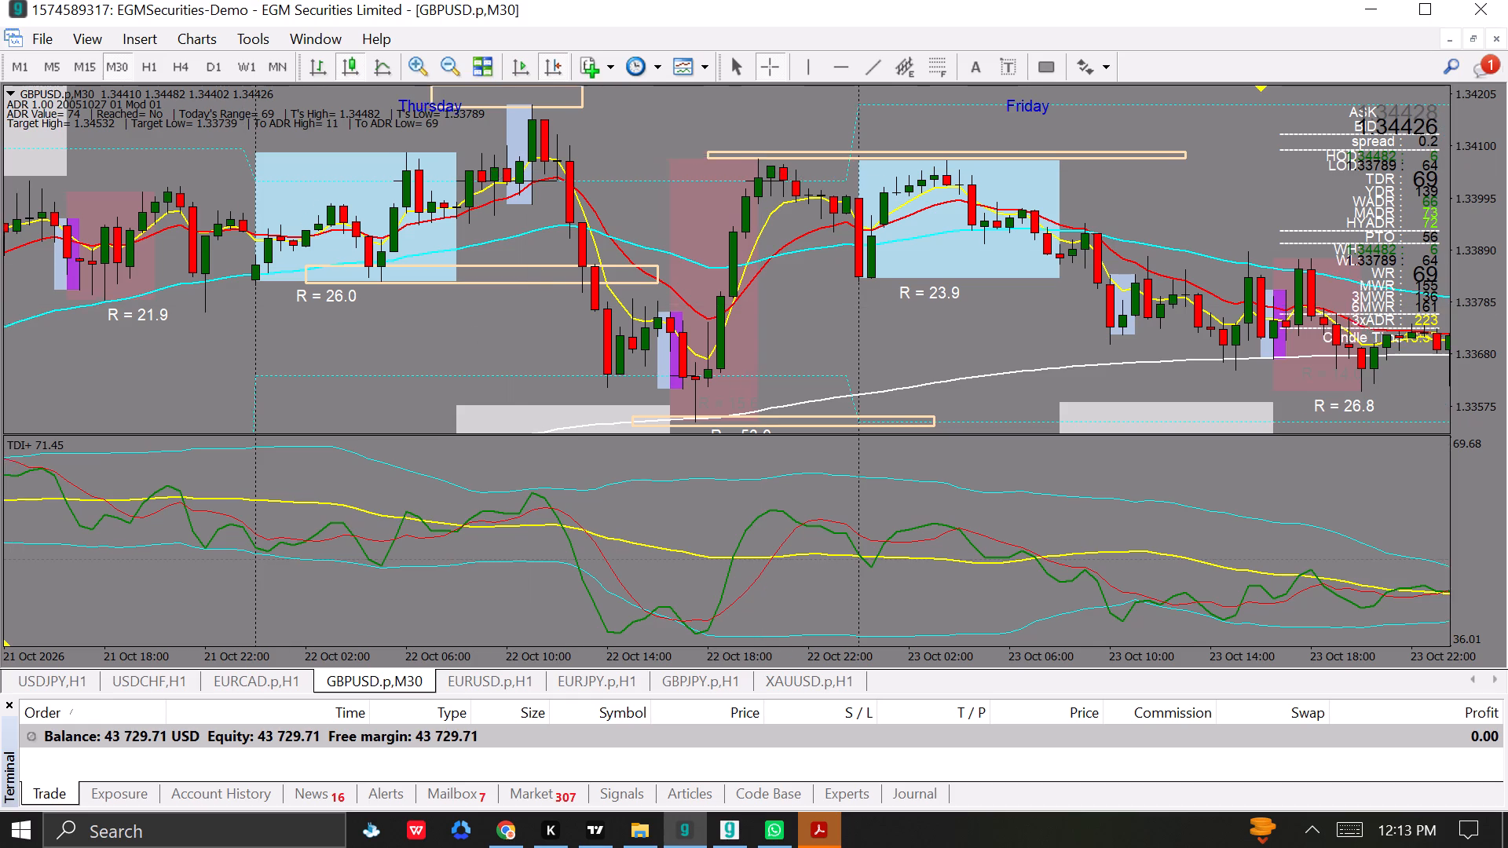
pyautogui.moveTo(485, 330); pyautogui.dragTo(803, 306)
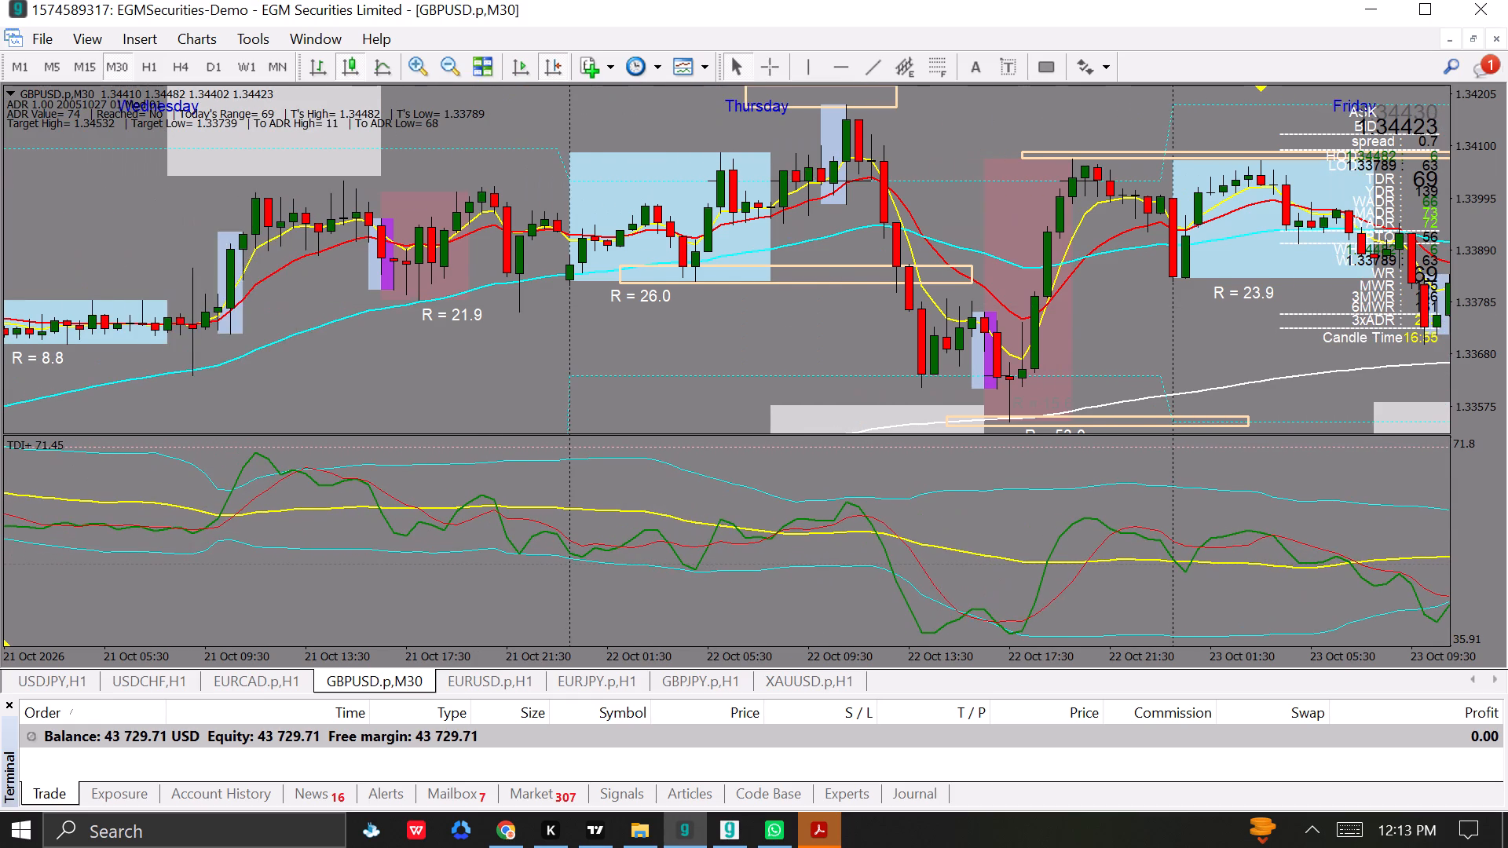
pyautogui.moveTo(803, 306); pyautogui.dragTo(807, 306)
pyautogui.moveTo(613, 309); pyautogui.dragTo(908, 291)
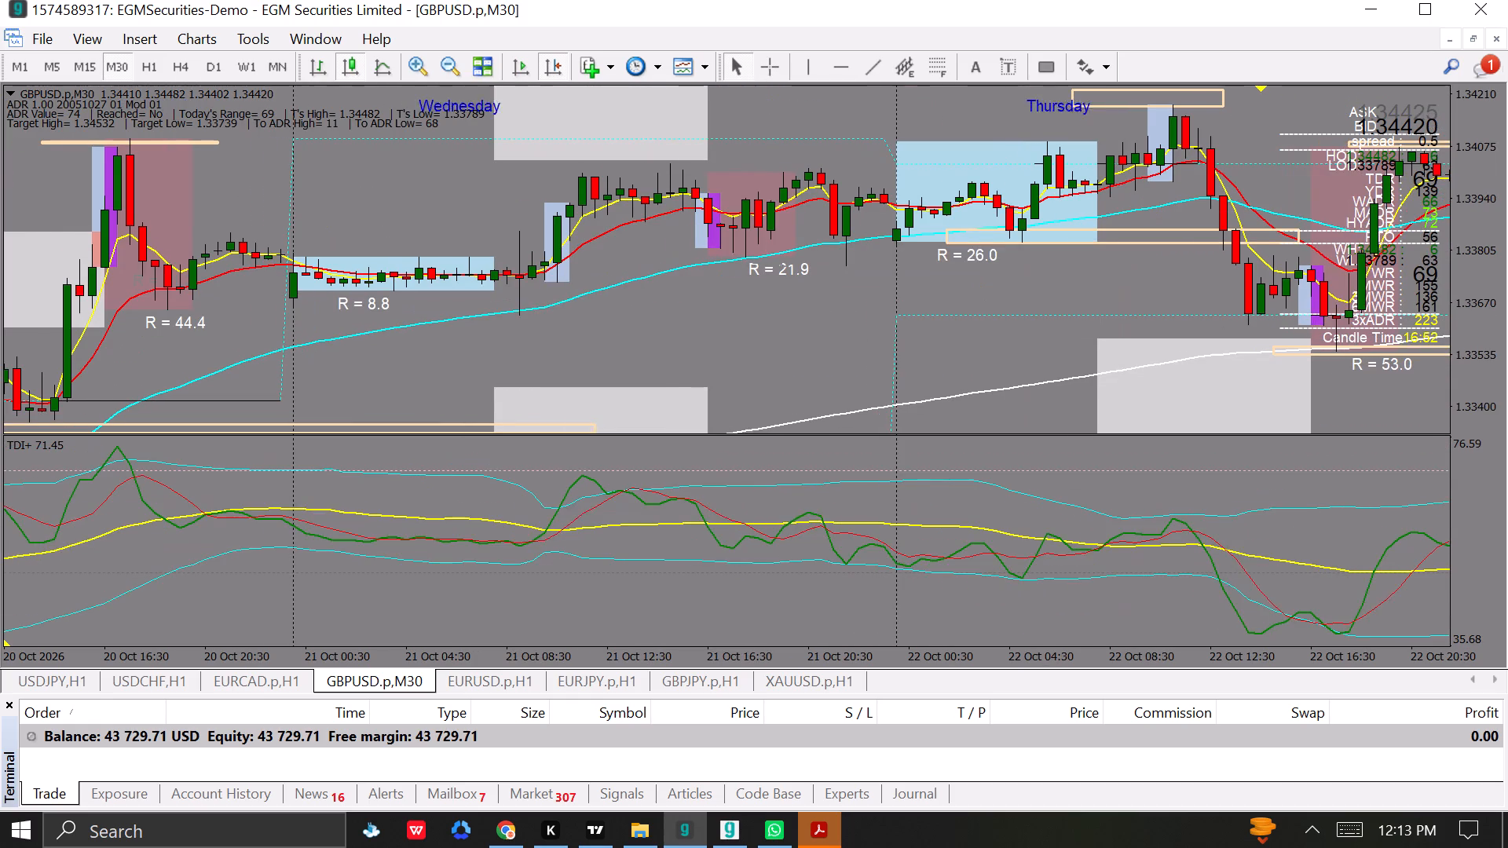
pyautogui.moveTo(908, 291); pyautogui.dragTo(824, 282)
pyautogui.moveTo(604, 369); pyautogui.dragTo(623, 340)
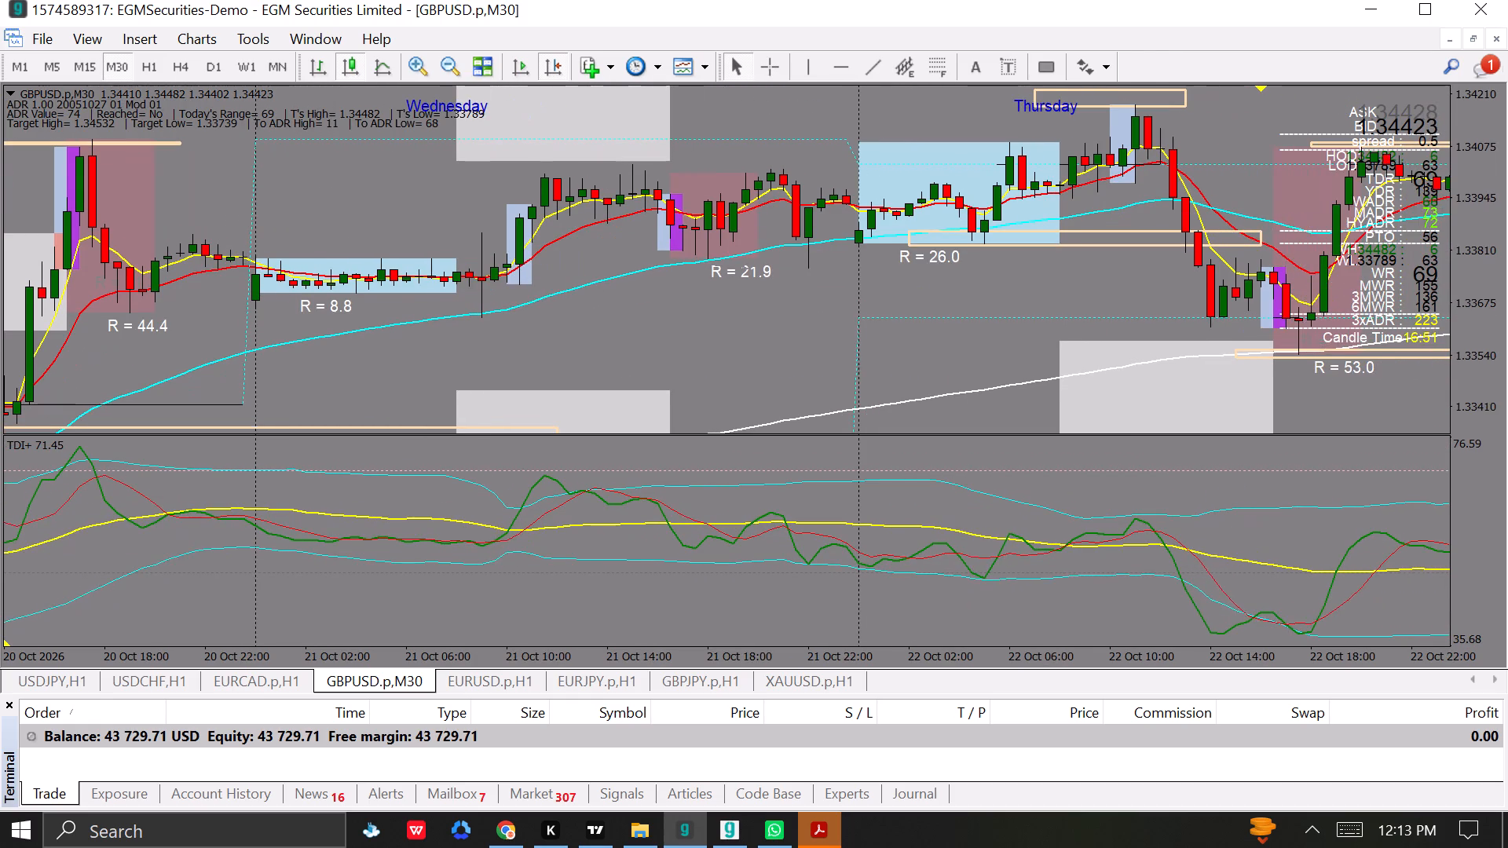
pyautogui.moveTo(623, 340); pyautogui.dragTo(669, 279)
pyautogui.moveTo(663, 303); pyautogui.dragTo(643, 274)
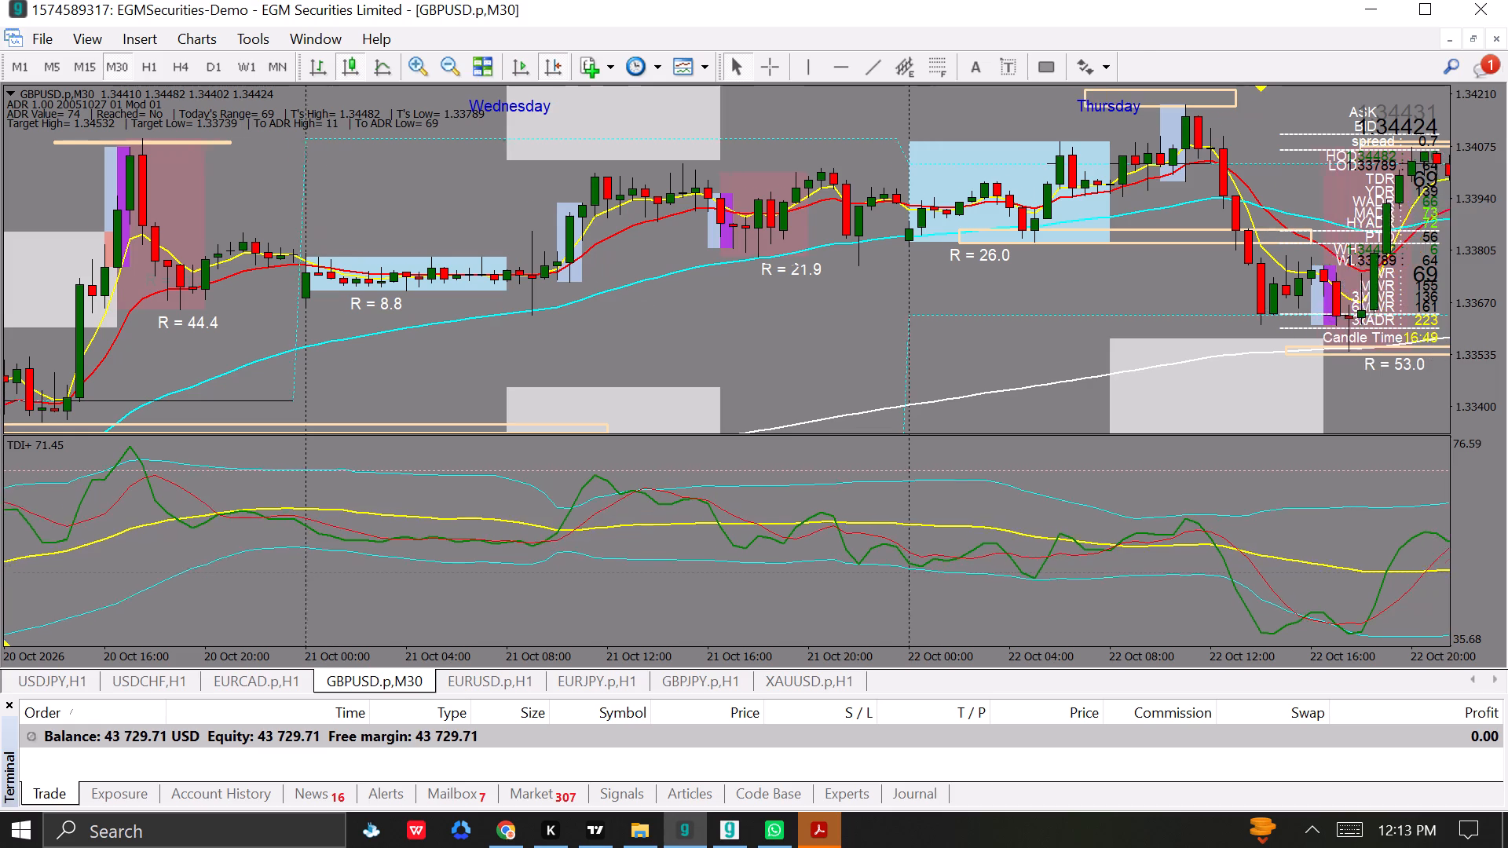
pyautogui.moveTo(643, 274); pyautogui.dragTo(768, 206)
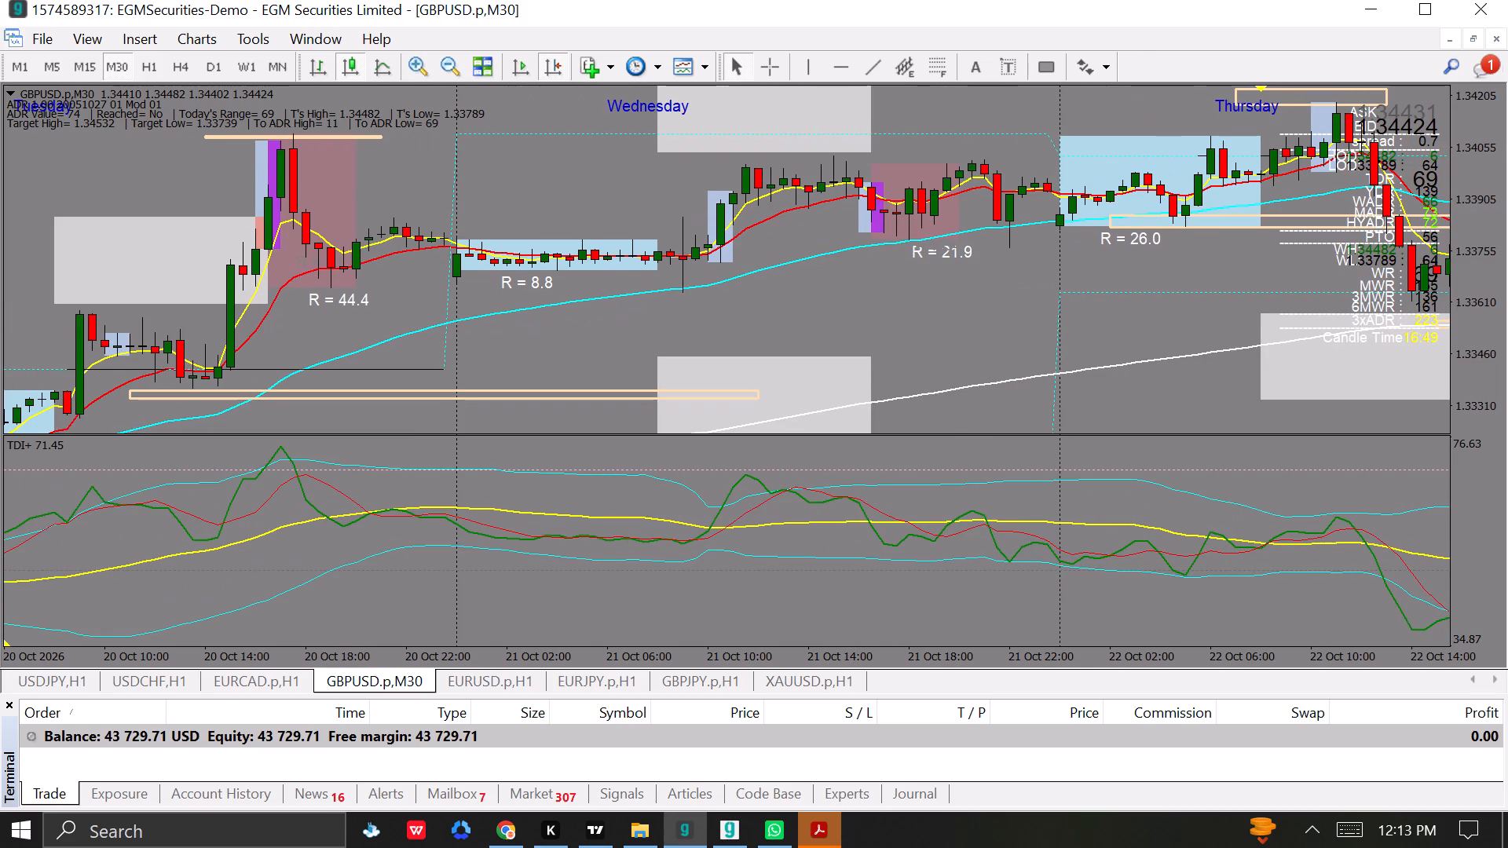
pyautogui.moveTo(768, 206); pyautogui.dragTo(536, 261)
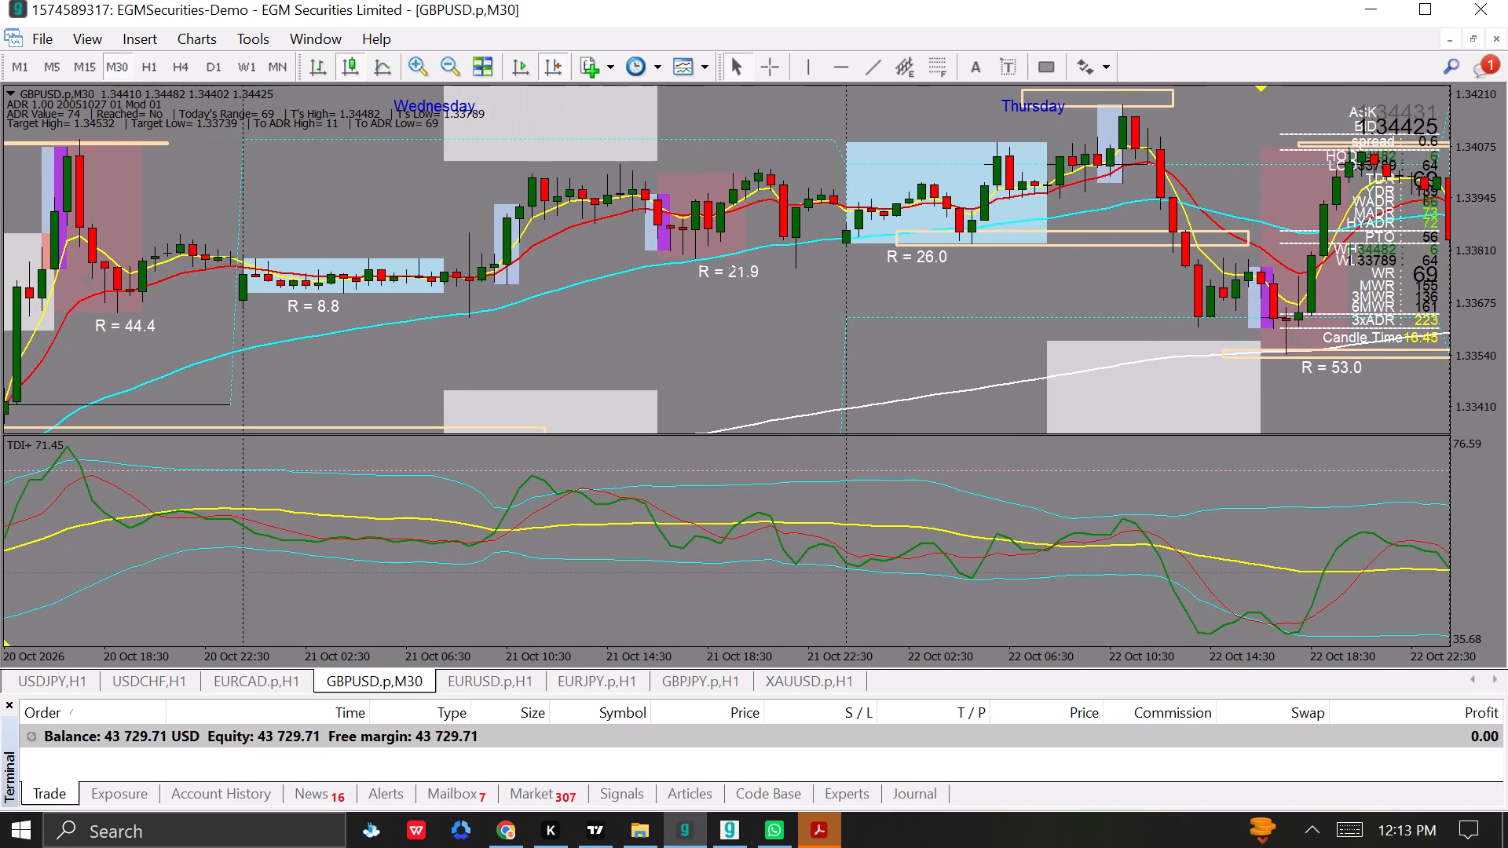
pyautogui.moveTo(536, 261); pyautogui.dragTo(469, 249)
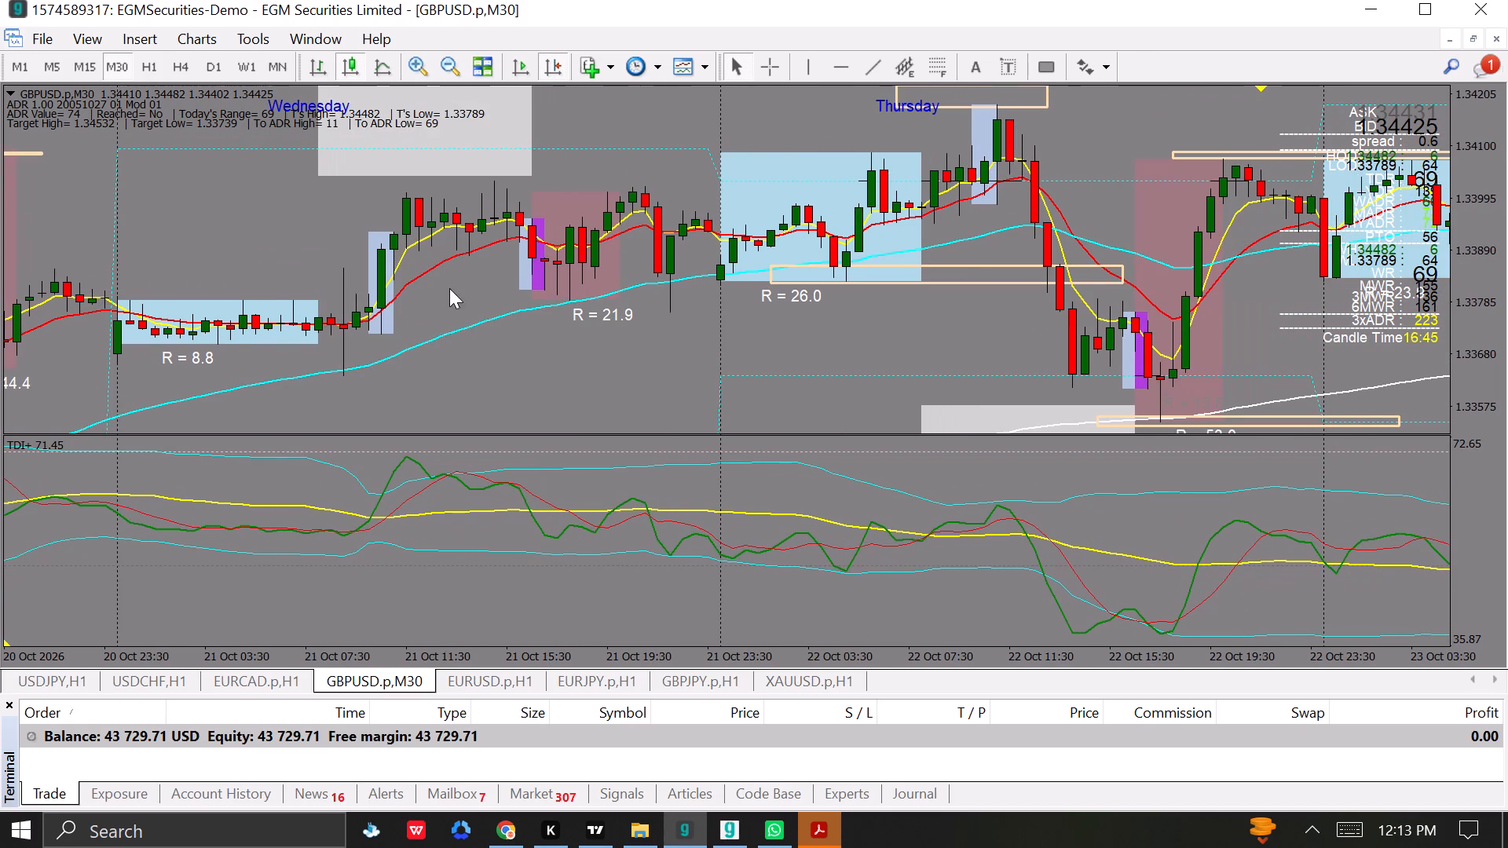
# Review GBPUSD.p M30 candles and TDI from 20 to 23 October 2026, taking a closer look at the 20 October rise.
pyautogui.moveTo(493, 347); pyautogui.dragTo(462, 330)
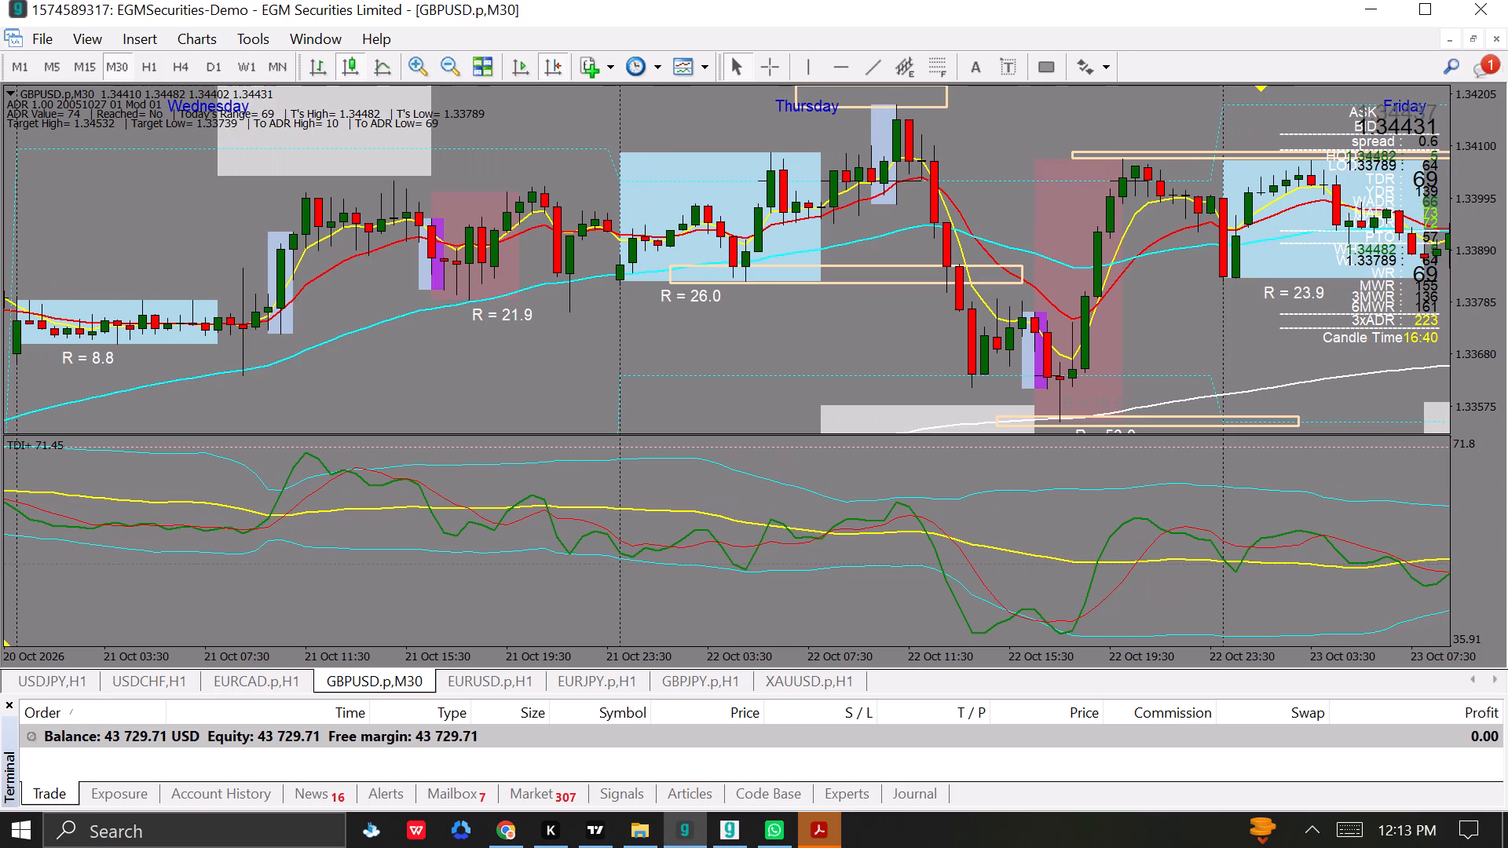
pyautogui.moveTo(462, 330); pyautogui.dragTo(457, 327)
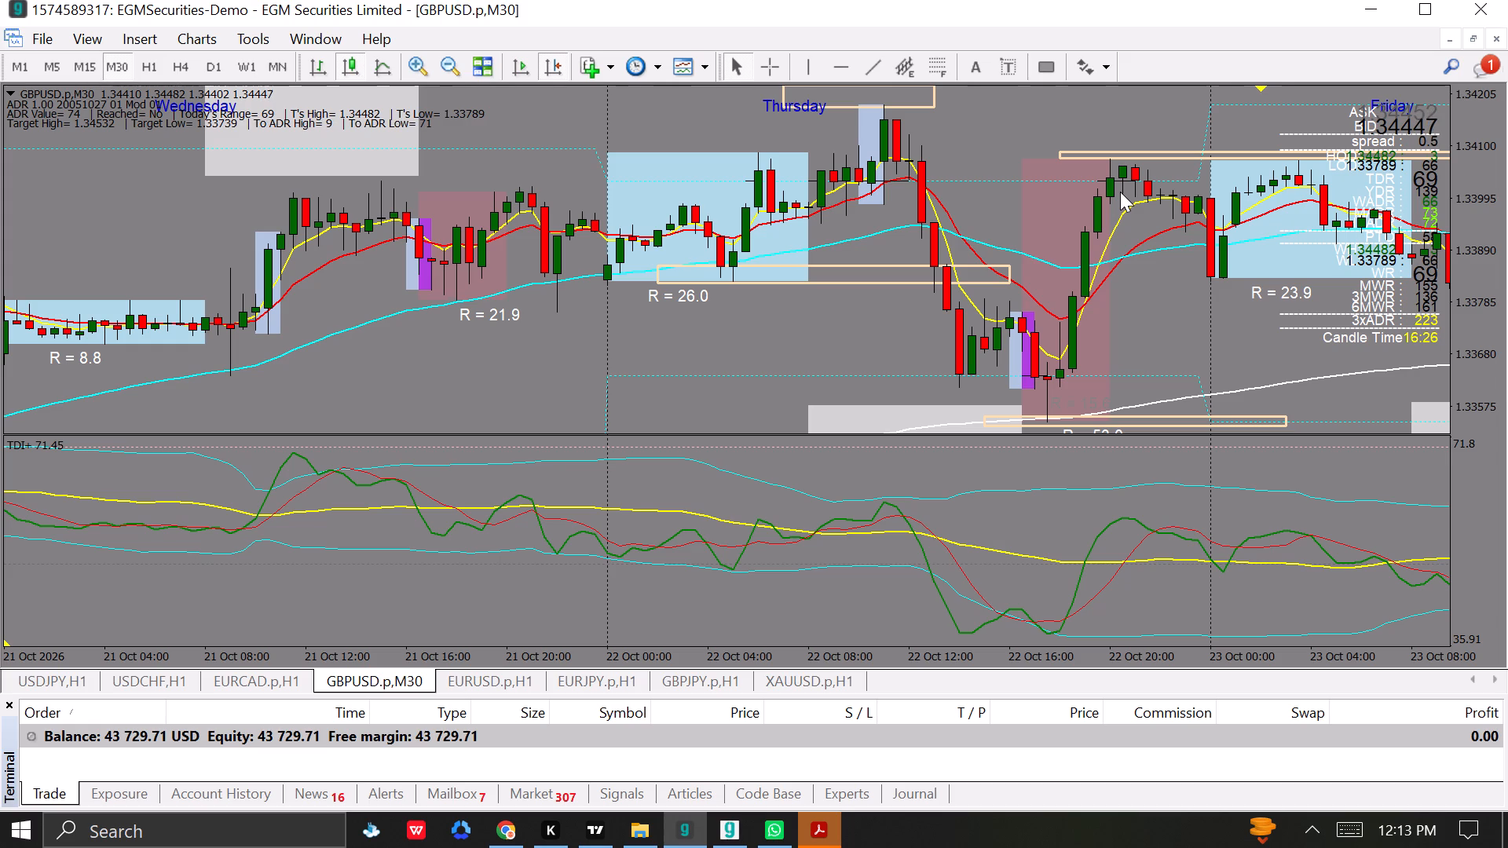
pyautogui.moveTo(450, 312); pyautogui.dragTo(886, 276)
pyautogui.moveTo(471, 308); pyautogui.dragTo(580, 276)
pyautogui.click(580, 276)
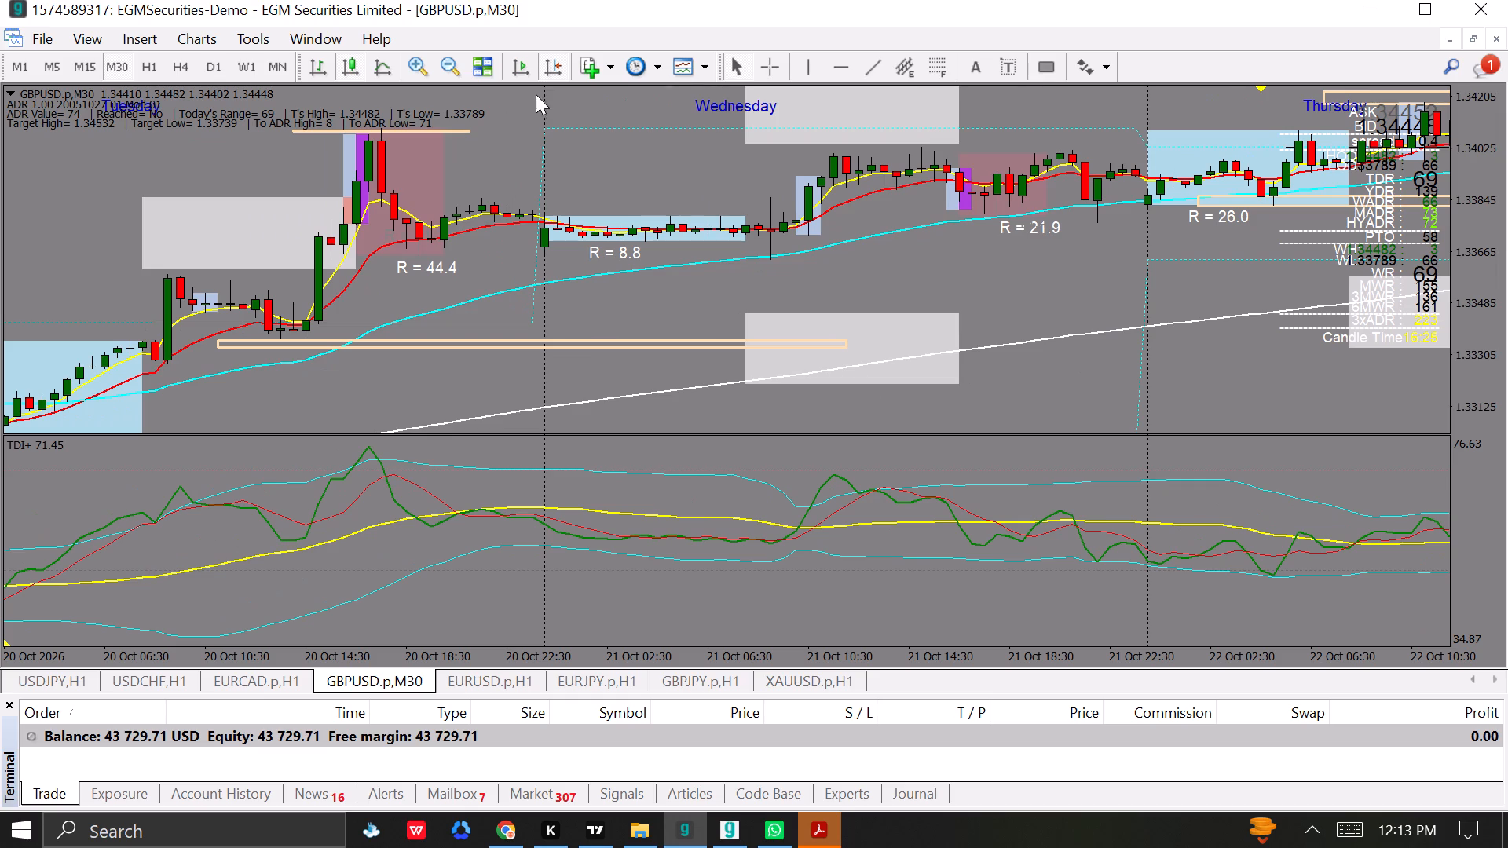
pyautogui.click(434, 64)
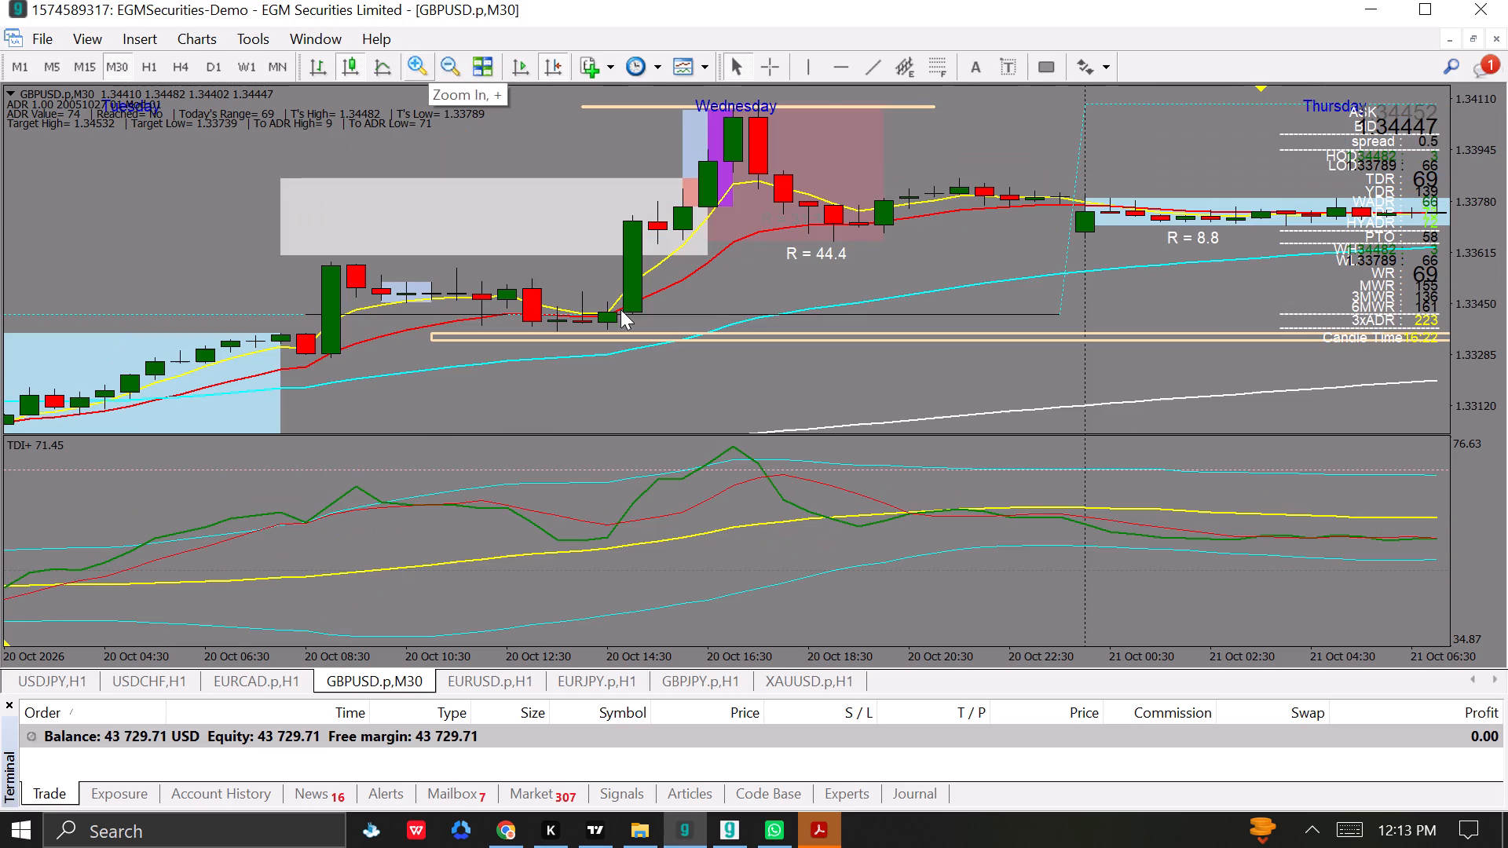
pyautogui.doubleClick(456, 76)
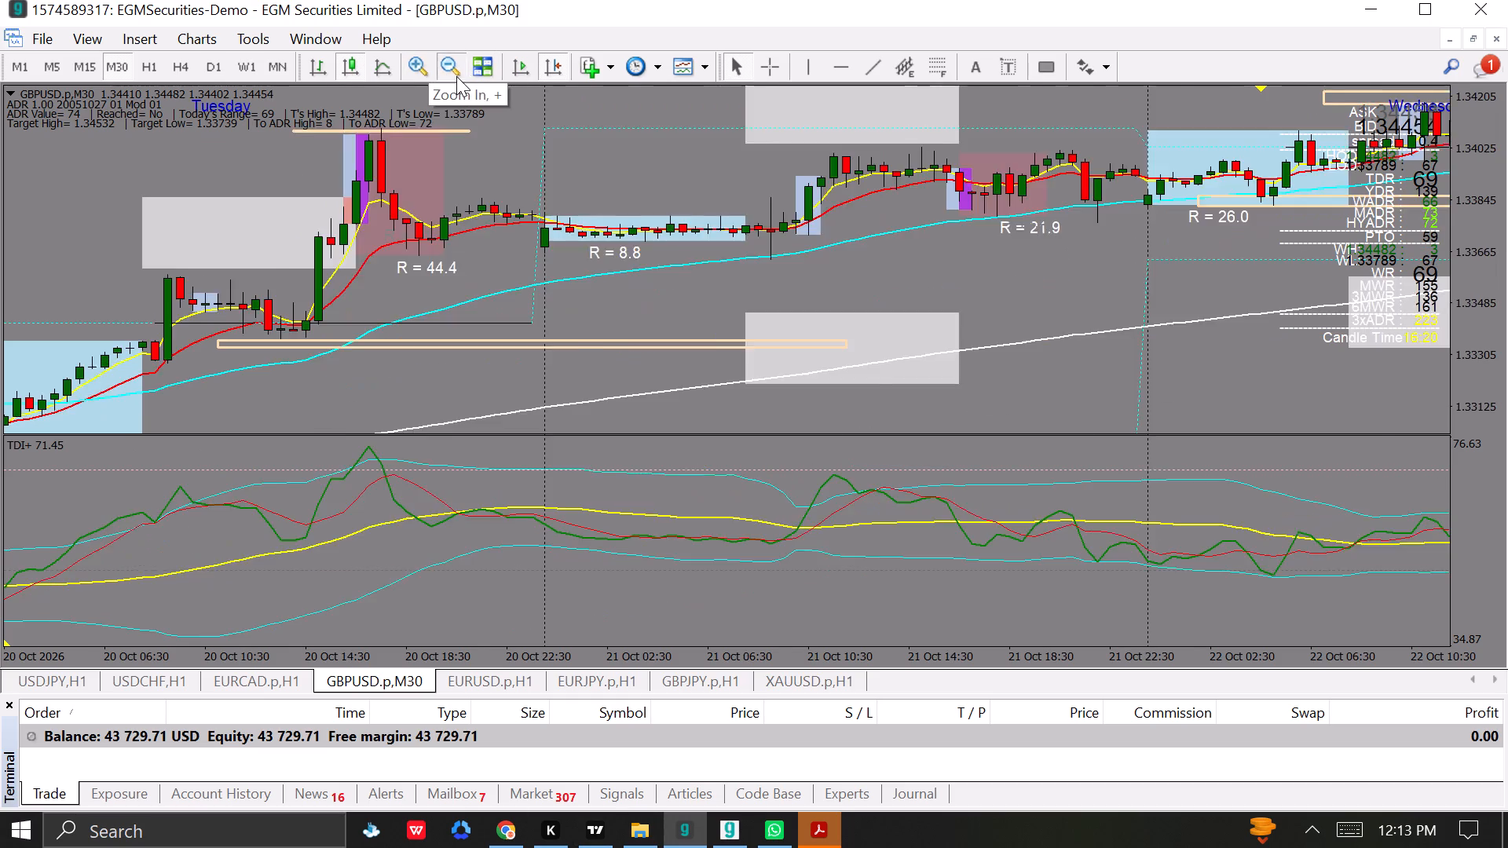
# Trace GBPUSD.p M30 price action and TDI swings back from 20 October to 2 October 2026.
pyautogui.moveTo(419, 287); pyautogui.dragTo(764, 228)
pyautogui.moveTo(463, 291); pyautogui.dragTo(730, 219)
pyautogui.moveTo(401, 318); pyautogui.dragTo(629, 275)
pyautogui.moveTo(315, 301); pyautogui.dragTo(605, 261)
pyautogui.moveTo(303, 286); pyautogui.dragTo(445, 261)
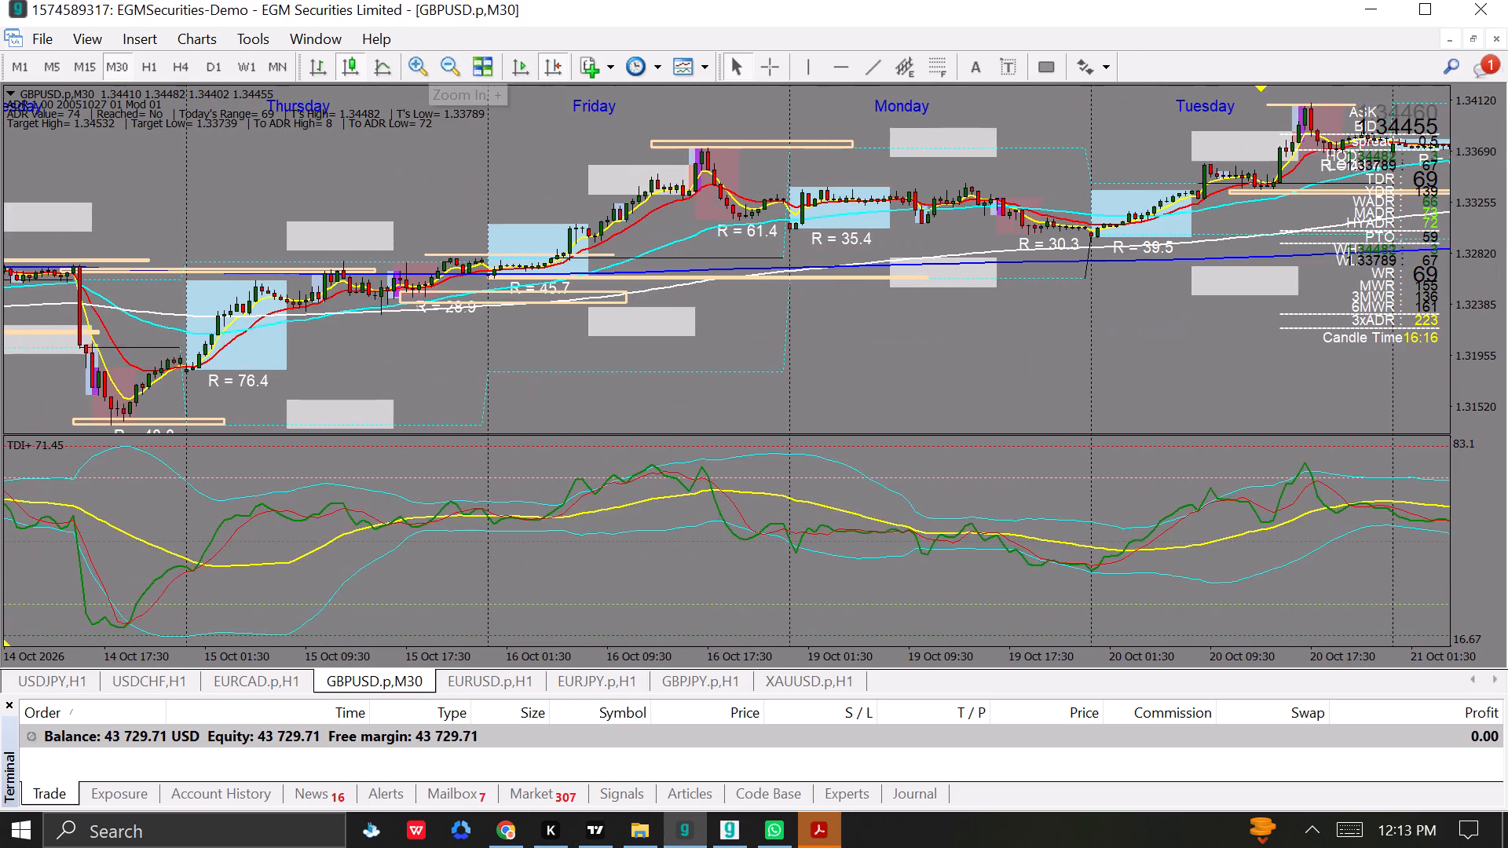
pyautogui.moveTo(445, 261); pyautogui.dragTo(591, 242)
pyautogui.moveTo(276, 292); pyautogui.dragTo(632, 269)
pyautogui.moveTo(316, 294); pyautogui.dragTo(620, 262)
pyautogui.moveTo(262, 294); pyautogui.dragTo(525, 276)
pyautogui.moveTo(174, 290); pyautogui.dragTo(478, 287)
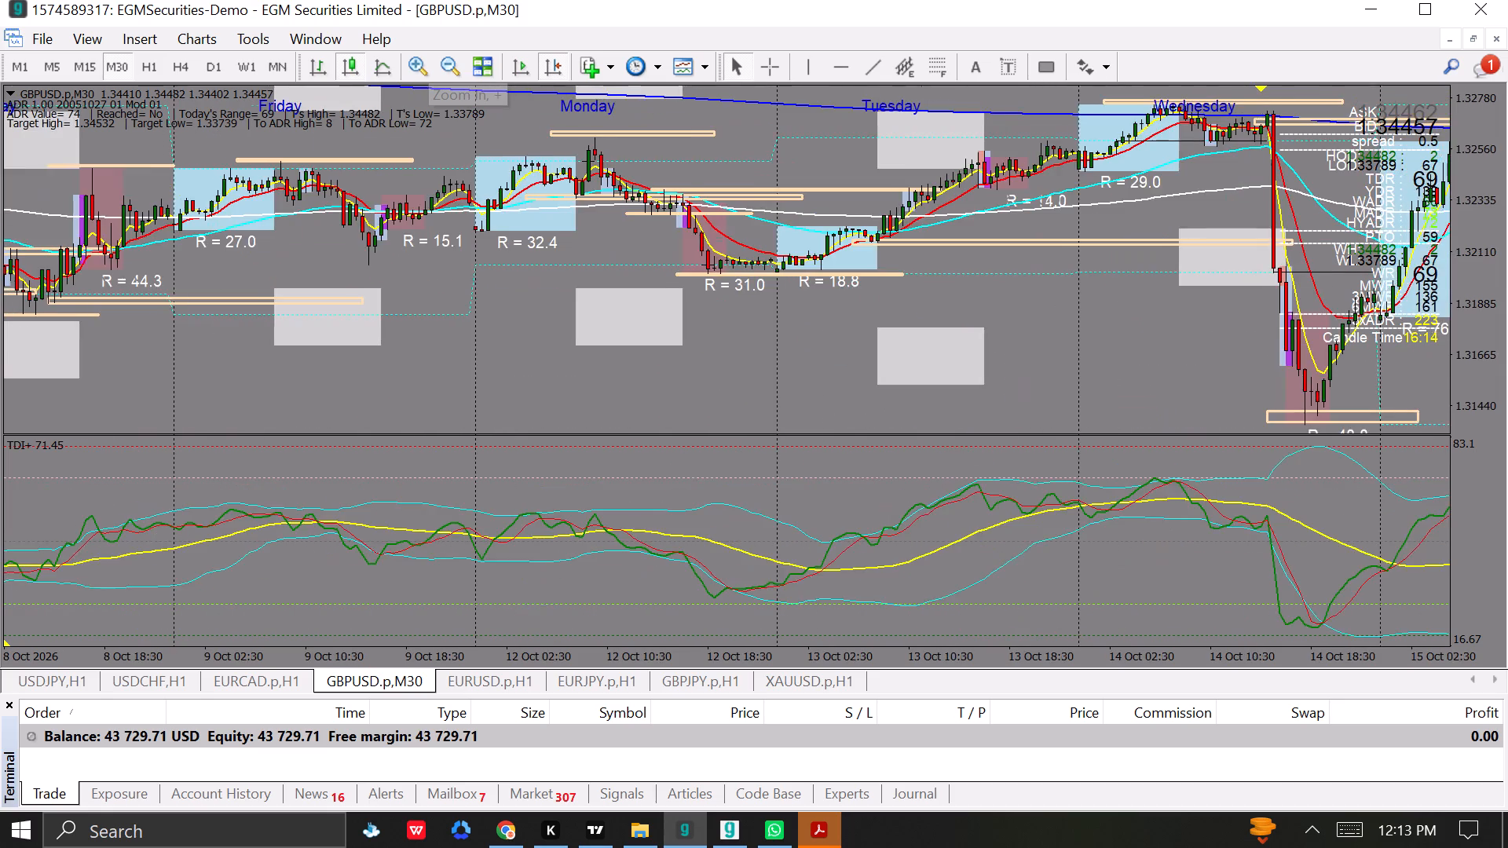
pyautogui.moveTo(478, 287); pyautogui.dragTo(514, 282)
pyautogui.moveTo(163, 304); pyautogui.dragTo(503, 290)
pyautogui.moveTo(285, 305); pyautogui.dragTo(530, 302)
pyautogui.moveTo(142, 294); pyautogui.dragTo(338, 280)
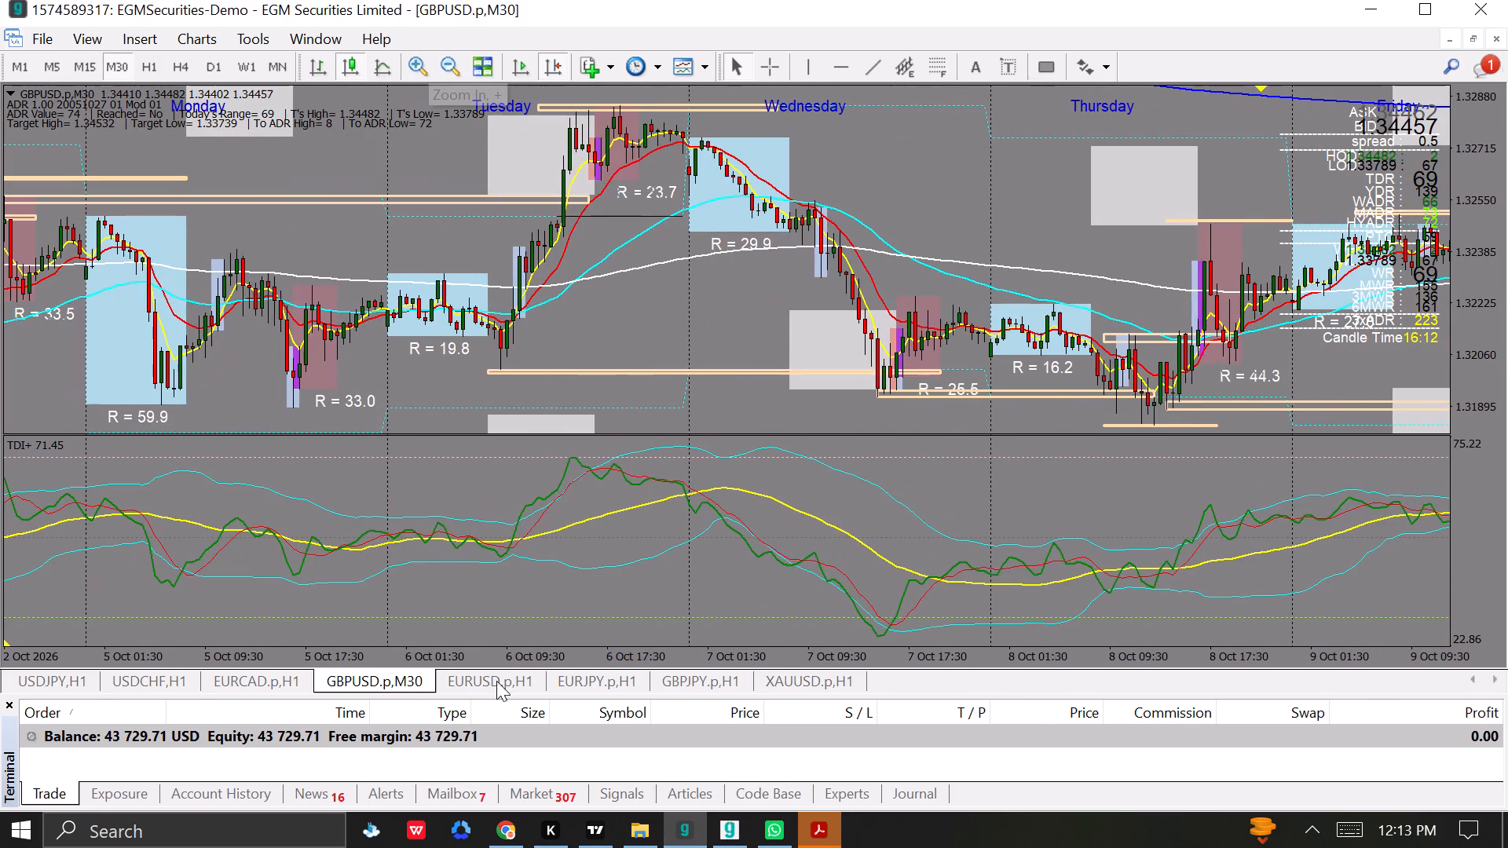
# Bring up the XAUUSD.p H1 chart to view gold's recent price action.
pyautogui.click(793, 676)
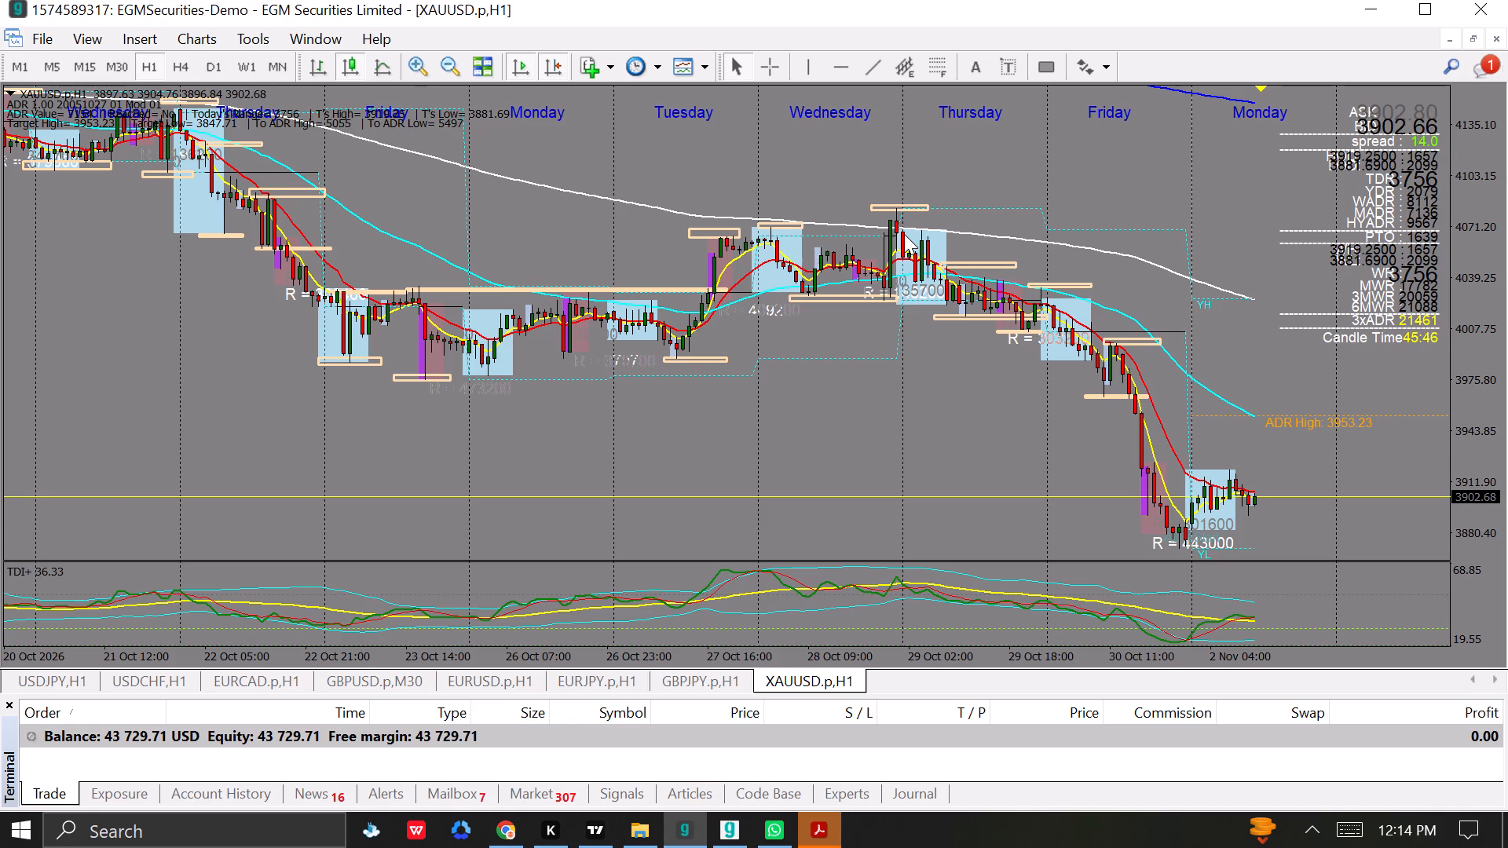
# Switch to TradingView to view the GBPUSD 30-minute chart.
pyautogui.click(597, 825)
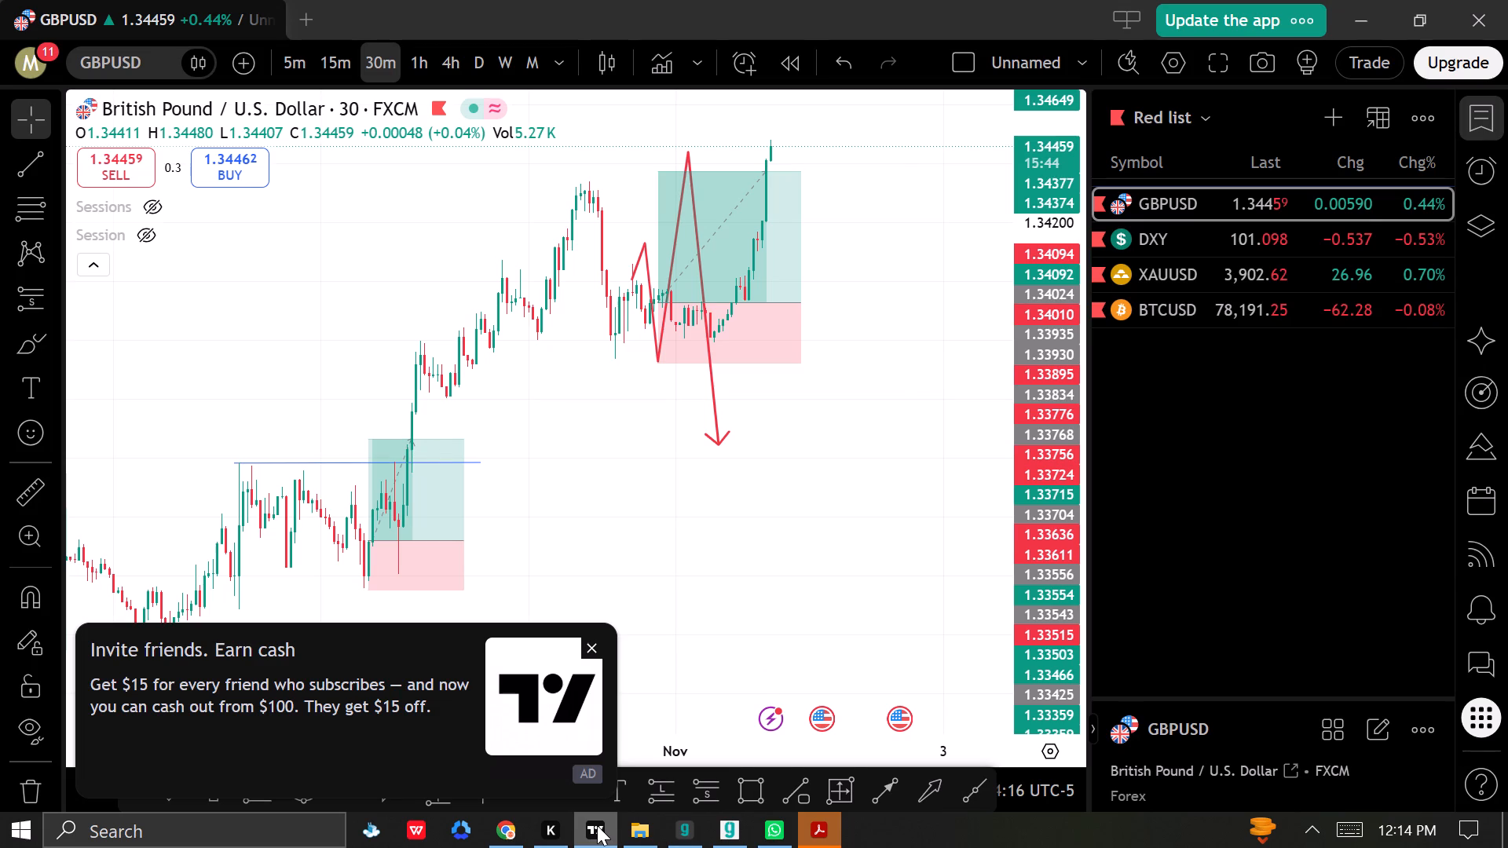
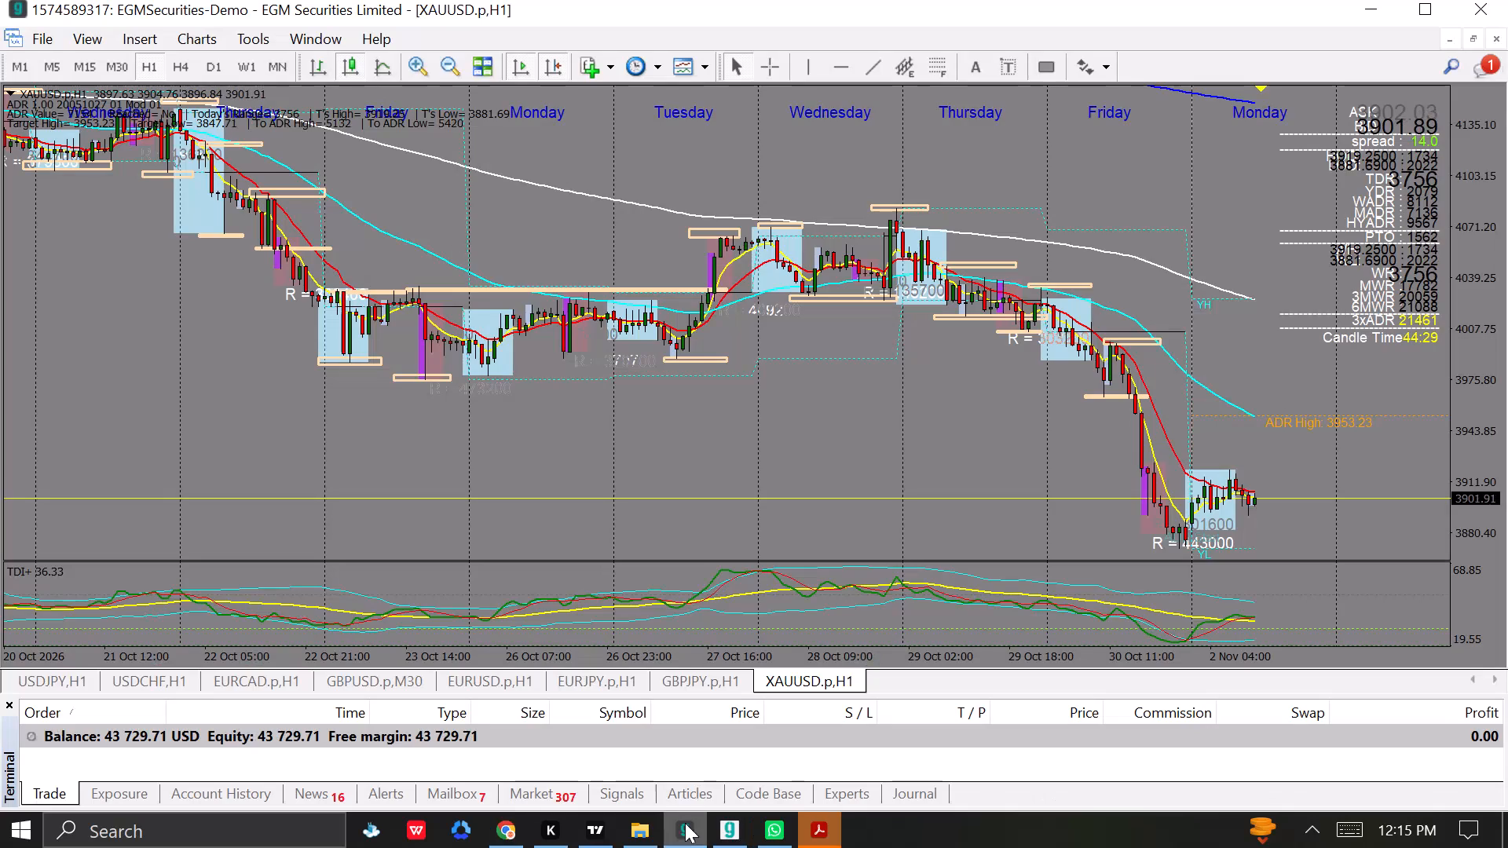
# In the MetaTrader 5 terminal, examine gold's late-October 2026 price action on the XAUUSD.p chart in M30 and H1.
pyautogui.click(718, 822)
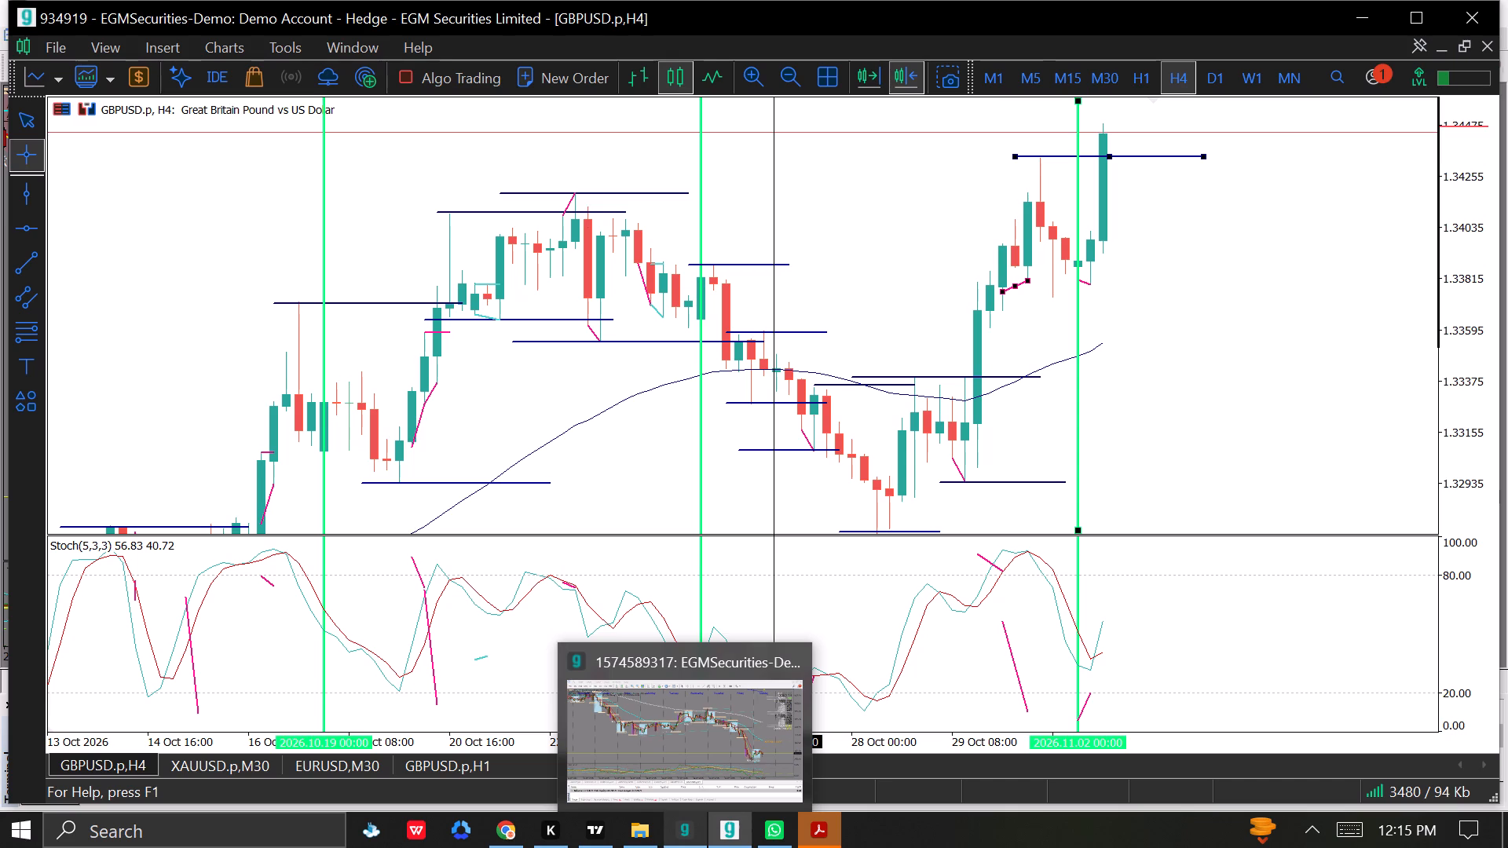
pyautogui.click(244, 766)
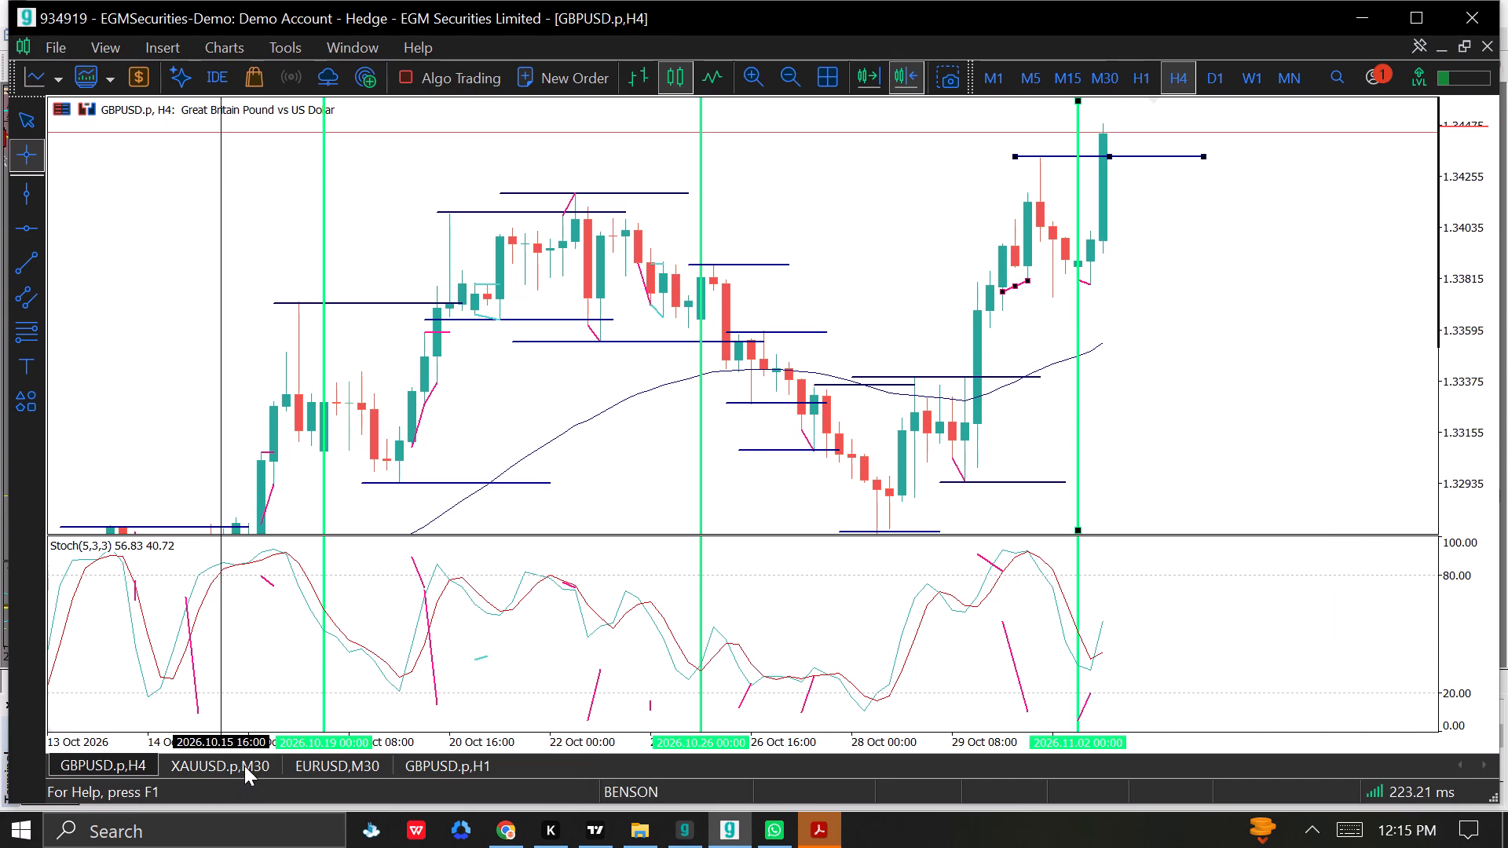
pyautogui.moveTo(430, 482); pyautogui.dragTo(819, 481)
pyautogui.moveTo(435, 344); pyautogui.dragTo(518, 464)
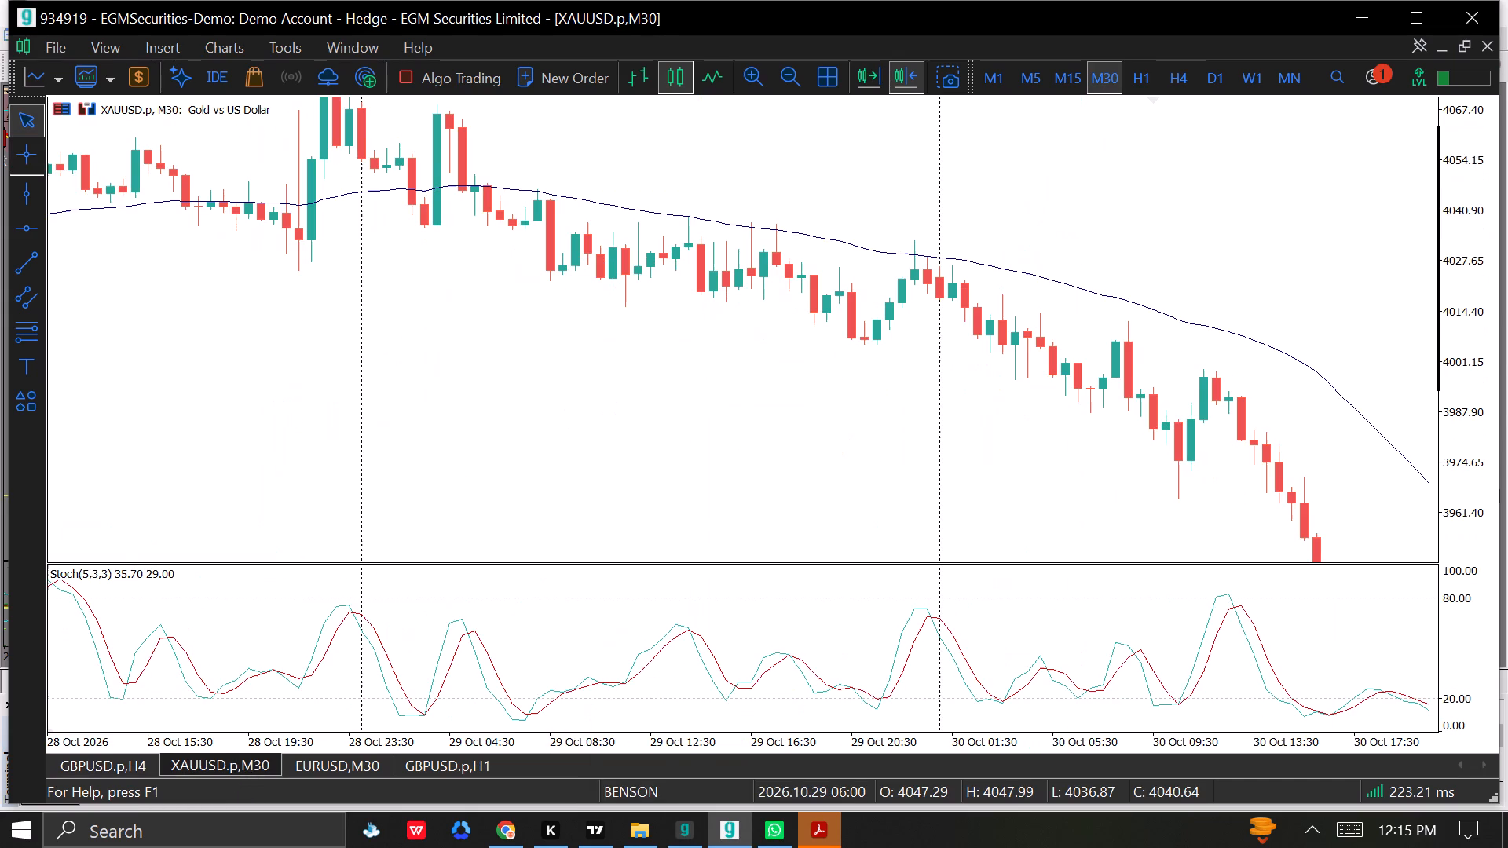
pyautogui.moveTo(518, 464); pyautogui.dragTo(910, 456)
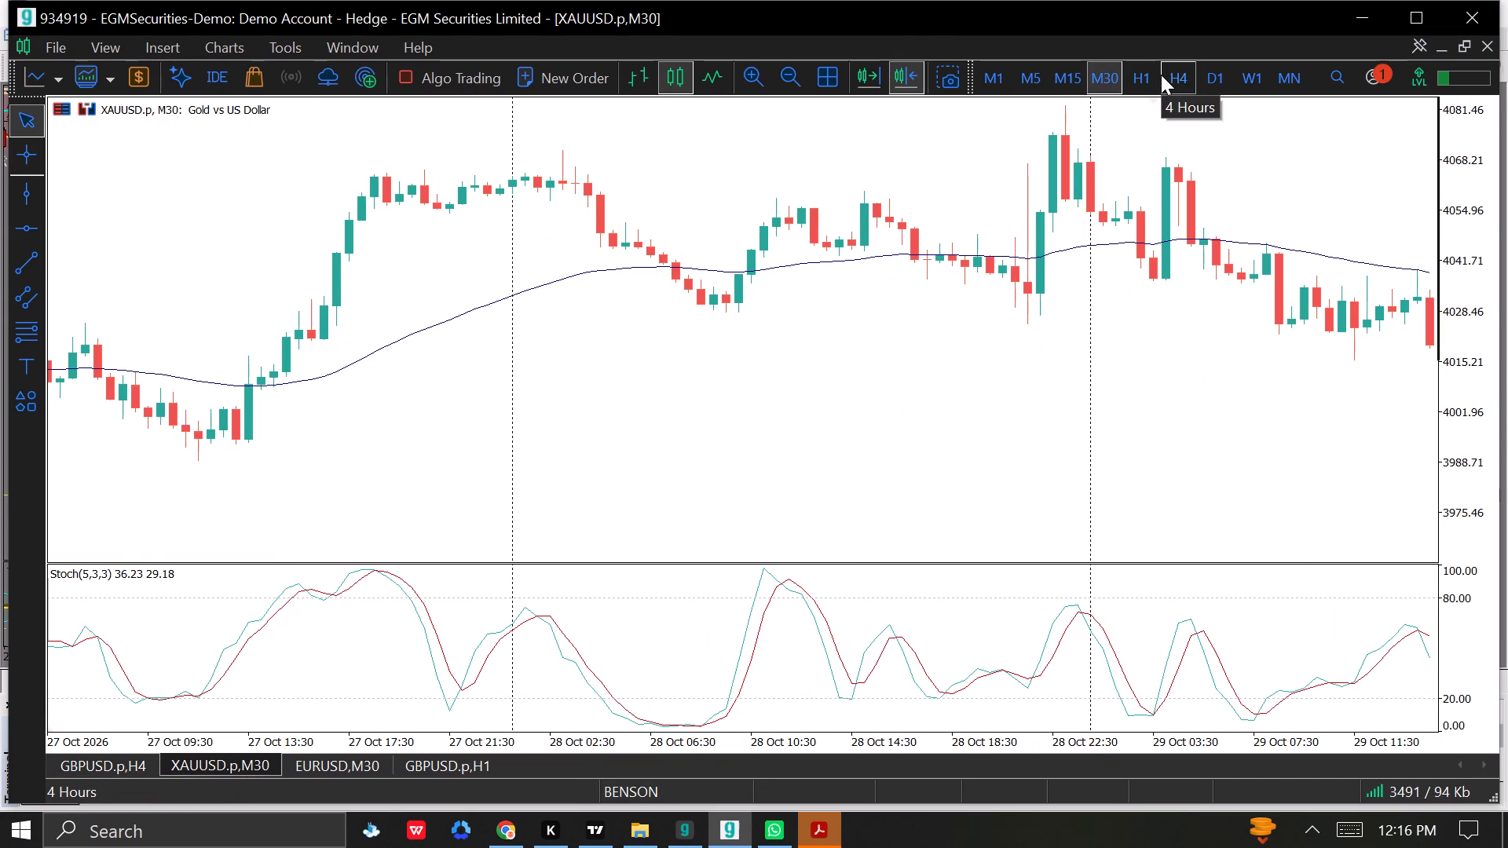
pyautogui.click(1143, 68)
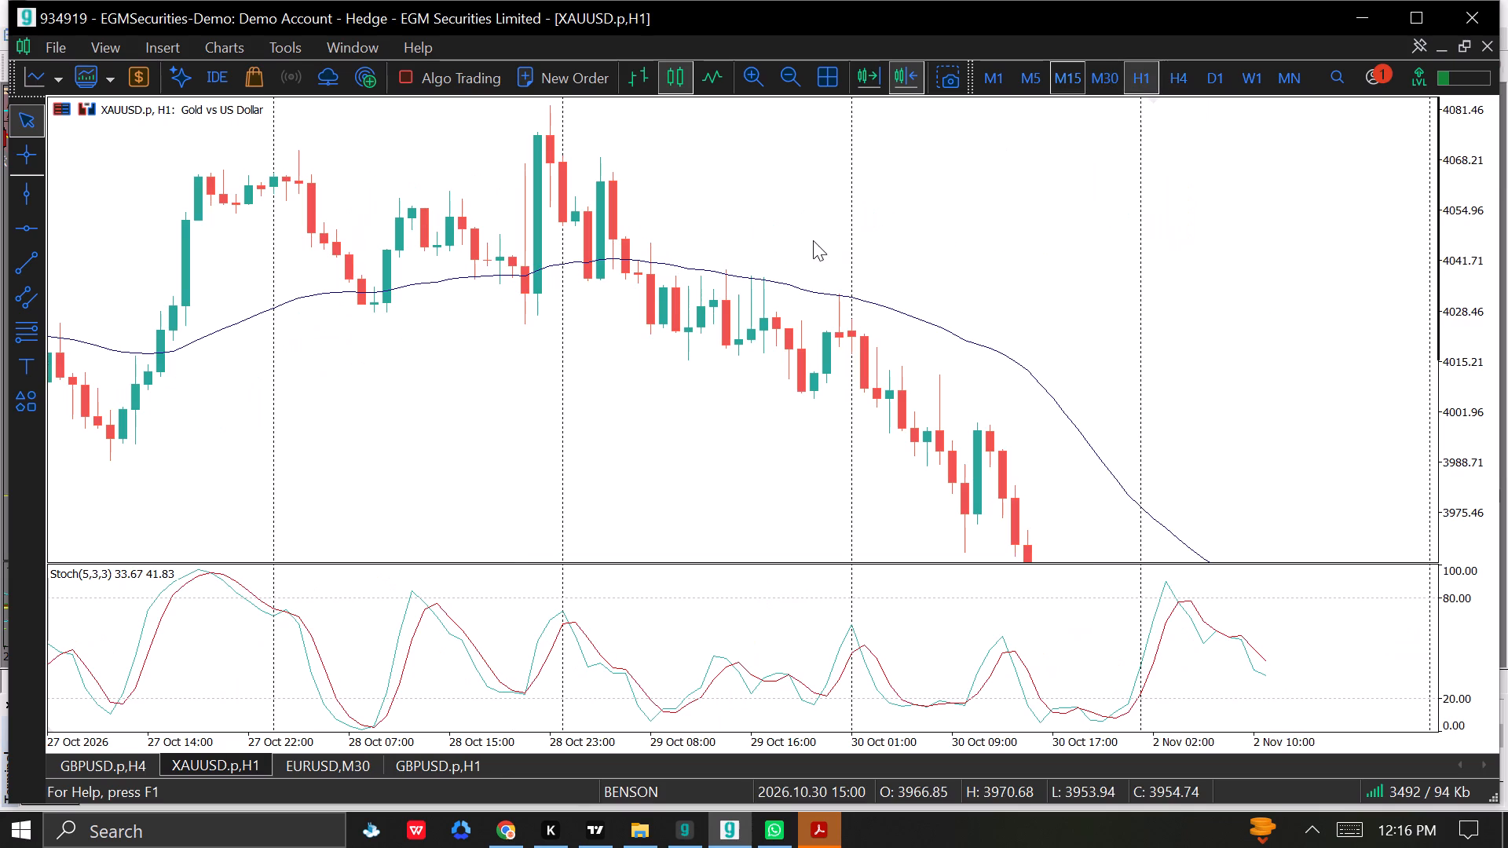
pyautogui.moveTo(544, 272); pyautogui.dragTo(1240, 426)
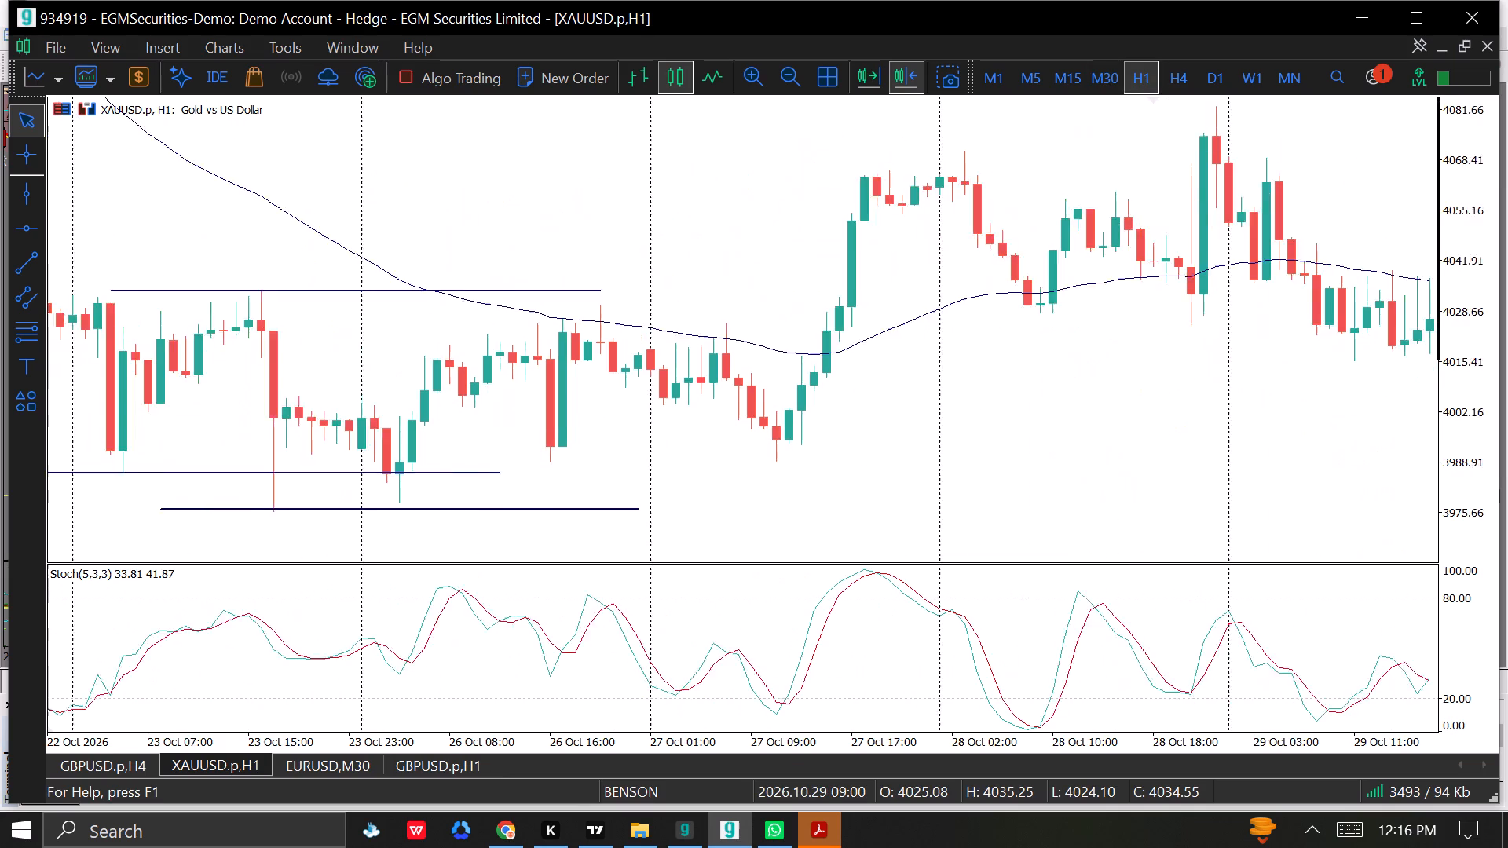
pyautogui.moveTo(1240, 426); pyautogui.dragTo(1335, 414)
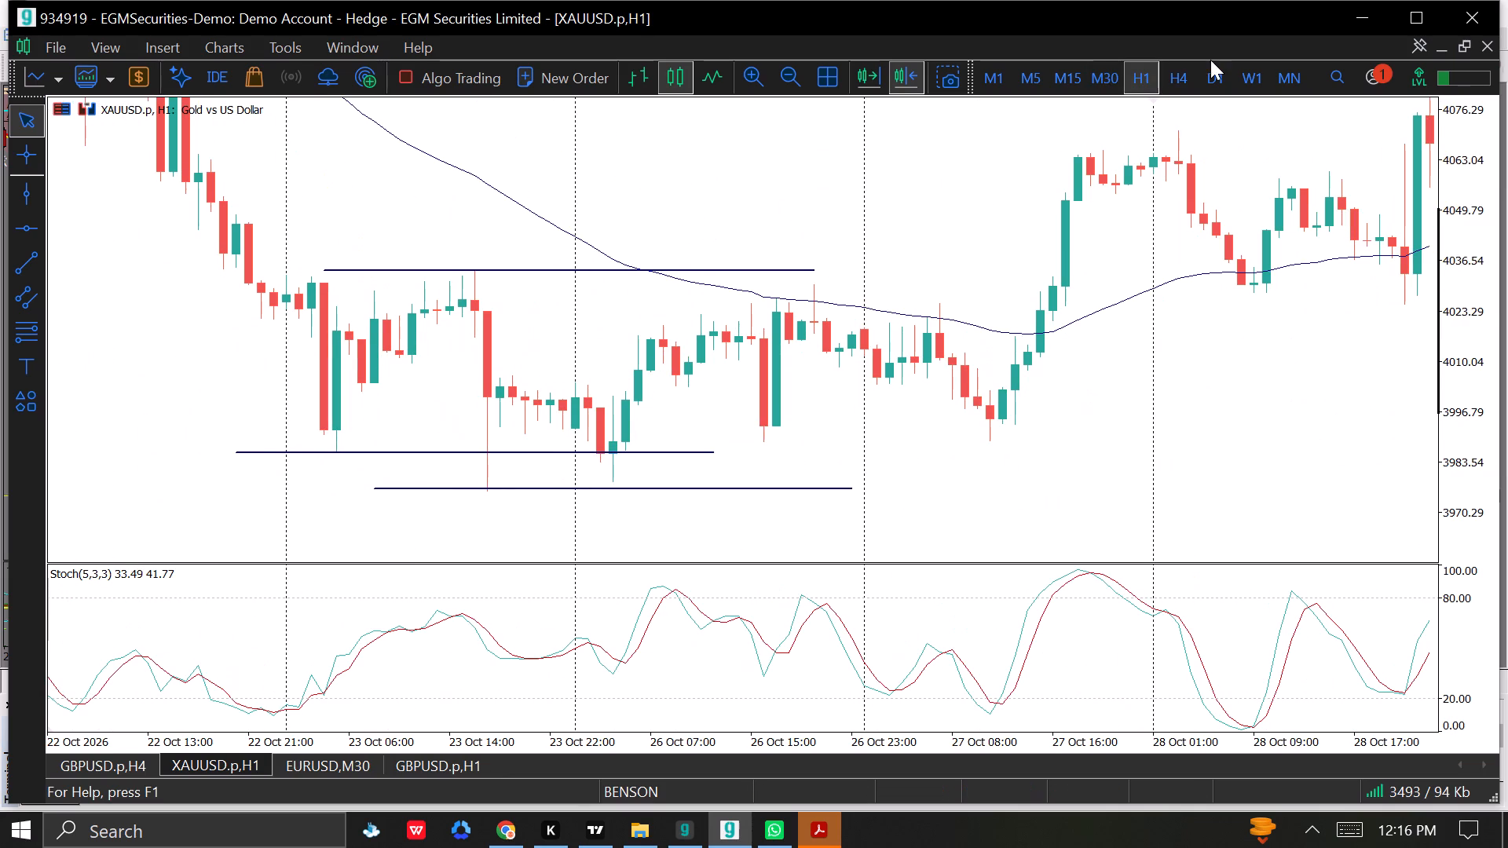
# On the XAUUSD.p H4 chart, copy the level line from the 23 October high onto the 27 October high, about 4071.
pyautogui.click(1183, 78)
pyautogui.moveTo(673, 363); pyautogui.dragTo(872, 392)
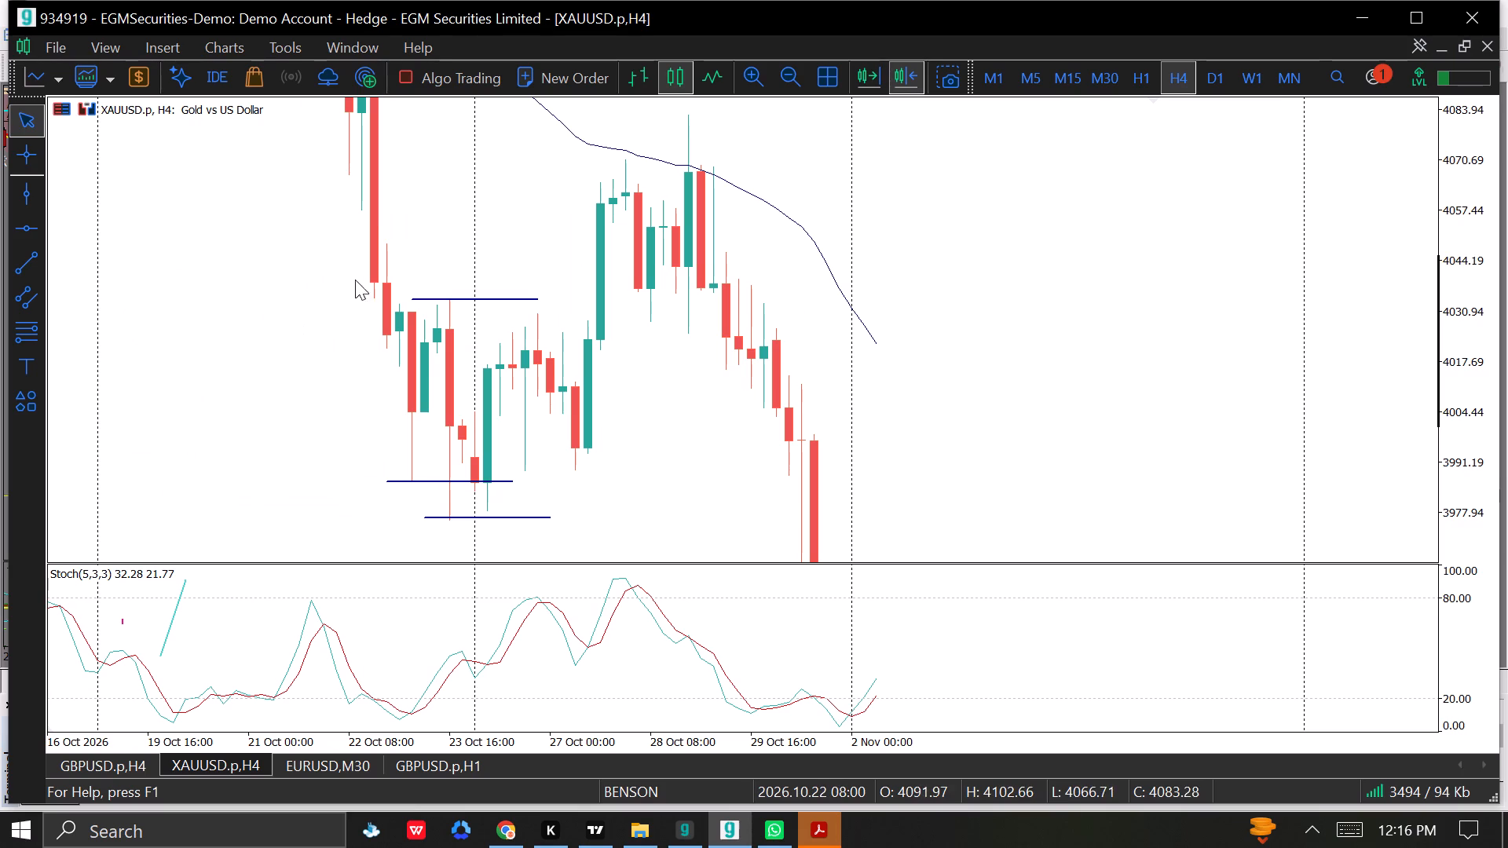
pyautogui.doubleClick(448, 296)
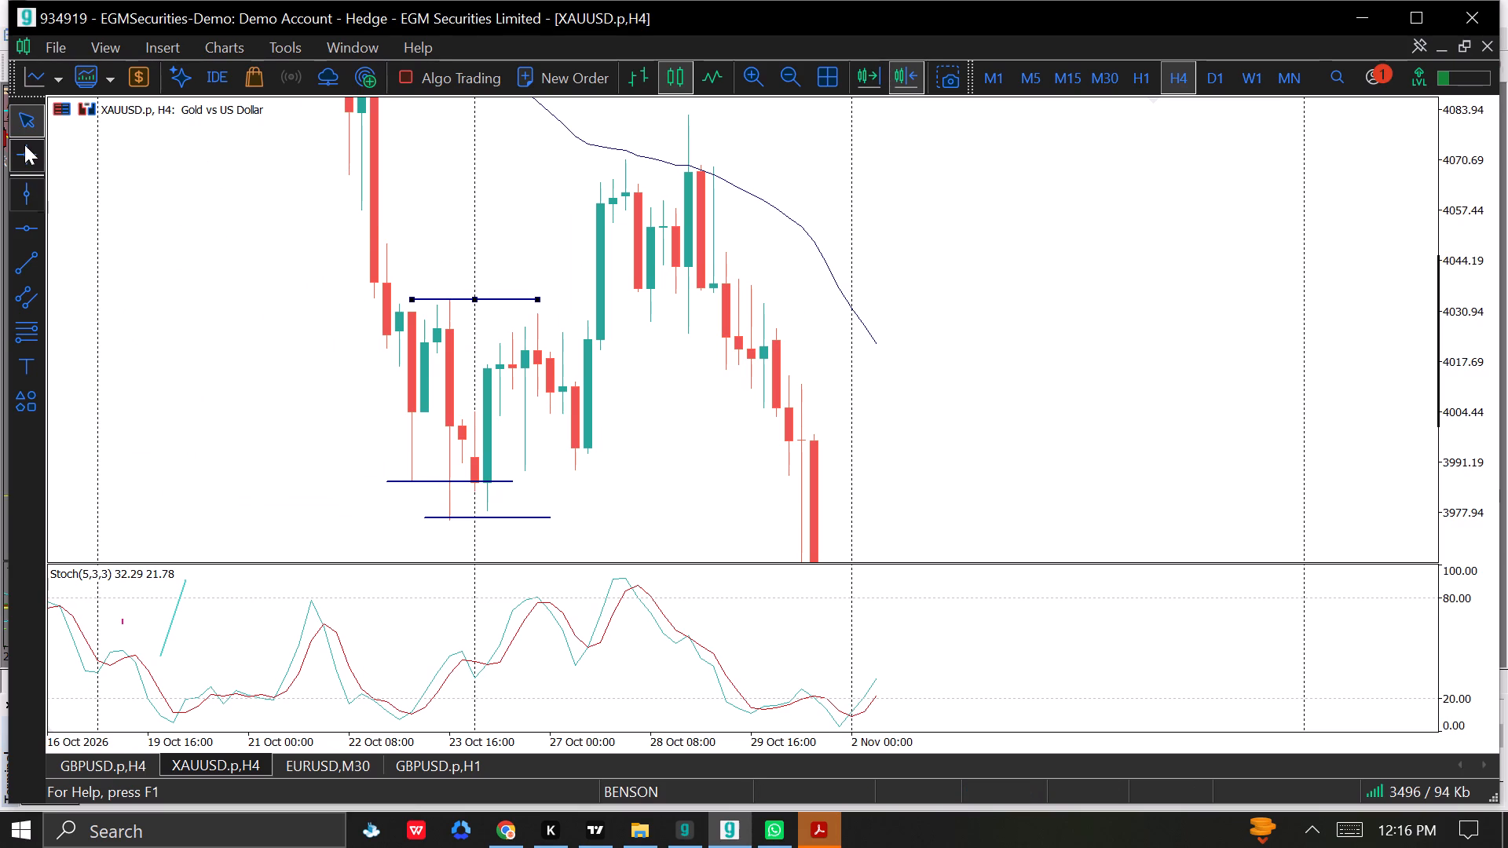
pyautogui.click(24, 154)
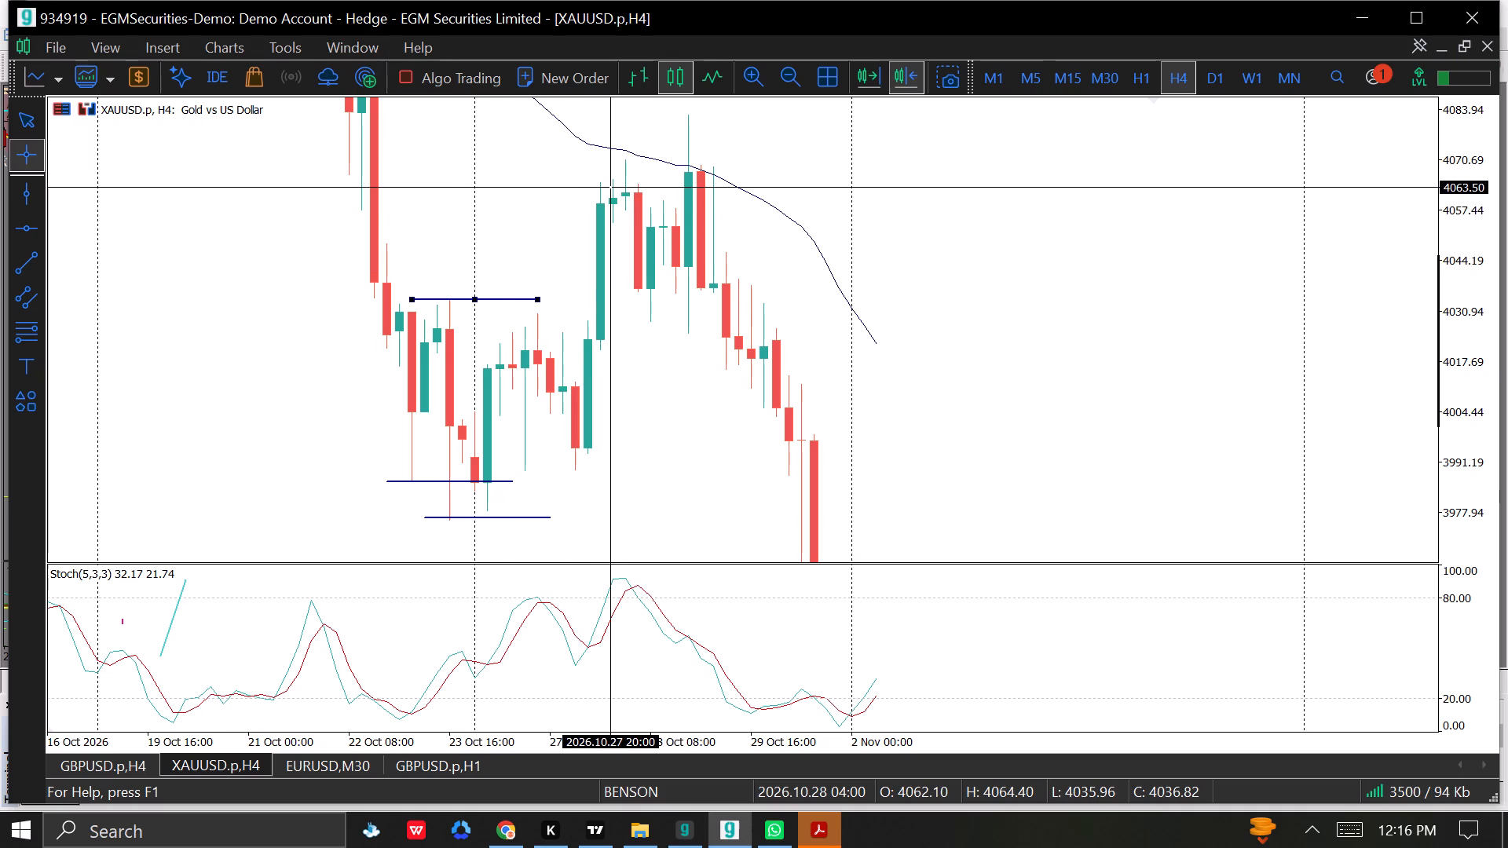
pyautogui.tripleClick(474, 302)
pyautogui.click(474, 302)
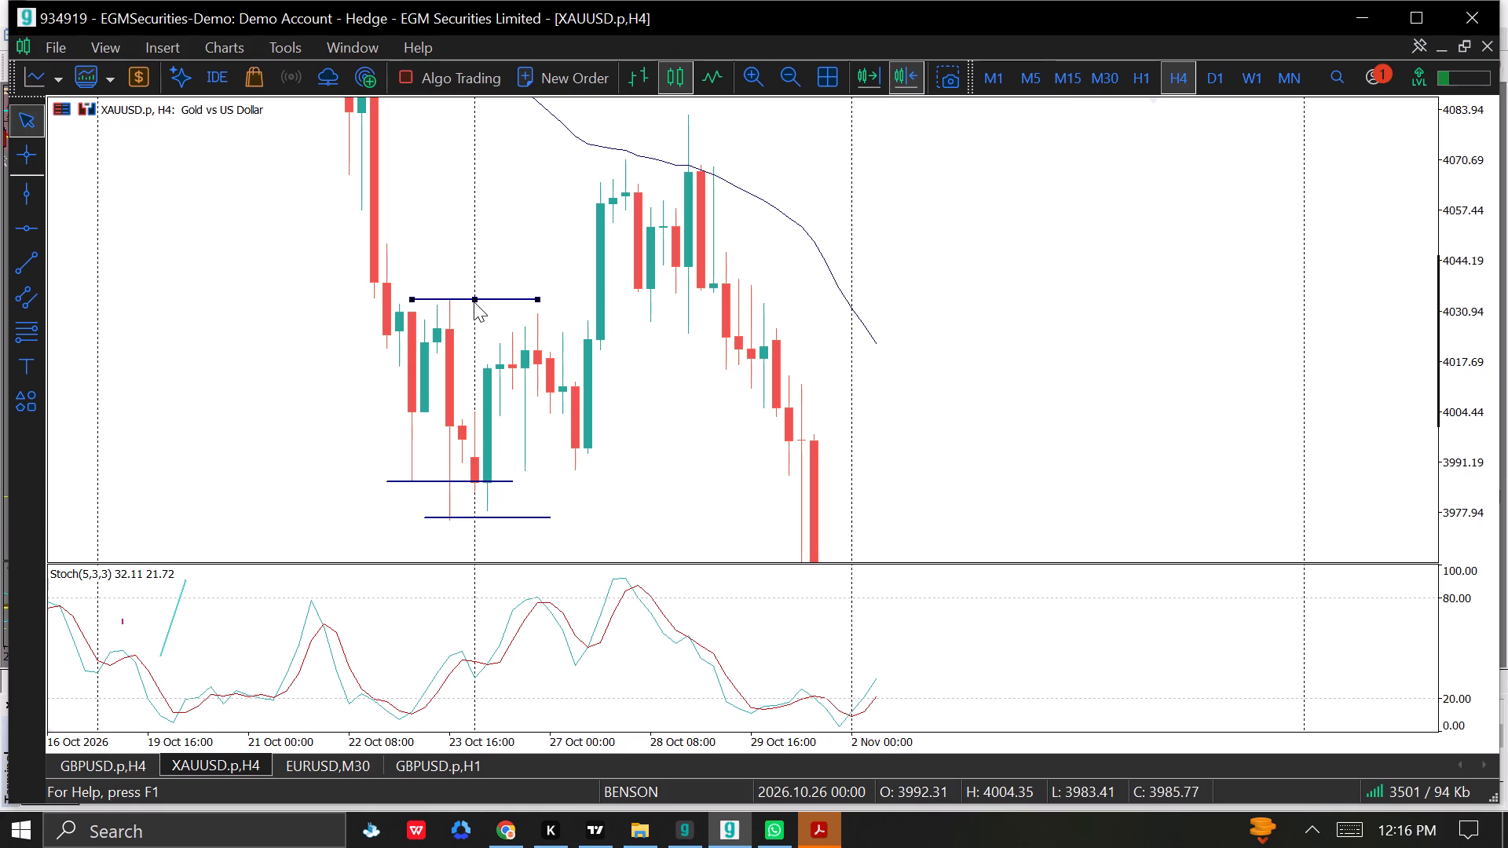
pyautogui.keyDown('ctrl'); pyautogui.moveTo(474, 298); pyautogui.dragTo(606, 160); pyautogui.keyUp('ctrl')
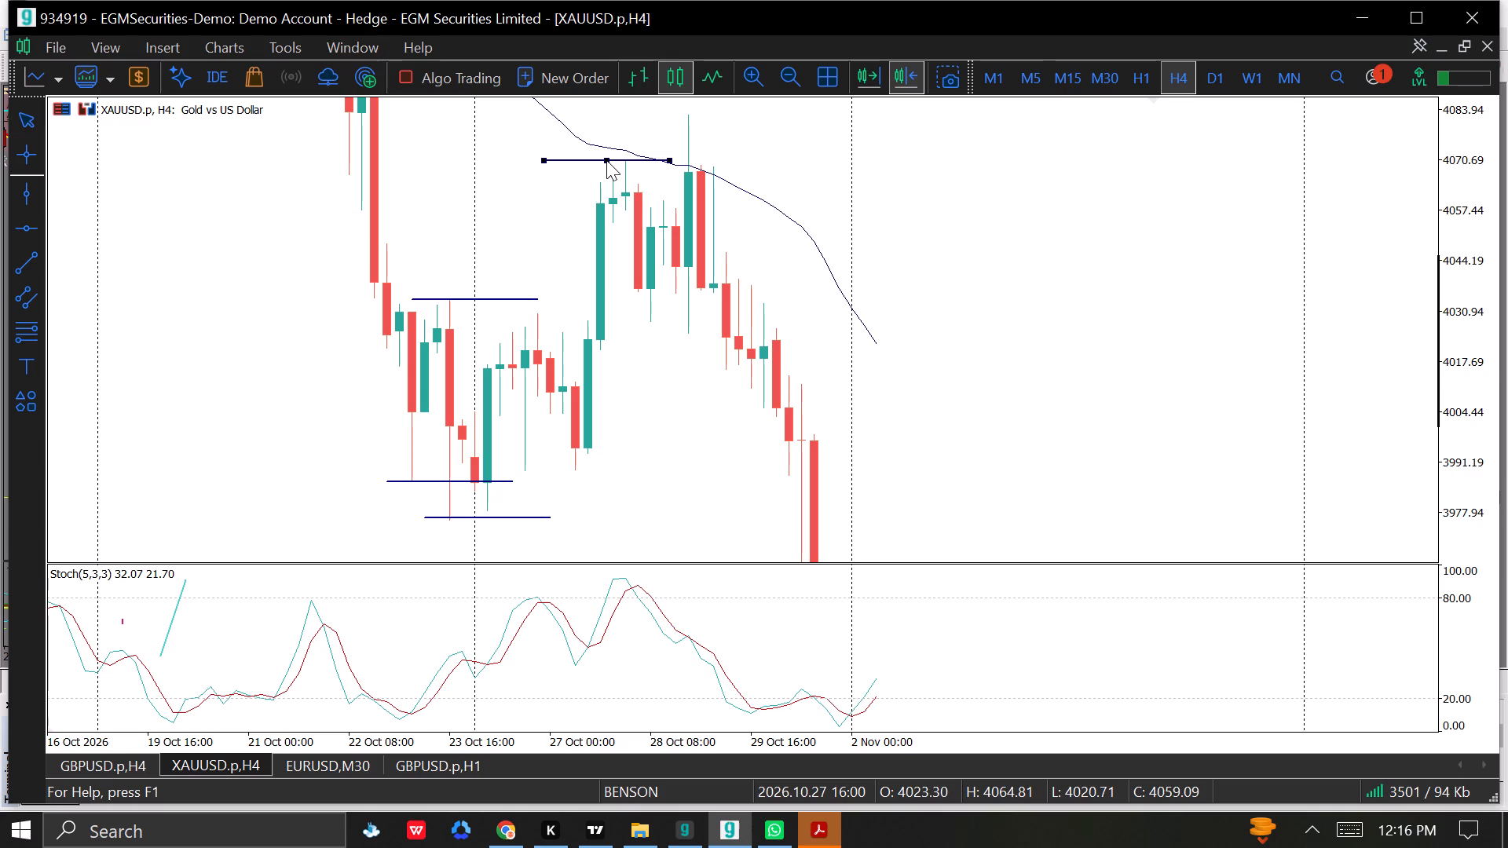
pyautogui.keyDown('ctrl'); pyautogui.moveTo(606, 160); pyautogui.dragTo(609, 159); pyautogui.keyUp('ctrl')
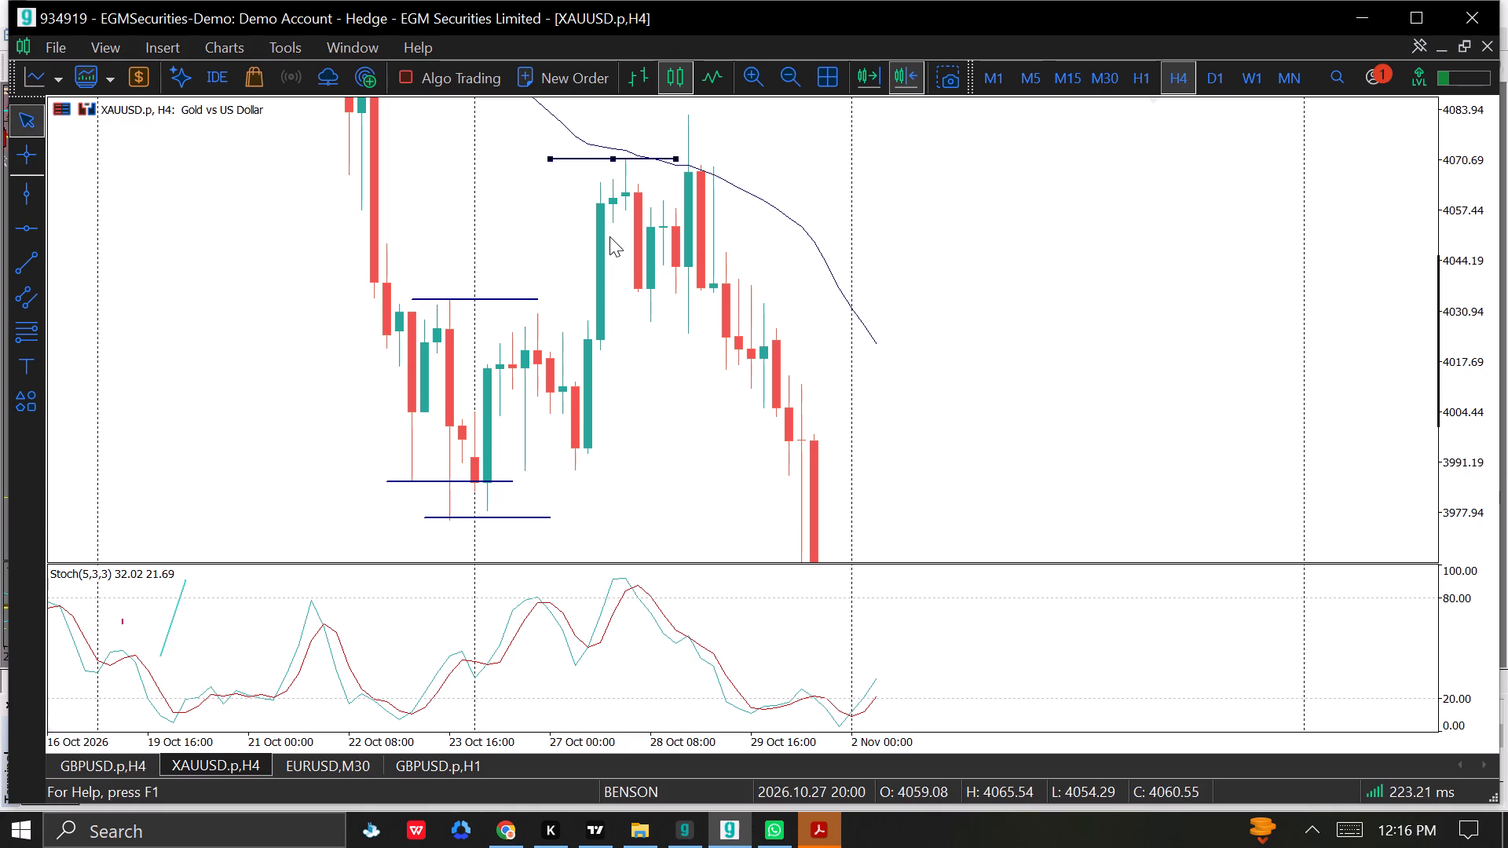
# Shrink the Stochastic pane to give the XAUUSD.p H4 candles more height.
pyautogui.moveTo(609, 236); pyautogui.dragTo(565, 306)
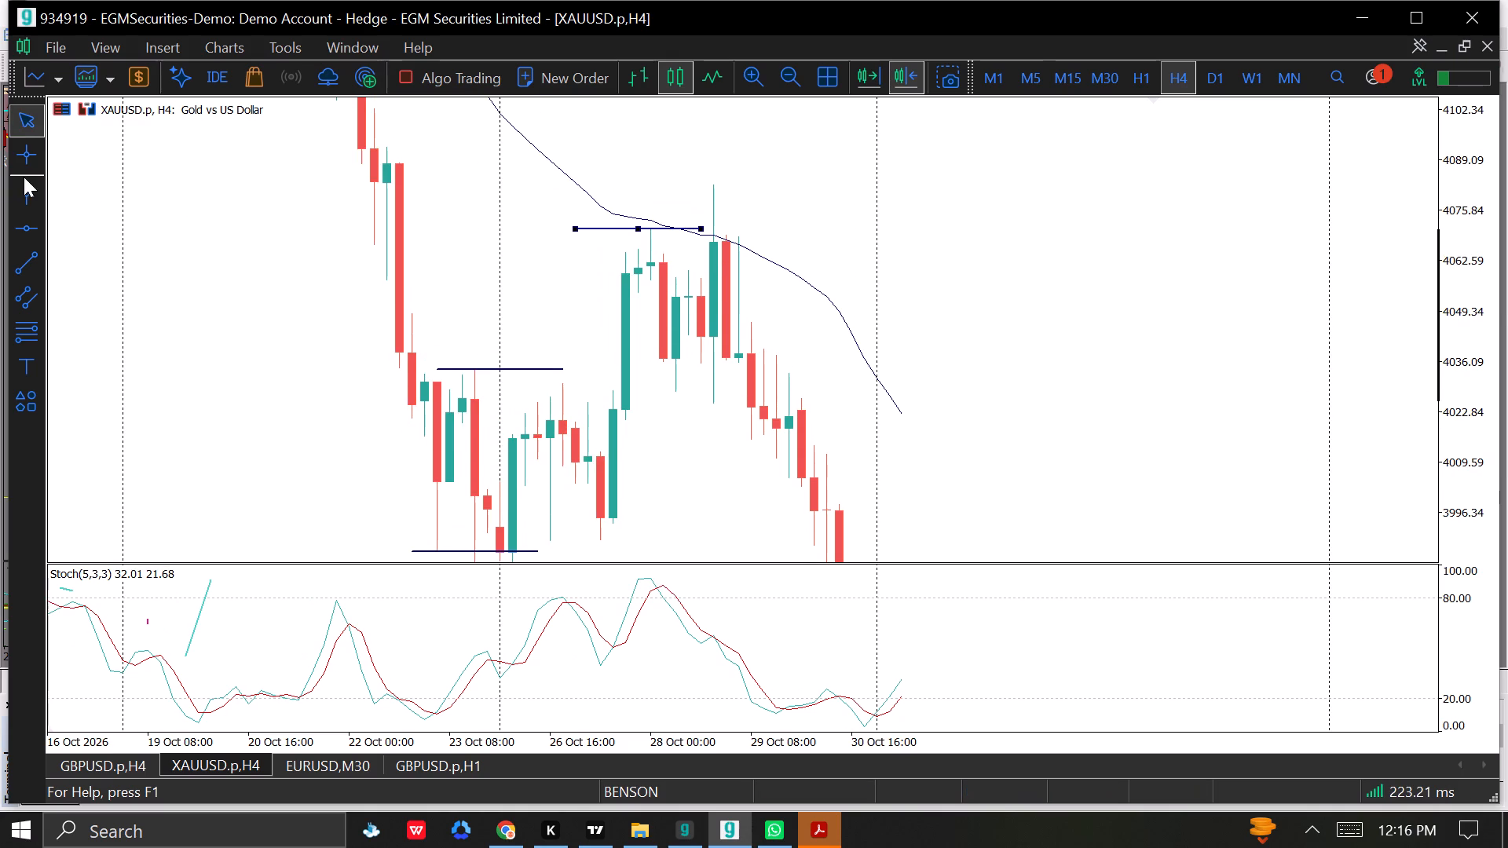
pyautogui.click(31, 159)
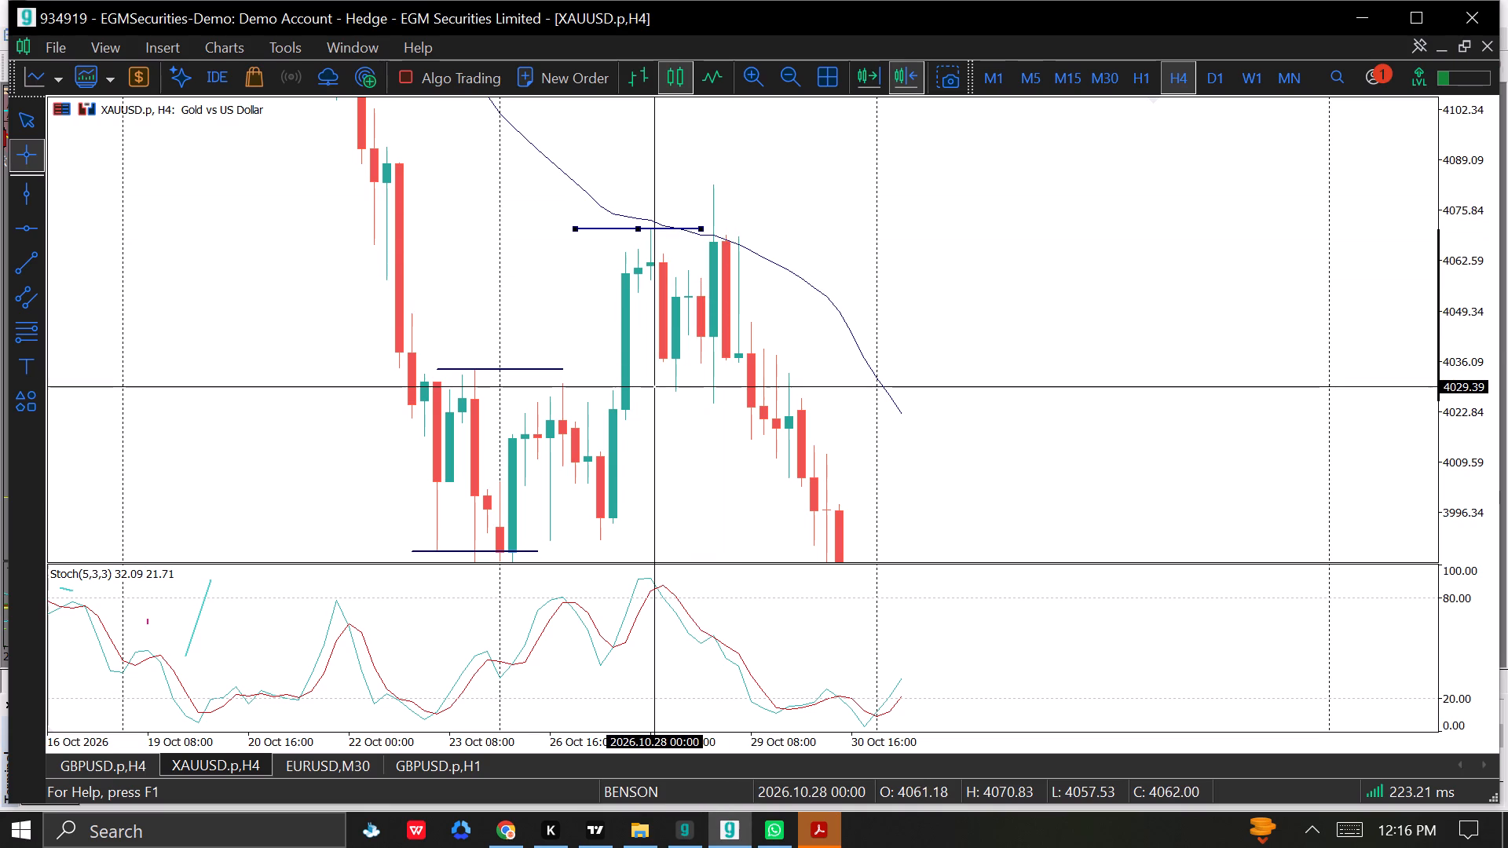
pyautogui.click(722, 565)
pyautogui.moveTo(720, 563); pyautogui.dragTo(716, 243)
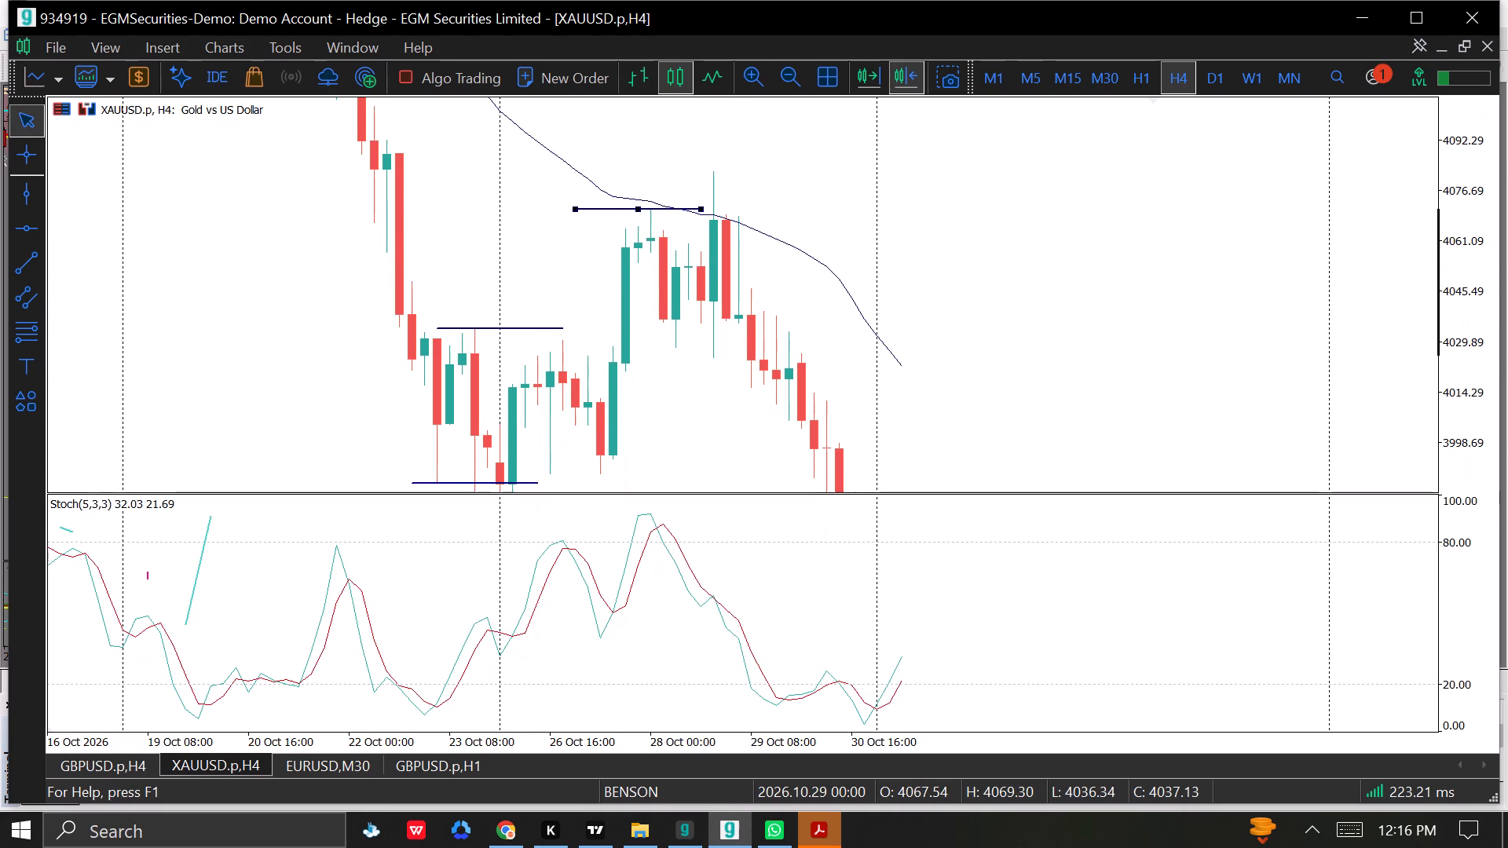
pyautogui.moveTo(716, 243); pyautogui.dragTo(704, 603)
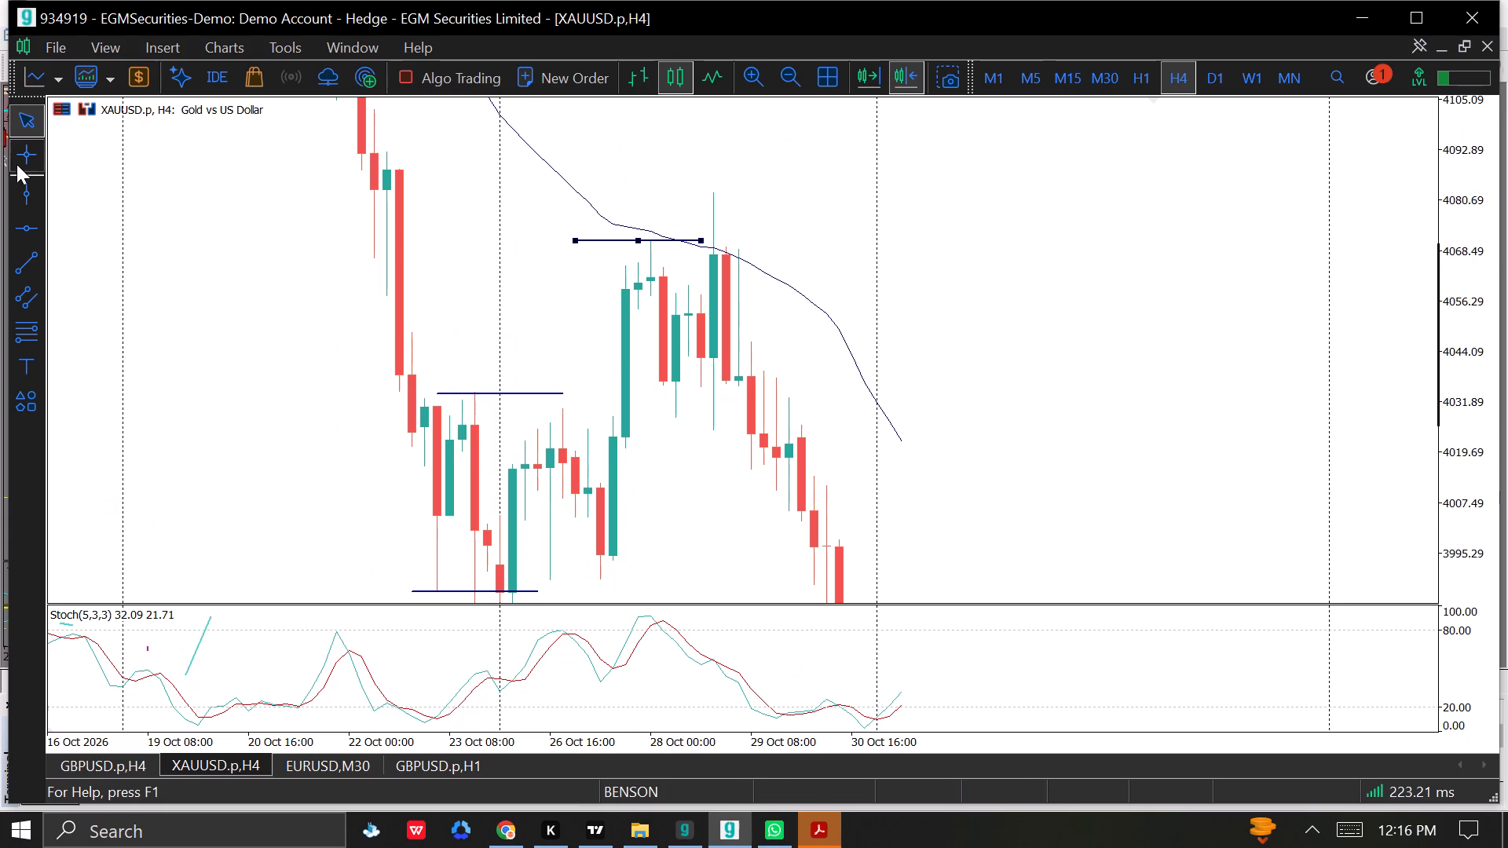
# Copy the 27 October level line onto the 28 October swing high on the XAUUSD.p H4 chart, at about 4082.
pyautogui.click(16, 164)
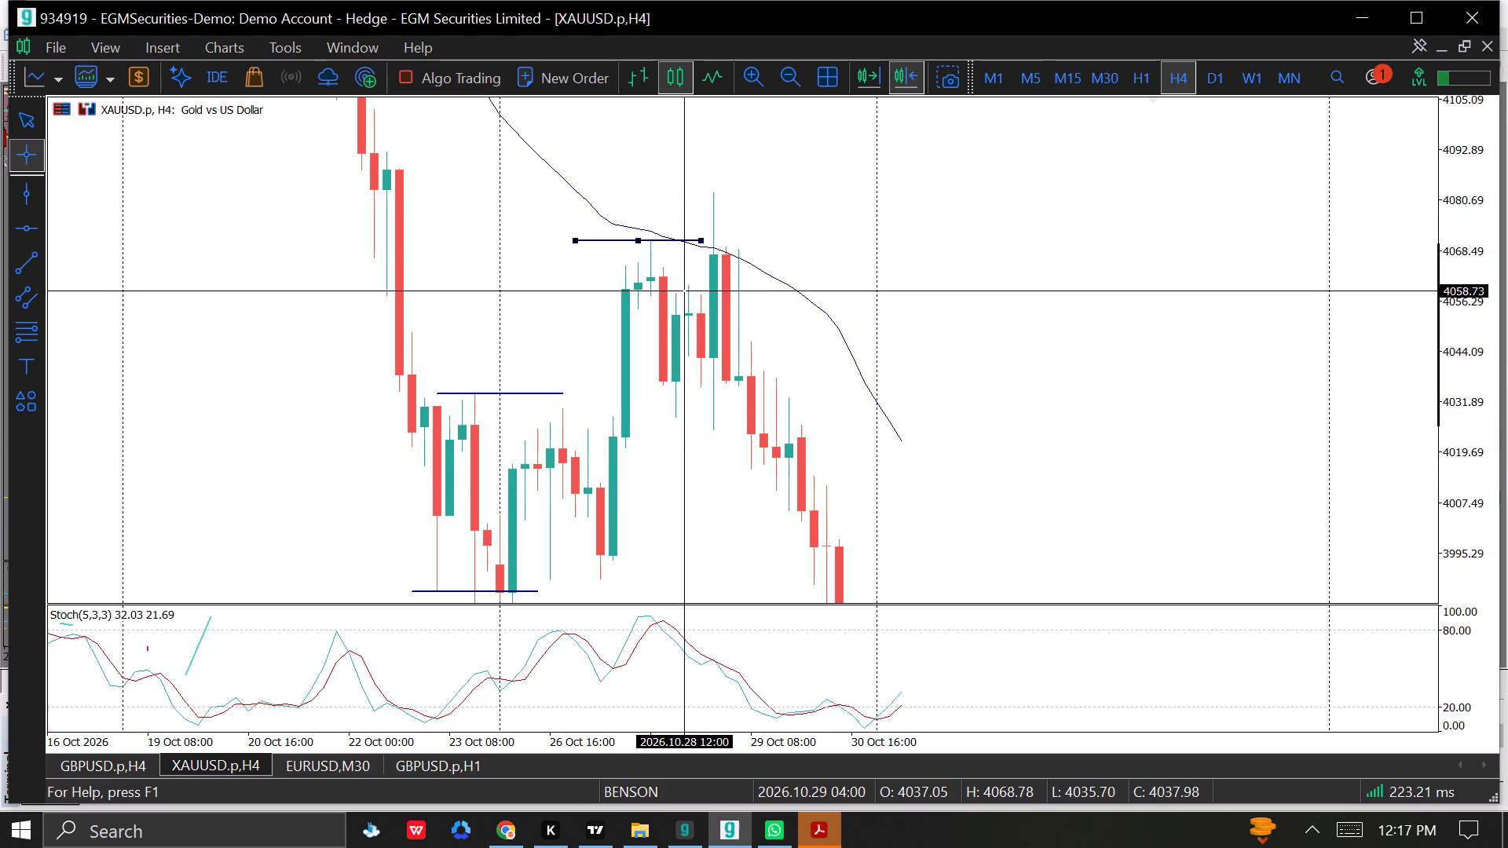
pyautogui.tripleClick(633, 240)
pyautogui.doubleClick(633, 240)
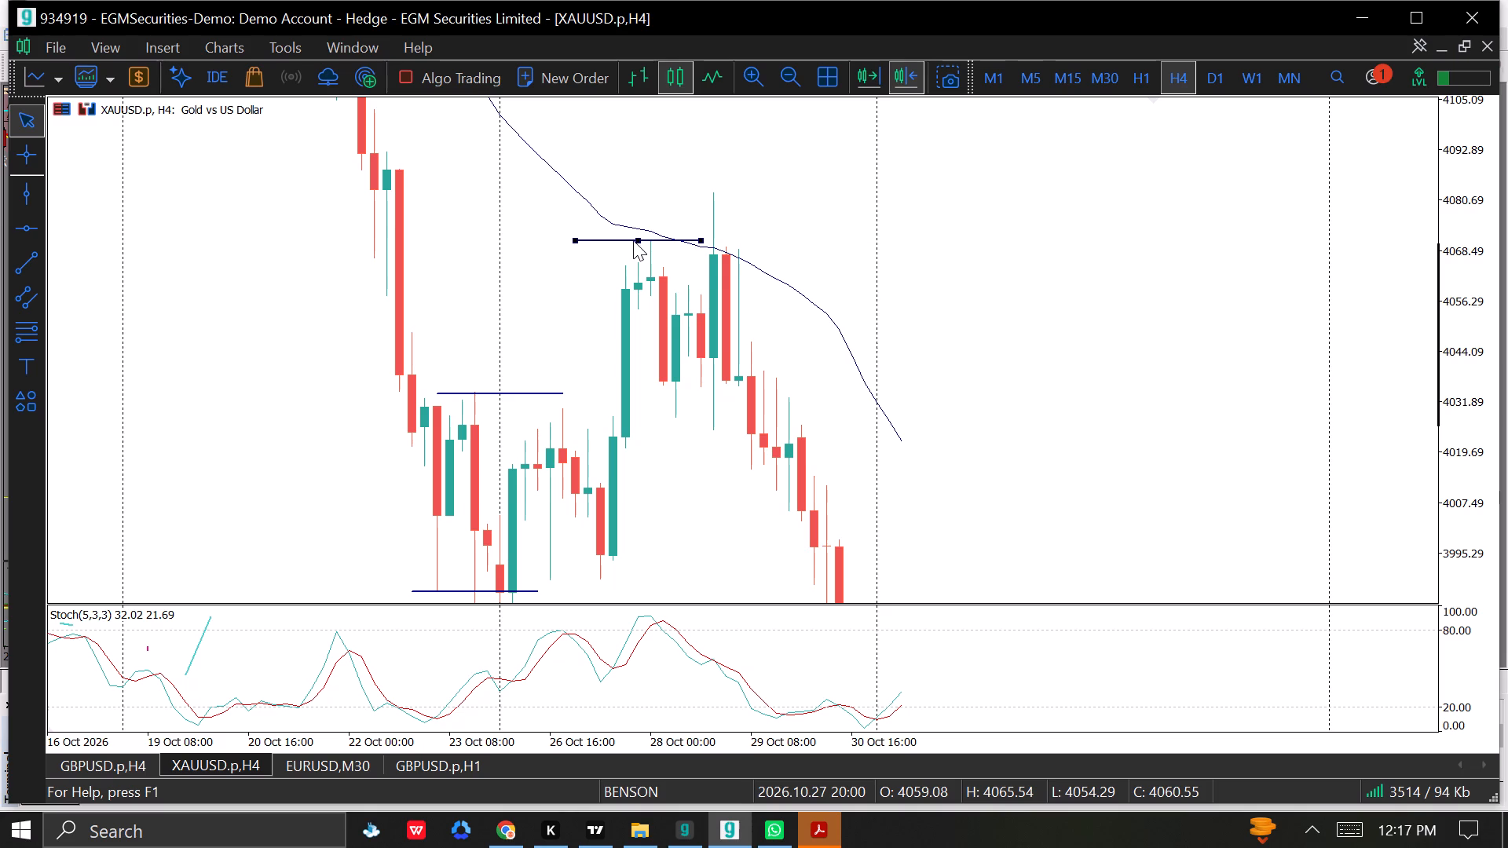
pyautogui.keyDown('ctrl'); pyautogui.moveTo(633, 239); pyautogui.dragTo(682, 210); pyautogui.keyUp('ctrl')
pyautogui.keyDown('ctrl'); pyautogui.doubleClick(631, 239); pyautogui.keyUp('ctrl')
pyautogui.keyDown('ctrl'); pyautogui.moveTo(634, 238); pyautogui.dragTo(727, 193); pyautogui.keyUp('ctrl')
pyautogui.click(727, 193)
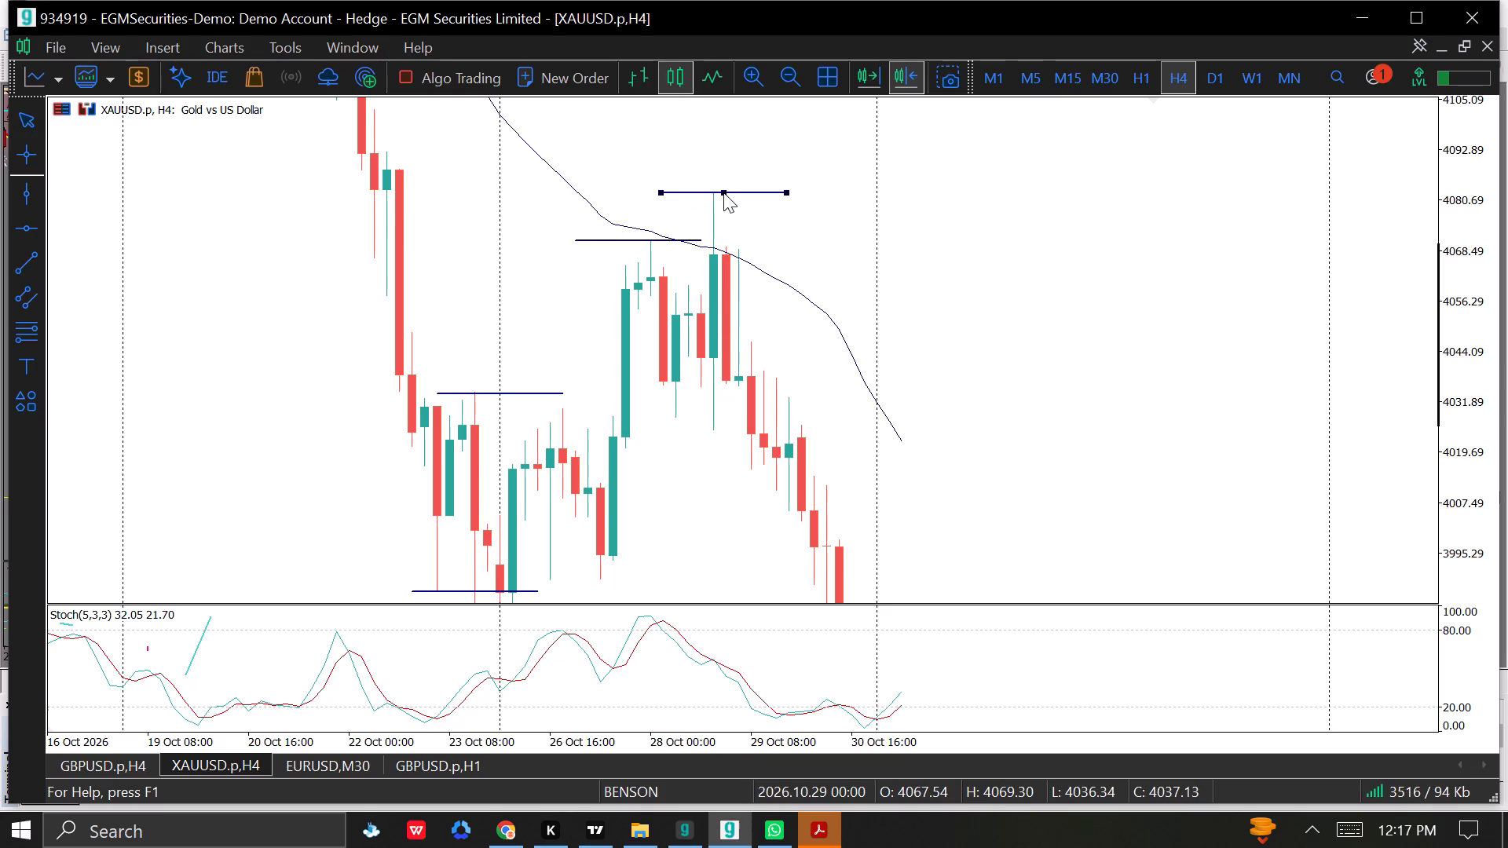
# Copy the 28 October high's level line down to that candle's low, at about 4025.
pyautogui.keyDown('ctrl'); pyautogui.moveTo(723, 192); pyautogui.dragTo(701, 393); pyautogui.keyUp('ctrl')
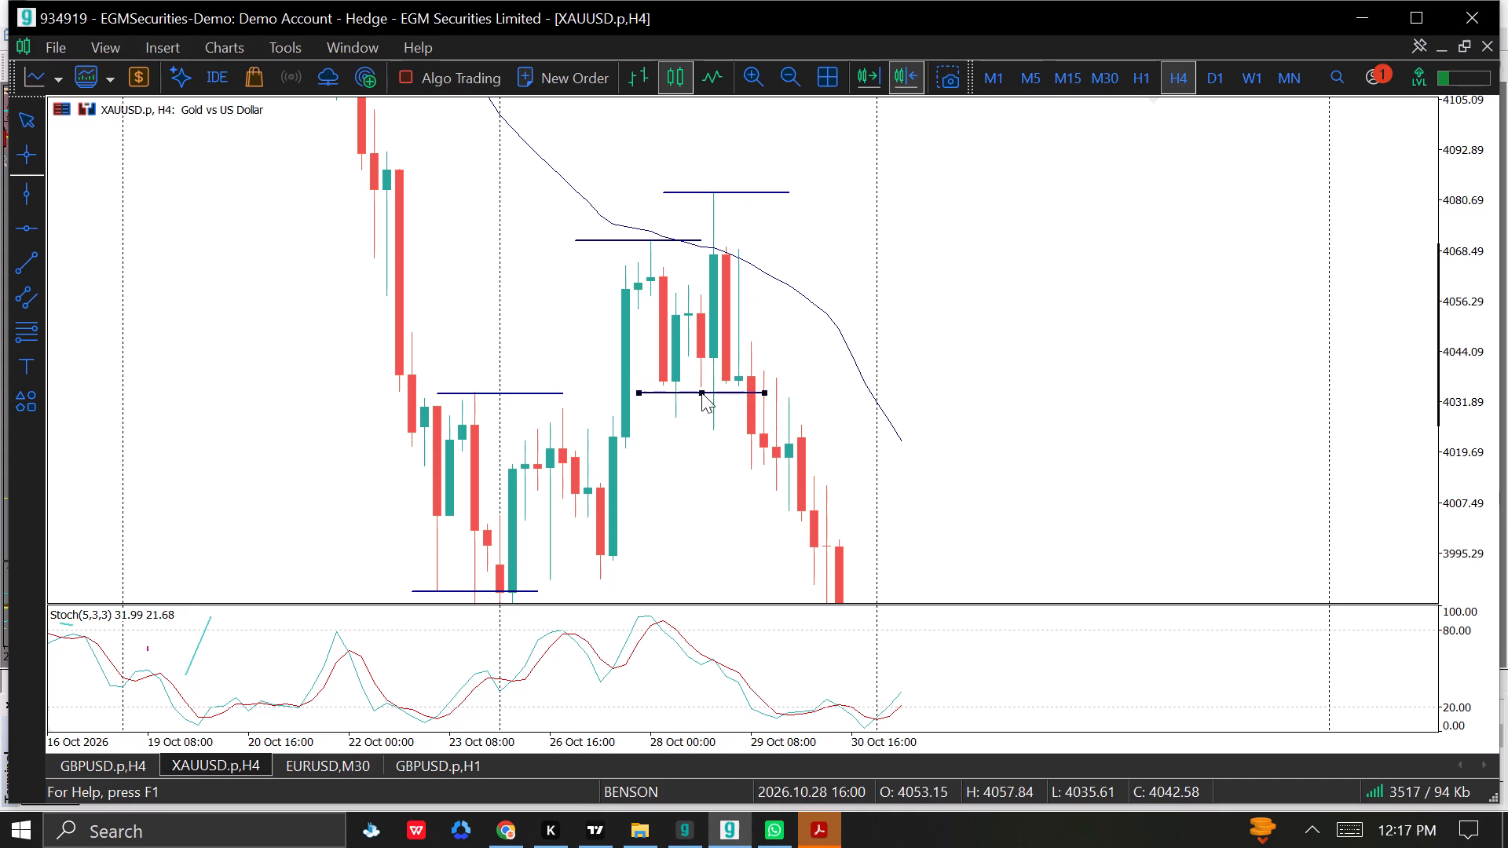
pyautogui.keyDown('ctrl'); pyautogui.moveTo(701, 393); pyautogui.dragTo(749, 426); pyautogui.keyUp('ctrl')
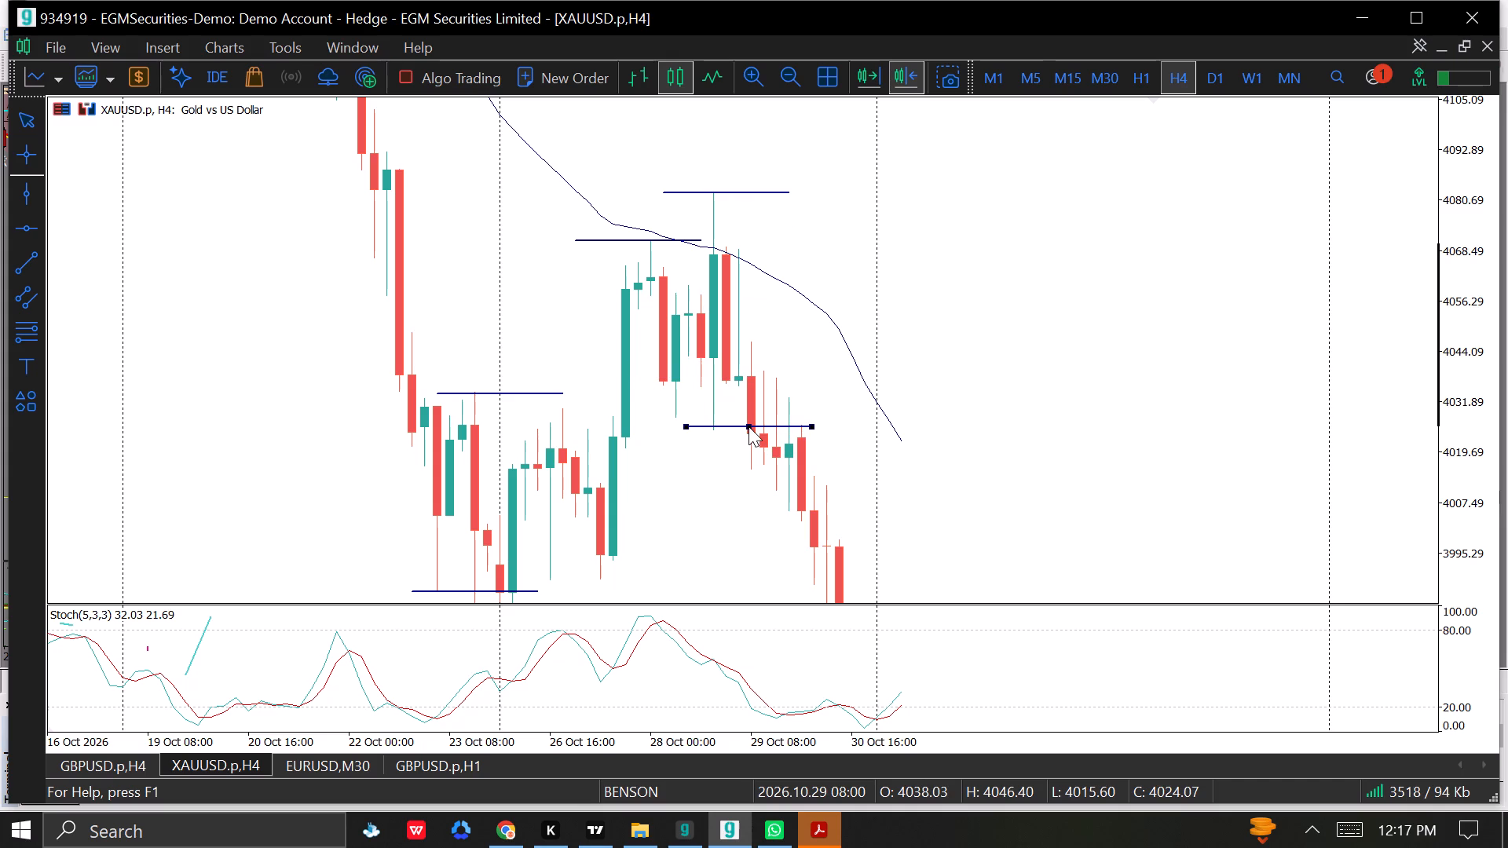
pyautogui.keyDown('ctrl'); pyautogui.moveTo(749, 426); pyautogui.dragTo(745, 428); pyautogui.keyUp('ctrl')
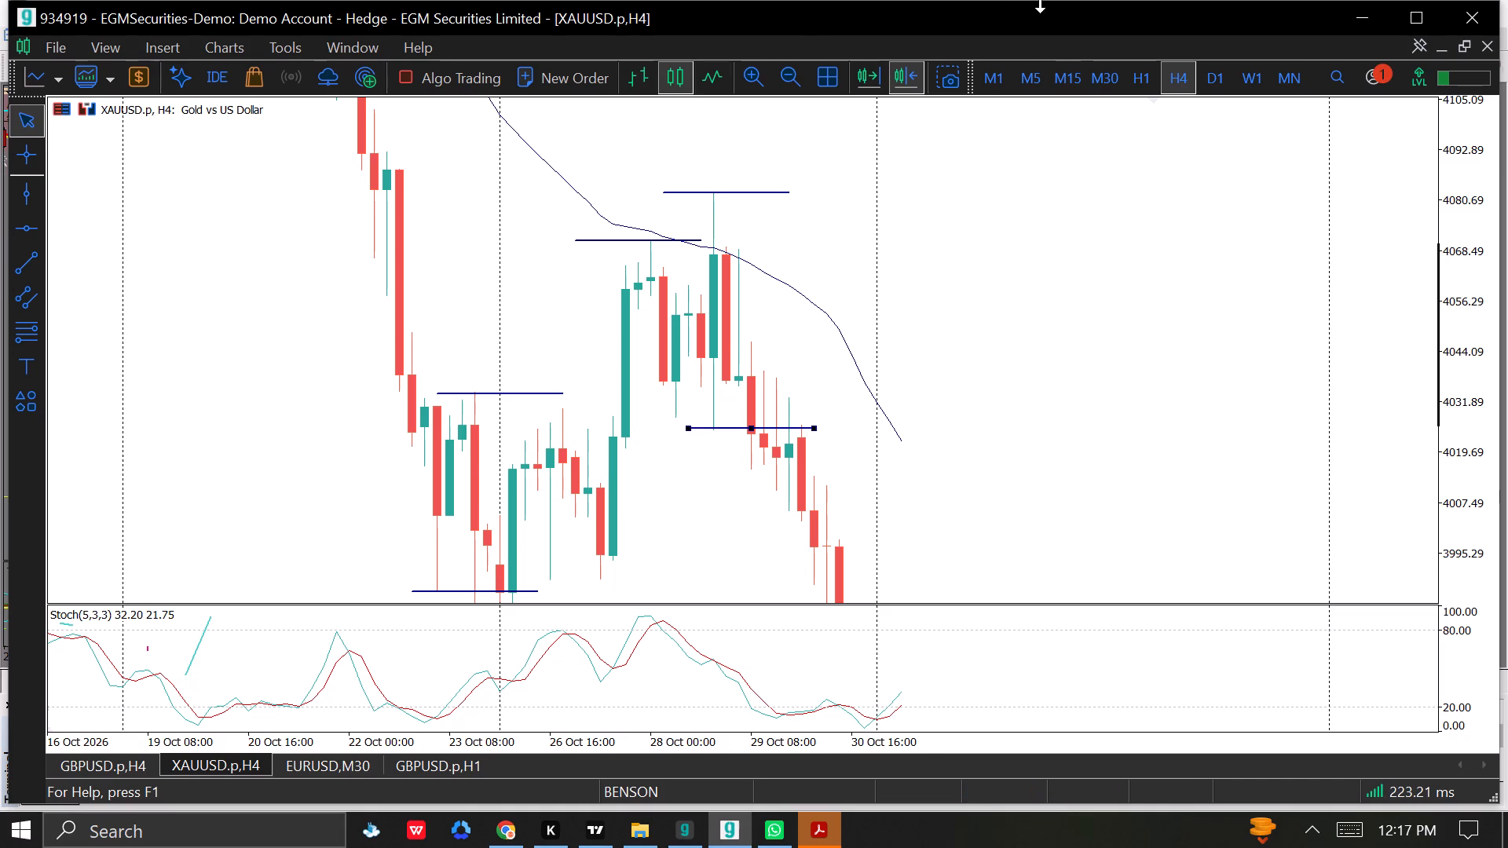
# Examine XAUUSD.p on H1 from 22 to 30 October 2026, studying the swings around the marked levels.
pyautogui.click(1124, 82)
pyautogui.moveTo(1026, 214); pyautogui.dragTo(668, 317)
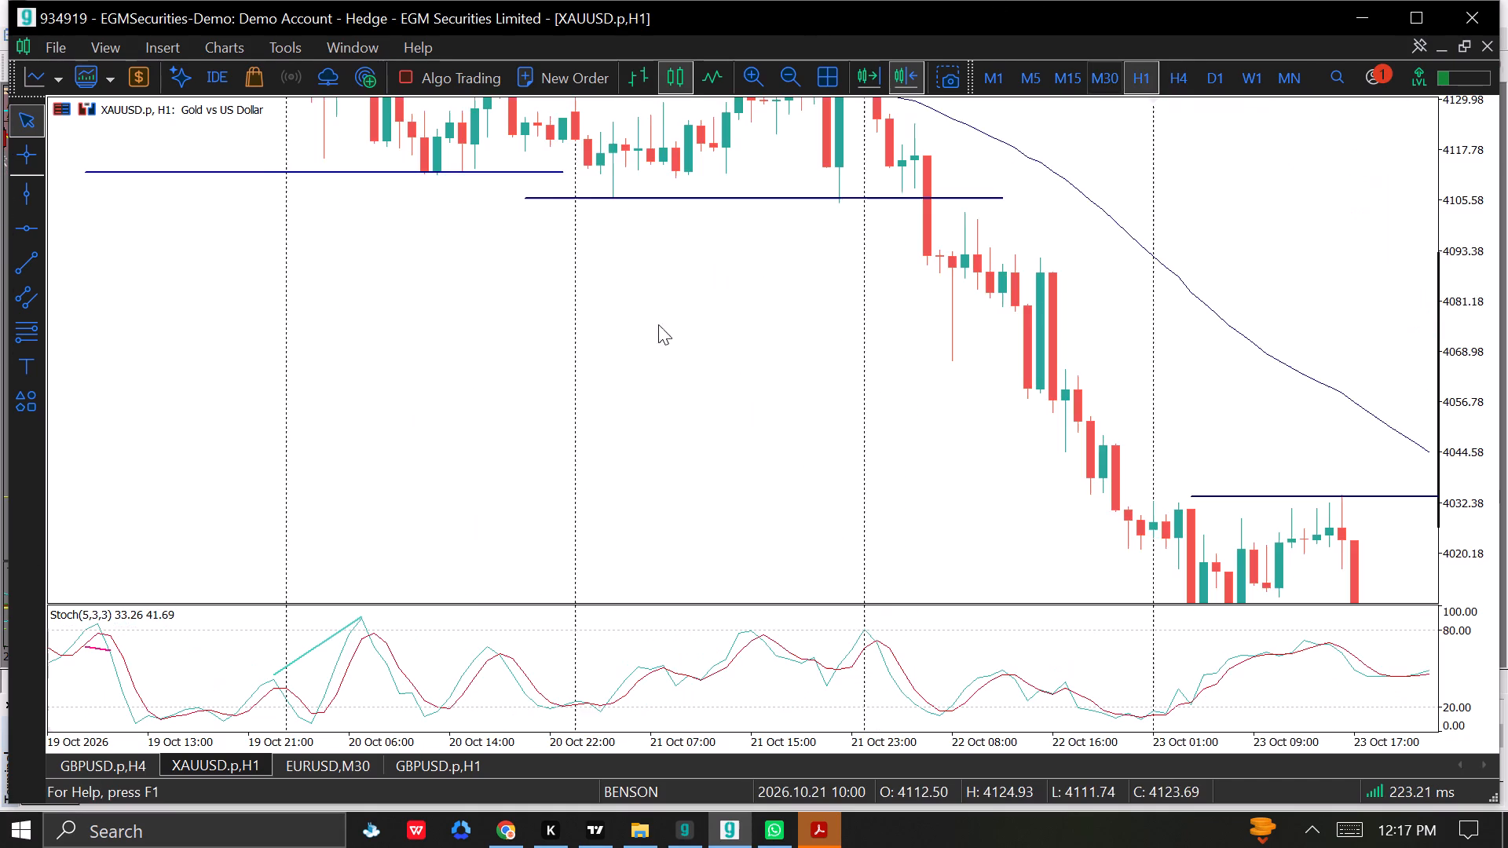
pyautogui.moveTo(786, 269); pyautogui.dragTo(555, 364)
pyautogui.moveTo(858, 363); pyautogui.dragTo(408, 327)
pyautogui.moveTo(1001, 398); pyautogui.dragTo(582, 293)
pyautogui.moveTo(1028, 386); pyautogui.dragTo(527, 320)
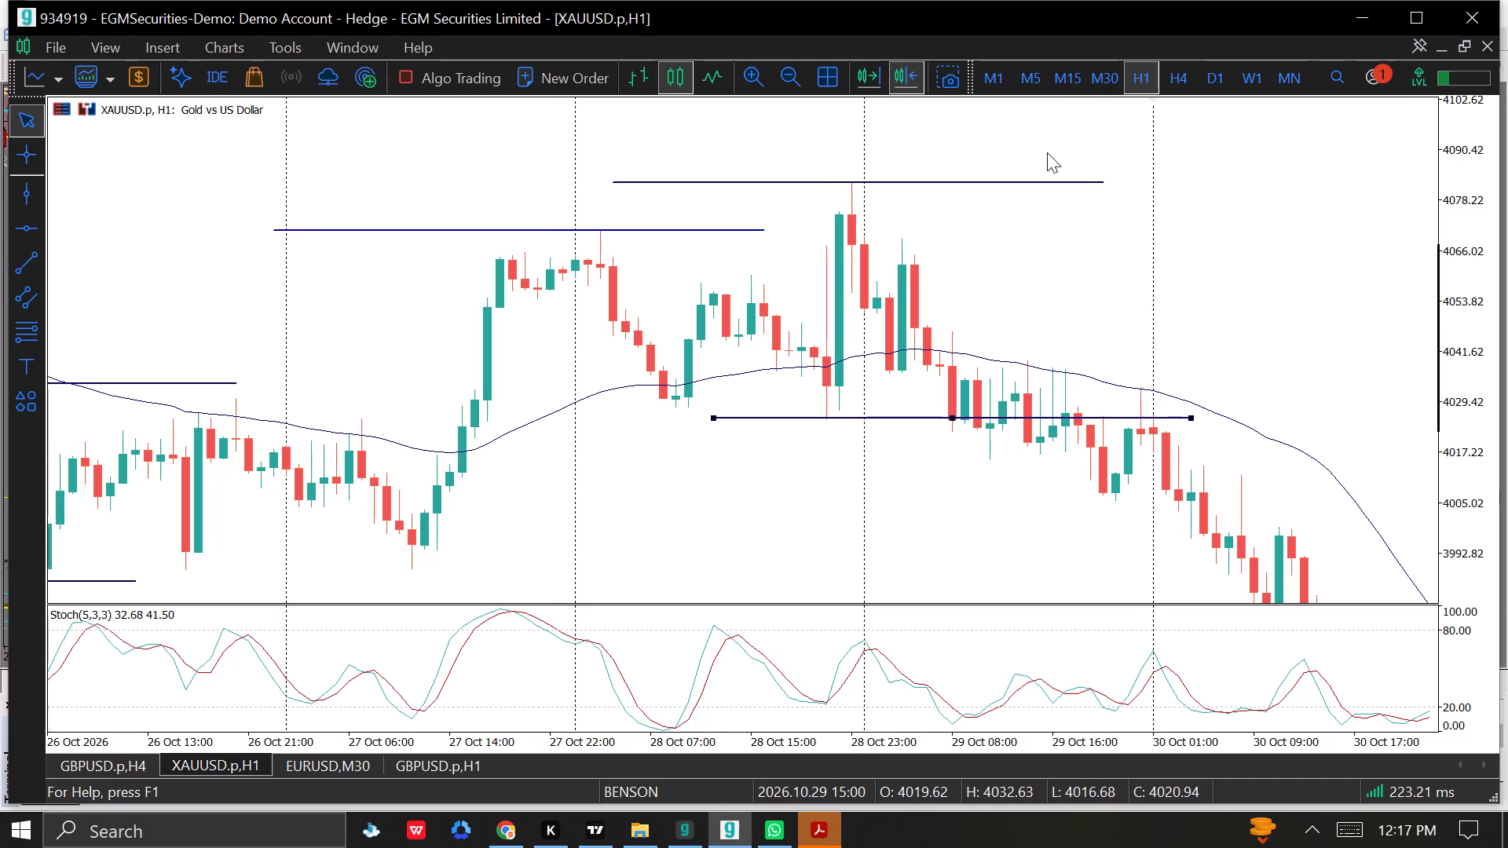
pyautogui.click(19, 159)
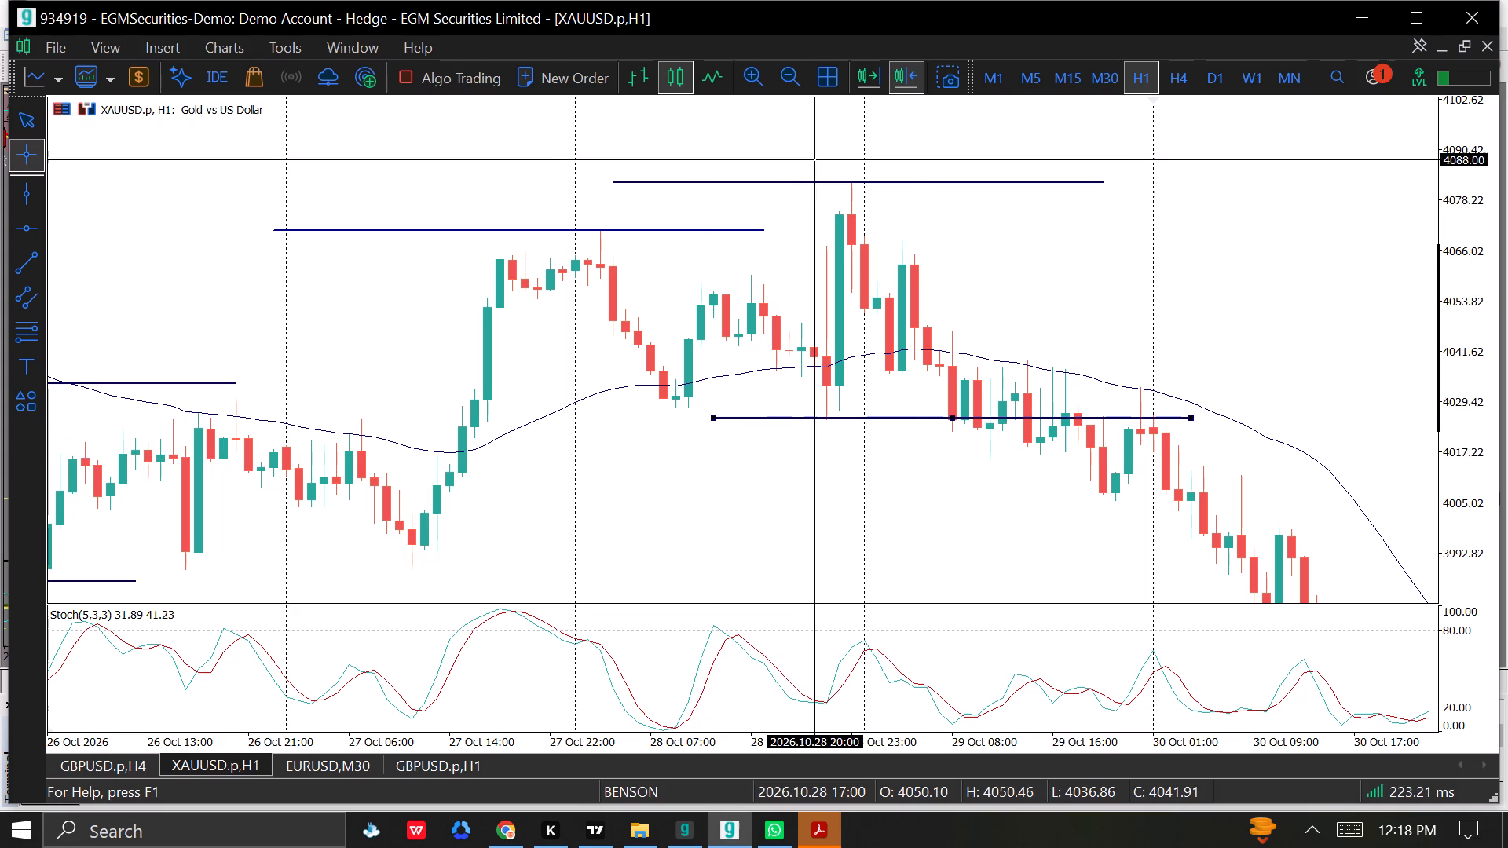
pyautogui.scroll(-4, 798, 377)
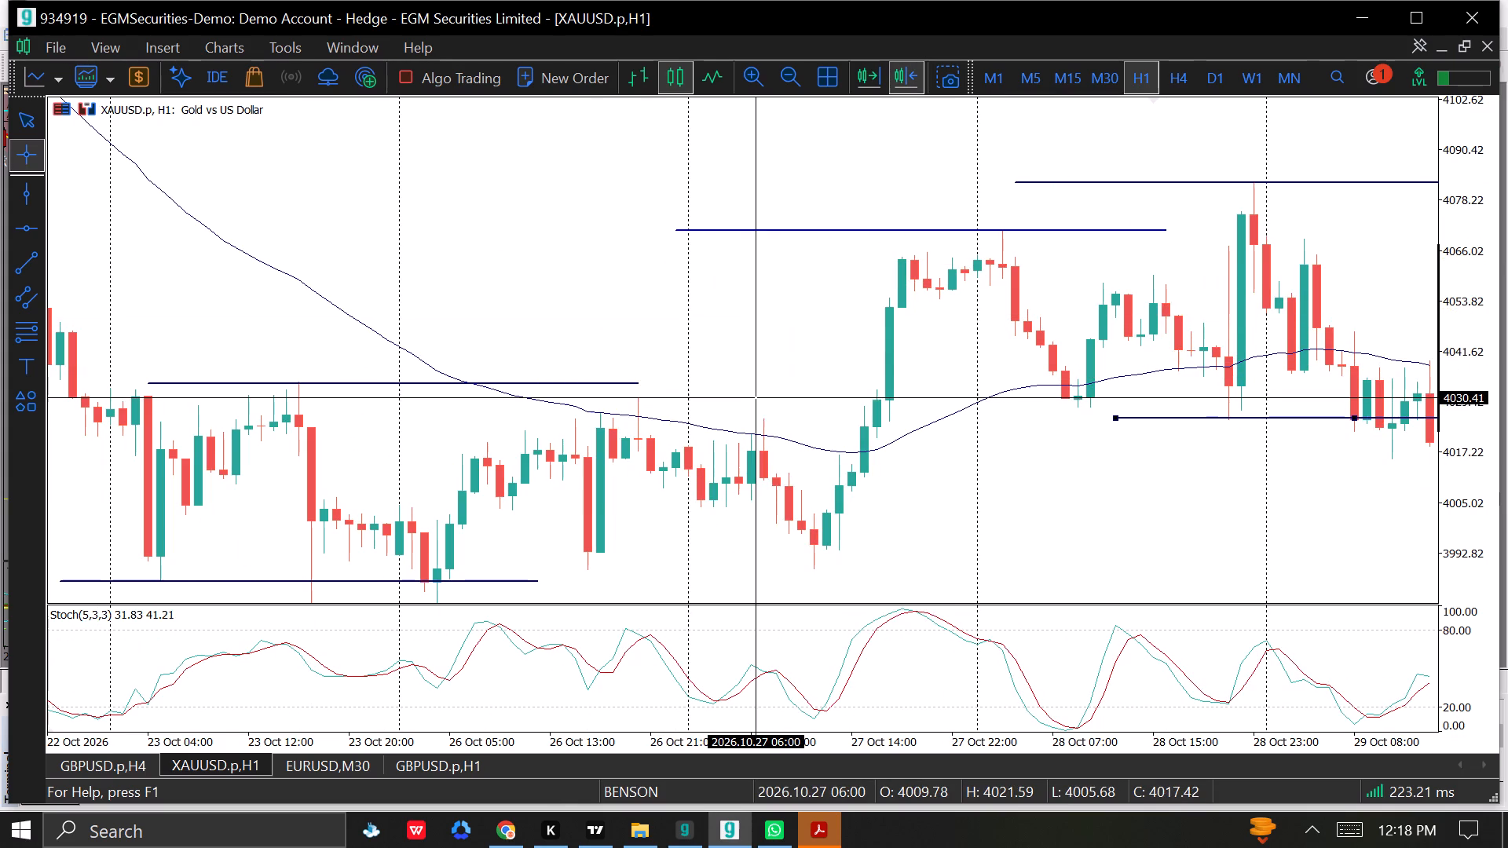
pyautogui.moveTo(1029, 315); pyautogui.dragTo(874, 324)
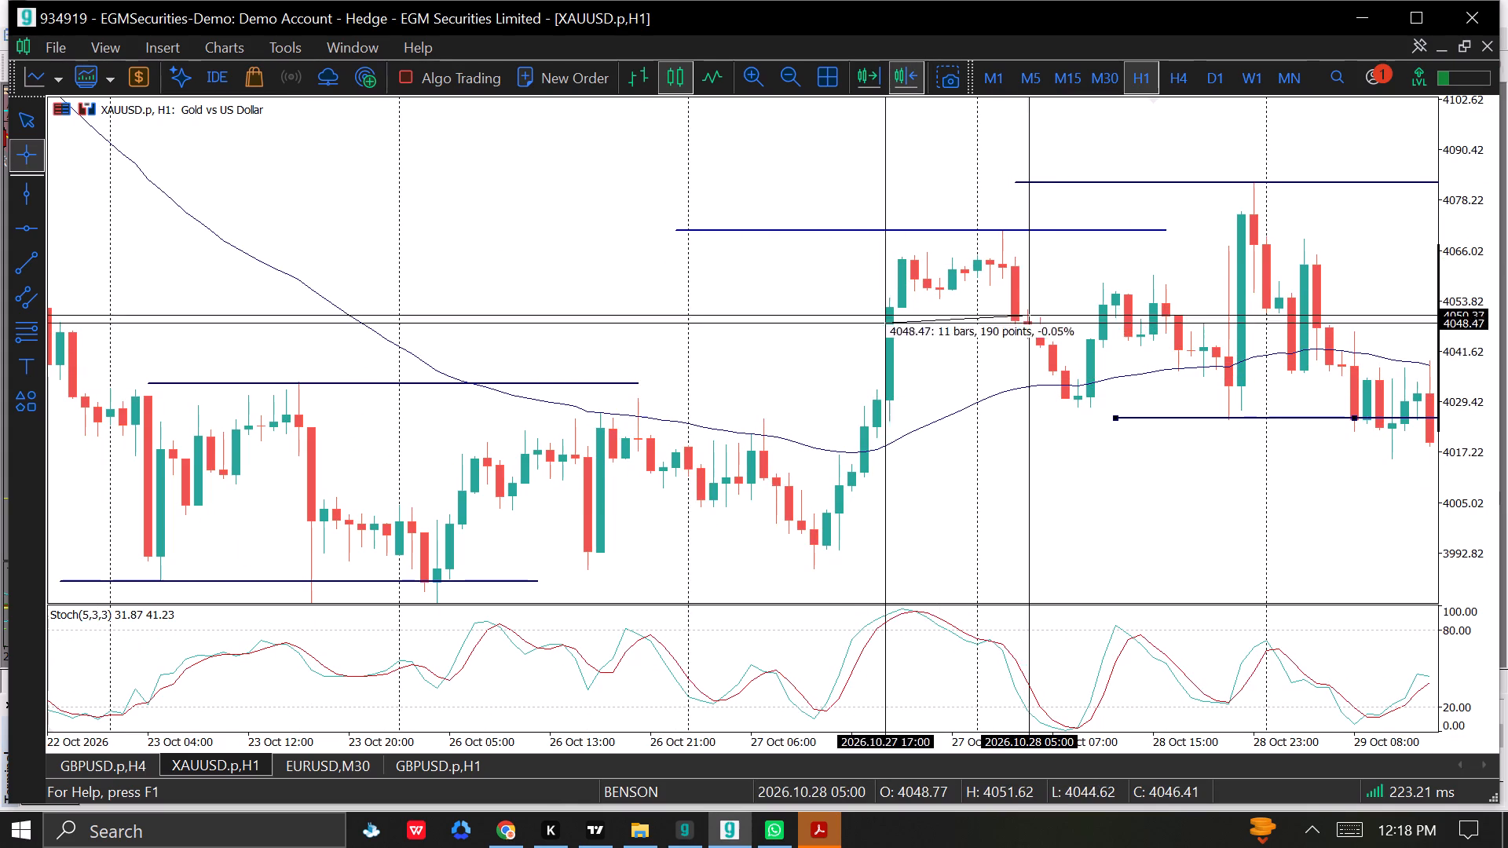
pyautogui.moveTo(874, 324); pyautogui.dragTo(840, 325)
pyautogui.moveTo(977, 269); pyautogui.dragTo(635, 264)
pyautogui.moveTo(784, 317); pyautogui.dragTo(607, 269)
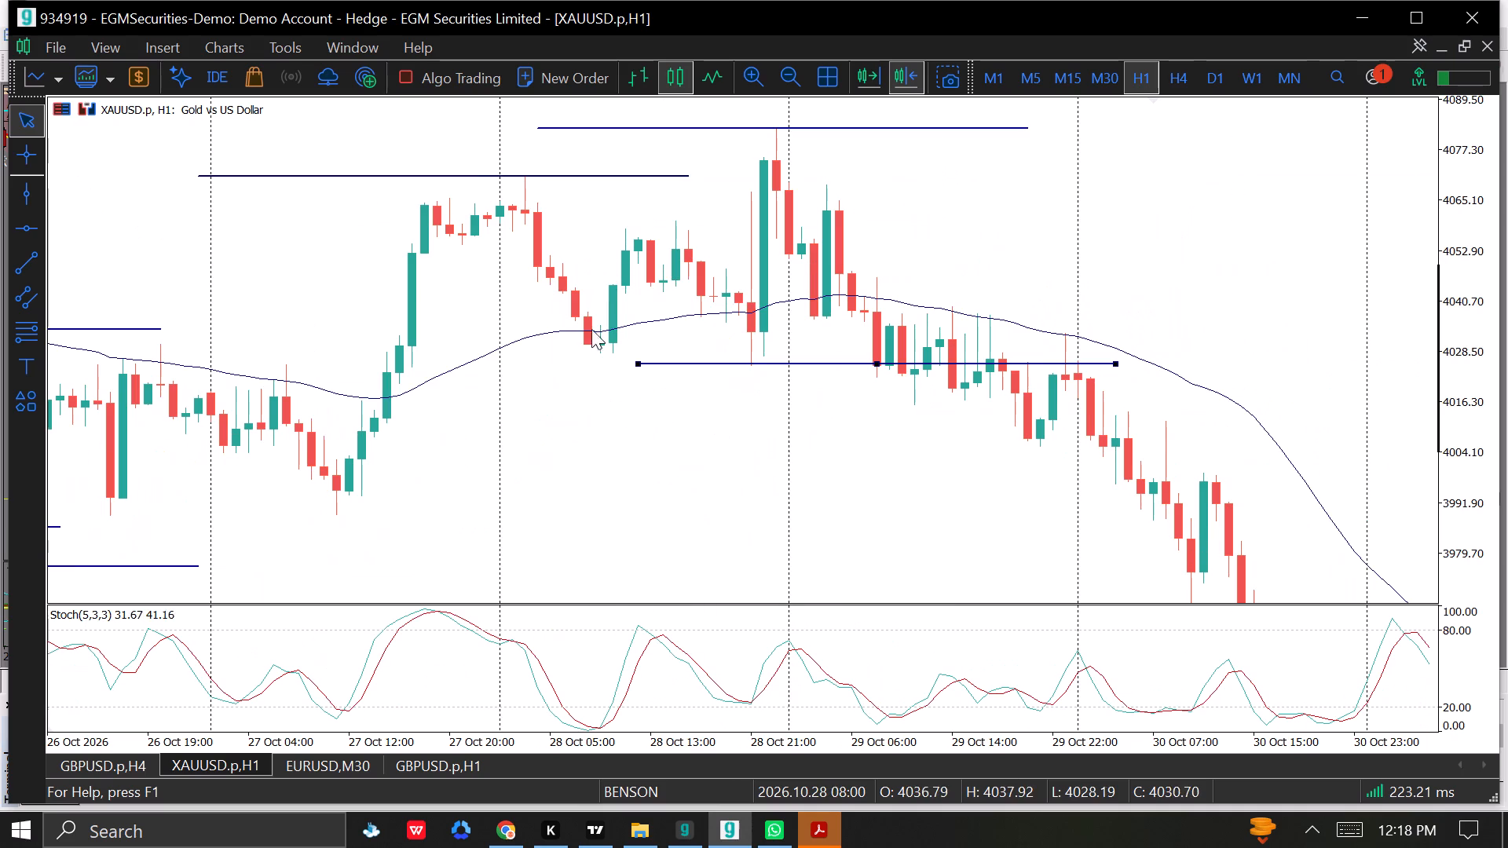
# View the GBPUSD.p H1 chart's price action and Stochastic from 16 to 26 October 2026.
pyautogui.click(410, 766)
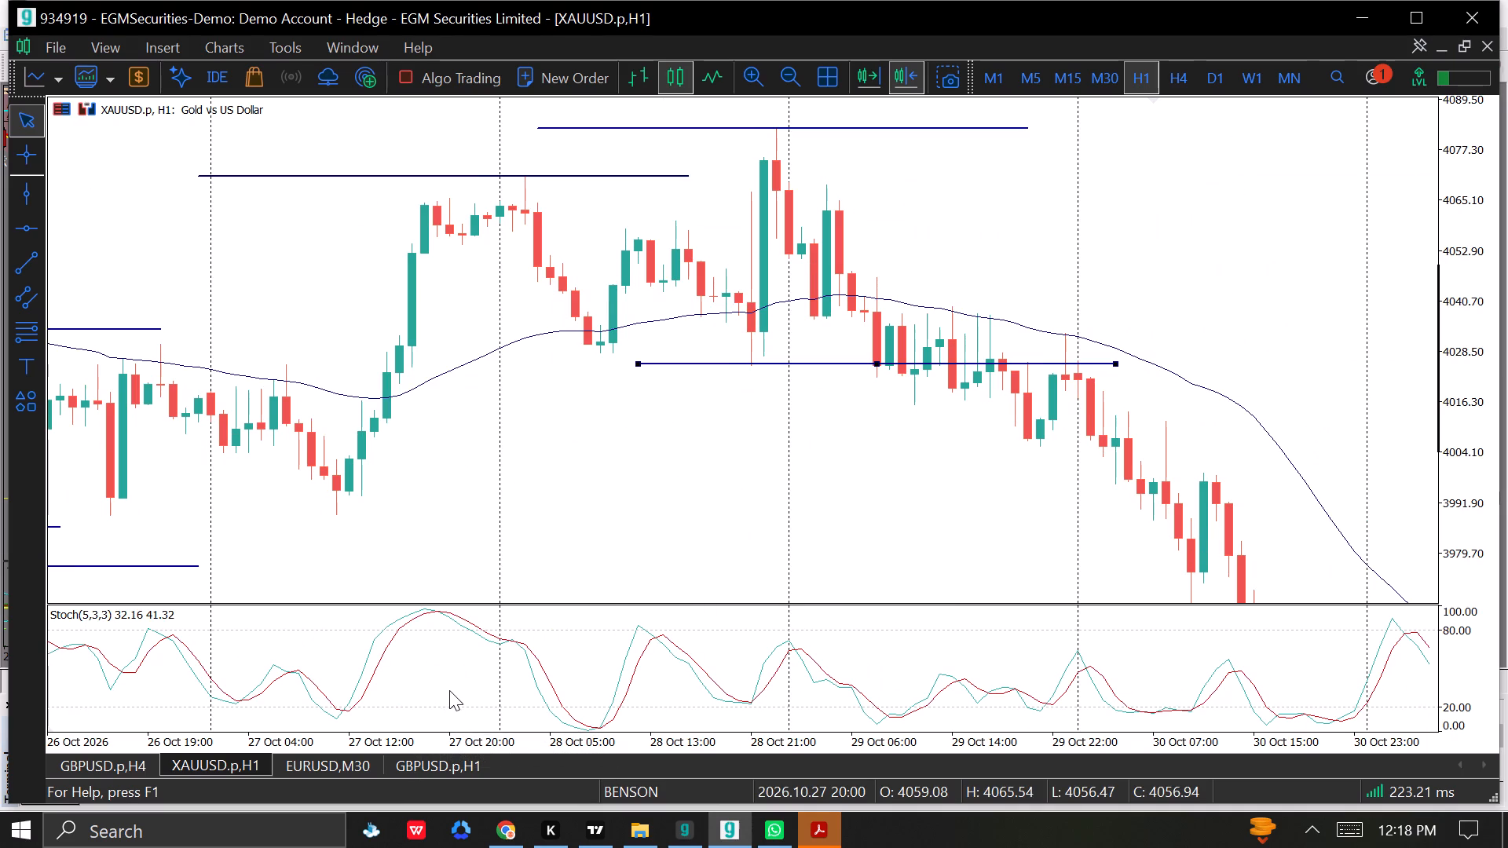
pyautogui.click(439, 766)
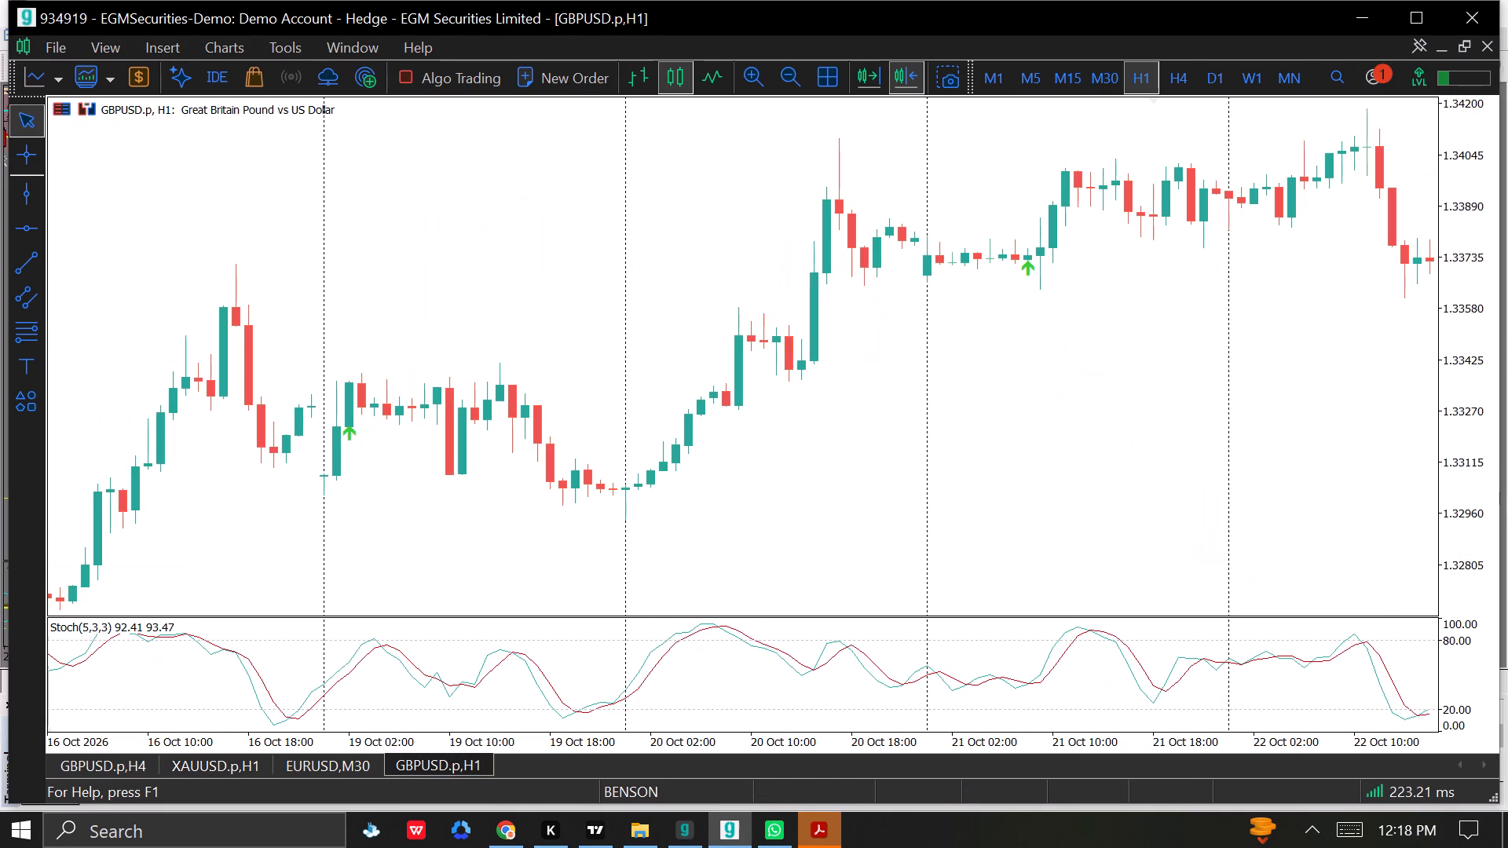
pyautogui.moveTo(915, 411); pyautogui.dragTo(431, 421)
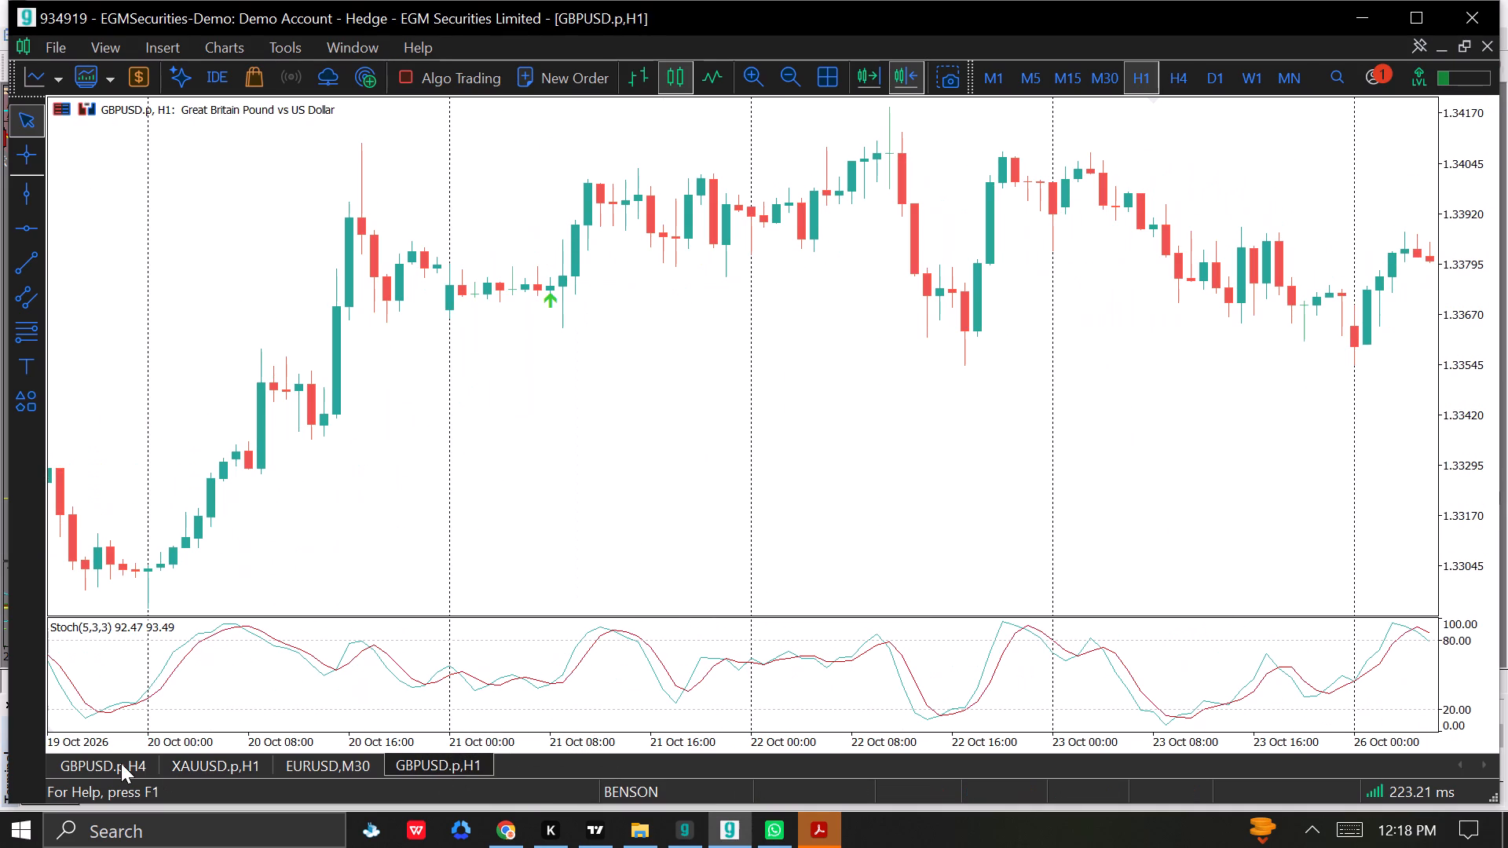
# Return to the annotated GBPUSD.p H4 chart and change its timeframe to M30.
pyautogui.click(121, 763)
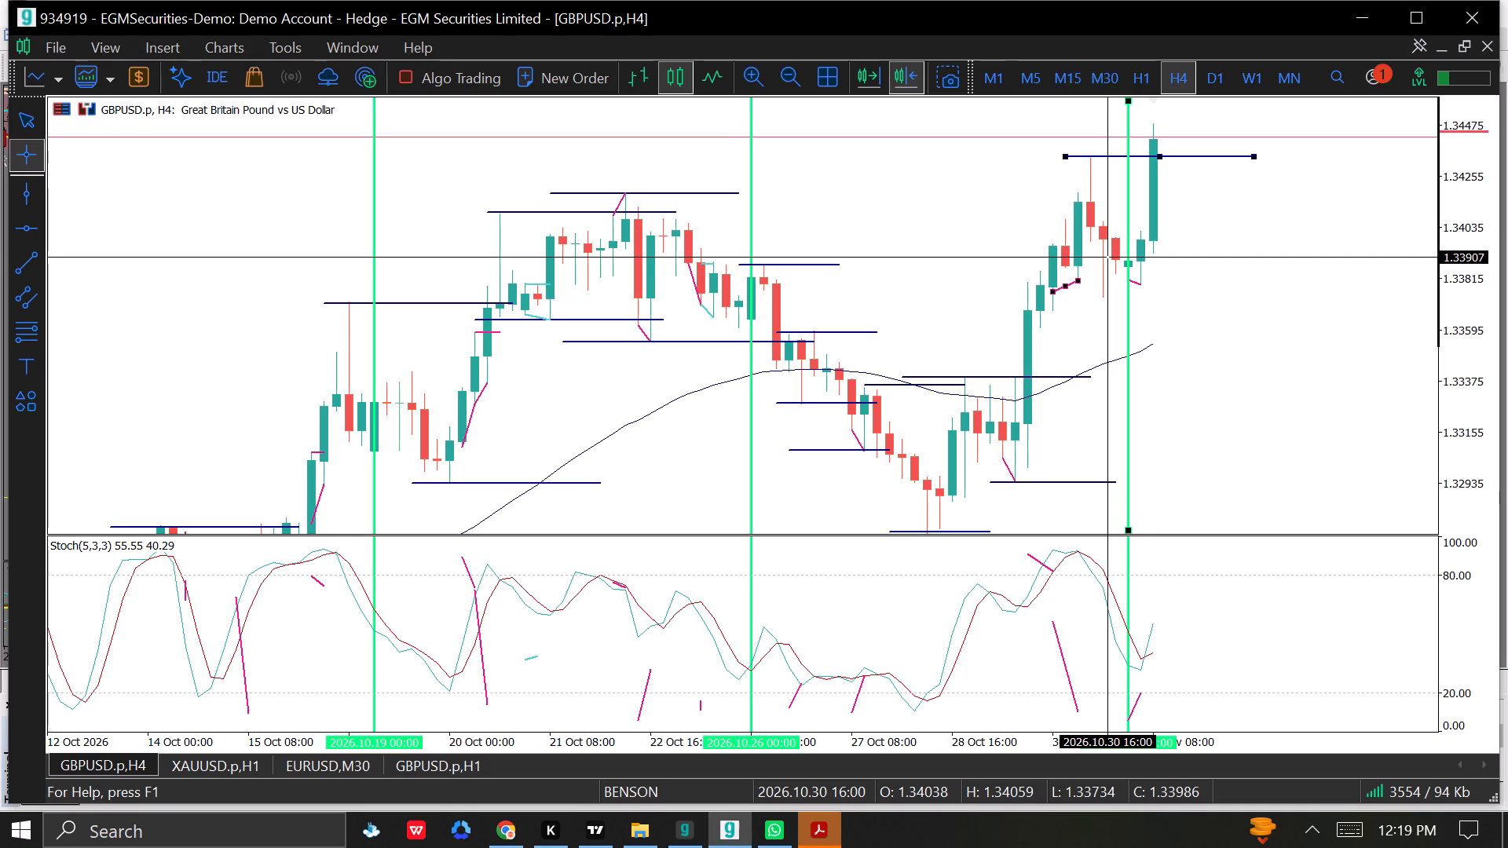
pyautogui.click(1089, 83)
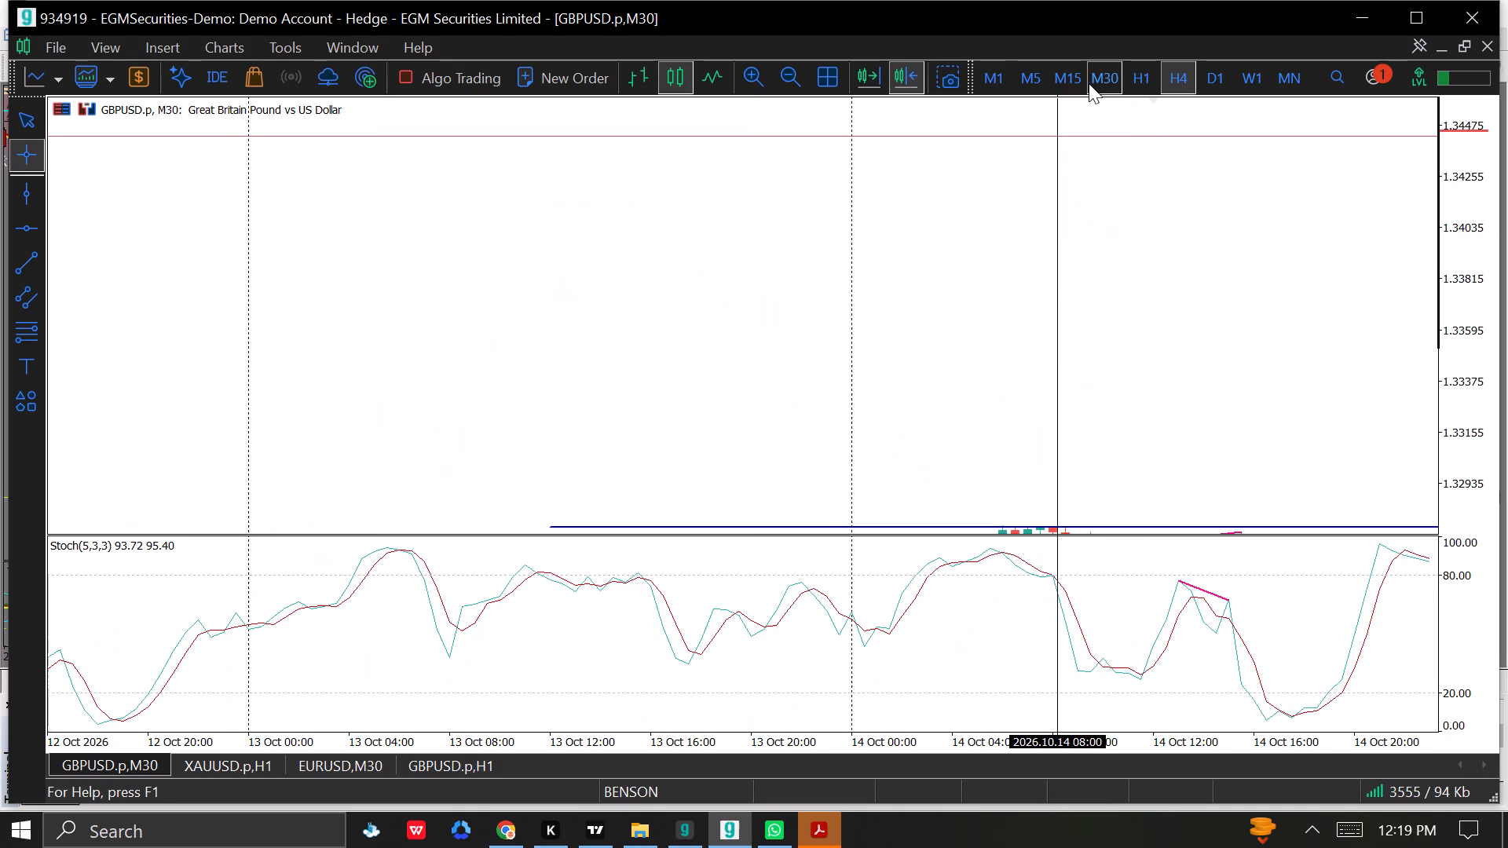
# Bring the GBPUSD.p M30 chart to its latest candles and examine price and Stochastic from 29 October to 2 November 2026.
pyautogui.click(903, 74)
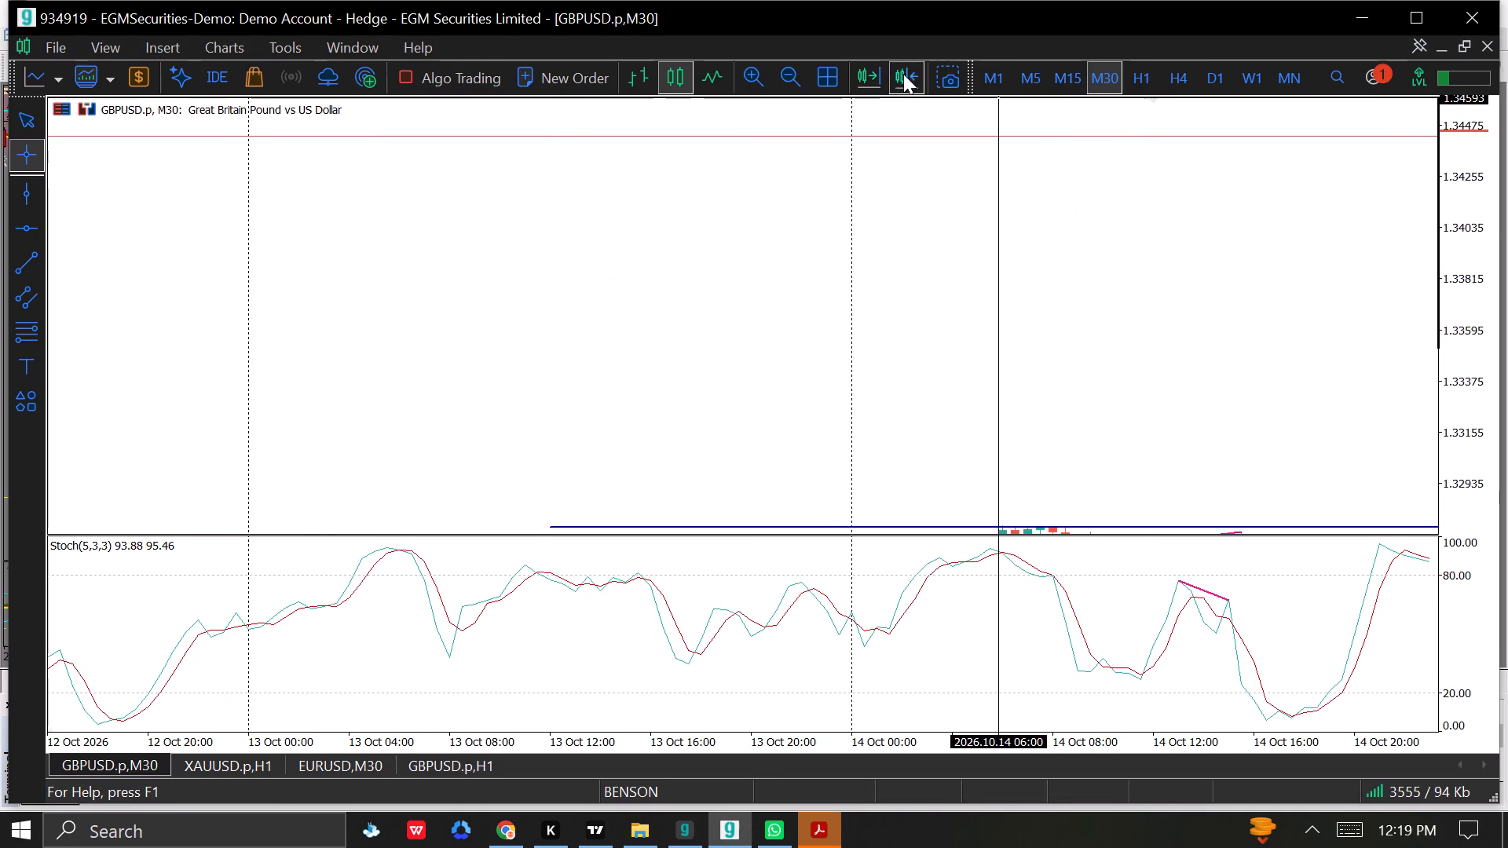
pyautogui.click(1016, 406)
pyautogui.moveTo(1029, 392); pyautogui.dragTo(860, 414)
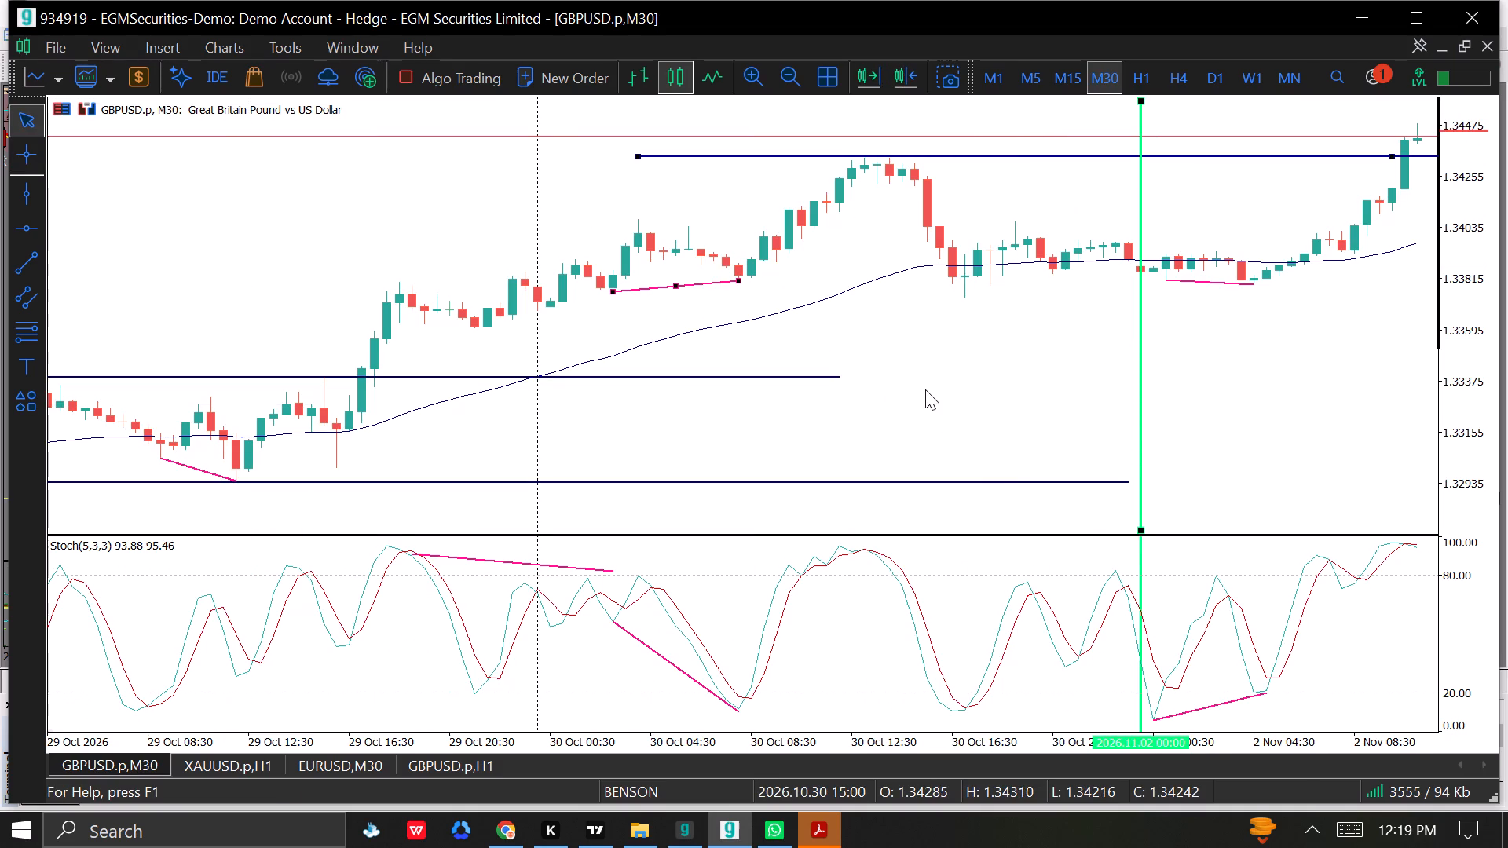
pyautogui.moveTo(925, 389); pyautogui.dragTo(886, 400)
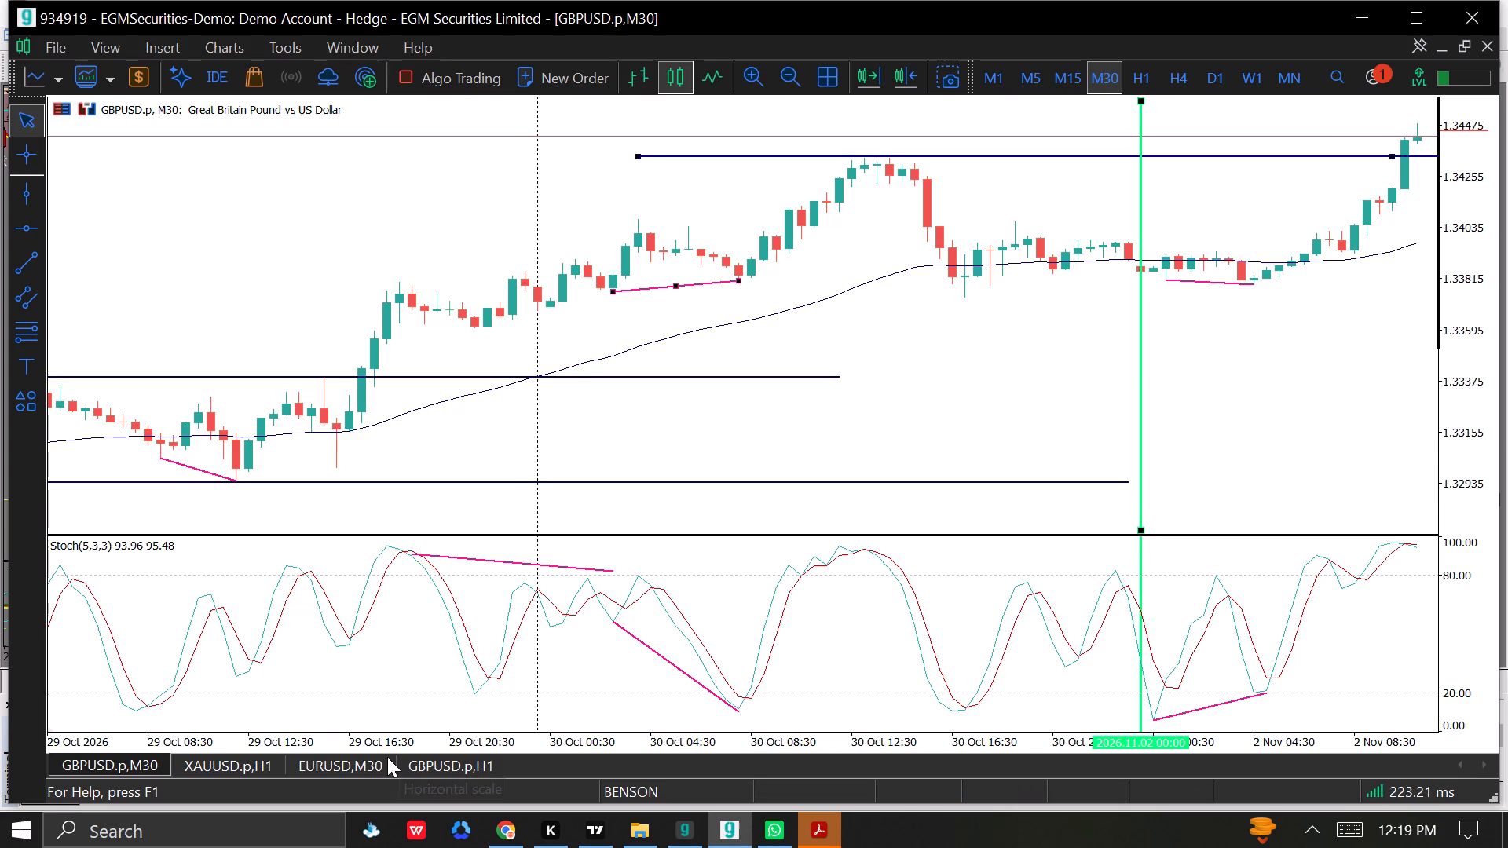
# Return to the XAUUSD.p H1 chart and inspect the 30 October to 2 November 2026 candles with the crosshair.
pyautogui.click(245, 761)
pyautogui.moveTo(764, 444); pyautogui.dragTo(675, 375)
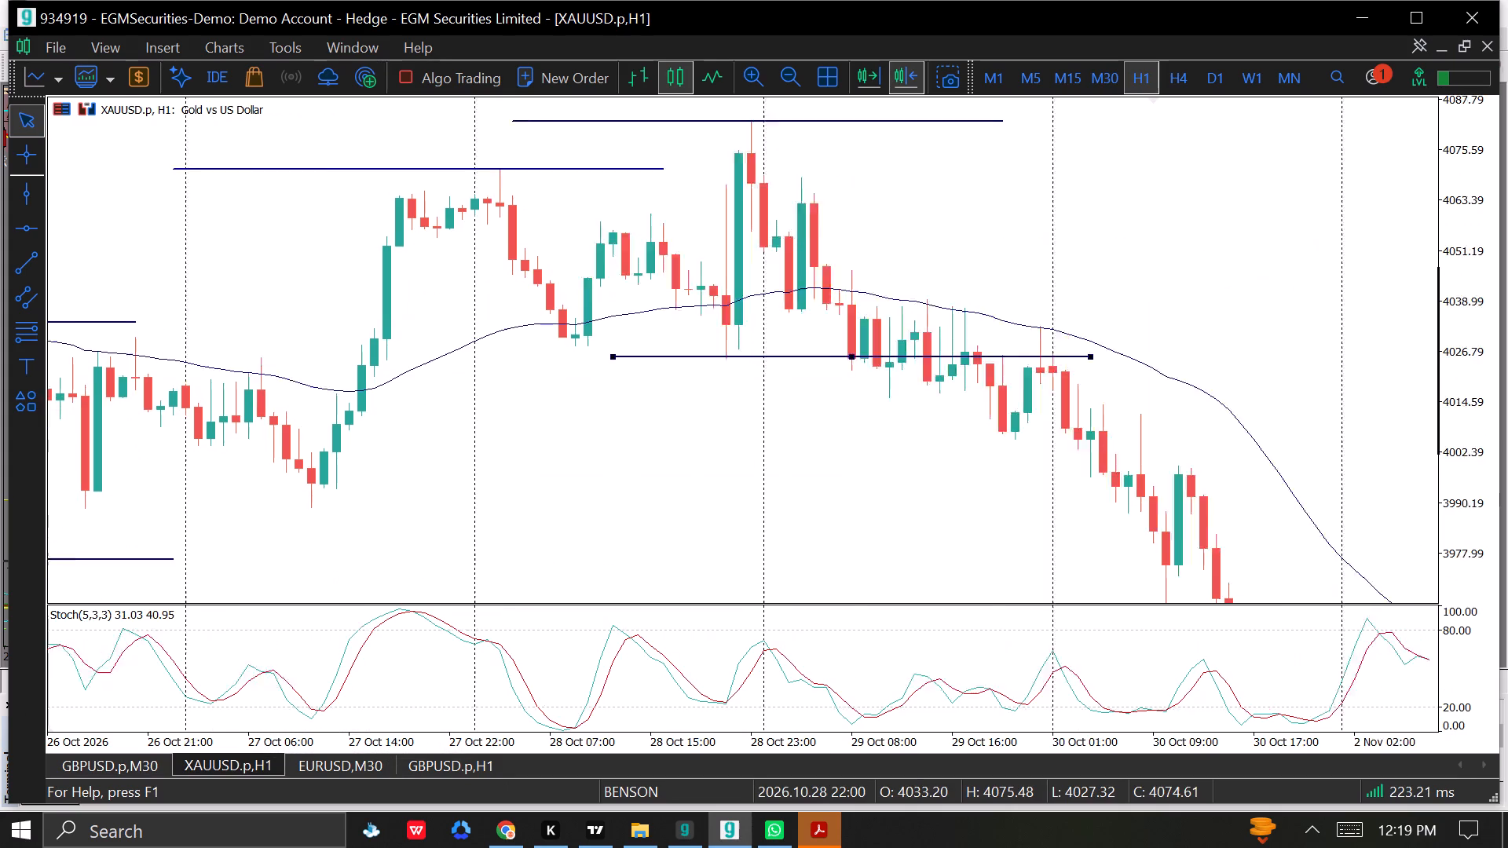
pyautogui.moveTo(675, 375); pyautogui.dragTo(404, 301)
pyautogui.moveTo(655, 378); pyautogui.dragTo(591, 158)
pyautogui.moveTo(724, 353); pyautogui.dragTo(409, 142)
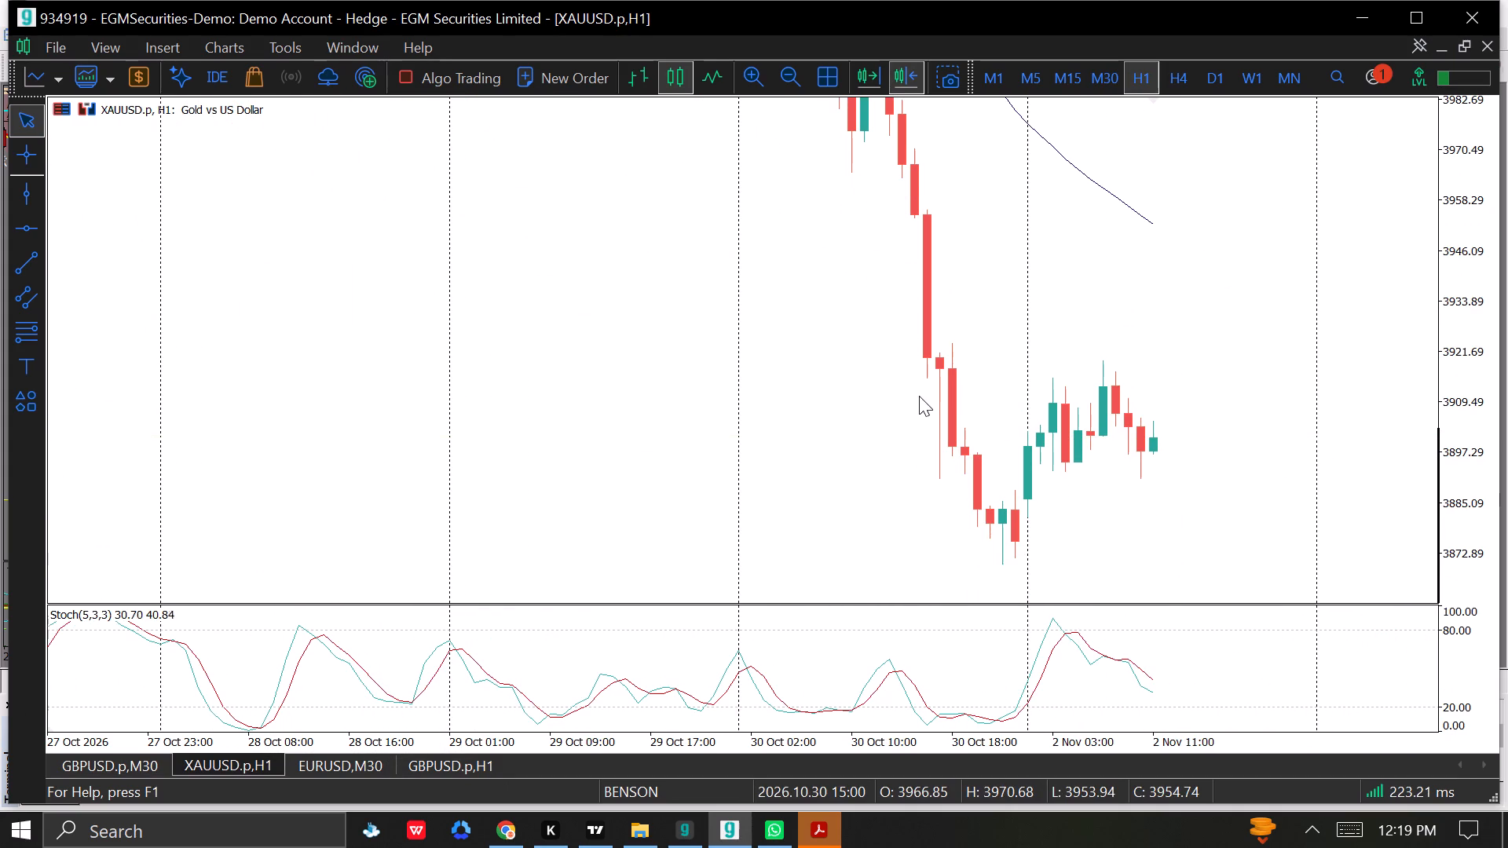
pyautogui.click(29, 157)
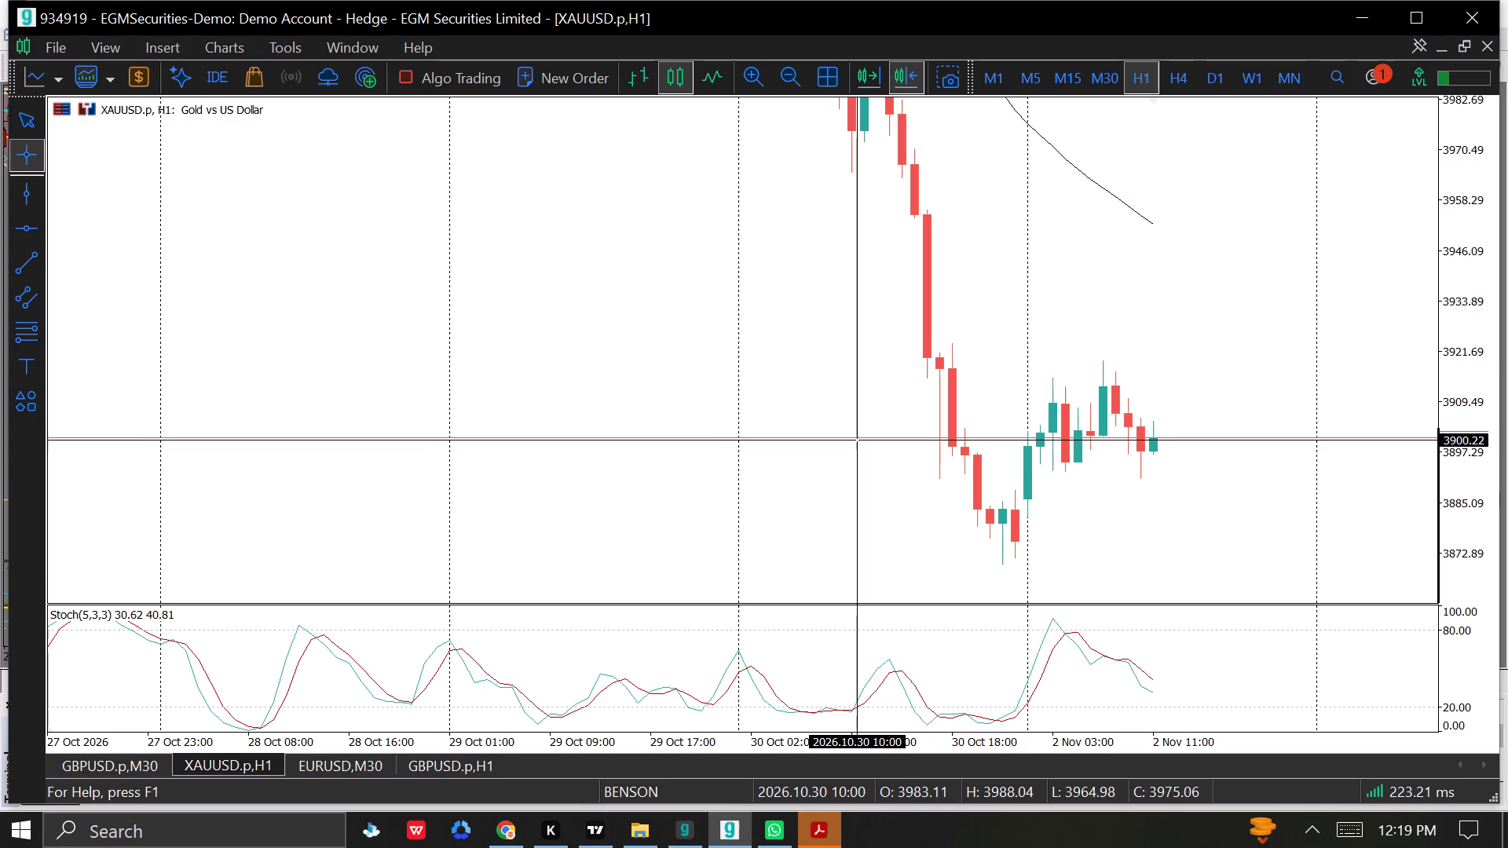
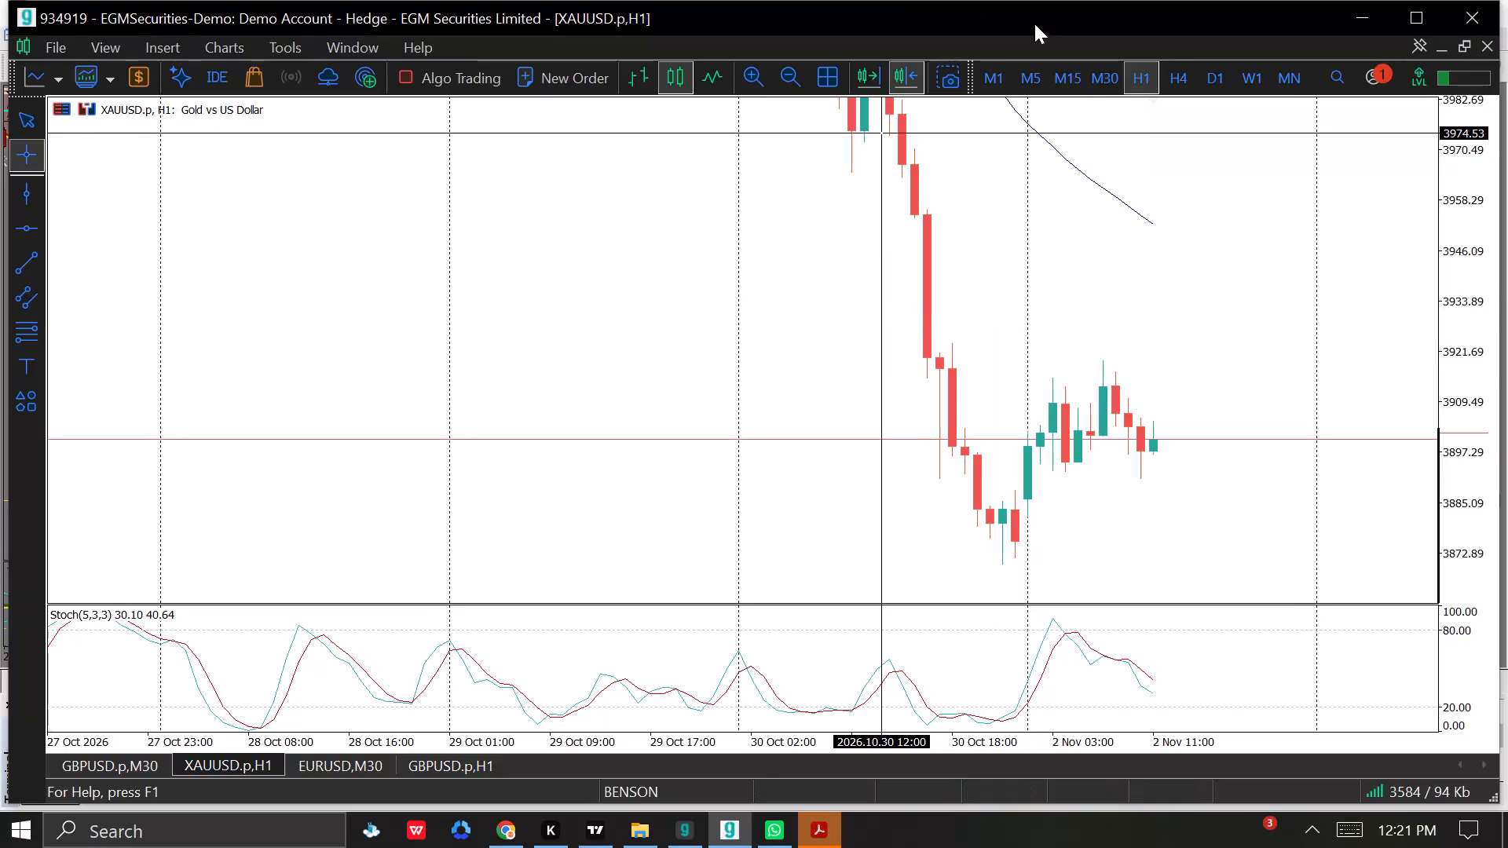
# Change the XAUUSD.p chart to H4 and fit the 13 October to 2 November 2026 price action in view.
pyautogui.click(1173, 86)
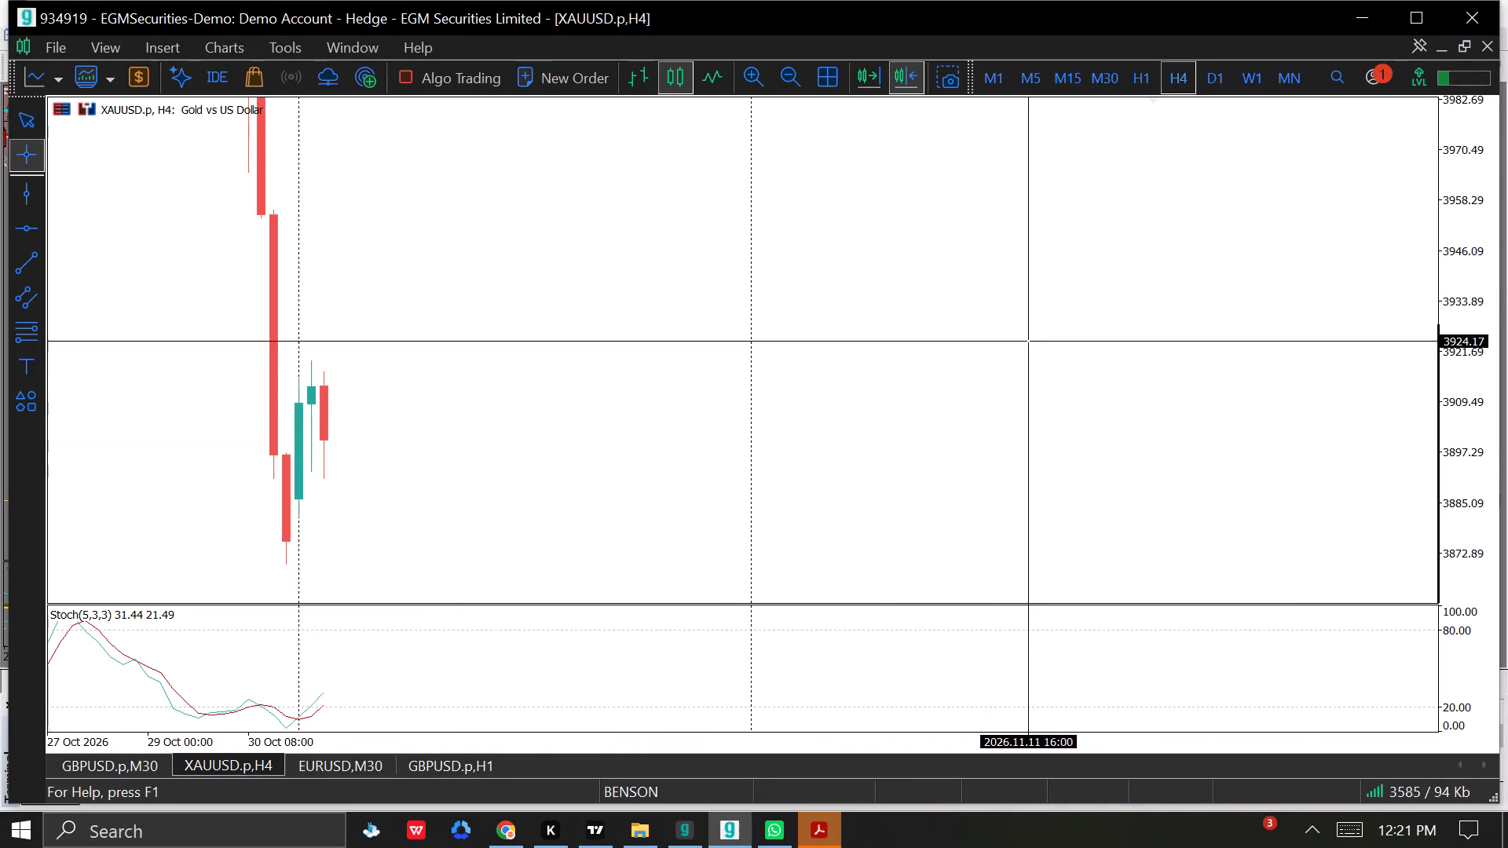
pyautogui.click(652, 400)
pyautogui.moveTo(1504, 361); pyautogui.dragTo(1468, 461)
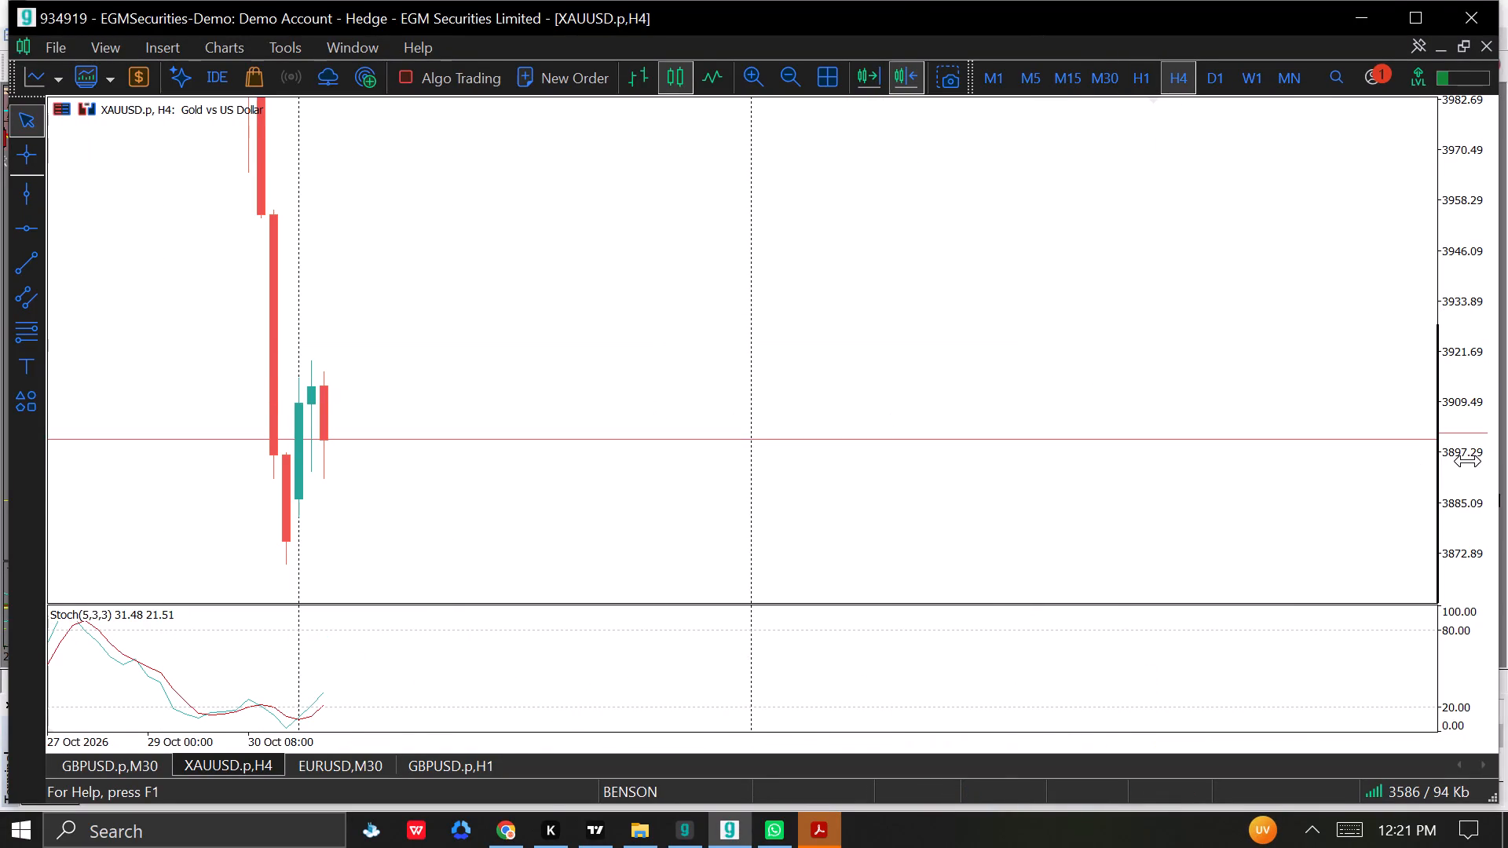
pyautogui.moveTo(1468, 461); pyautogui.dragTo(1473, 522)
pyautogui.moveTo(1119, 382); pyautogui.dragTo(916, 508)
pyautogui.moveTo(1434, 250); pyautogui.dragTo(1381, 614)
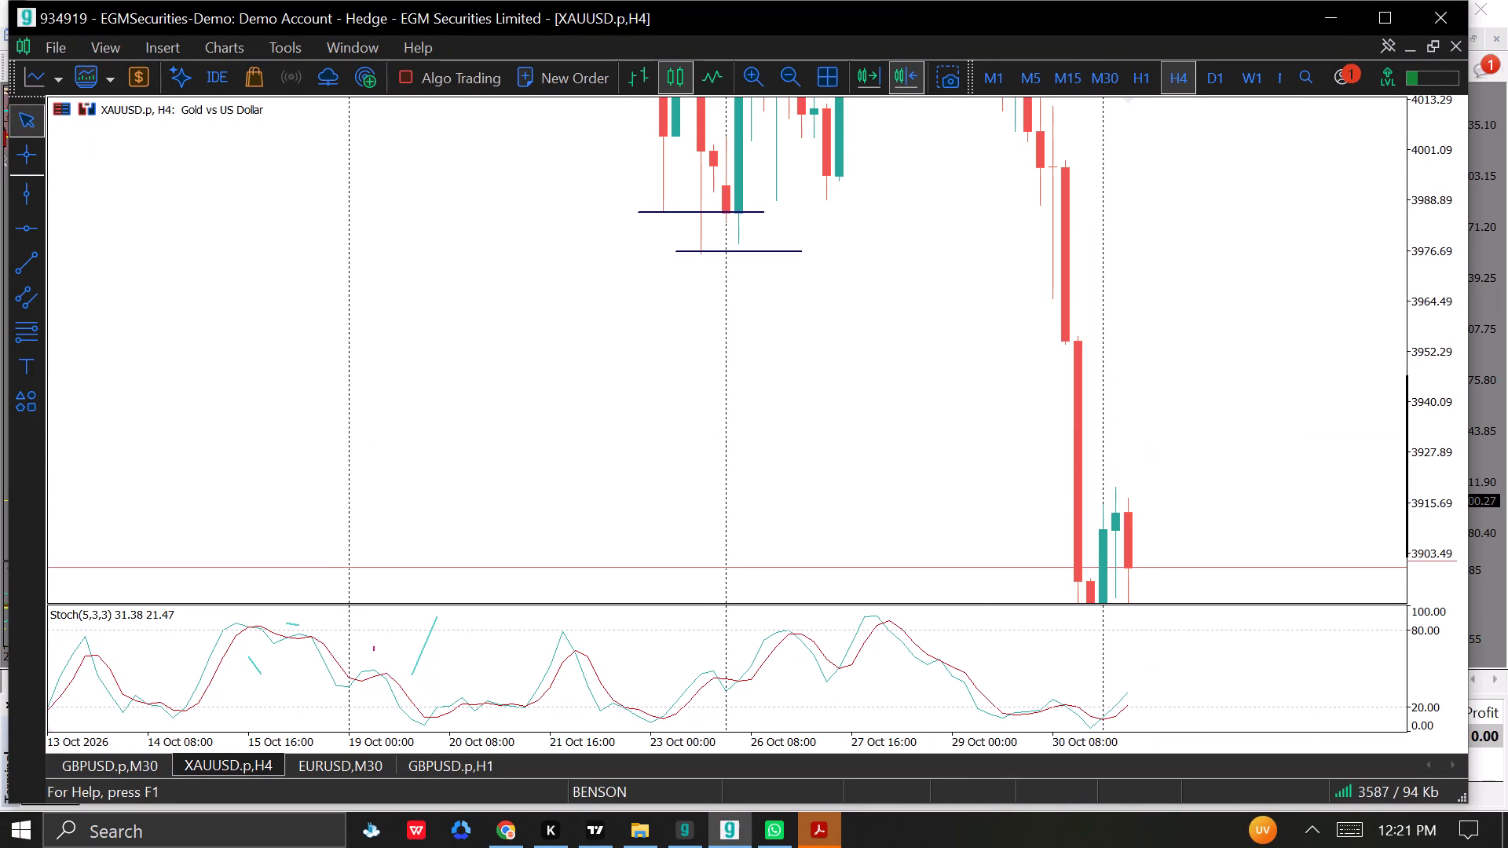
pyautogui.moveTo(1381, 614); pyautogui.dragTo(1381, 676)
pyautogui.moveTo(1422, 281); pyautogui.dragTo(1429, 531)
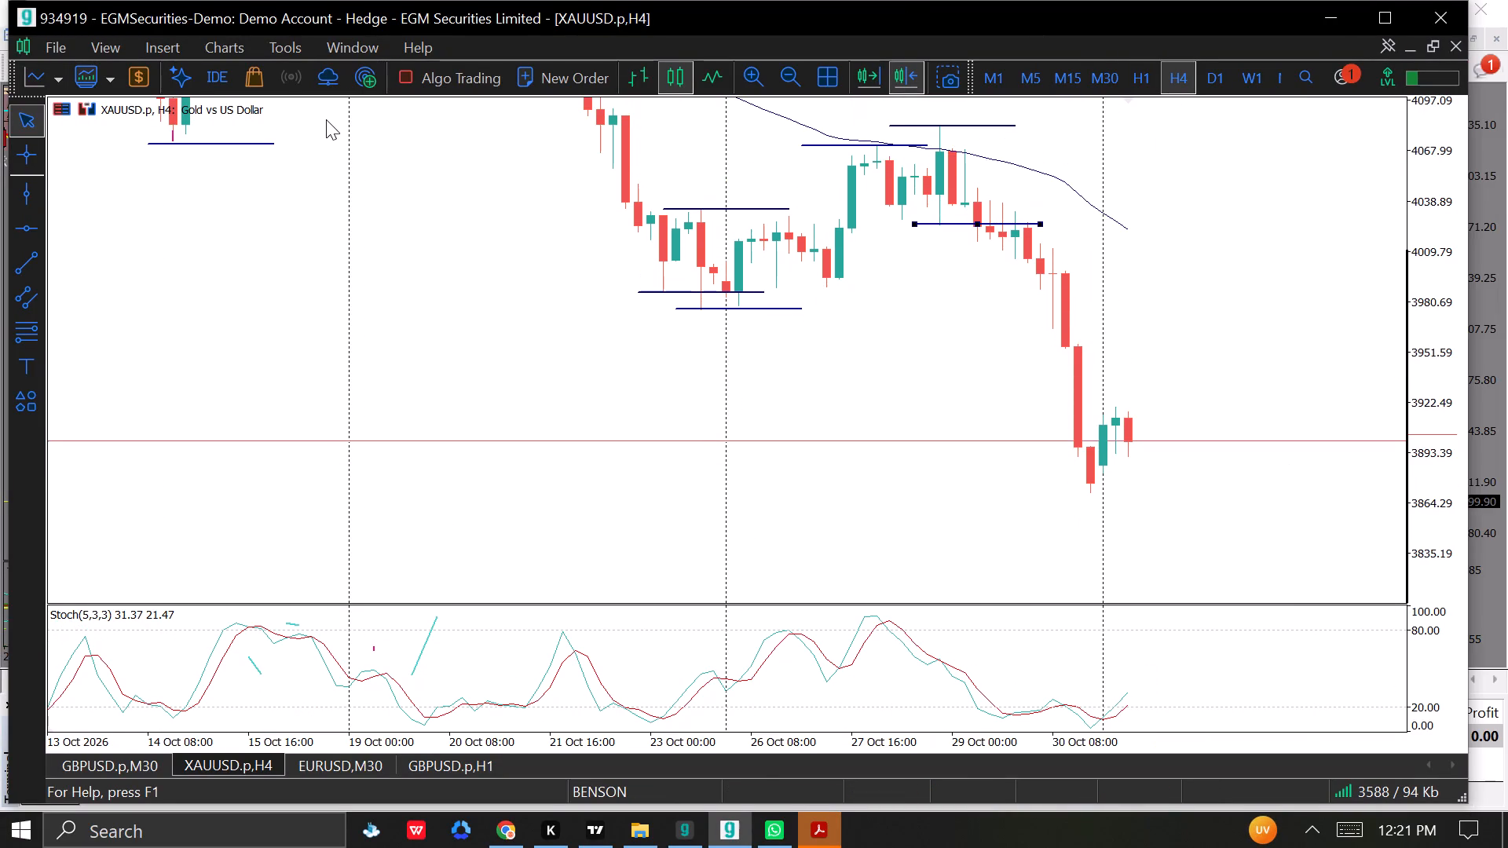
# Copy the horizontal level line under the 28 October swing and align the copy with the 29 October 20:00 candle's high.
pyautogui.click(23, 161)
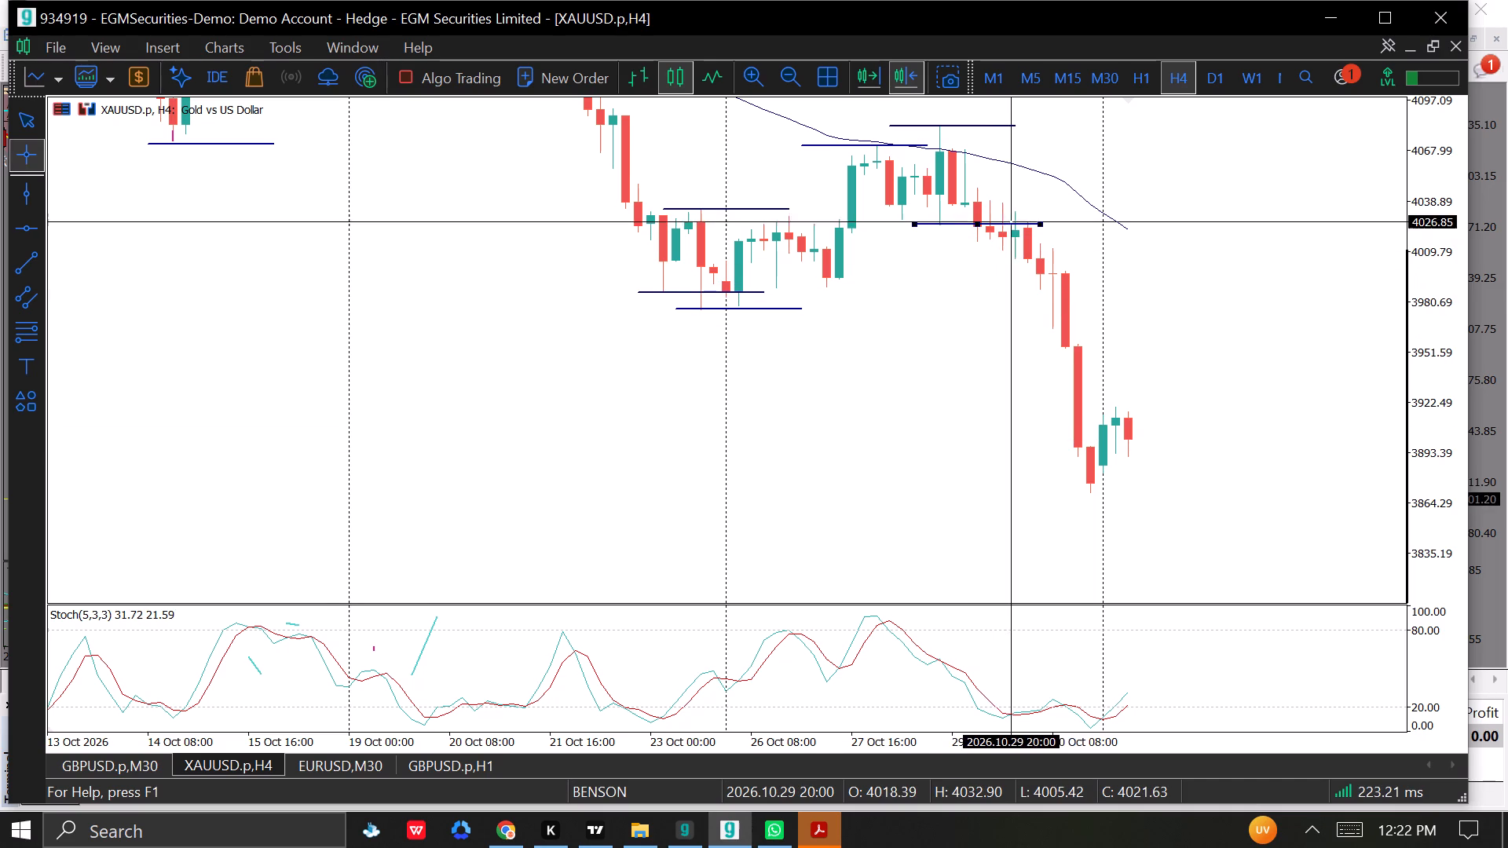
pyautogui.click(950, 119)
pyautogui.click(940, 131)
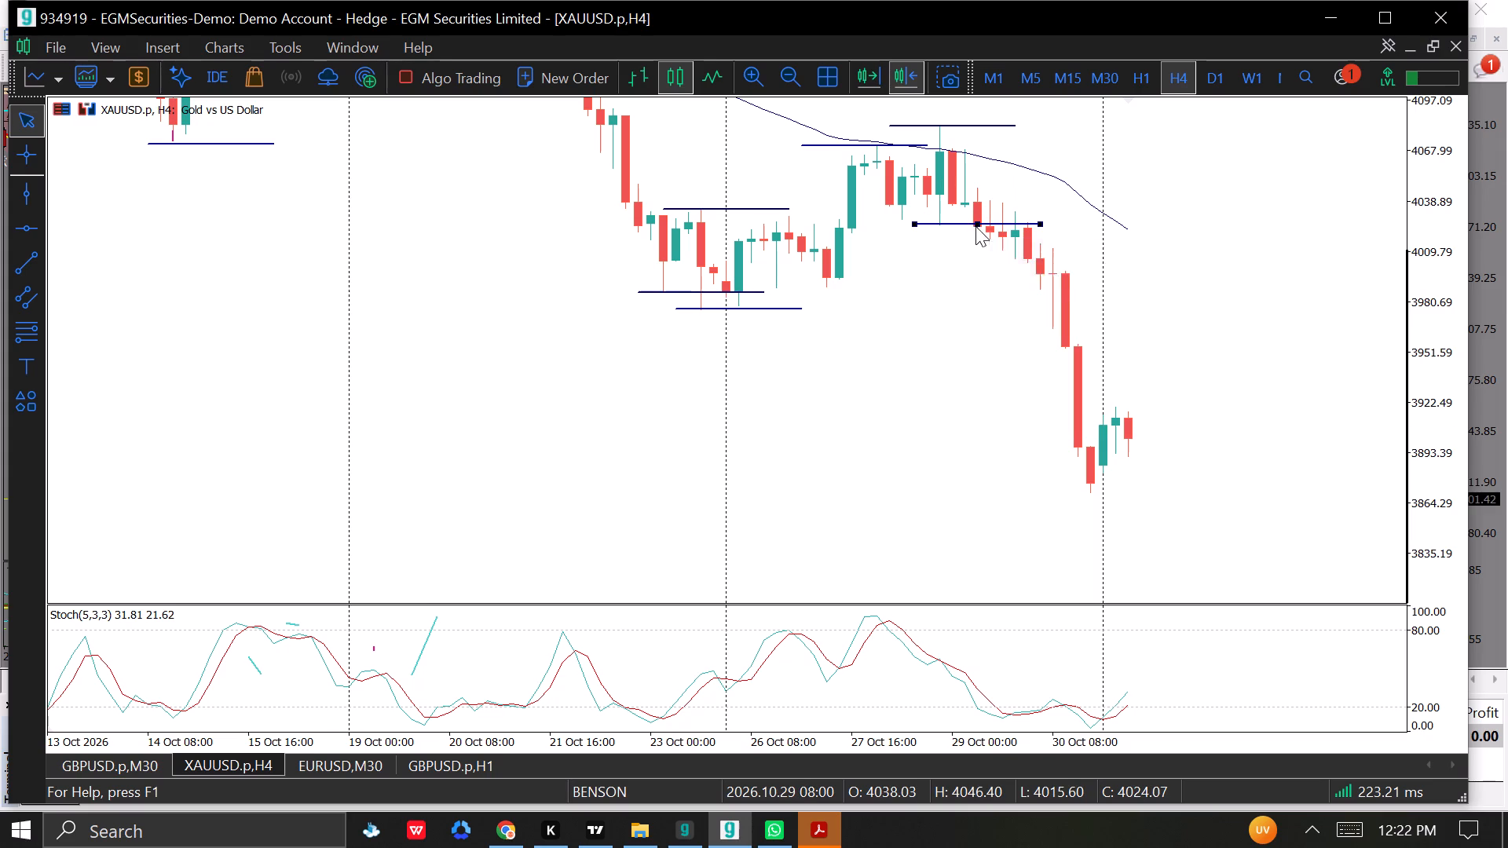
pyautogui.keyDown('ctrl'); pyautogui.moveTo(976, 222); pyautogui.dragTo(1037, 208); pyautogui.keyUp('ctrl')
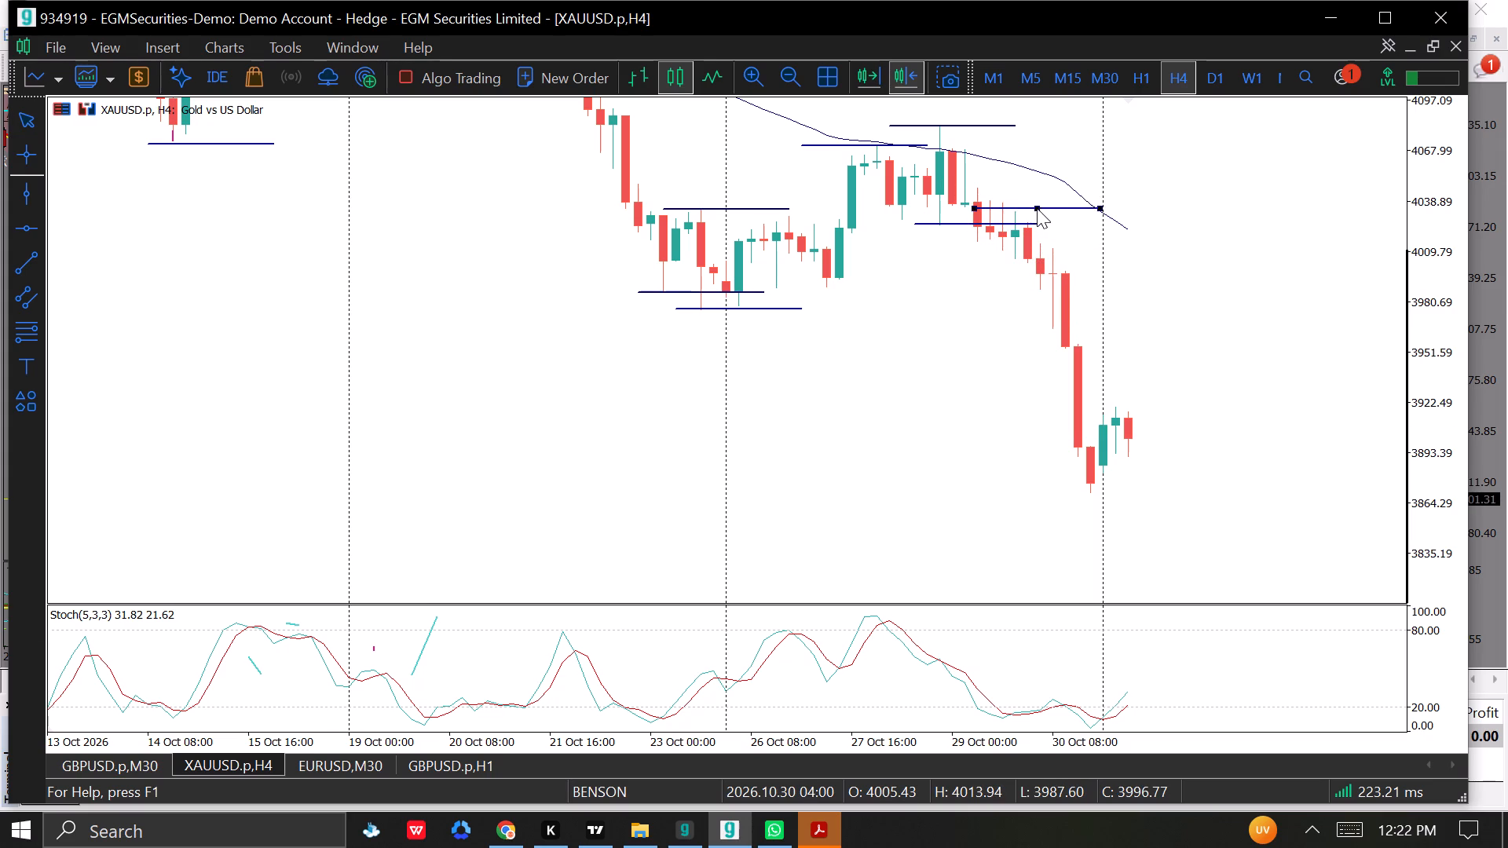
pyautogui.keyDown('ctrl'); pyautogui.moveTo(1037, 208); pyautogui.dragTo(1041, 210); pyautogui.keyUp('ctrl')
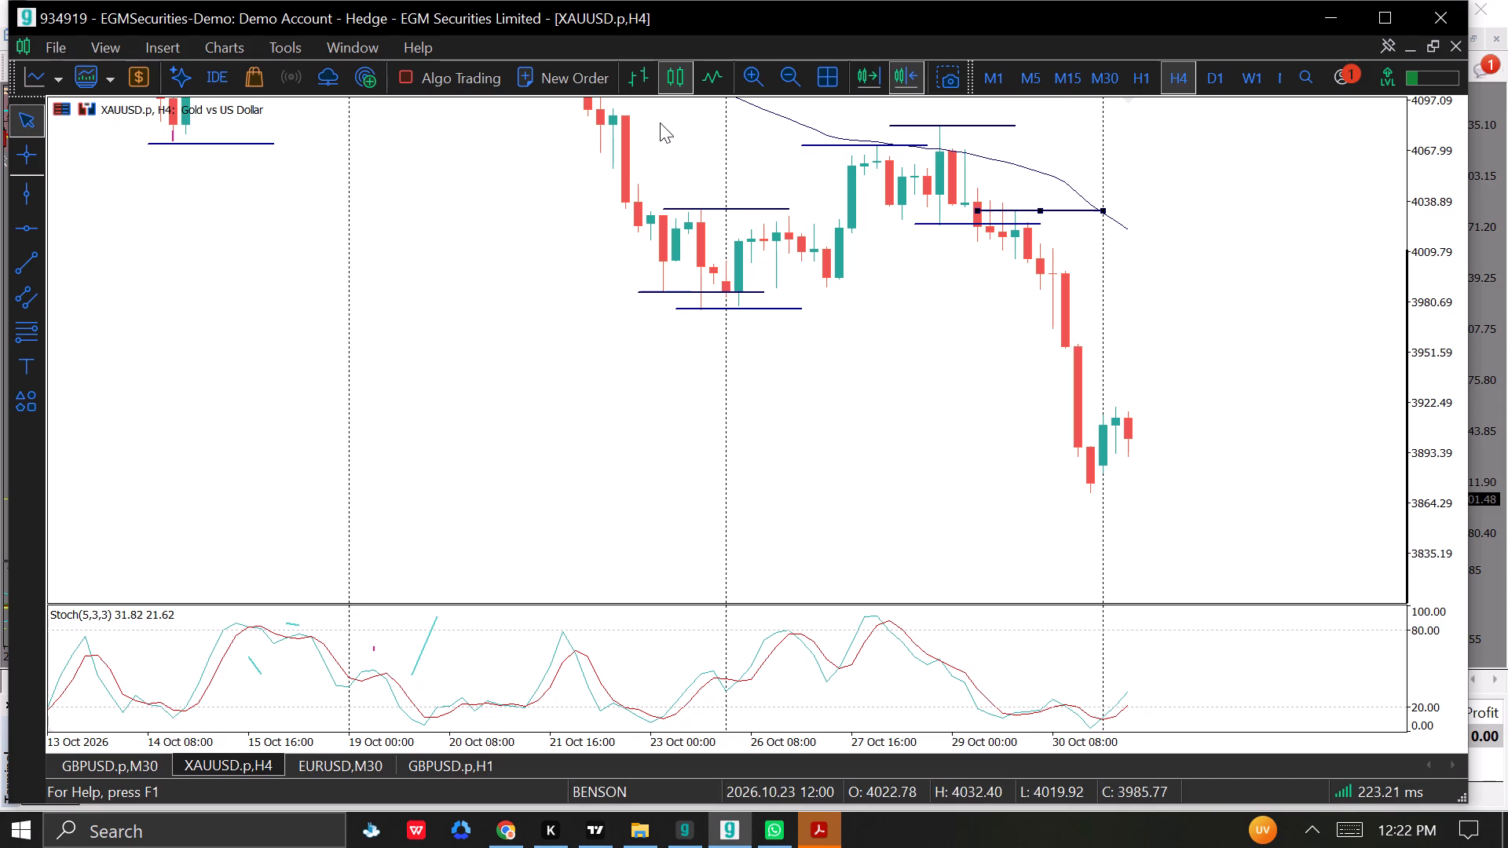
# Copy the new 29 October level line down to the swing low formed late on 30 October, just before 2 November.
pyautogui.click(19, 152)
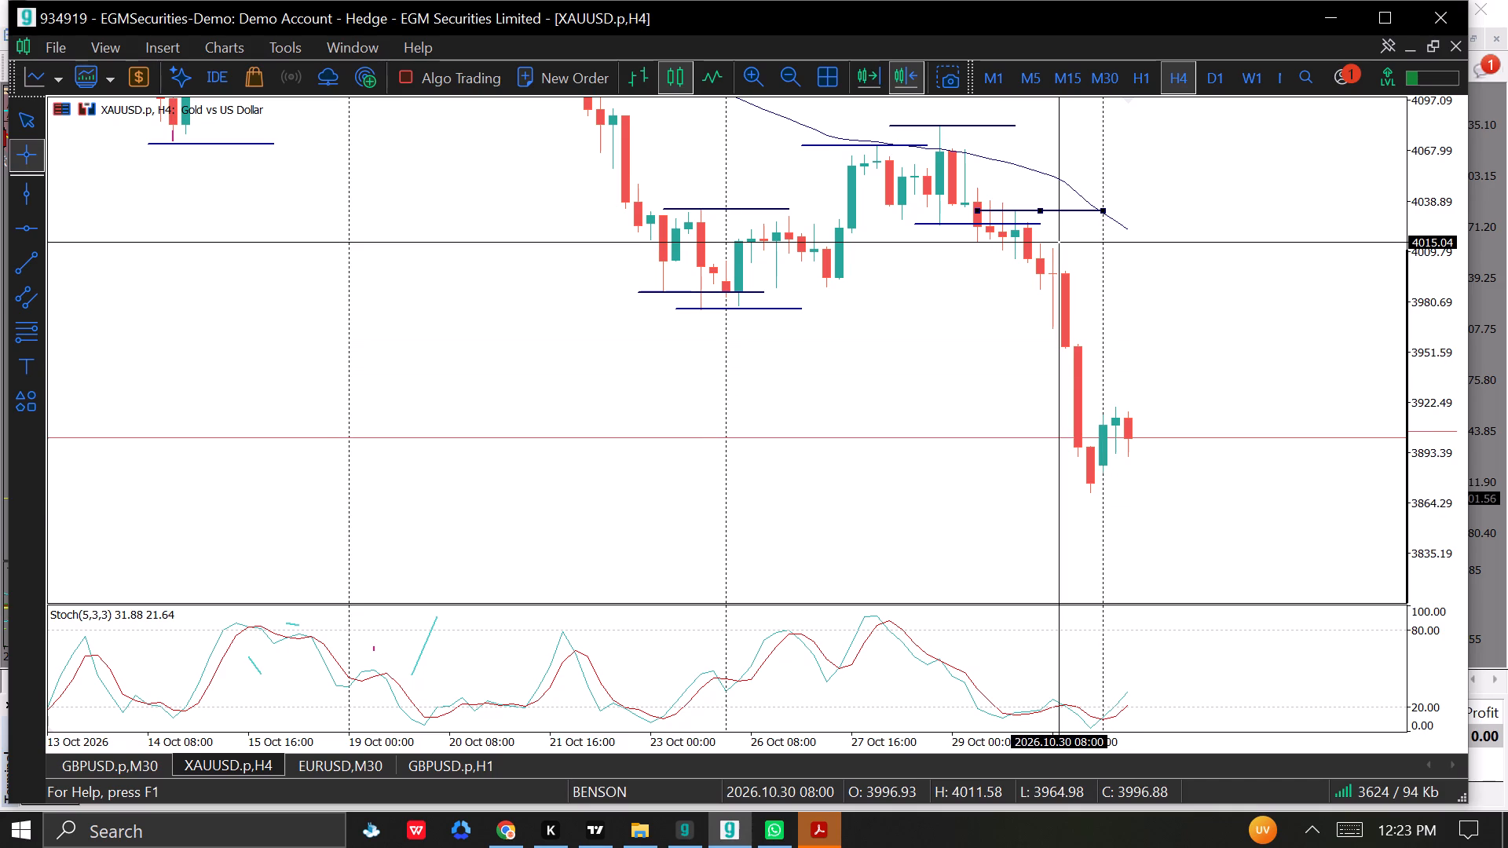
pyautogui.tripleClick(1039, 212)
pyautogui.click(1039, 212)
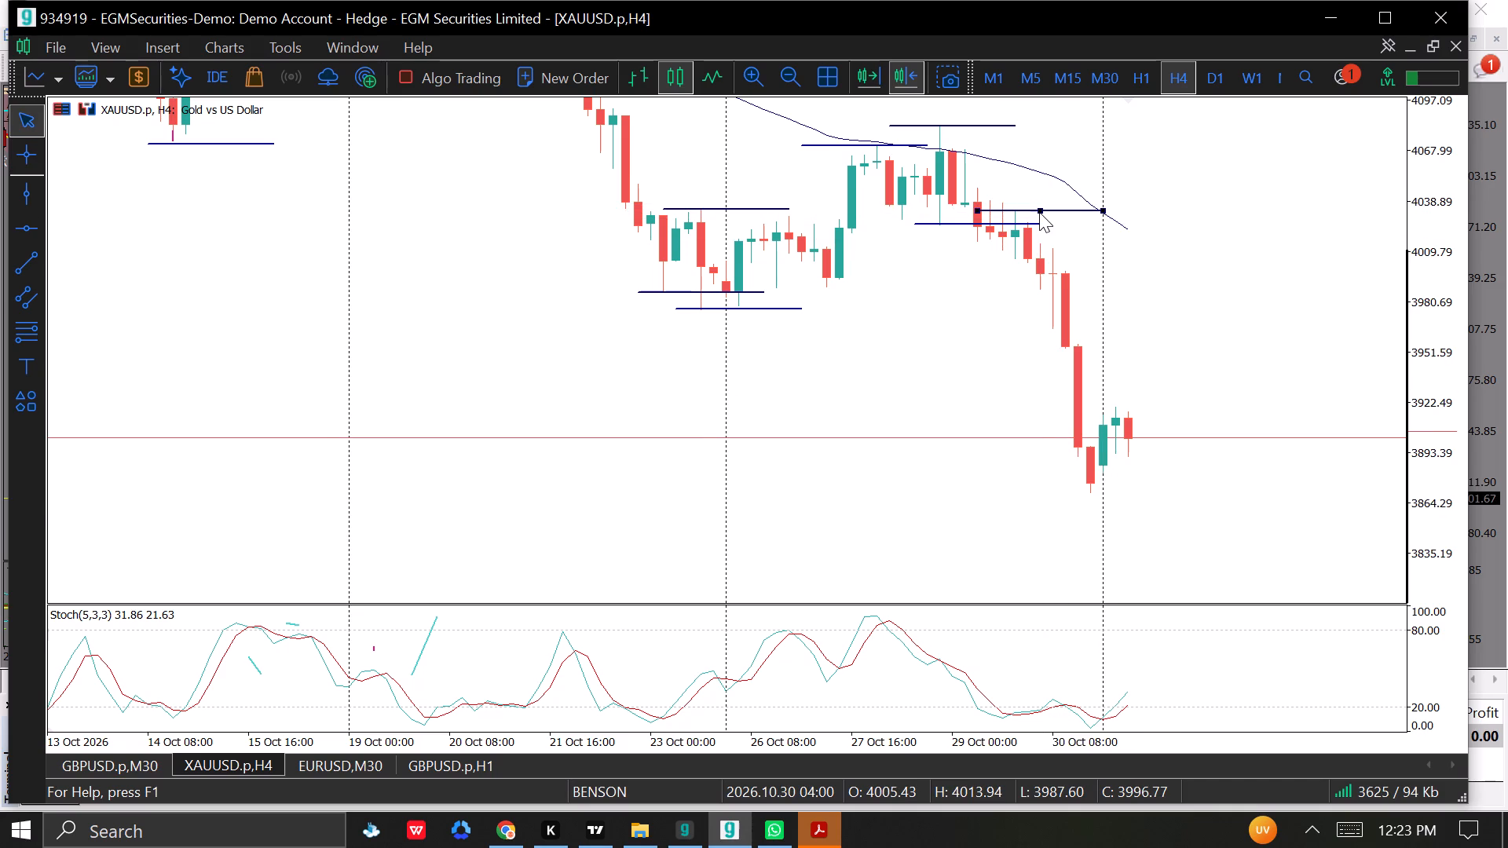
pyautogui.keyDown('ctrl'); pyautogui.moveTo(1038, 209); pyautogui.dragTo(1098, 494); pyautogui.keyUp('ctrl')
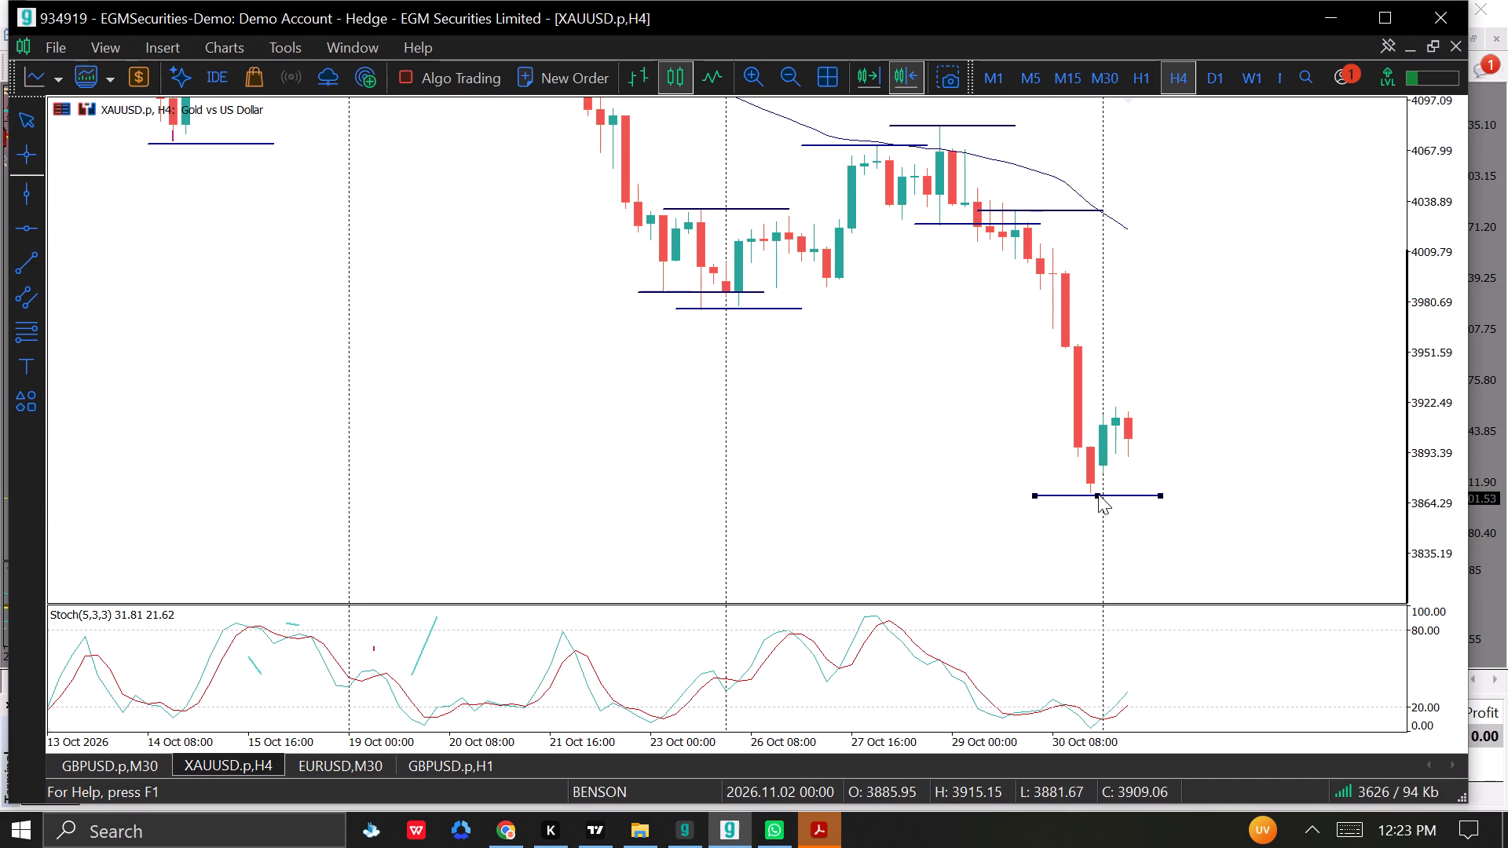
pyautogui.keyDown('ctrl'); pyautogui.moveTo(1098, 494); pyautogui.dragTo(1101, 492); pyautogui.keyUp('ctrl')
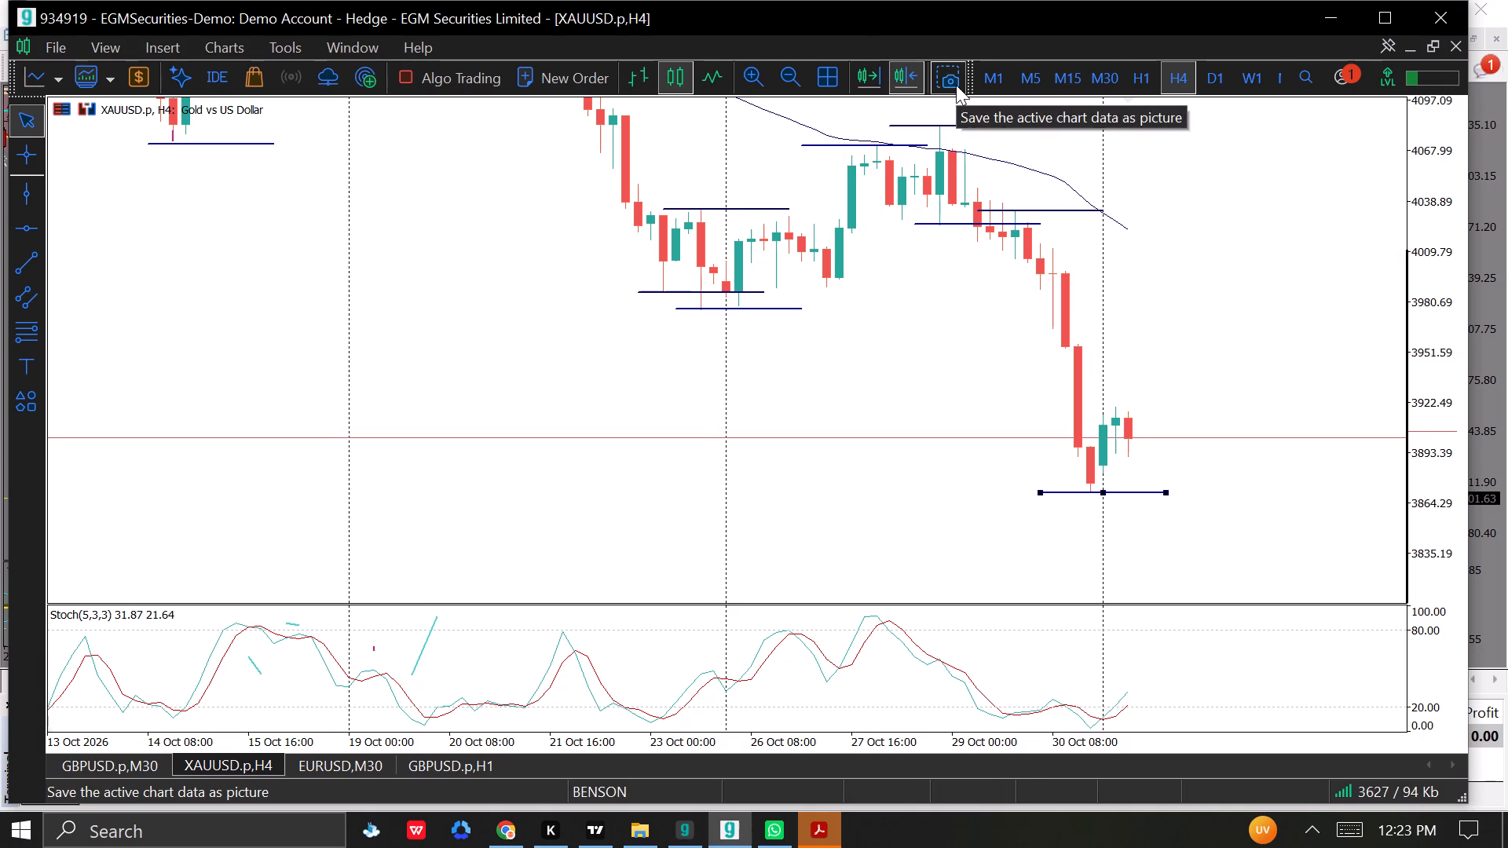
# Draw vertical lines at the weekly separators of 2 November, 26 October, 19 October, 12 October and 5 October 2026.
pyautogui.click(28, 153)
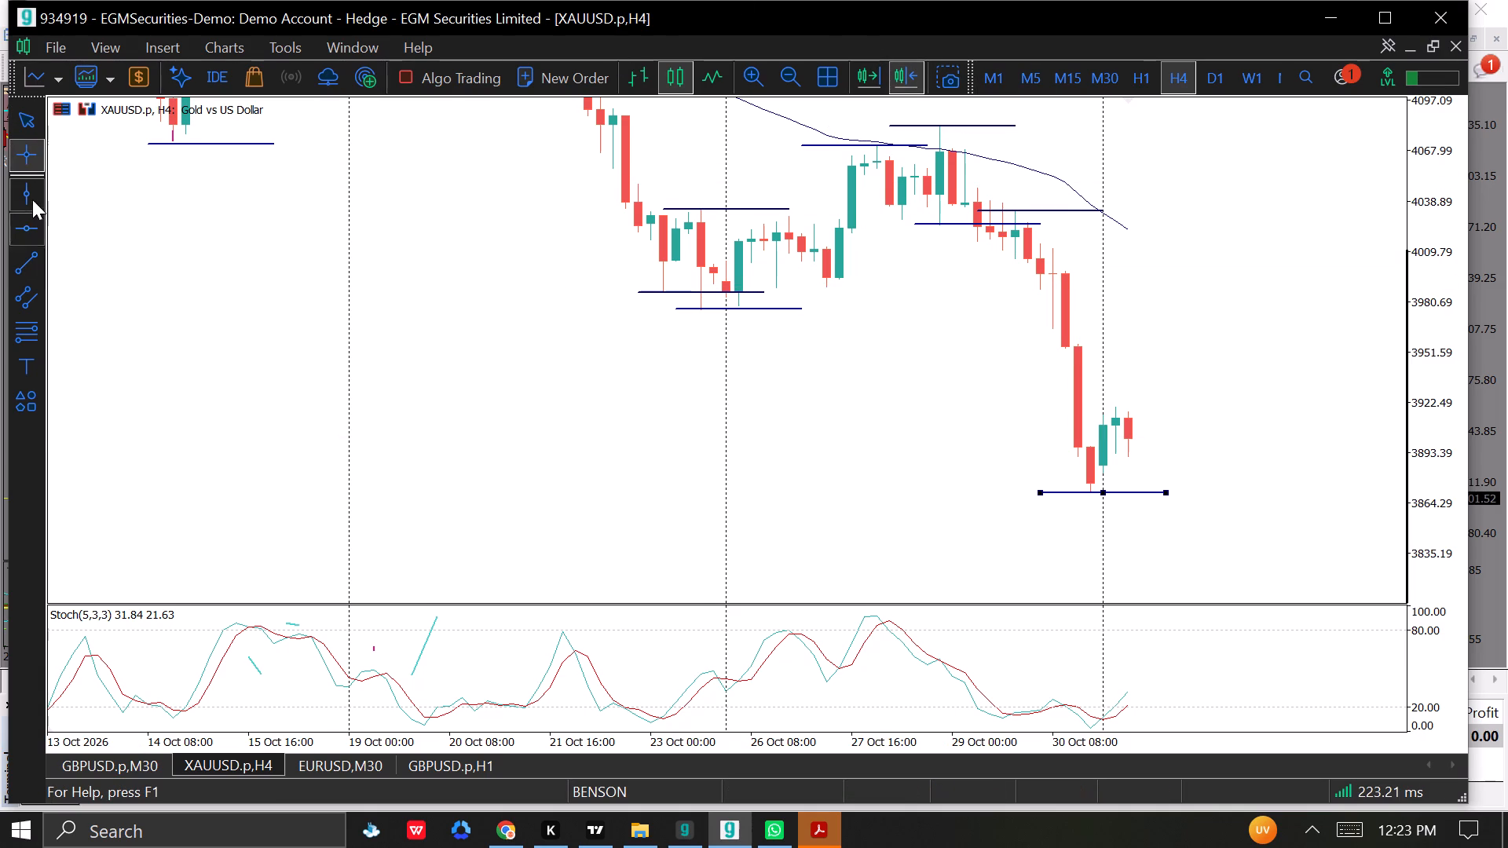
pyautogui.click(31, 192)
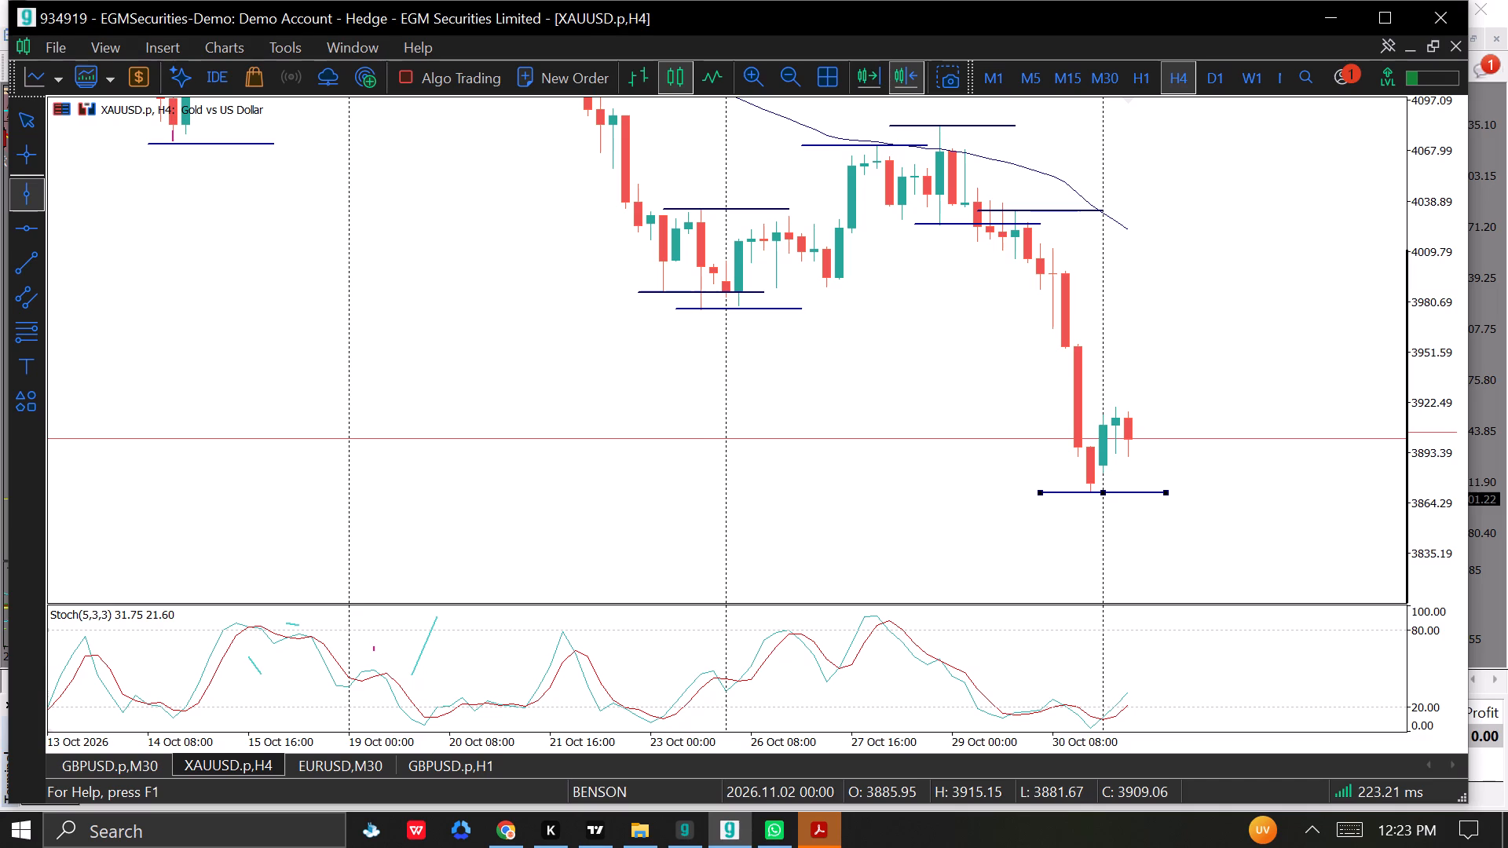
pyautogui.click(1104, 315)
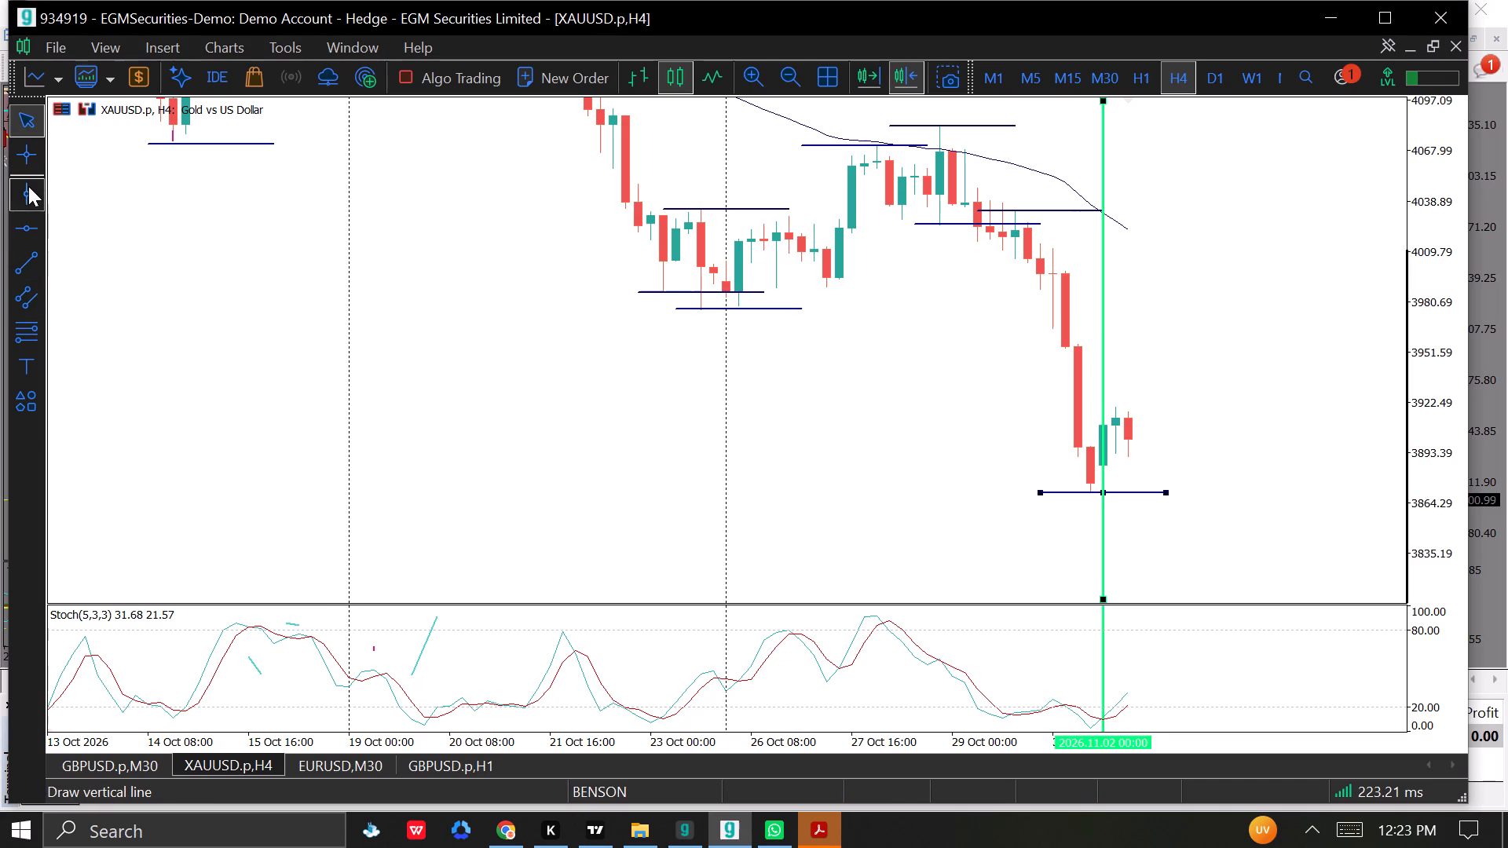
pyautogui.click(27, 197)
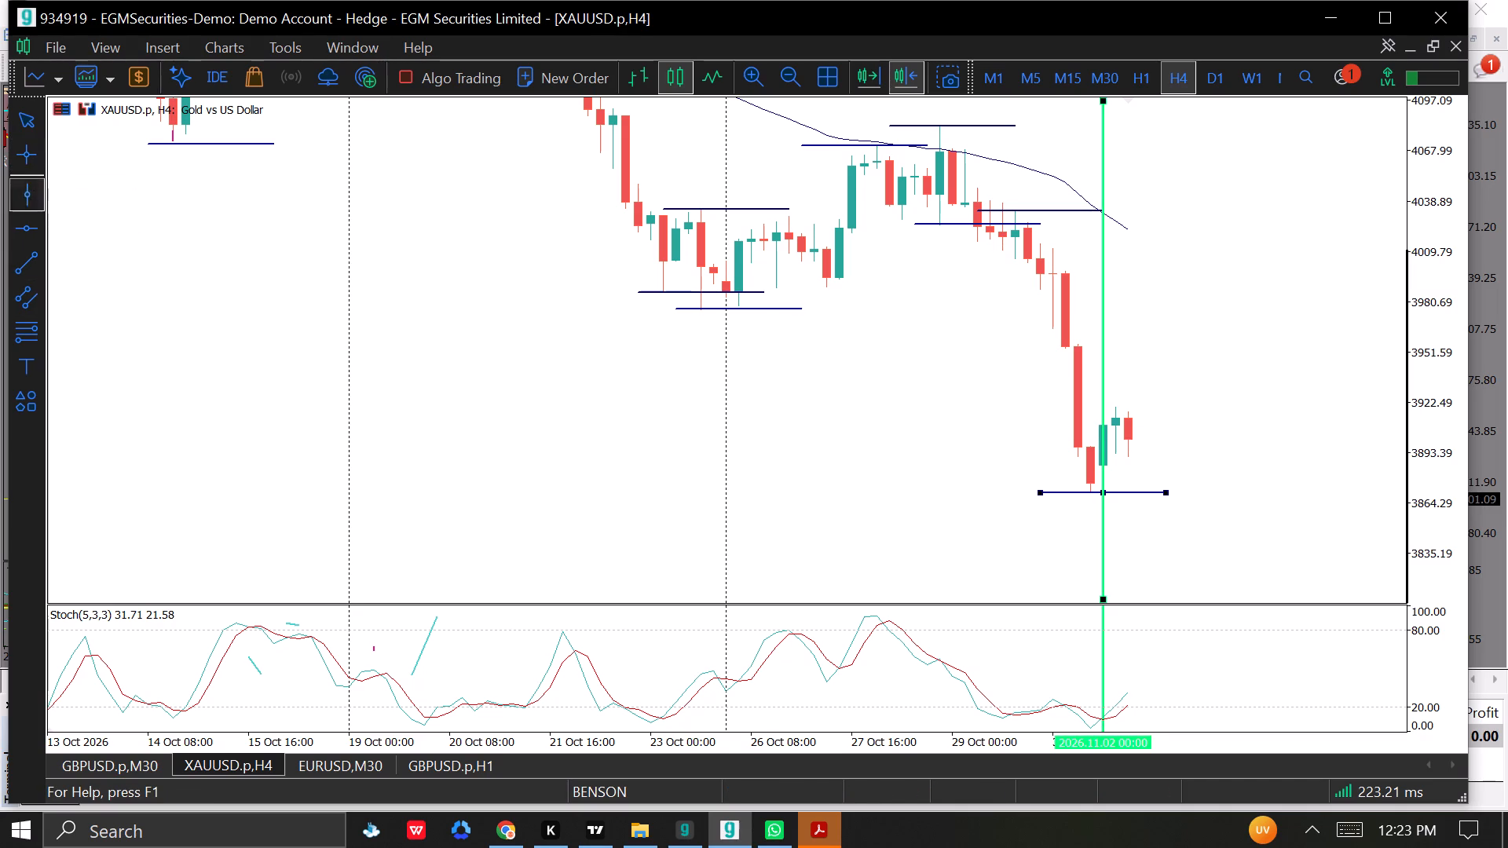
pyautogui.click(727, 430)
pyautogui.moveTo(544, 375); pyautogui.dragTo(590, 400)
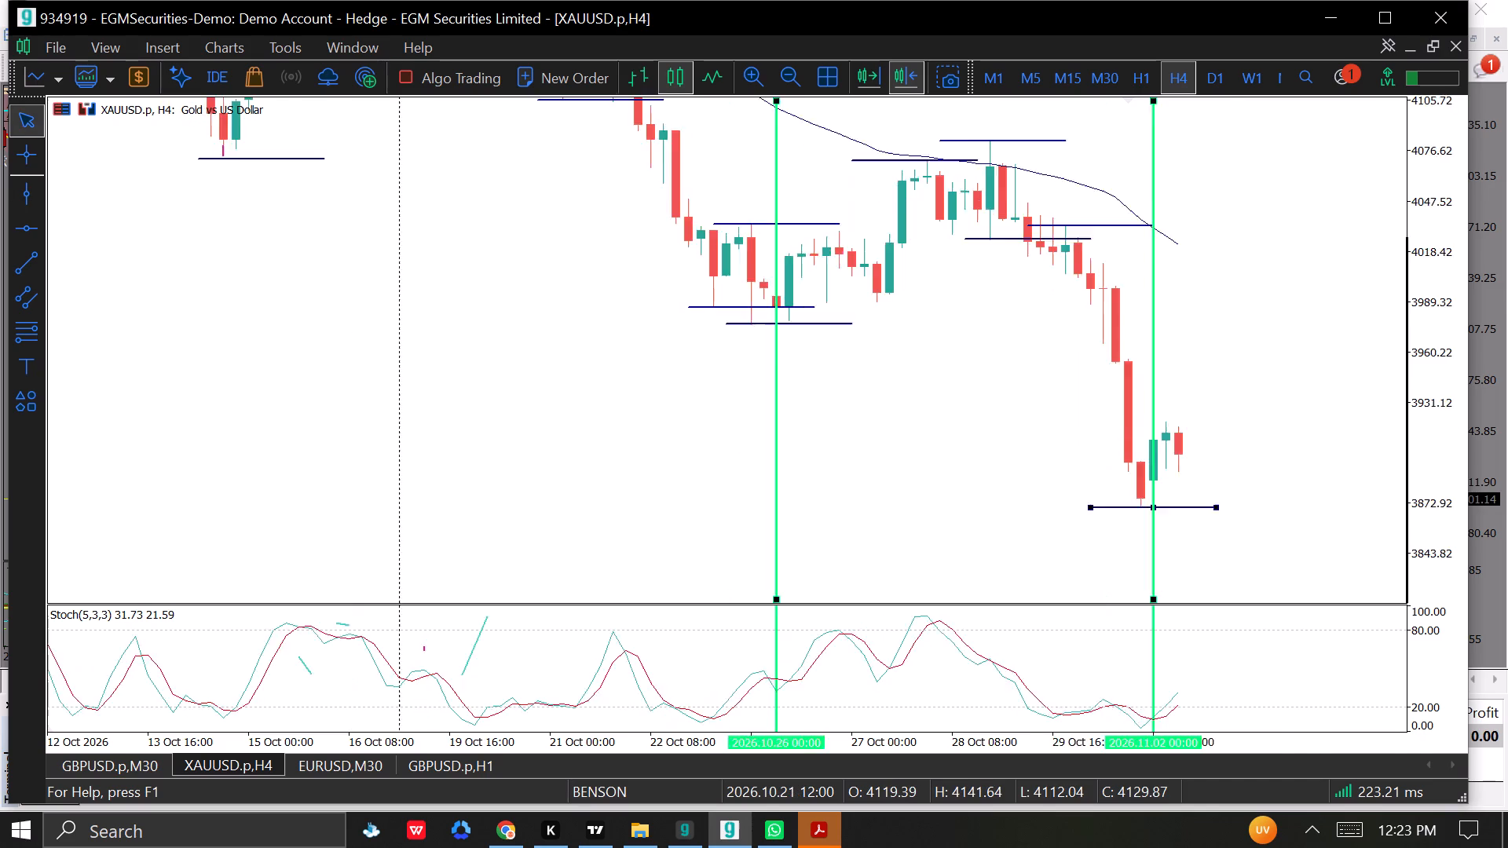
pyautogui.moveTo(590, 400); pyautogui.dragTo(926, 437)
pyautogui.click(20, 196)
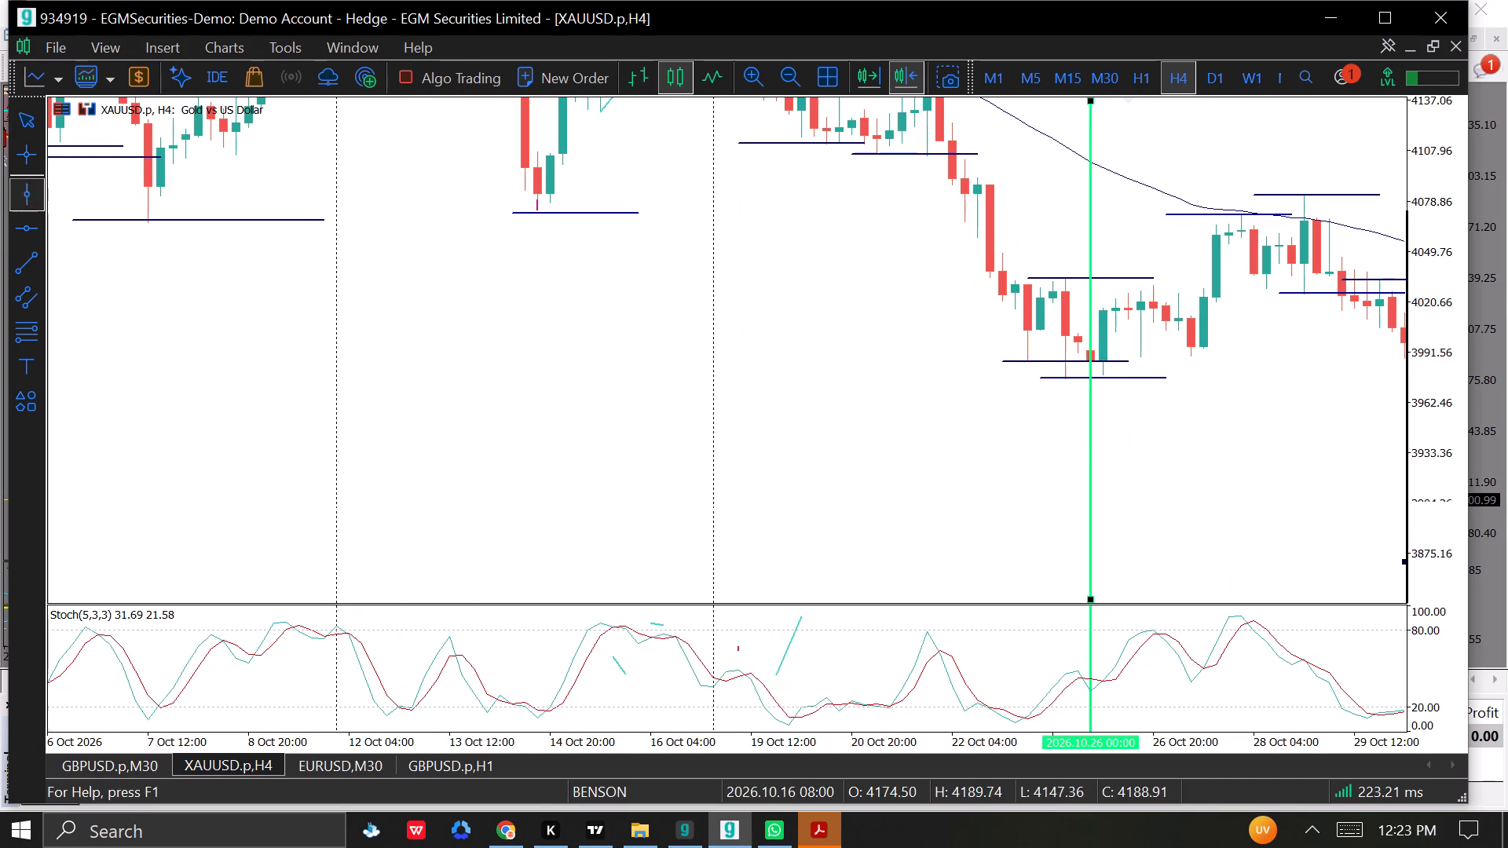
pyautogui.click(713, 487)
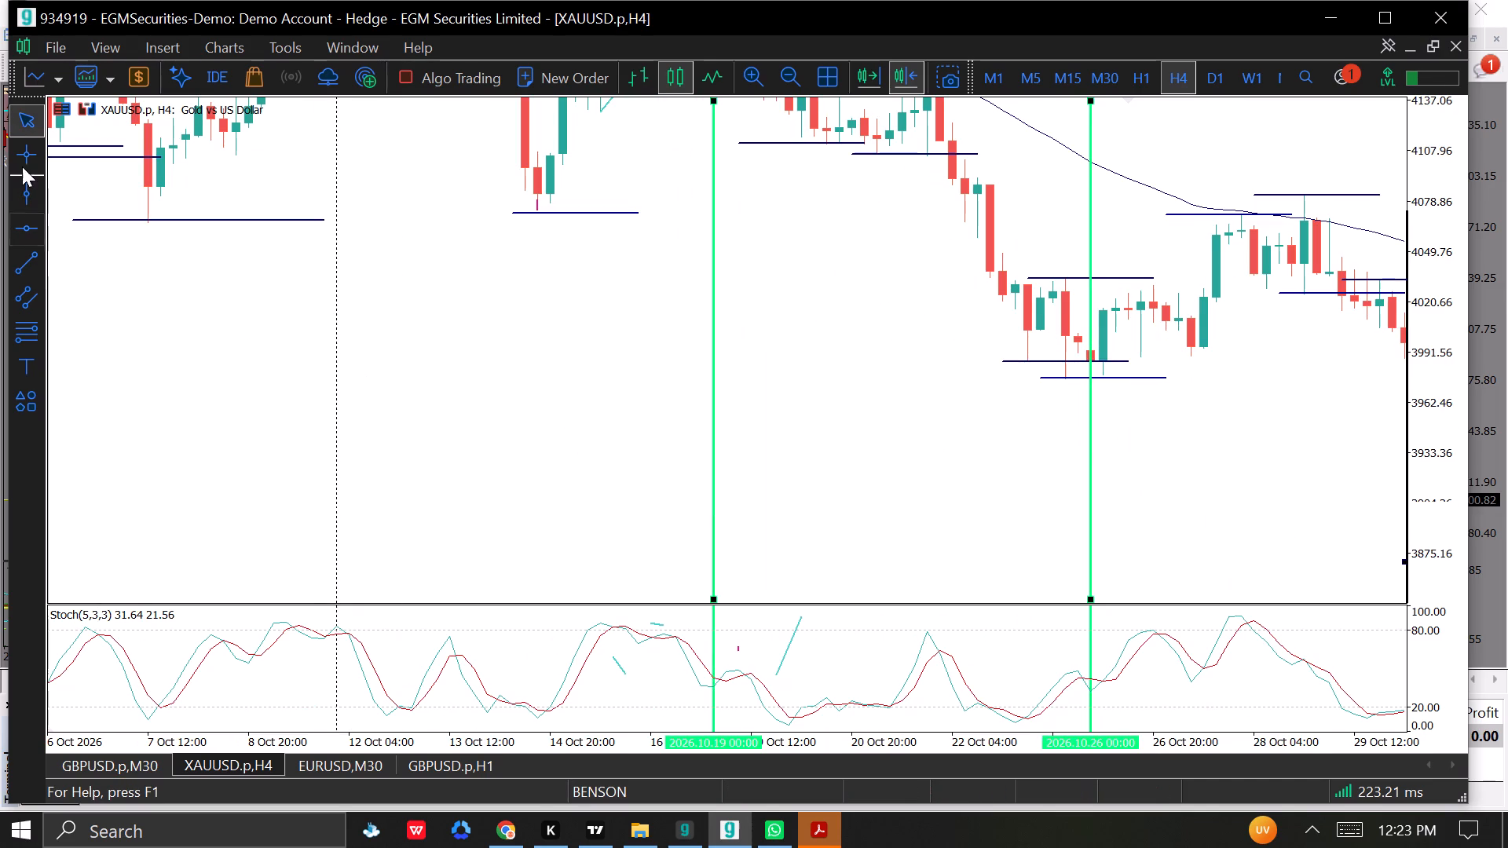
pyautogui.click(31, 203)
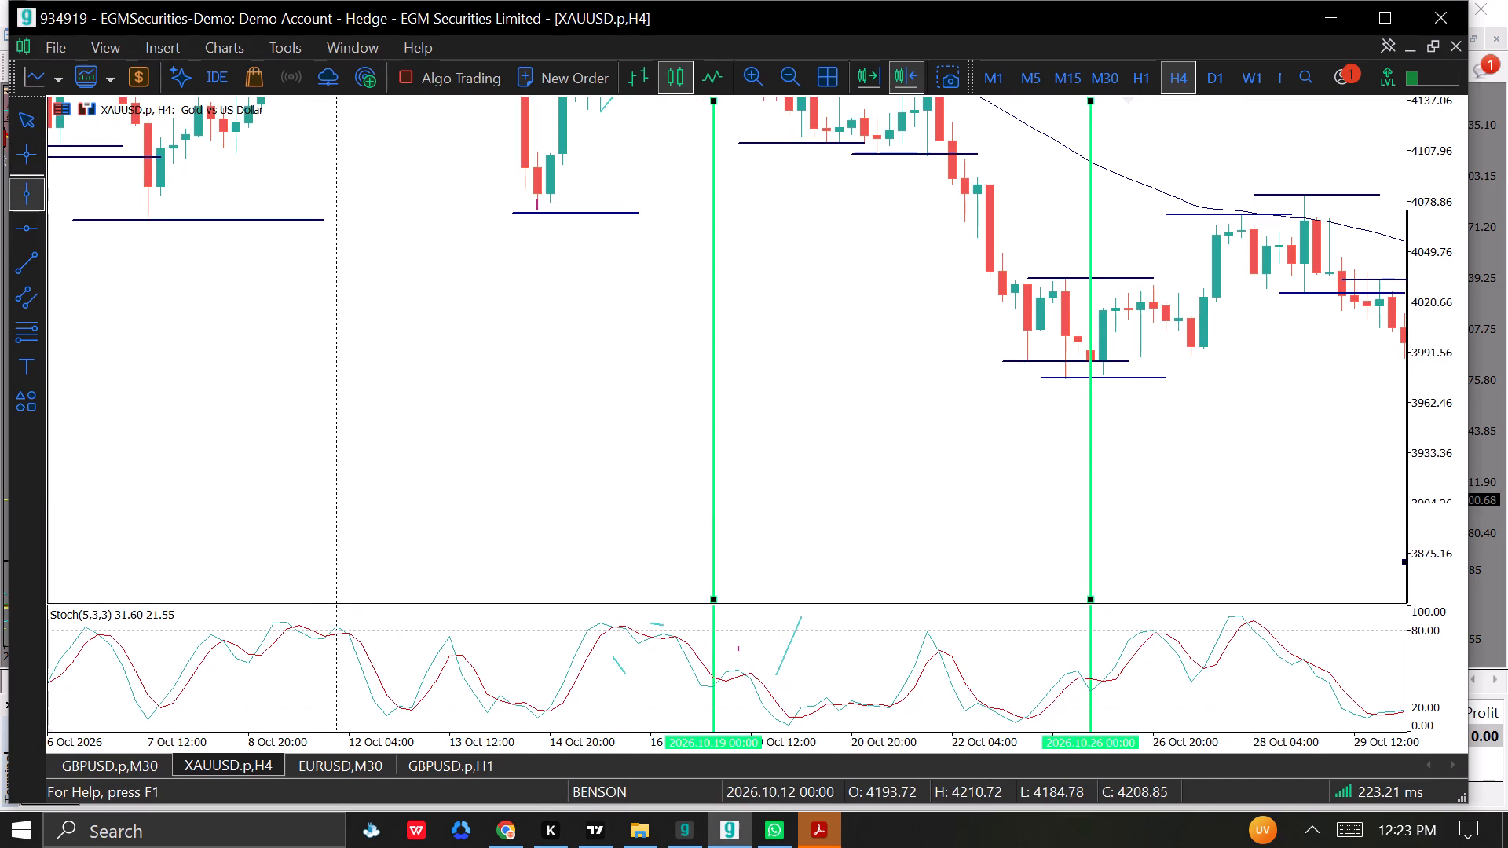
pyautogui.click(335, 490)
pyautogui.moveTo(421, 437); pyautogui.dragTo(746, 555)
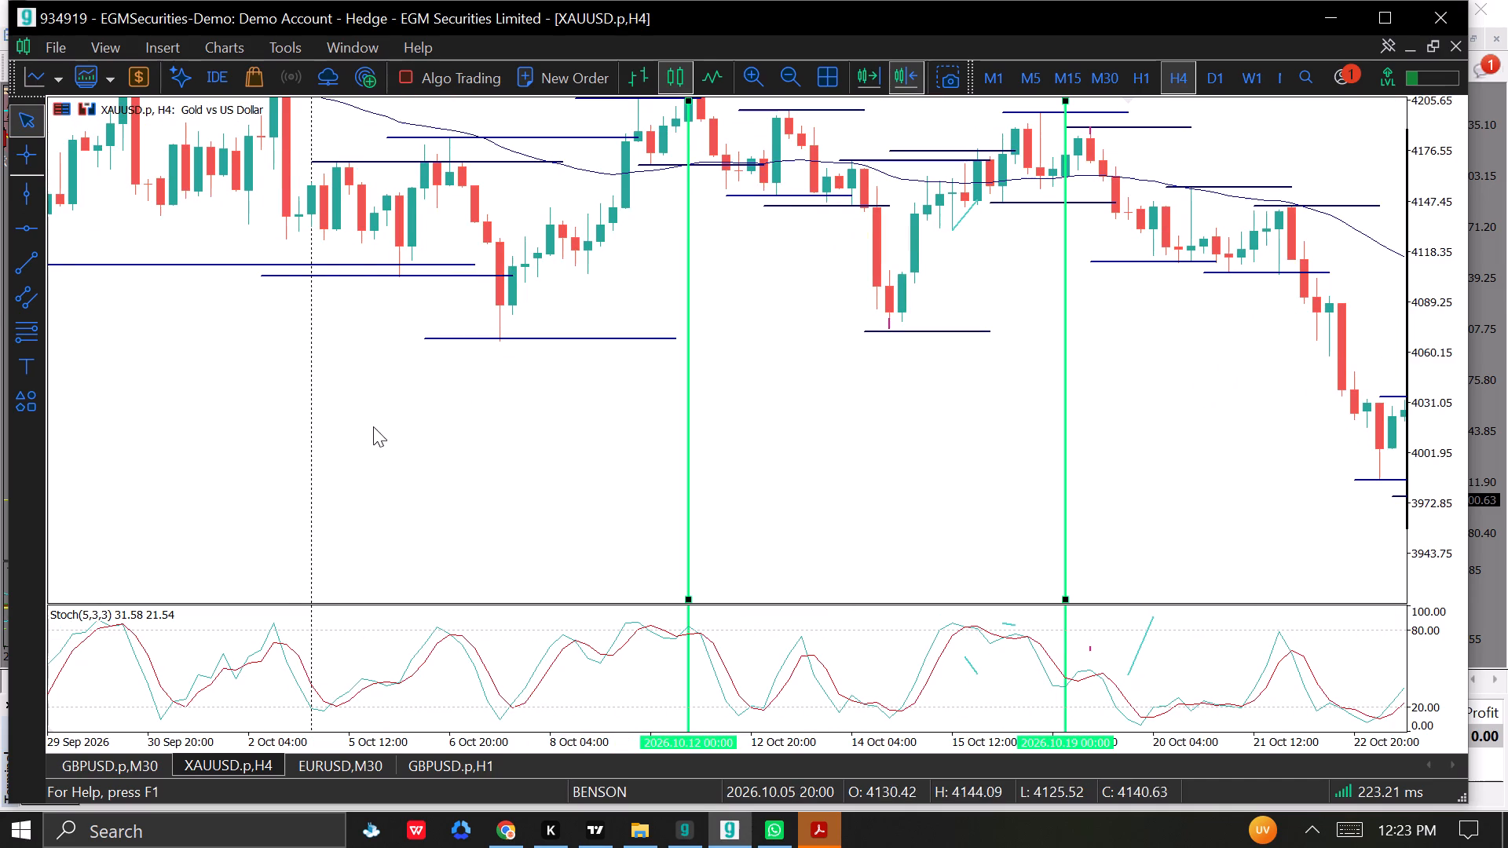
pyautogui.click(20, 199)
pyautogui.click(313, 488)
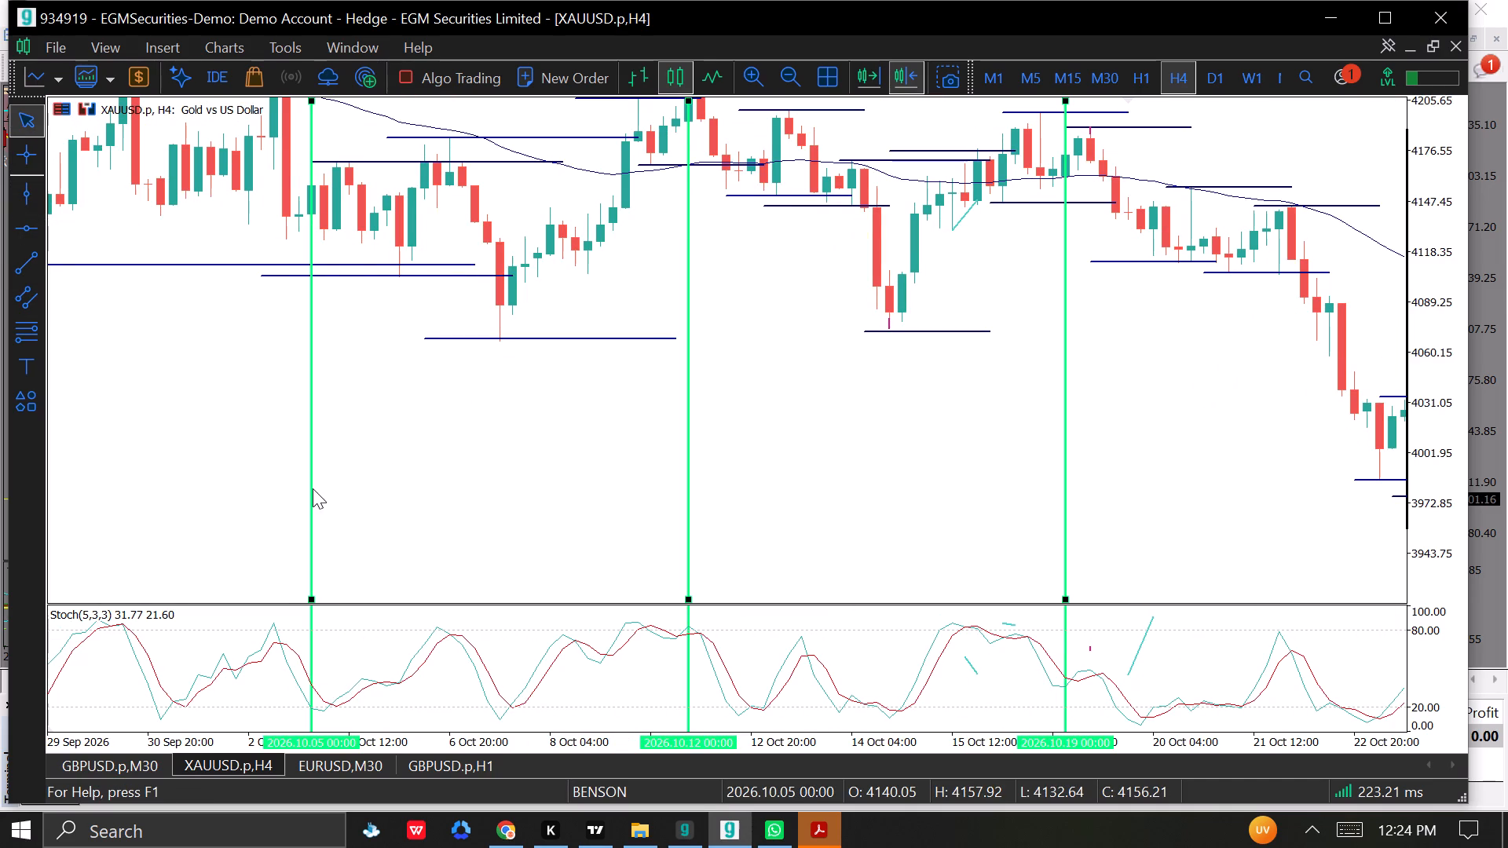
# Examine the XAUUSD.p H4 swings, marked levels and Stochastic across the marked weeks from late September to 2 November 2026.
pyautogui.moveTo(1431, 297); pyautogui.dragTo(1403, 605)
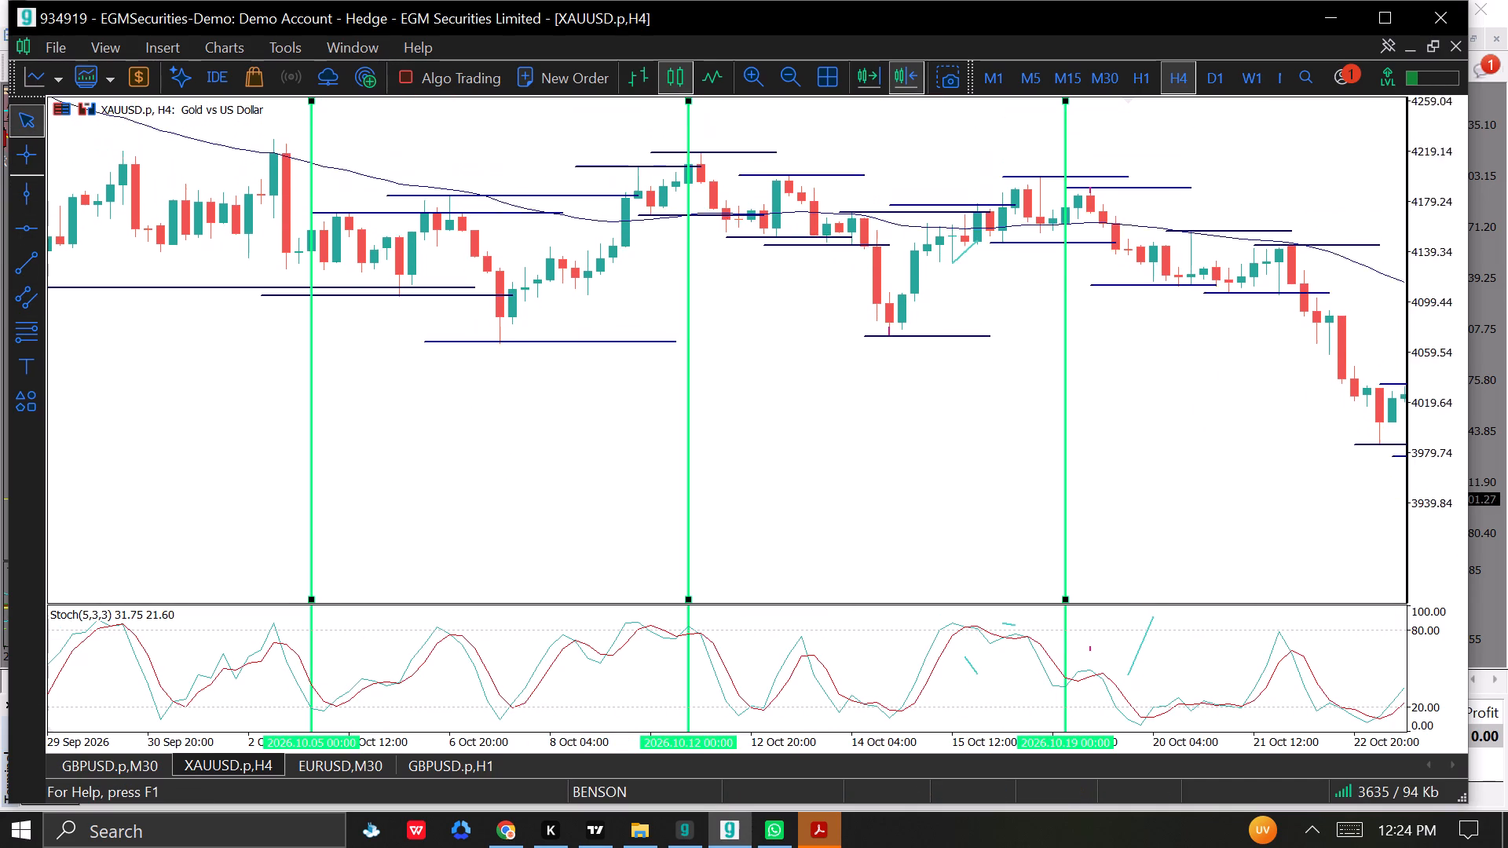
pyautogui.moveTo(1403, 605); pyautogui.dragTo(1401, 611)
pyautogui.moveTo(849, 377); pyautogui.dragTo(1143, 428)
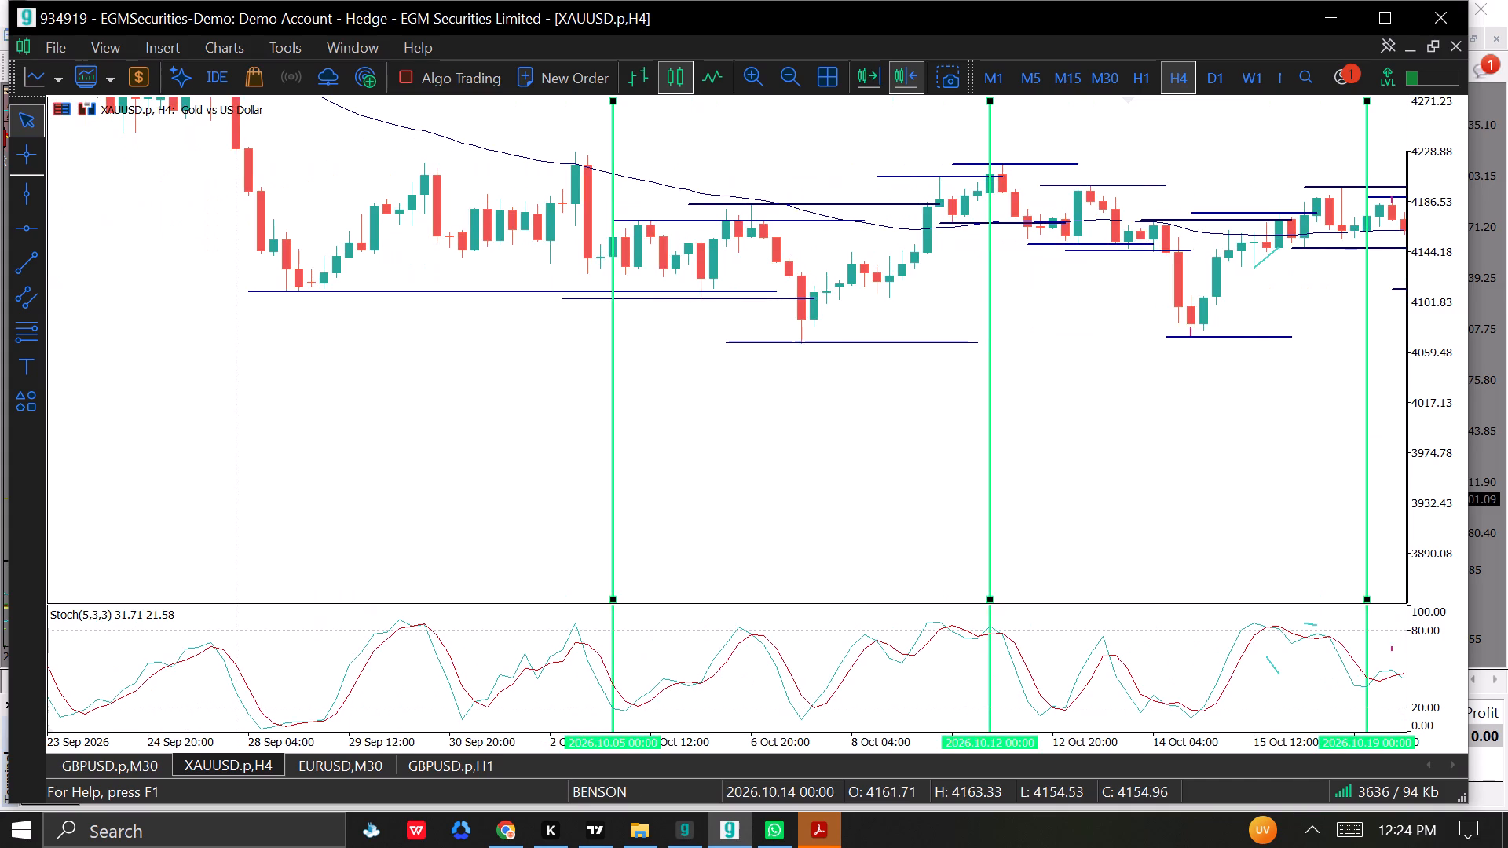
pyautogui.moveTo(1143, 428); pyautogui.dragTo(1155, 416)
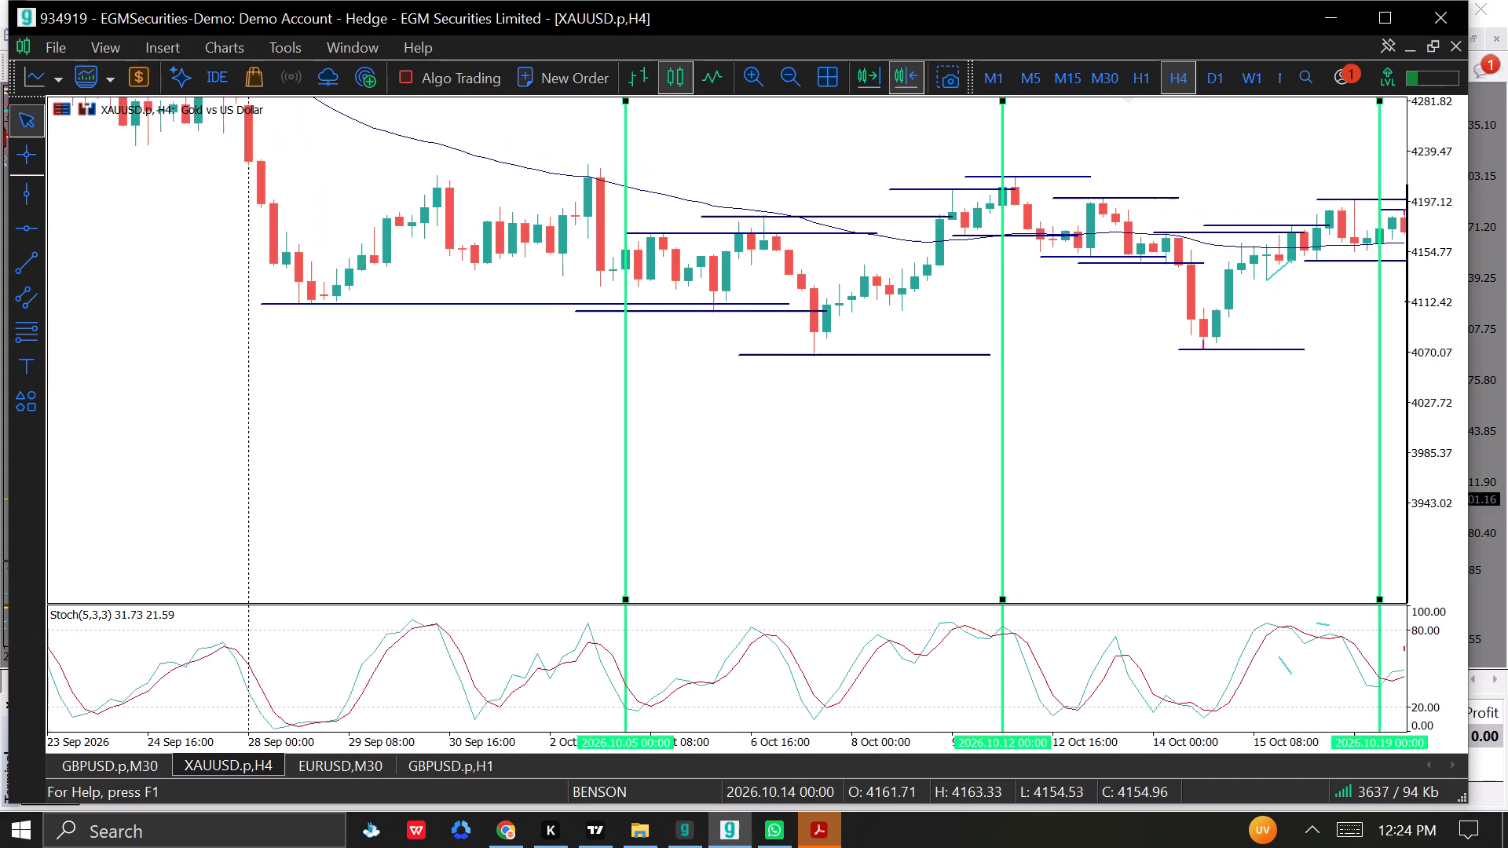
pyautogui.moveTo(1155, 416); pyautogui.dragTo(1096, 426)
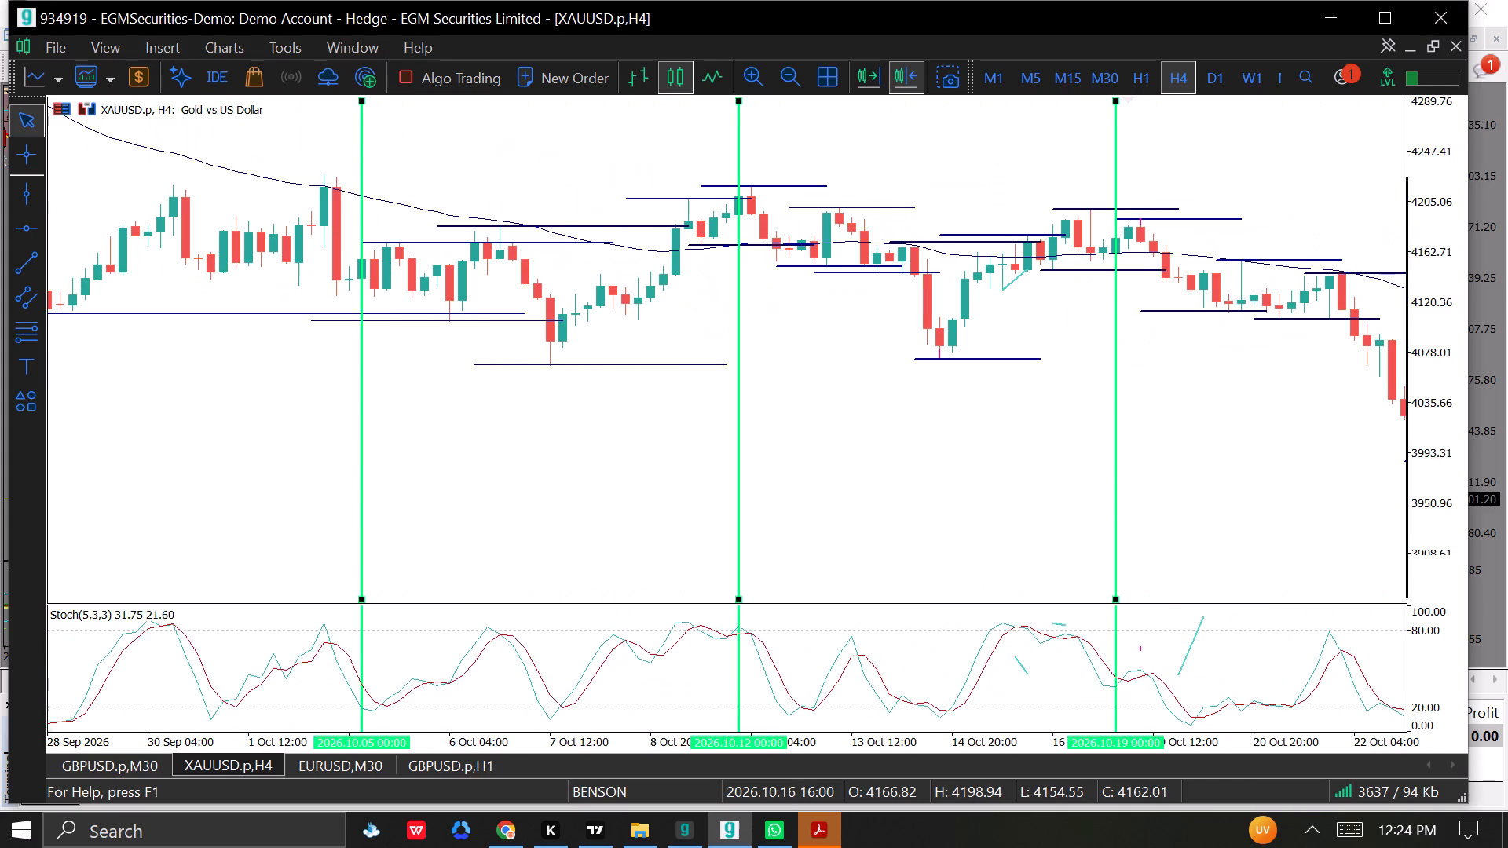
pyautogui.moveTo(1096, 426); pyautogui.dragTo(1092, 426)
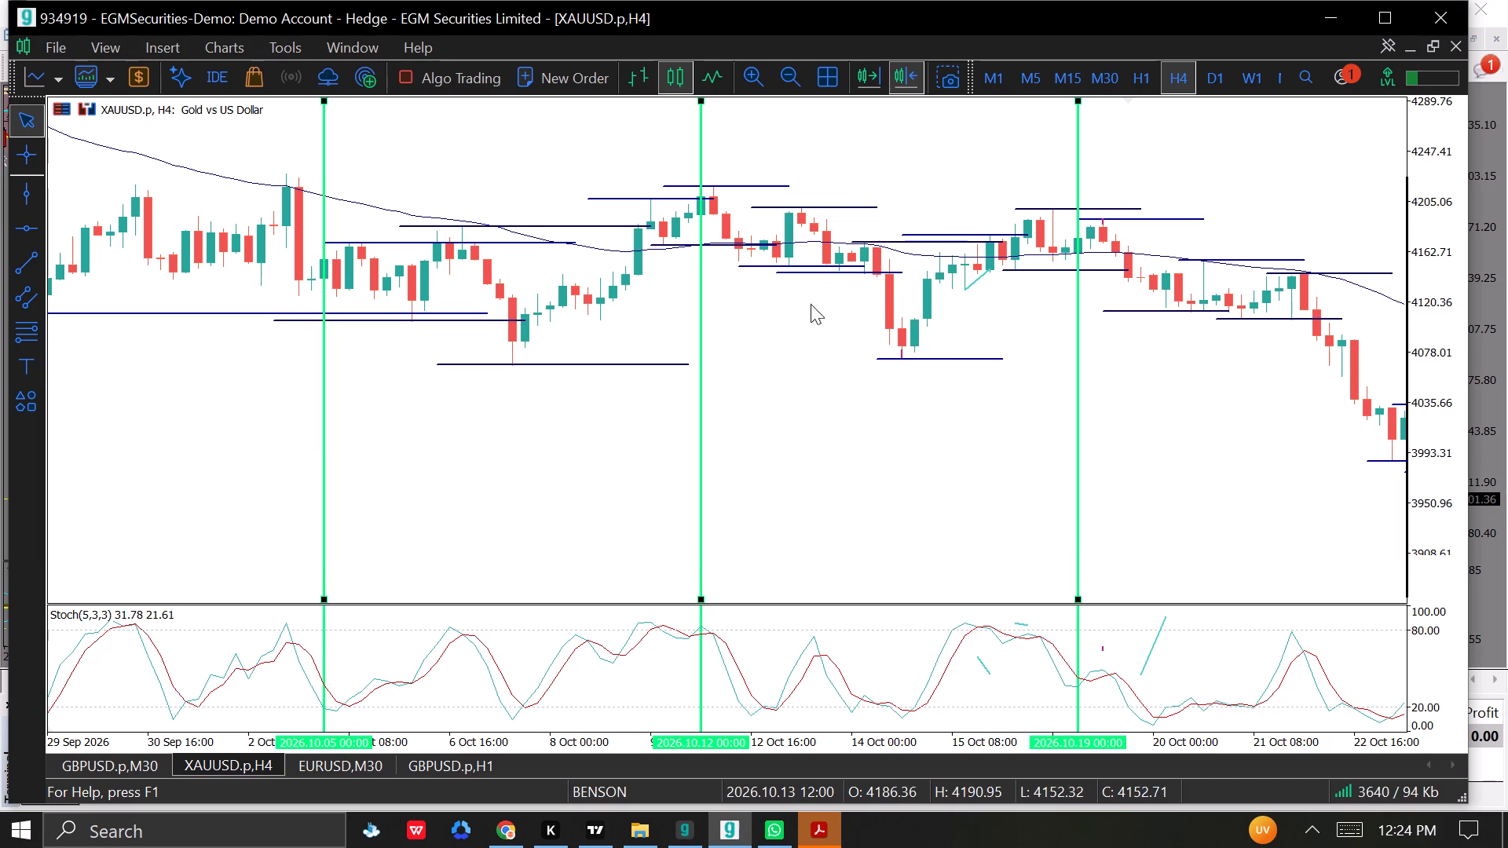
pyautogui.moveTo(818, 387); pyautogui.dragTo(623, 358)
pyautogui.moveTo(972, 398); pyautogui.dragTo(835, 378)
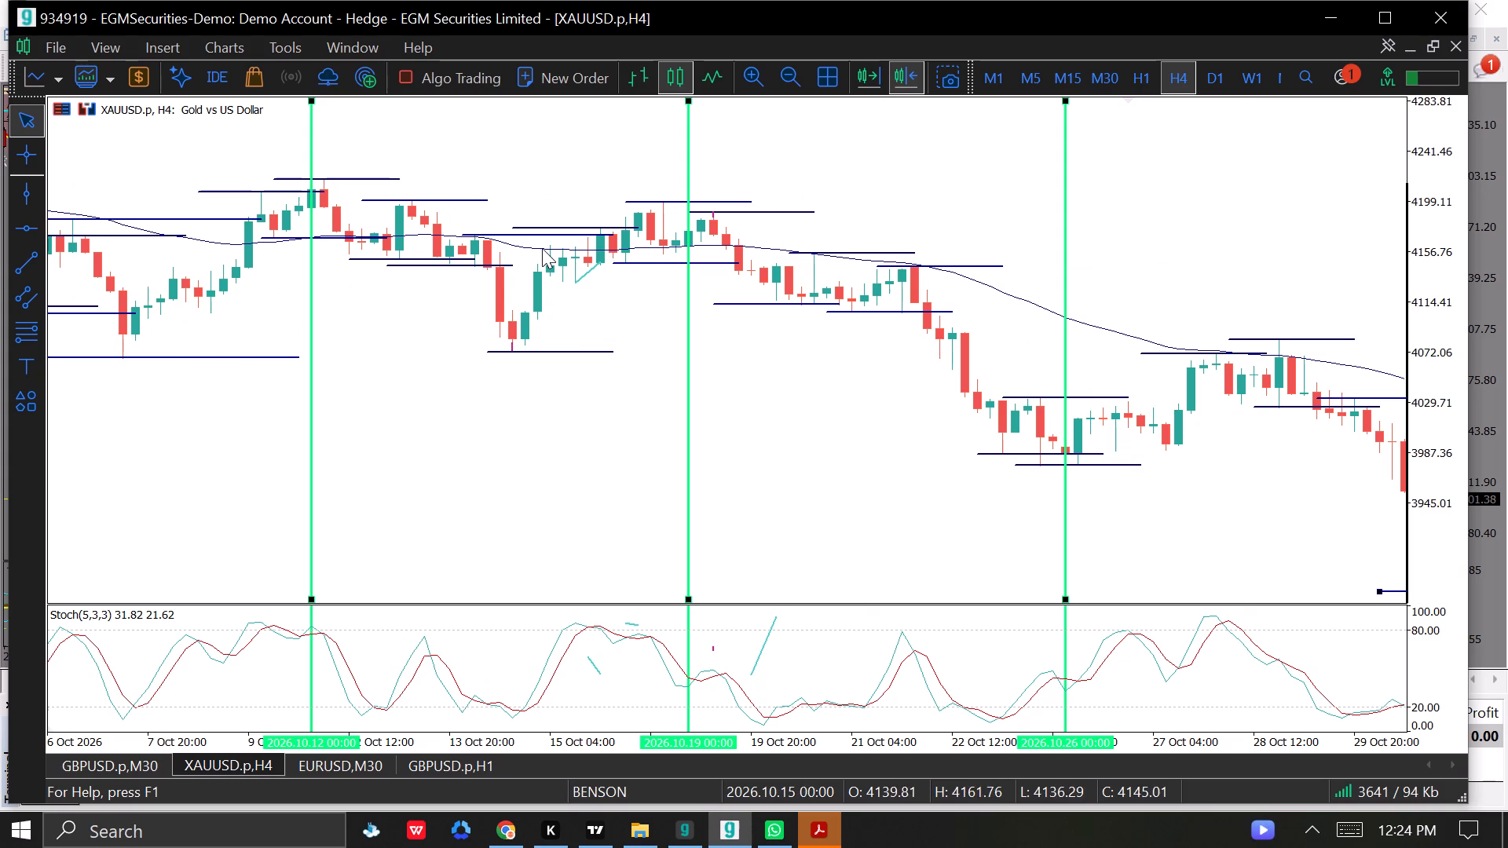
pyautogui.moveTo(441, 366); pyautogui.dragTo(800, 383)
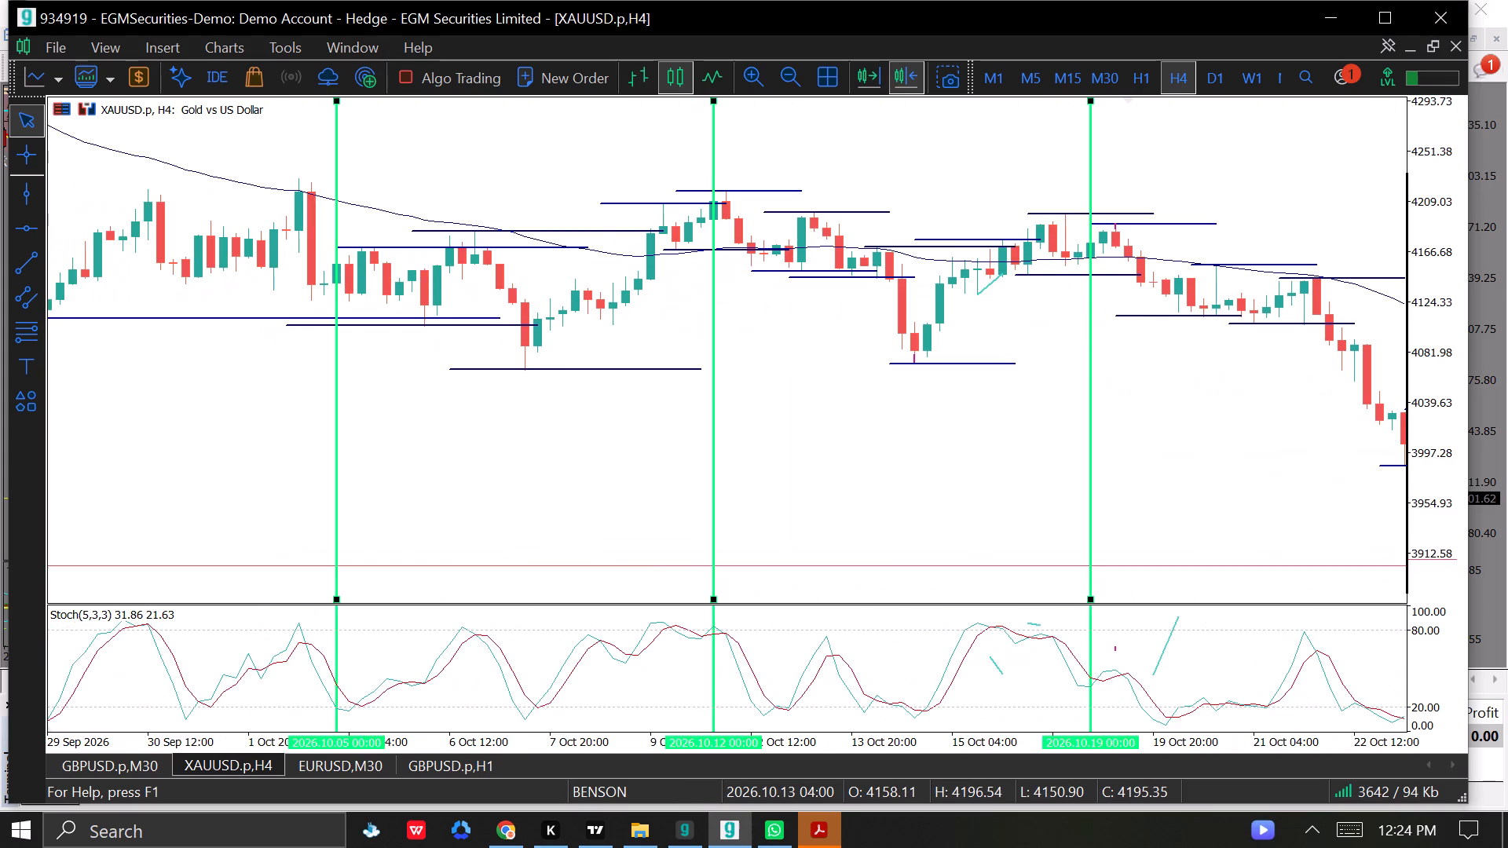
pyautogui.moveTo(800, 383); pyautogui.dragTo(776, 404)
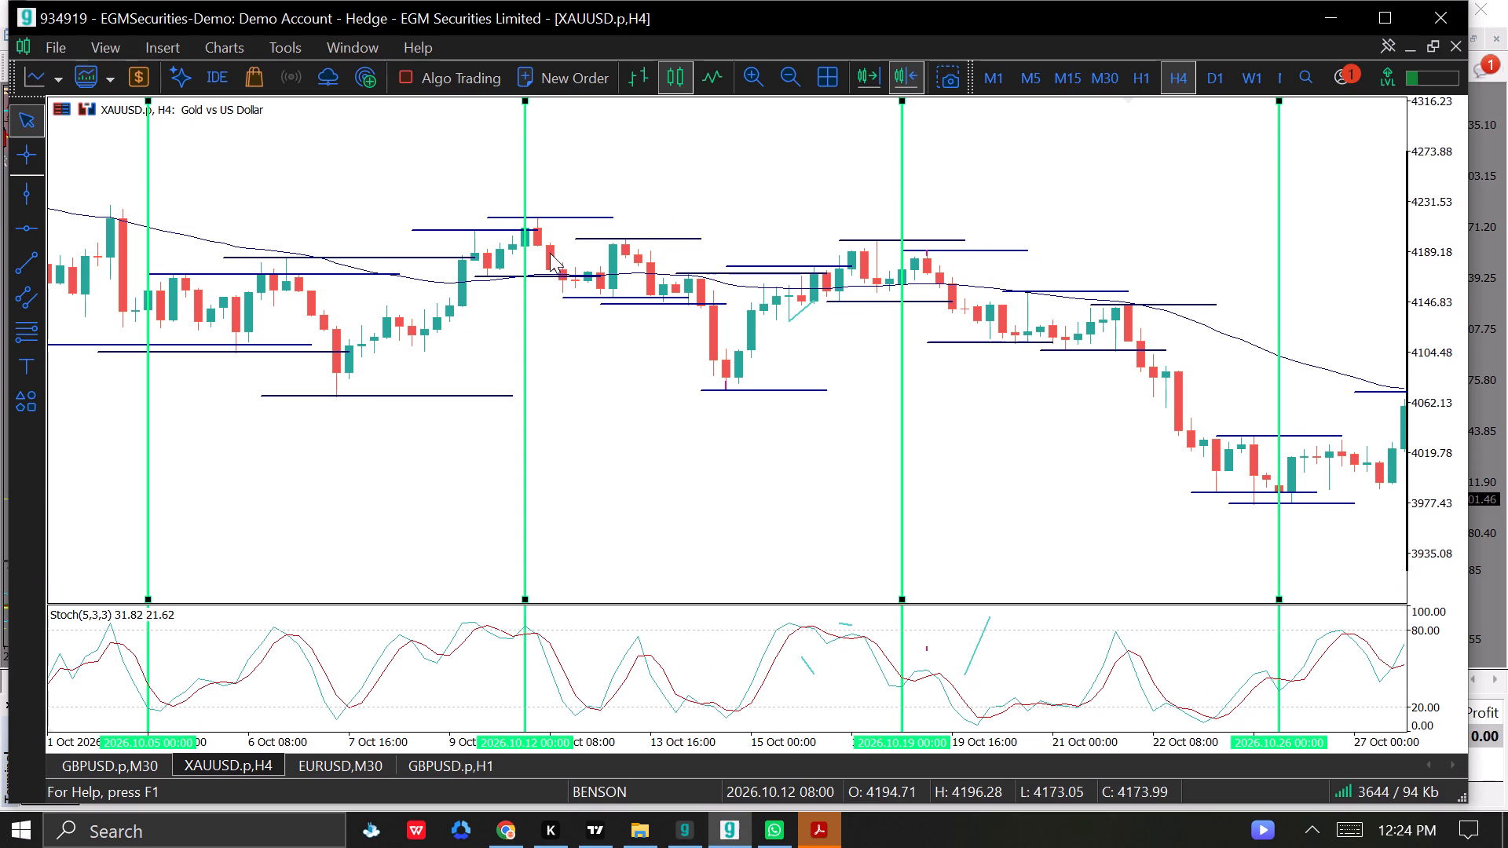
pyautogui.moveTo(565, 313); pyautogui.dragTo(689, 326)
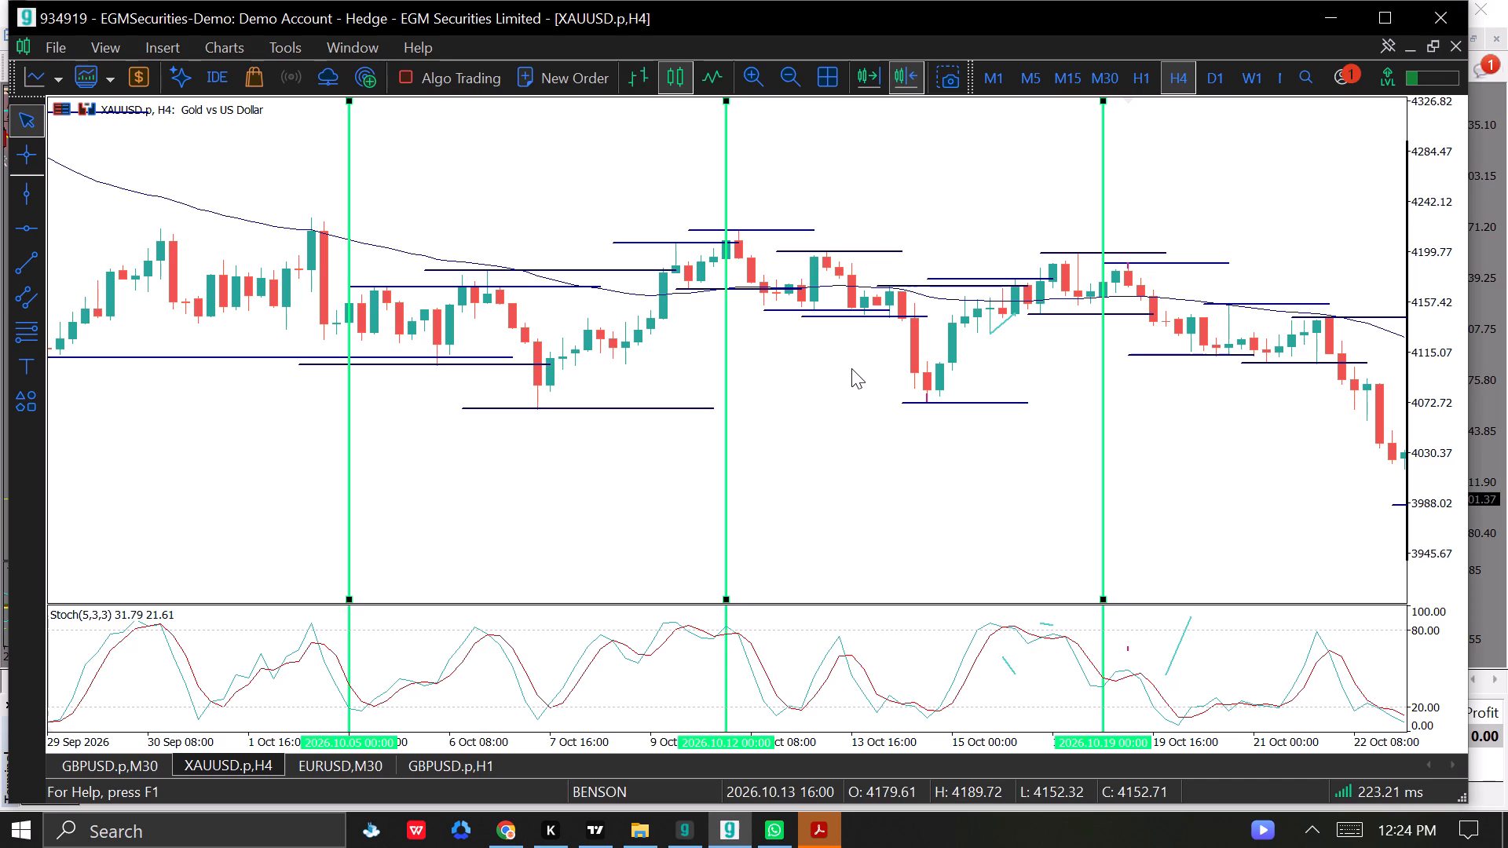
pyautogui.moveTo(873, 378); pyautogui.dragTo(817, 382)
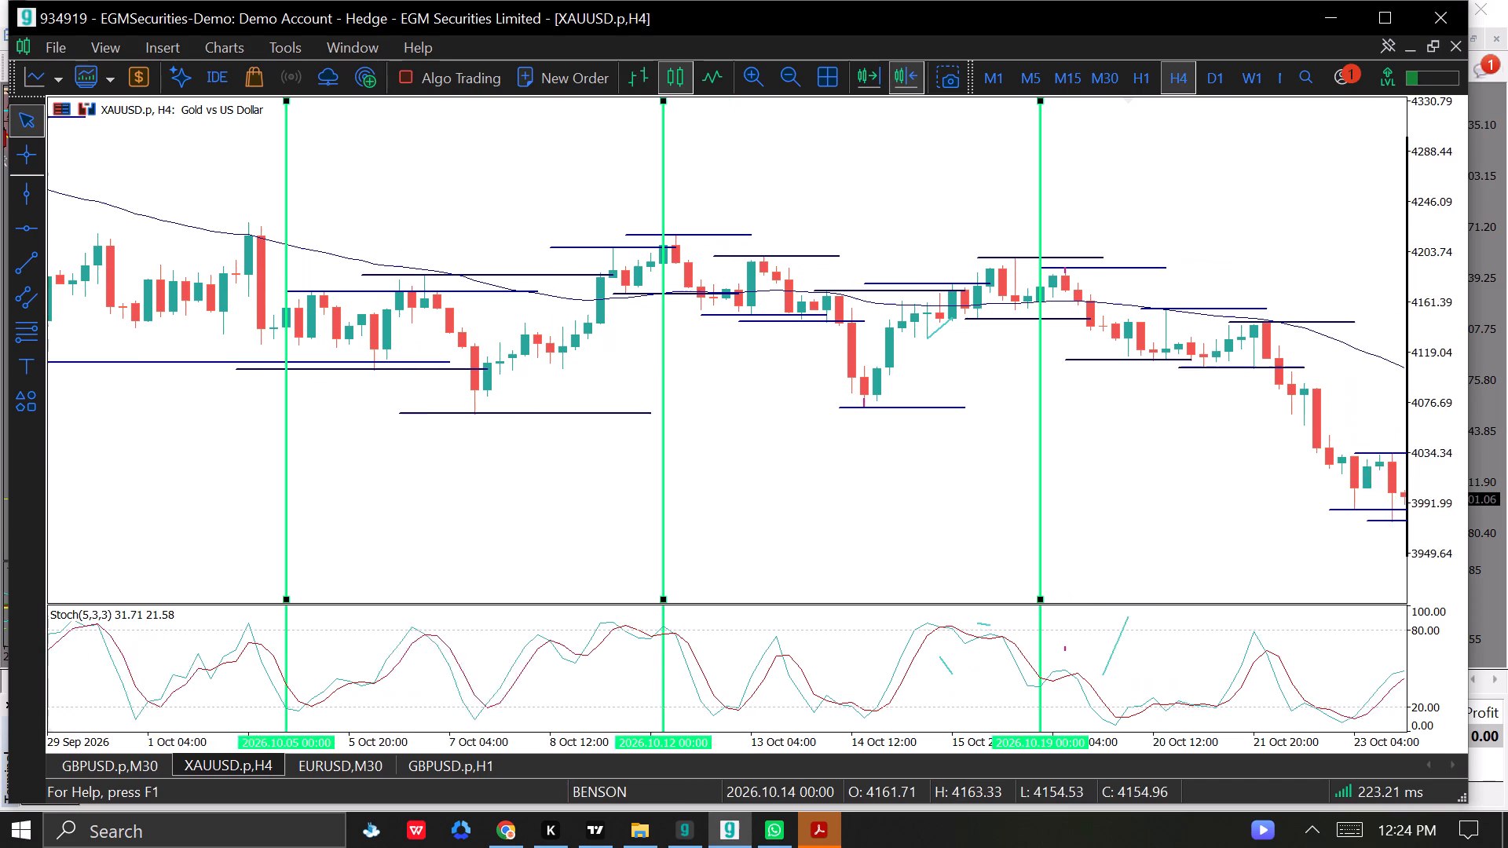
pyautogui.moveTo(817, 382); pyautogui.dragTo(736, 404)
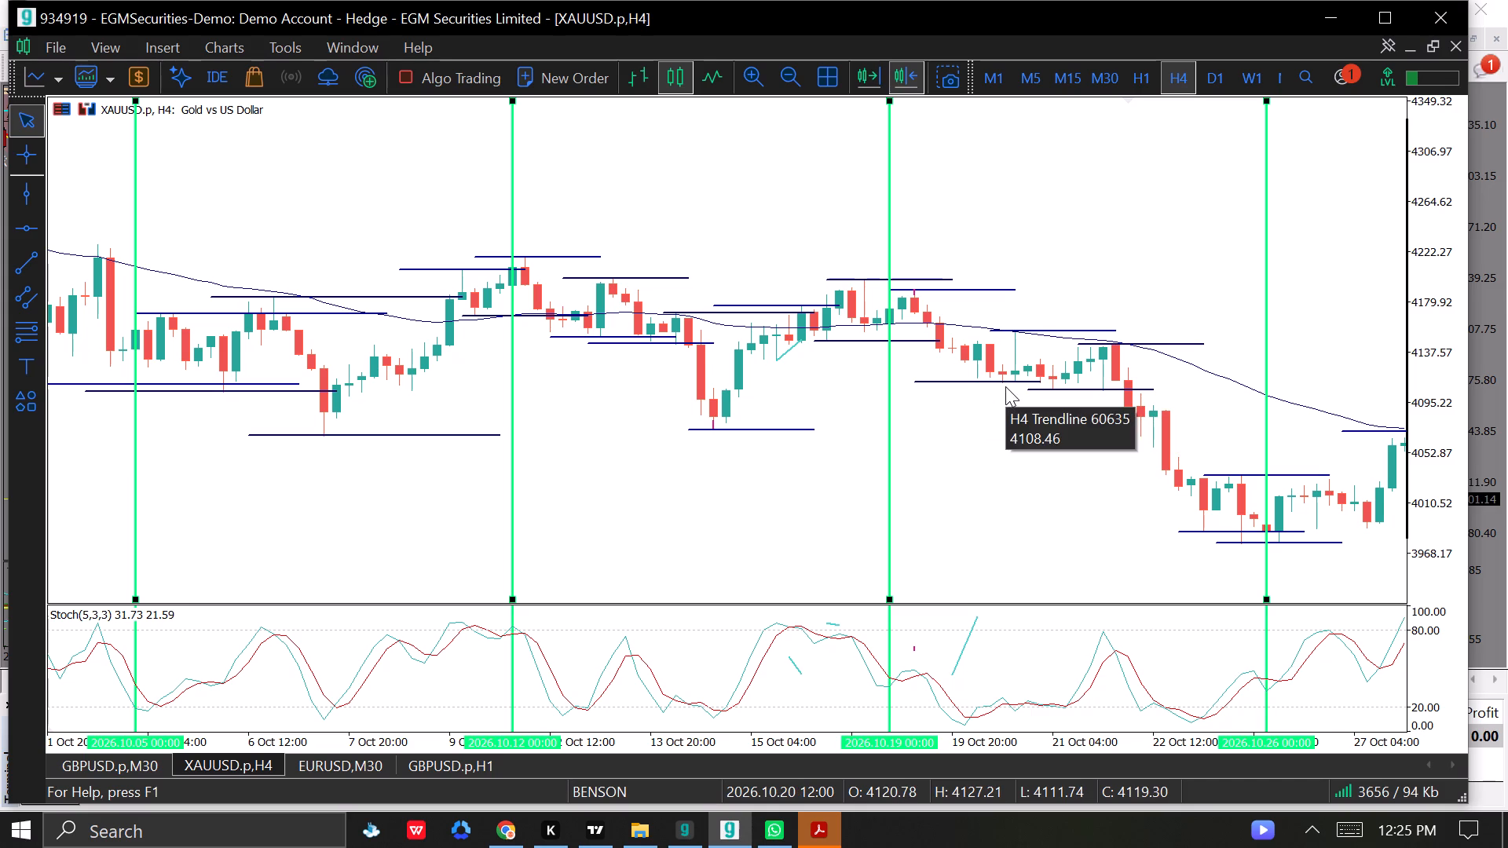
pyautogui.moveTo(1005, 384); pyautogui.dragTo(943, 371)
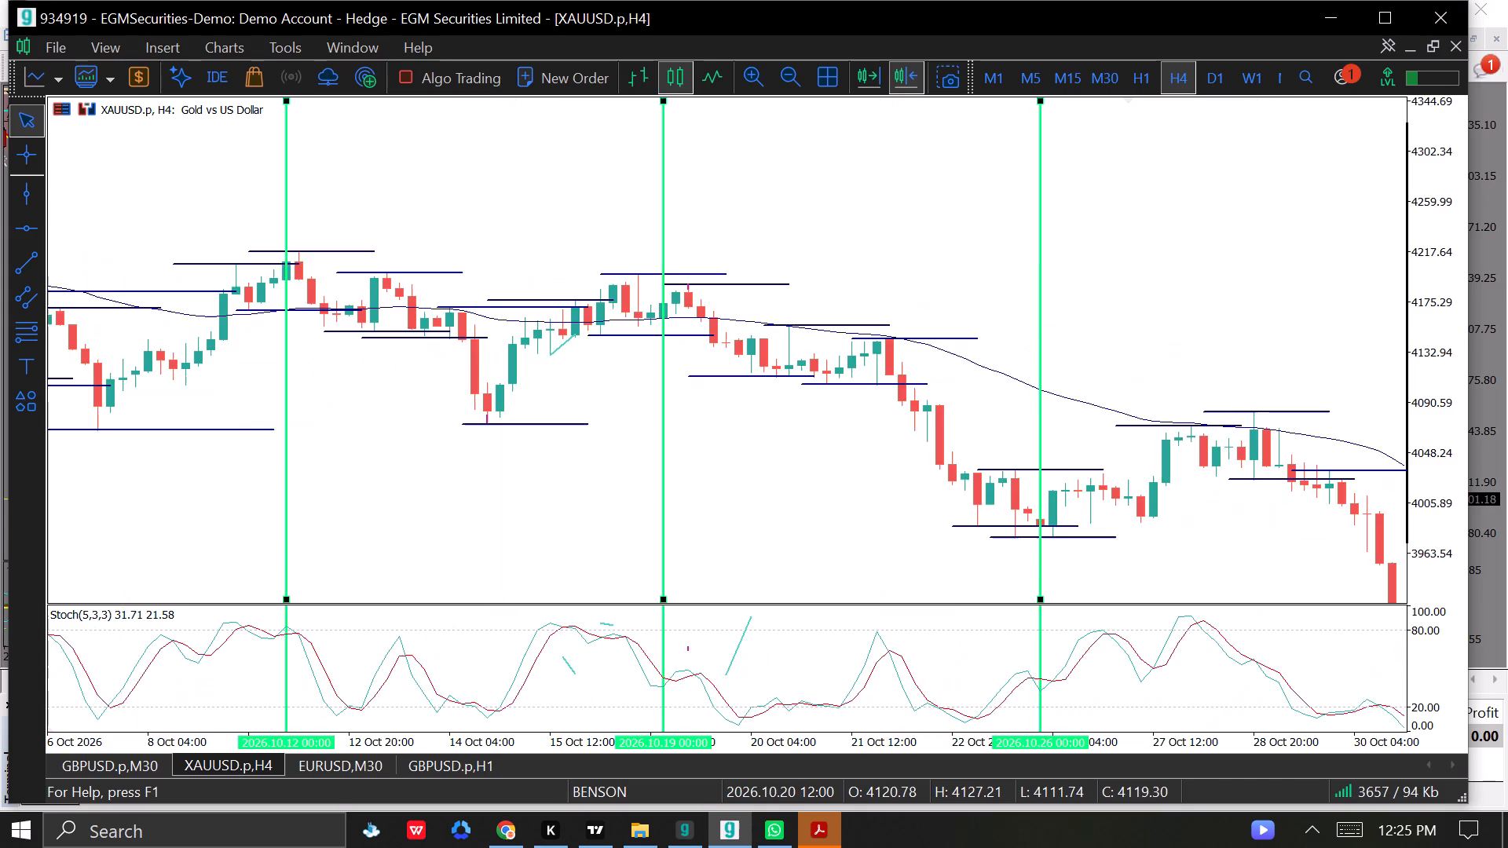
pyautogui.moveTo(943, 371); pyautogui.dragTo(928, 360)
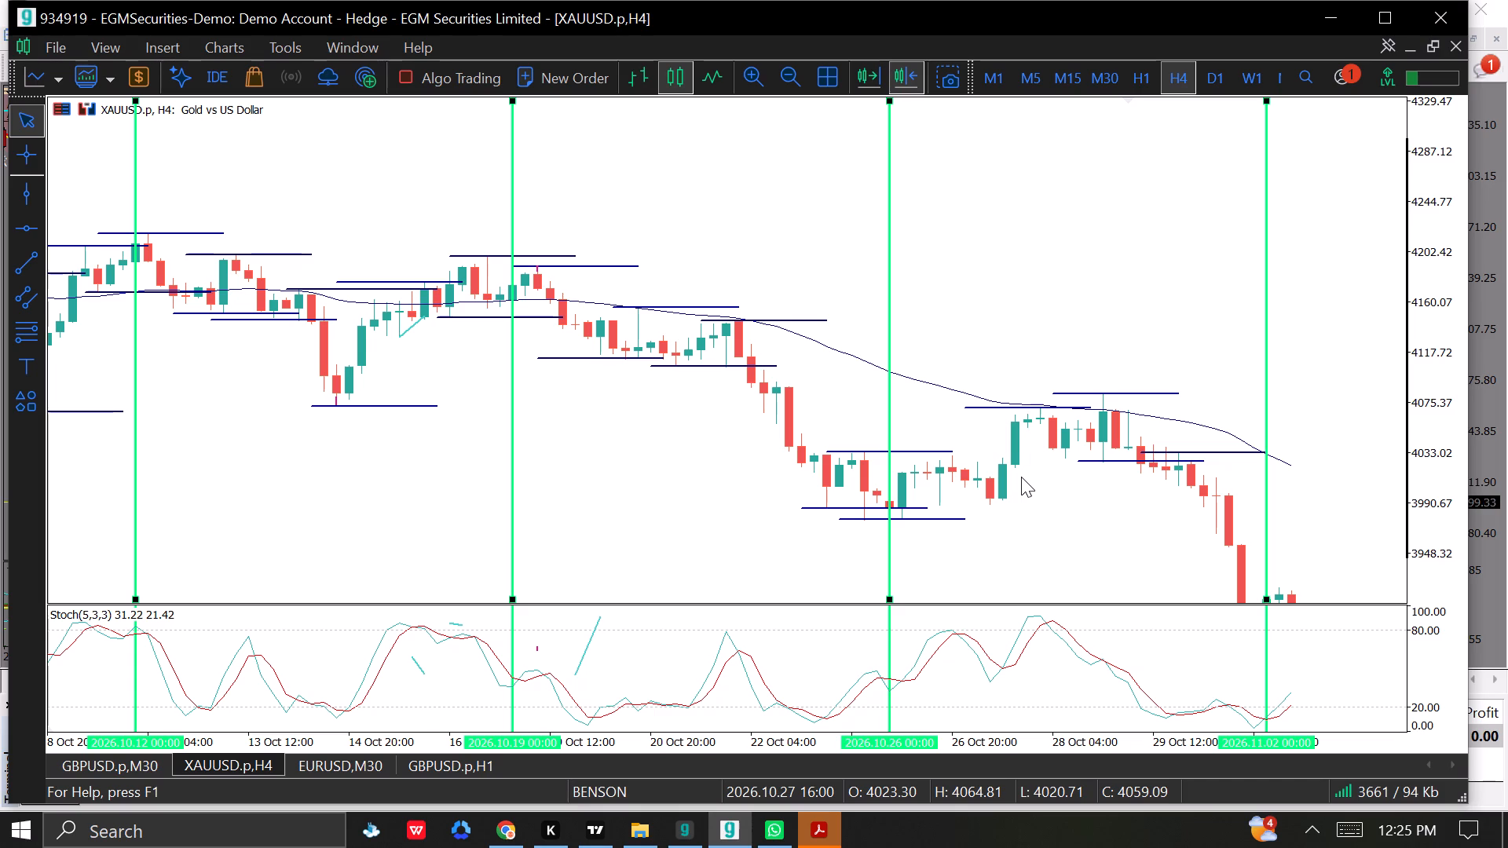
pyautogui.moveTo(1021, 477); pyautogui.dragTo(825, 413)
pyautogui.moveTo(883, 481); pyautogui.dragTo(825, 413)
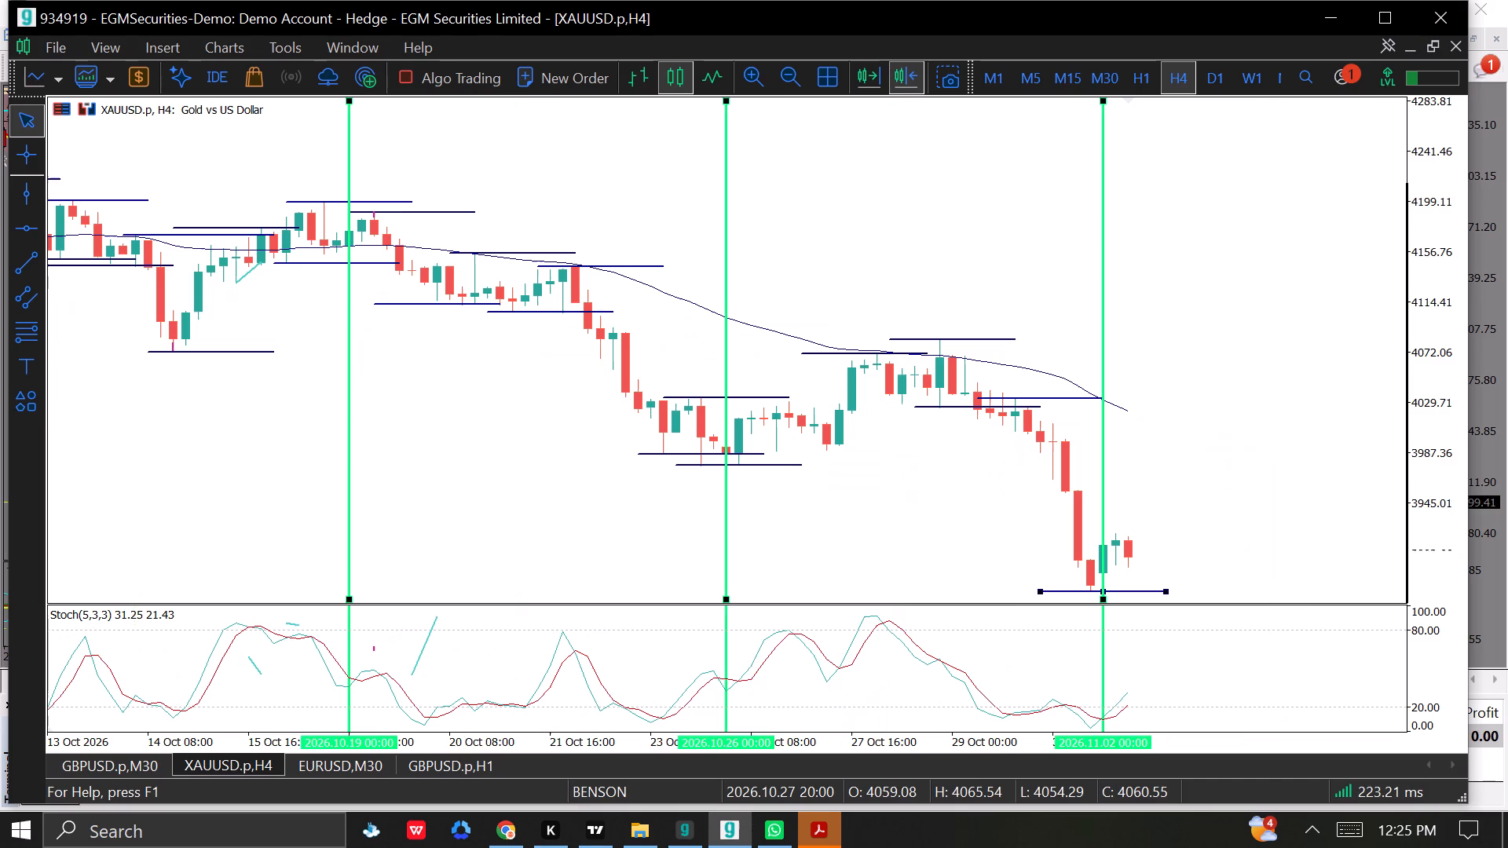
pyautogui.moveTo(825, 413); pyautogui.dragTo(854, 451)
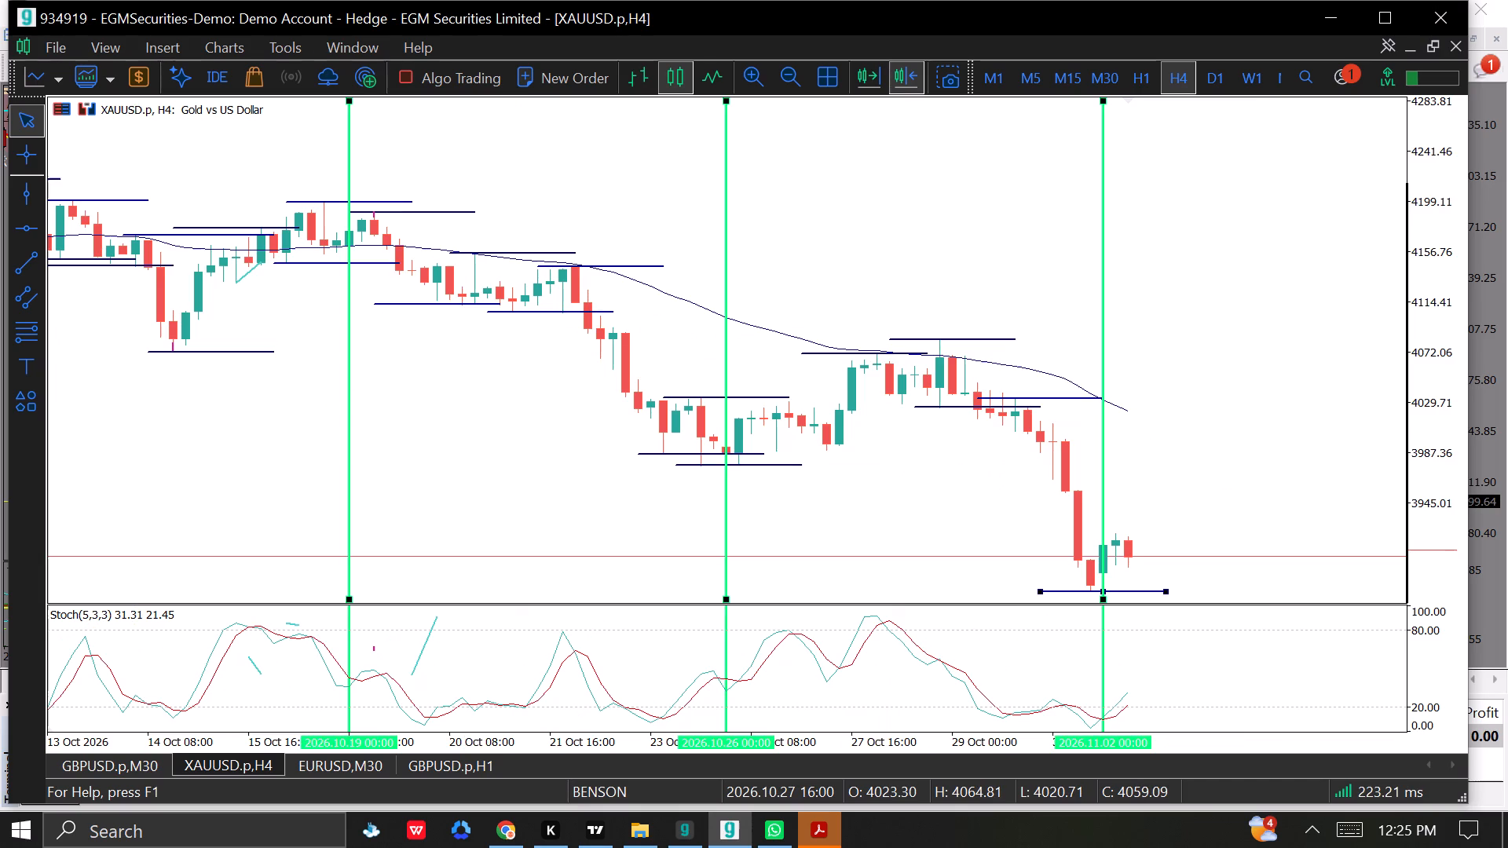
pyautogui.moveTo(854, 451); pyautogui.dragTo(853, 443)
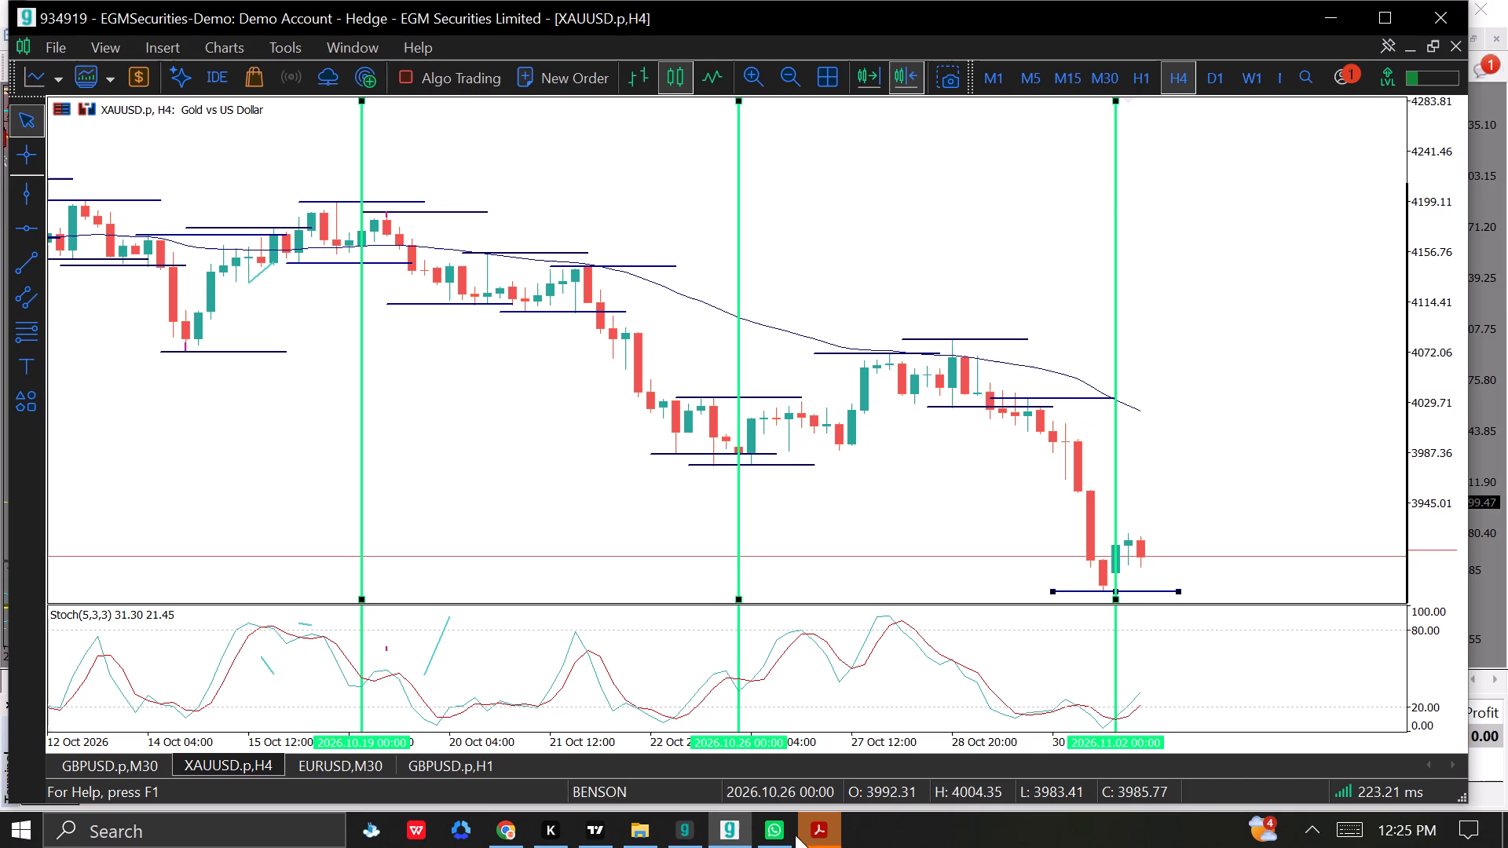
# Bring up the GBPUSD.p M30 chart, shift its end away from the chart border and change the timeframe to H1.
pyautogui.click(127, 769)
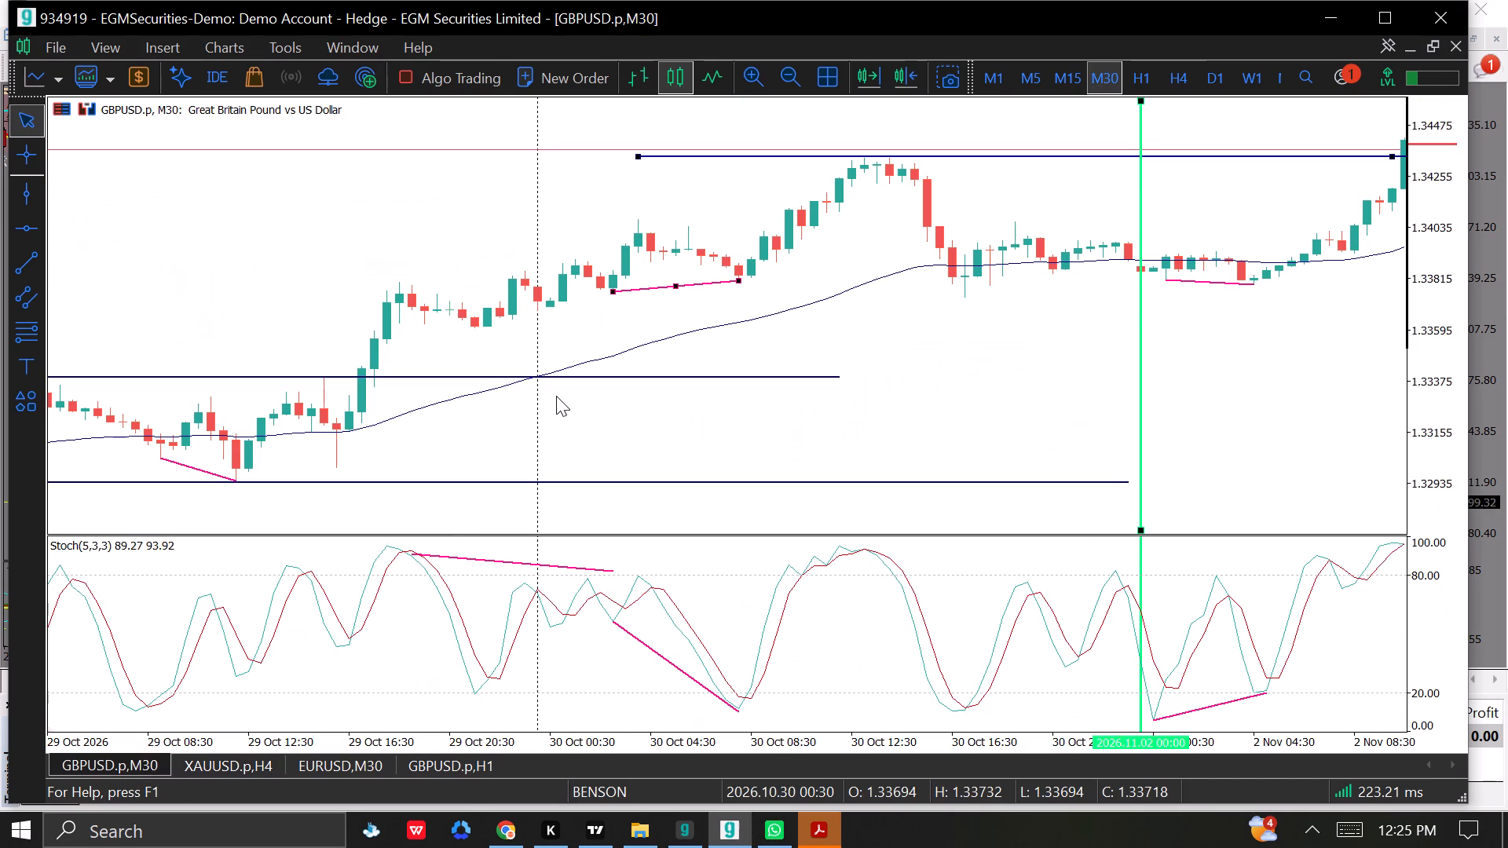
pyautogui.click(911, 83)
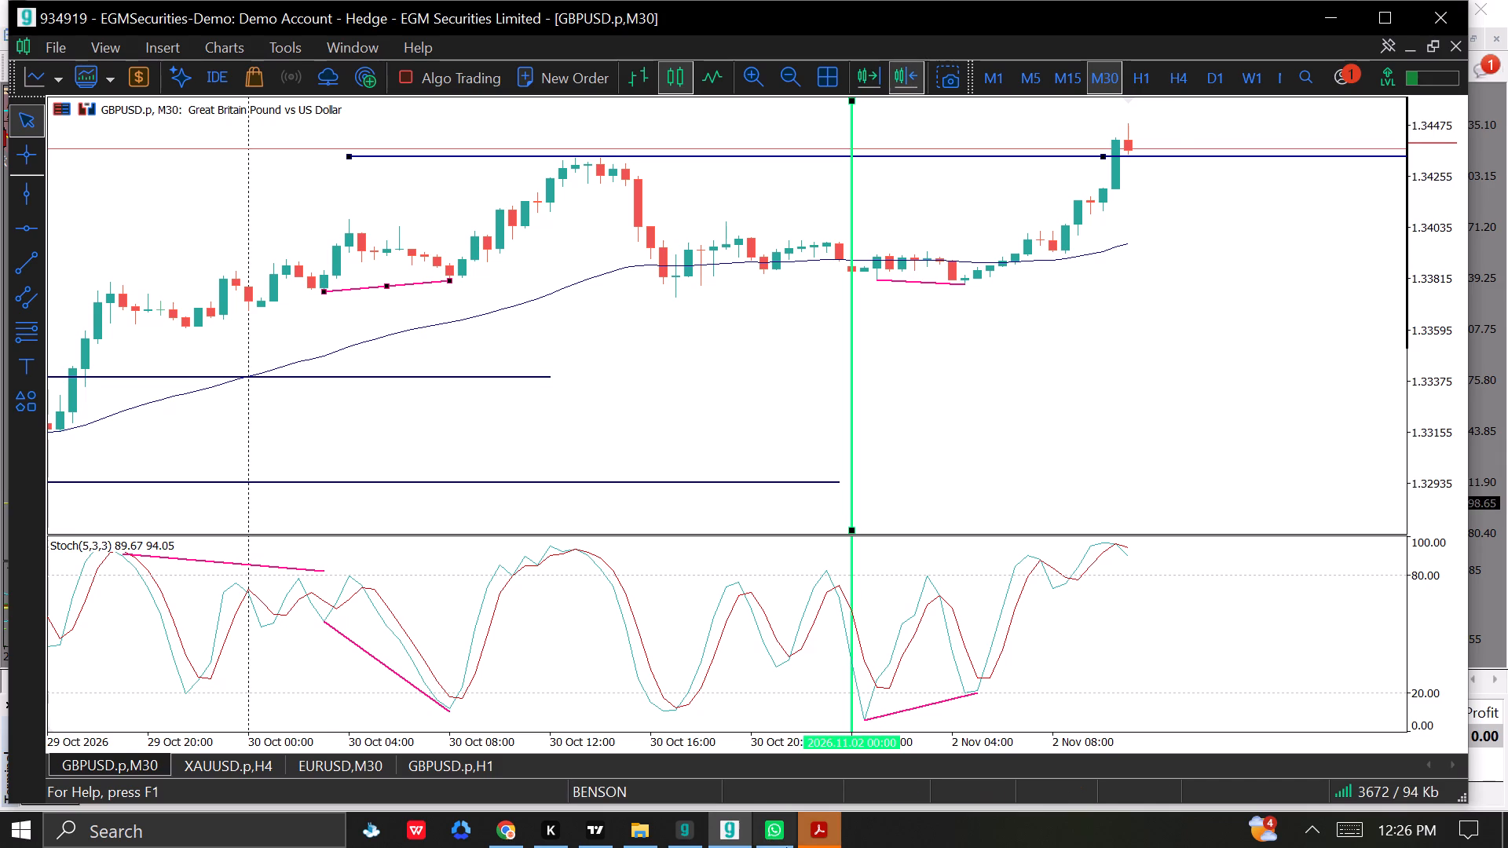
pyautogui.click(1142, 74)
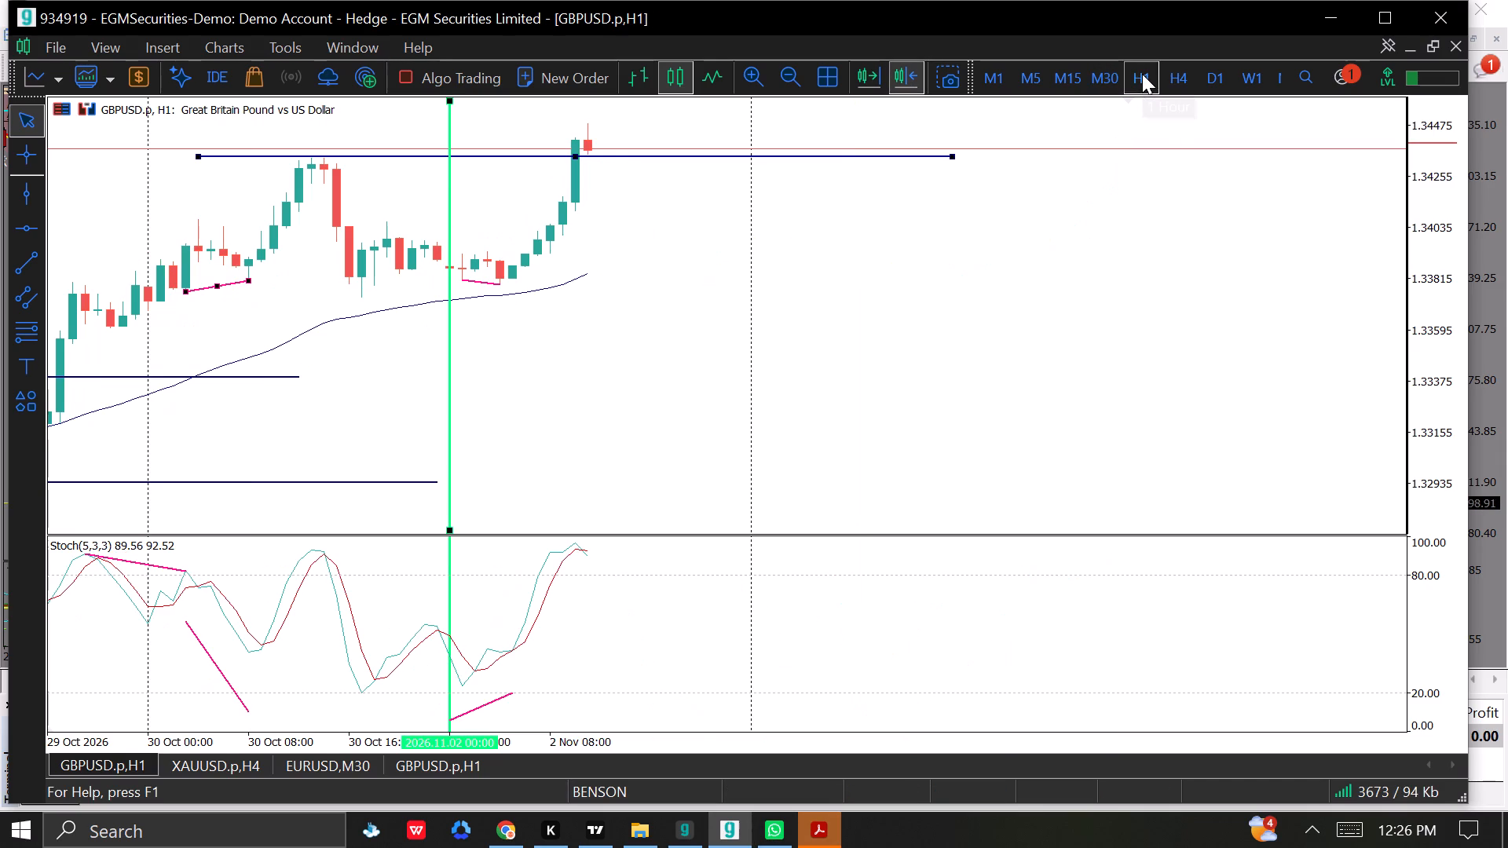
pyautogui.moveTo(807, 283); pyautogui.dragTo(790, 272)
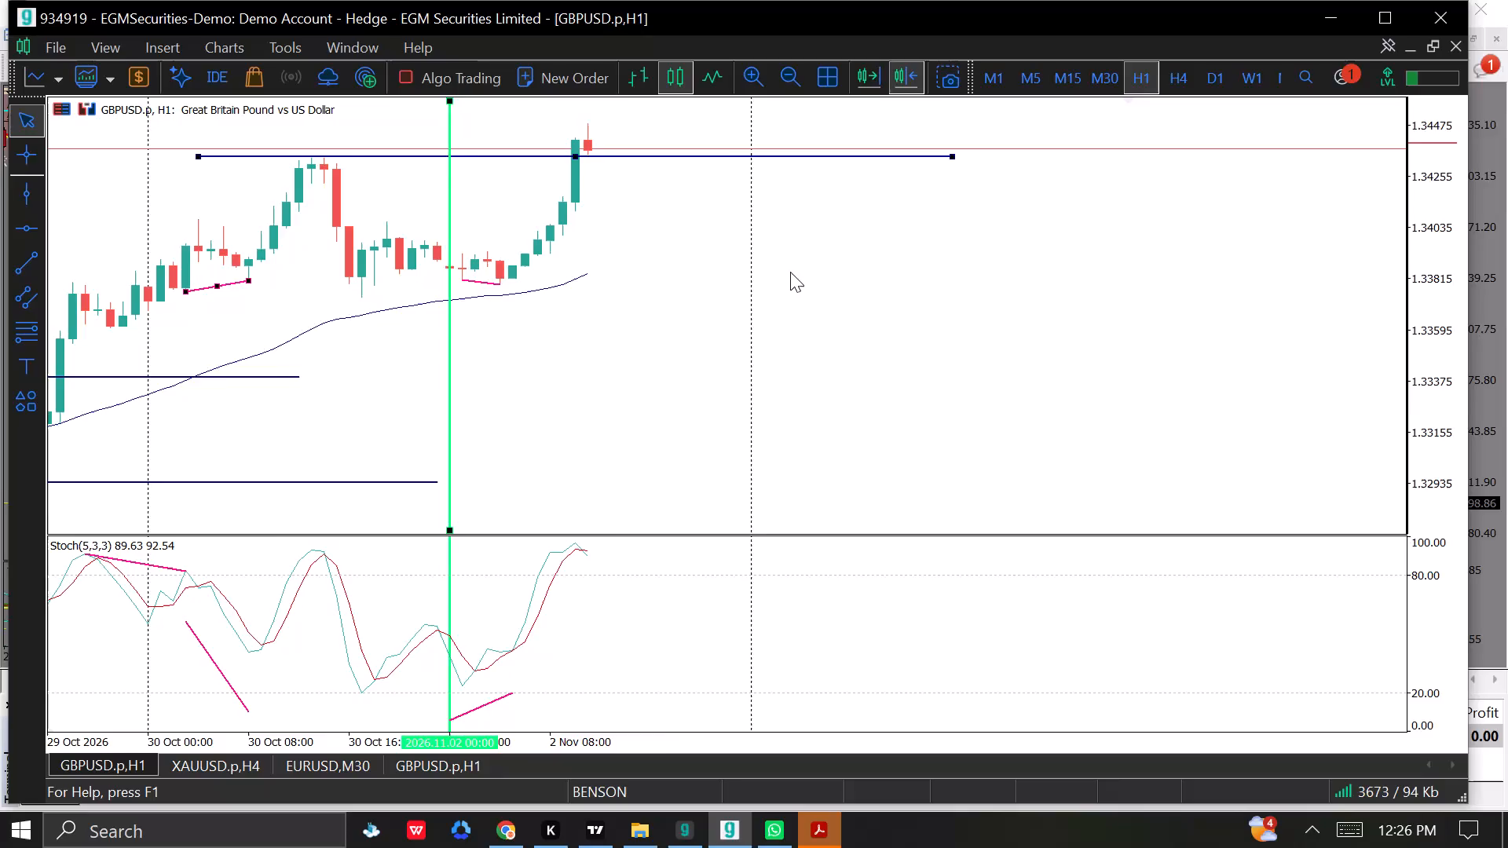
pyautogui.moveTo(790, 272); pyautogui.dragTo(939, 302)
# Switch to MetaTrader 4, bring up the GBPUSD.p M30 chart at its latest candles and change the timeframe to H1.
pyautogui.click(686, 833)
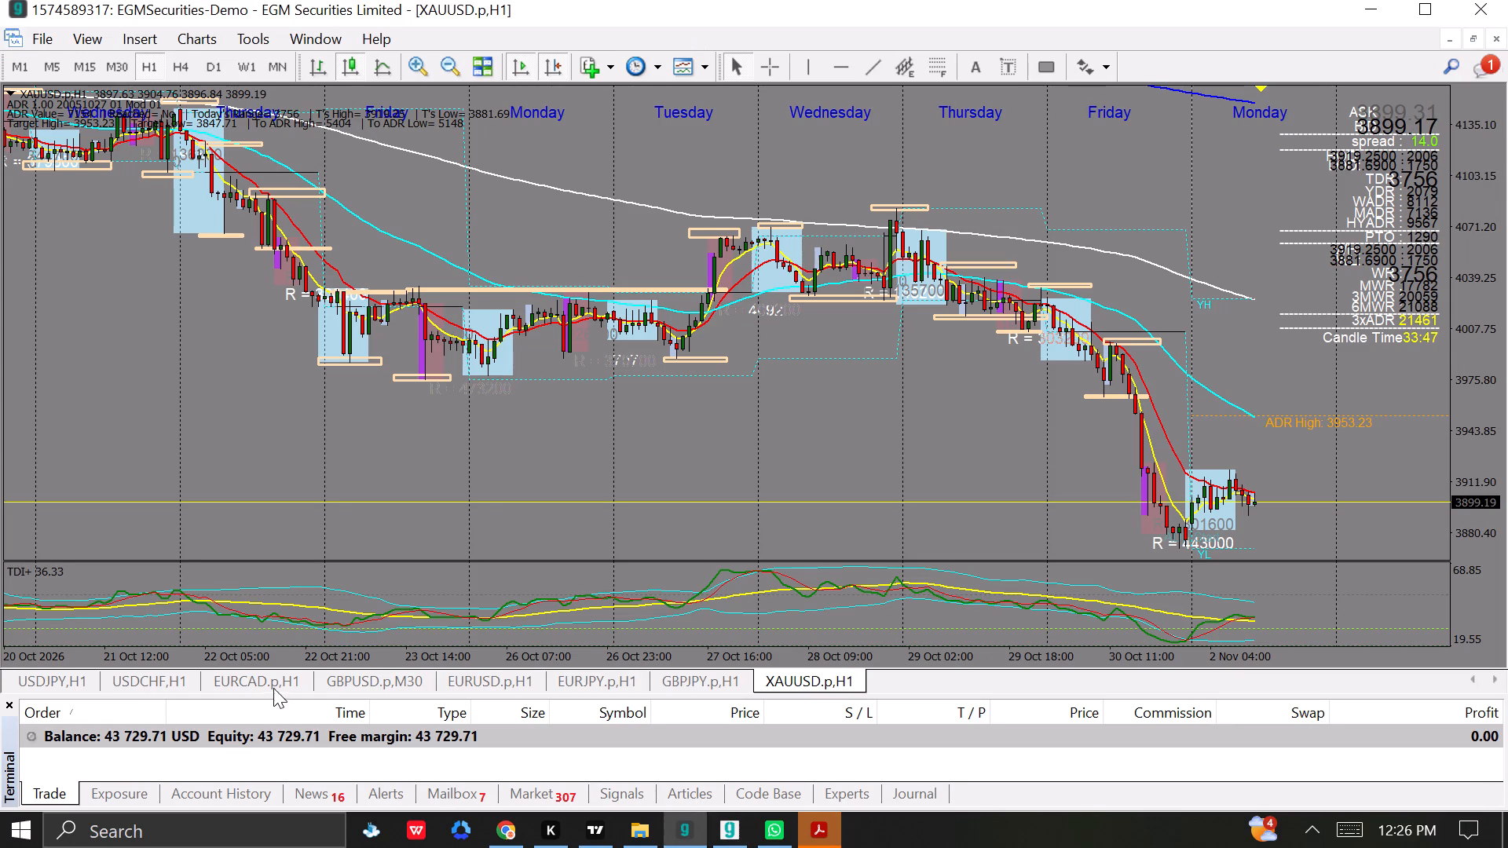
pyautogui.click(362, 677)
pyautogui.moveTo(690, 385); pyautogui.dragTo(435, 415)
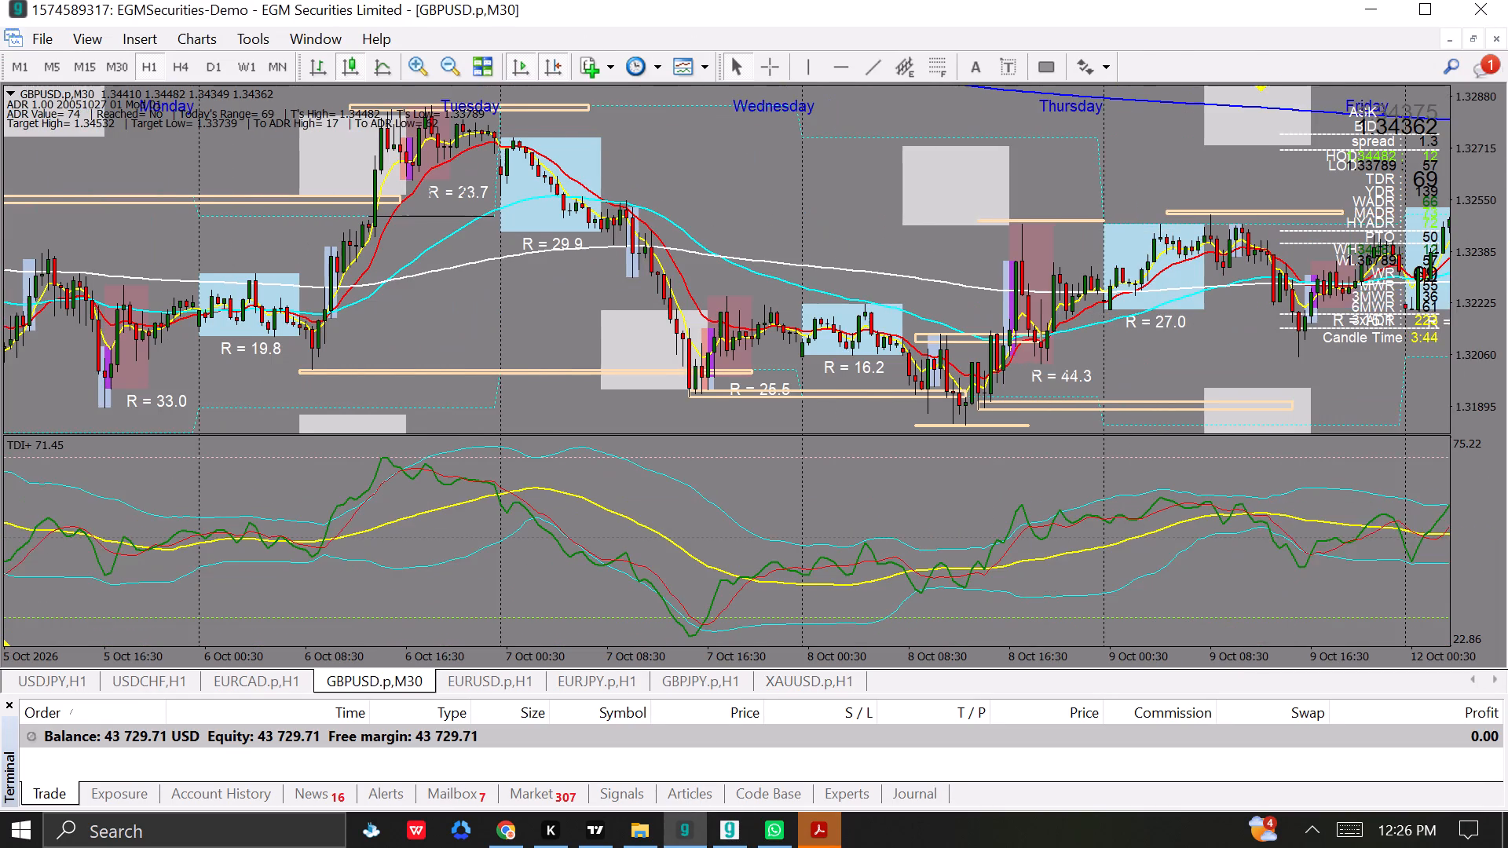
pyautogui.click(536, 56)
pyautogui.click(151, 62)
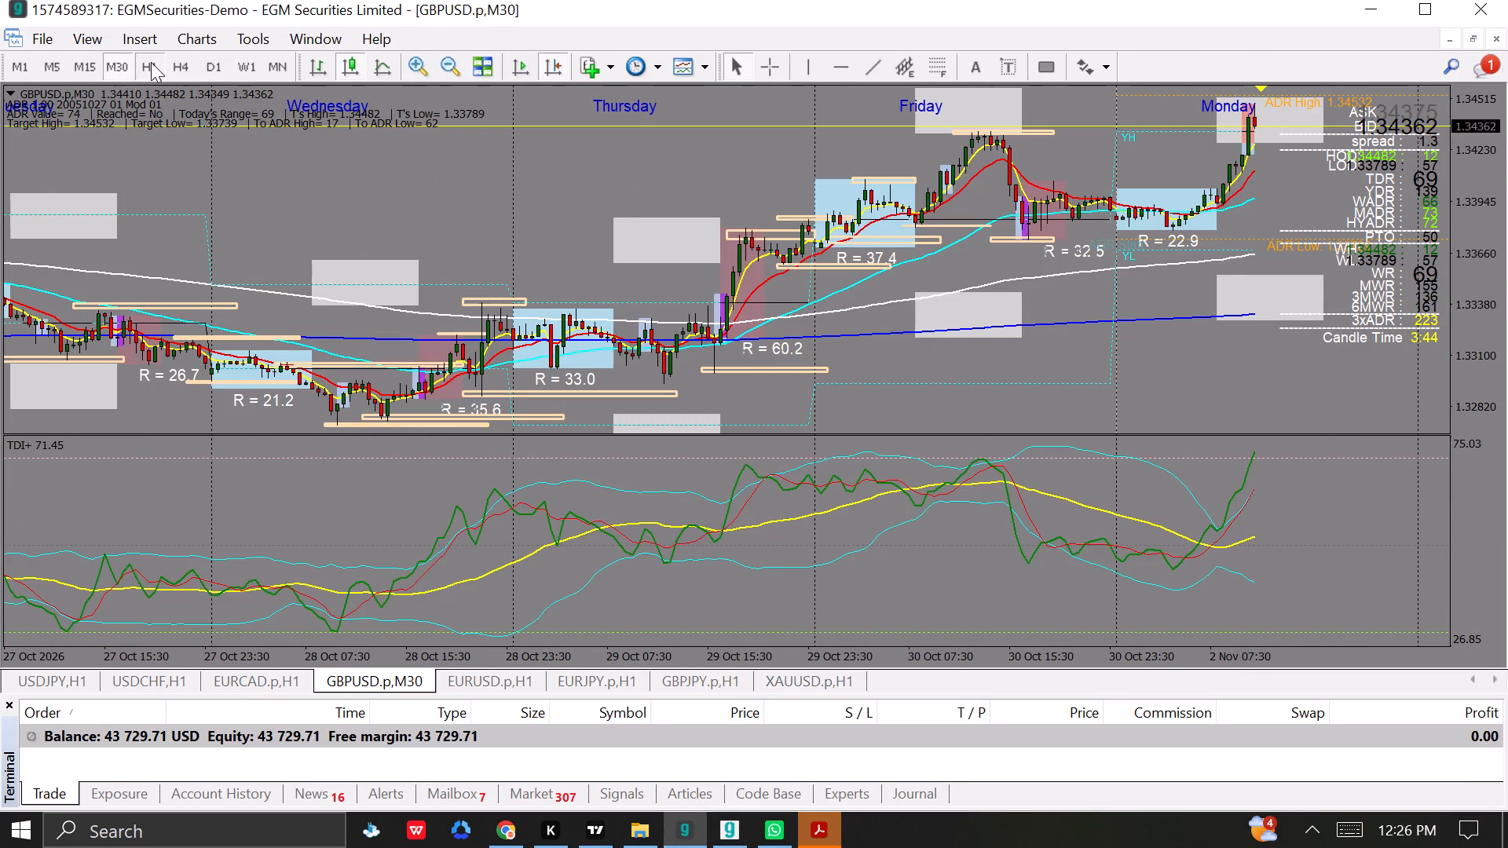
pyautogui.moveTo(817, 133); pyautogui.dragTo(690, 192)
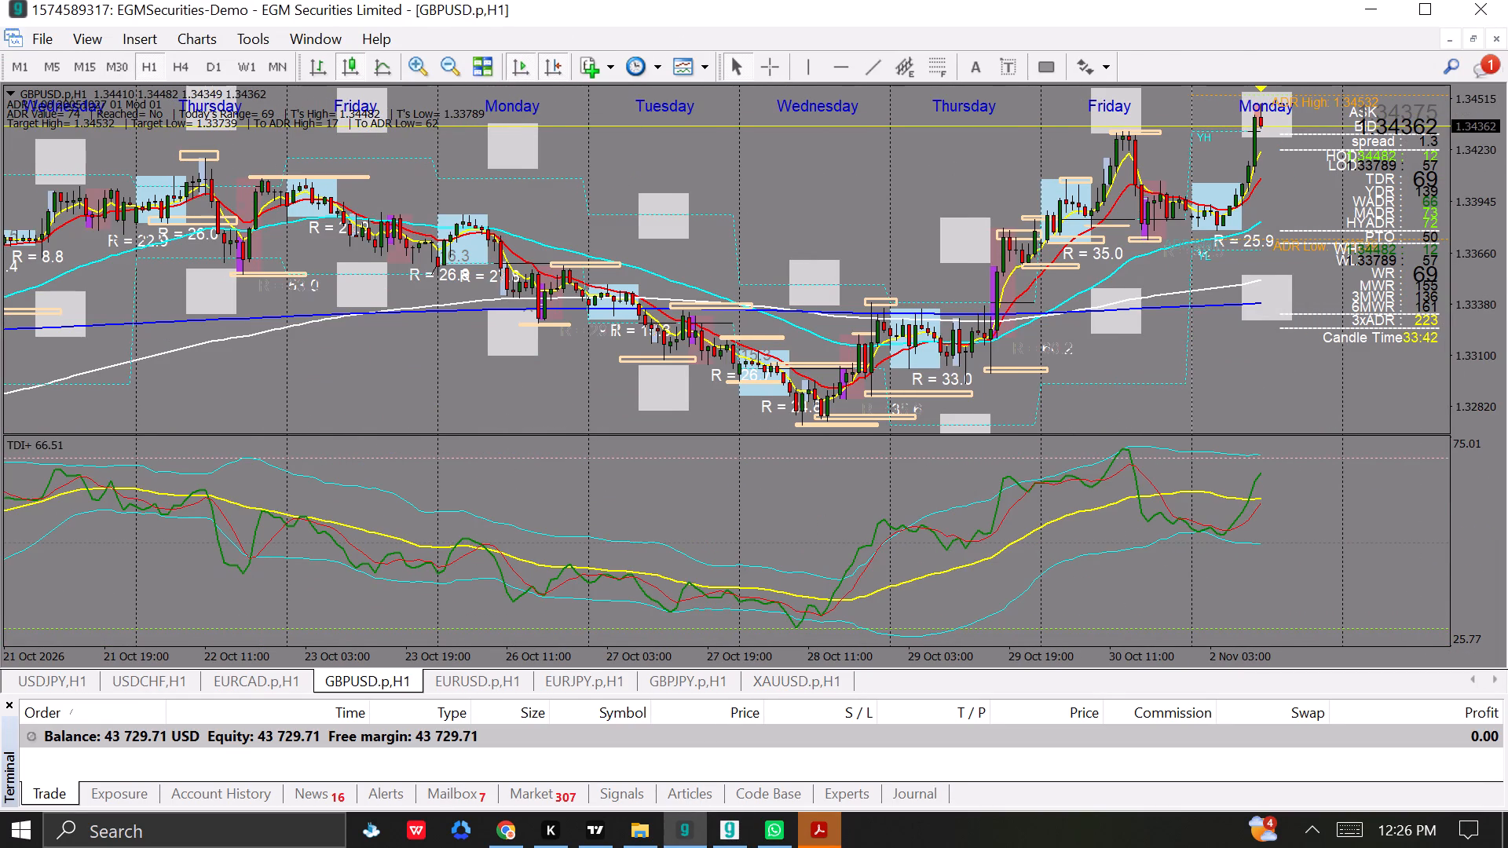
pyautogui.moveTo(690, 192); pyautogui.dragTo(688, 194)
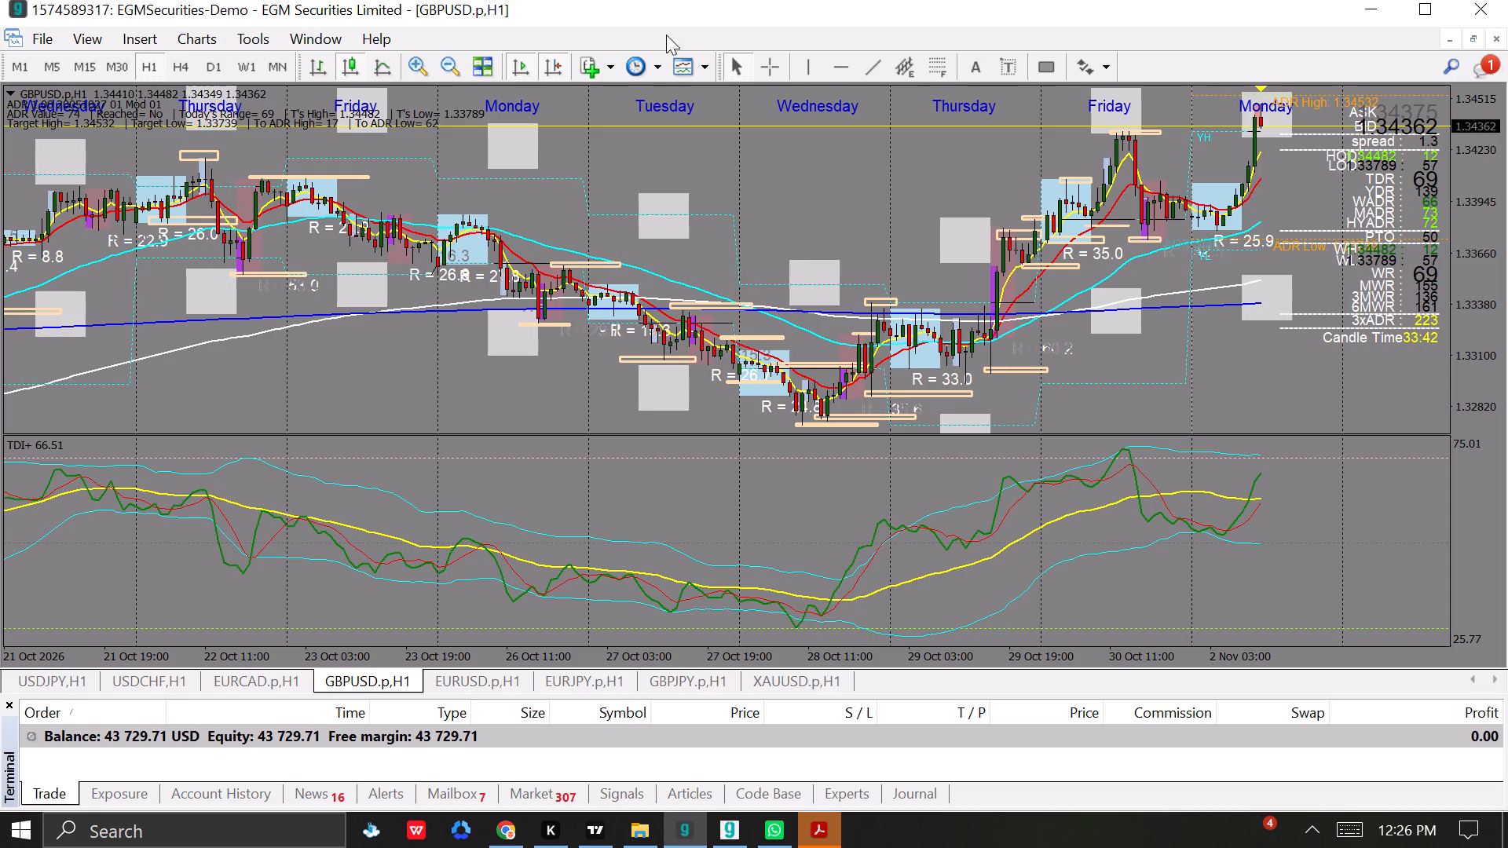
# Draw a thin rectangle marking the swing low of Monday 2 November on the GBPUSD.p H1 chart.
pyautogui.click(1048, 68)
pyautogui.moveTo(1203, 229); pyautogui.dragTo(1251, 233)
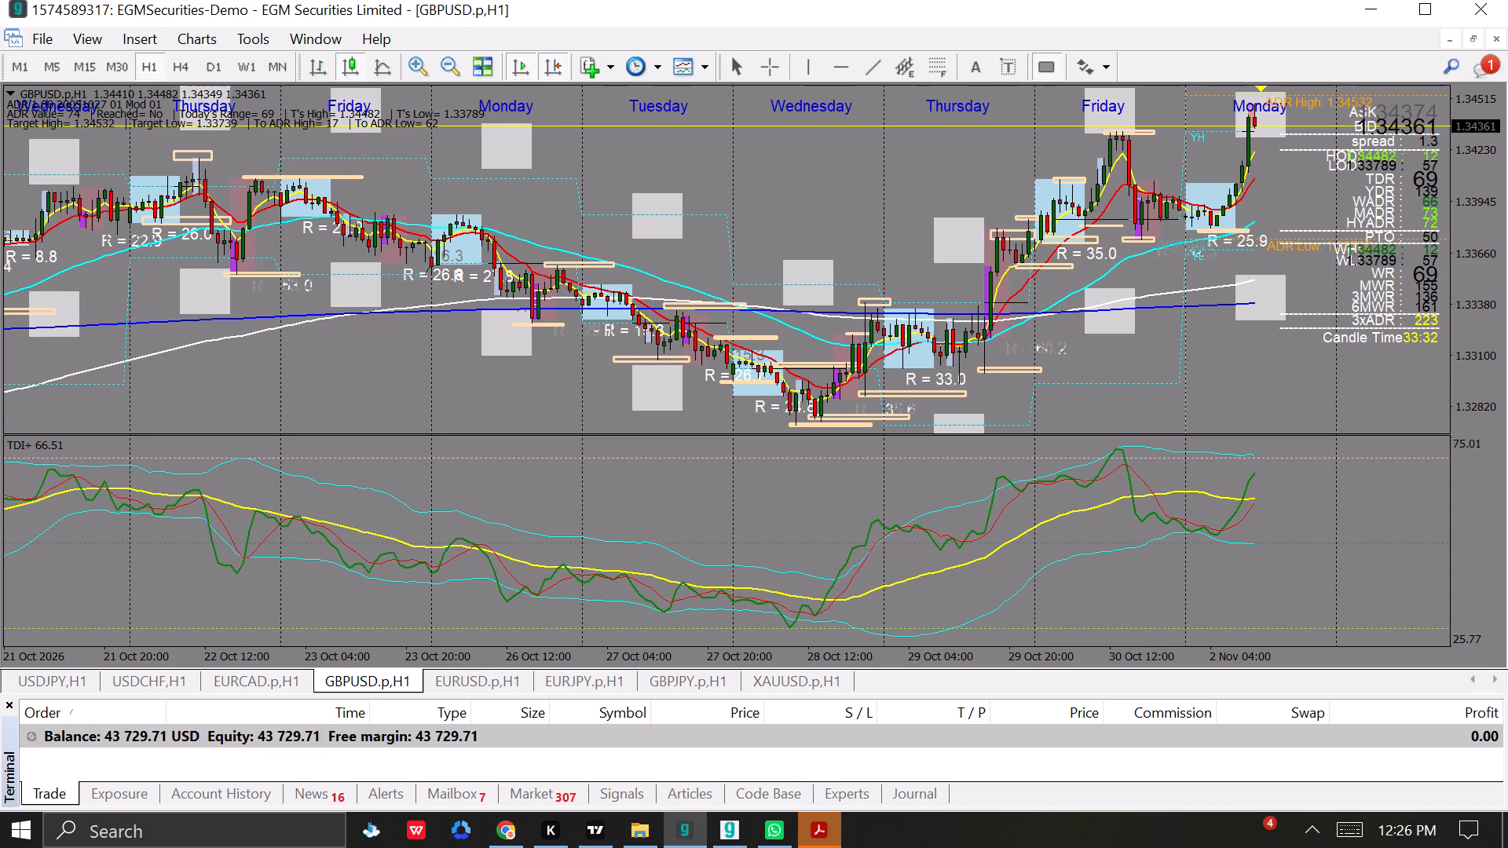
pyautogui.moveTo(1251, 233); pyautogui.dragTo(1250, 231)
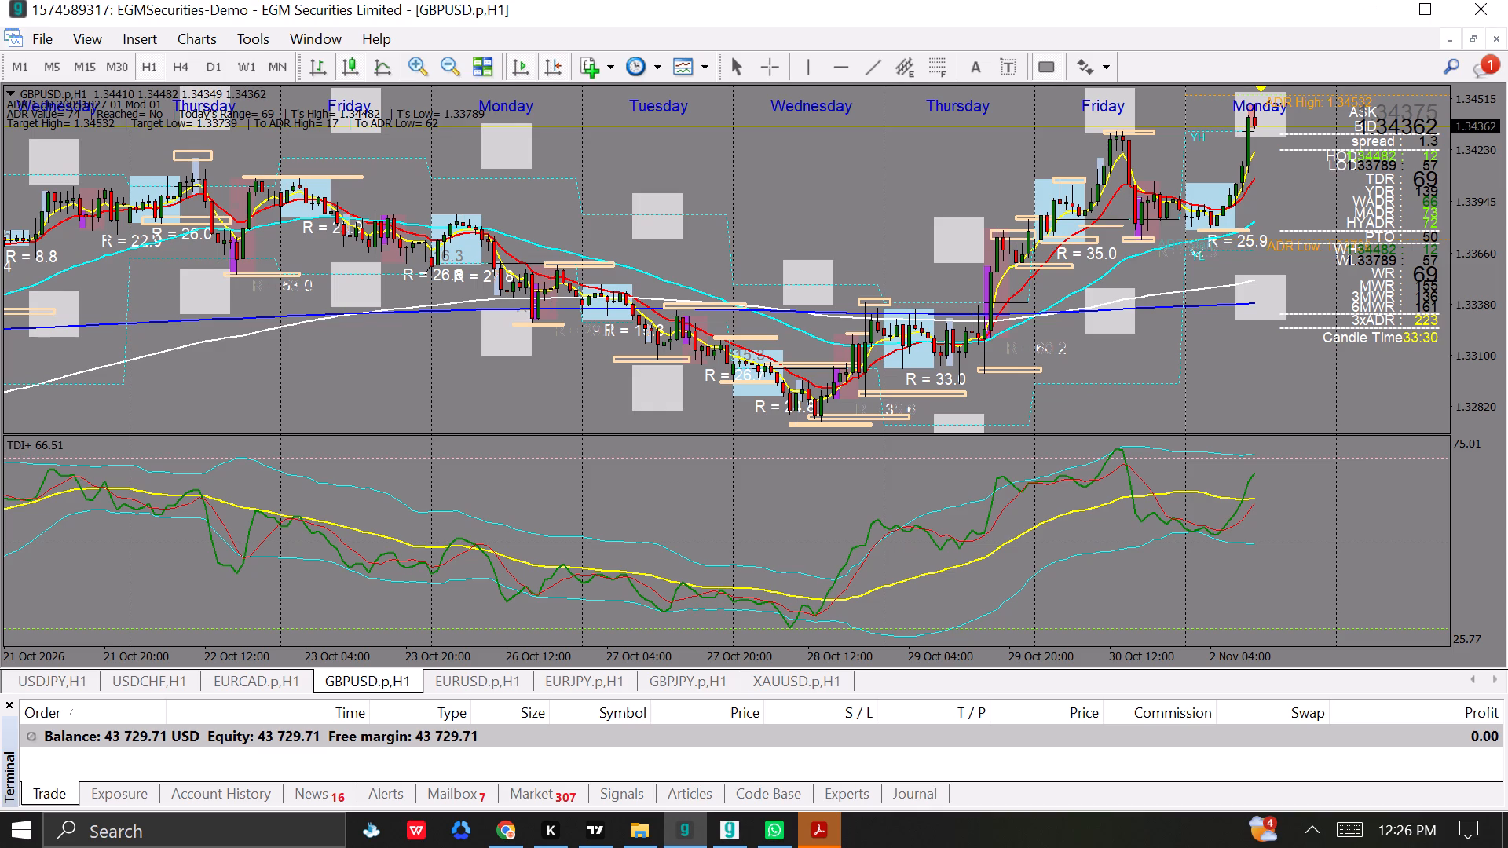
pyautogui.moveTo(1250, 231); pyautogui.dragTo(1248, 233)
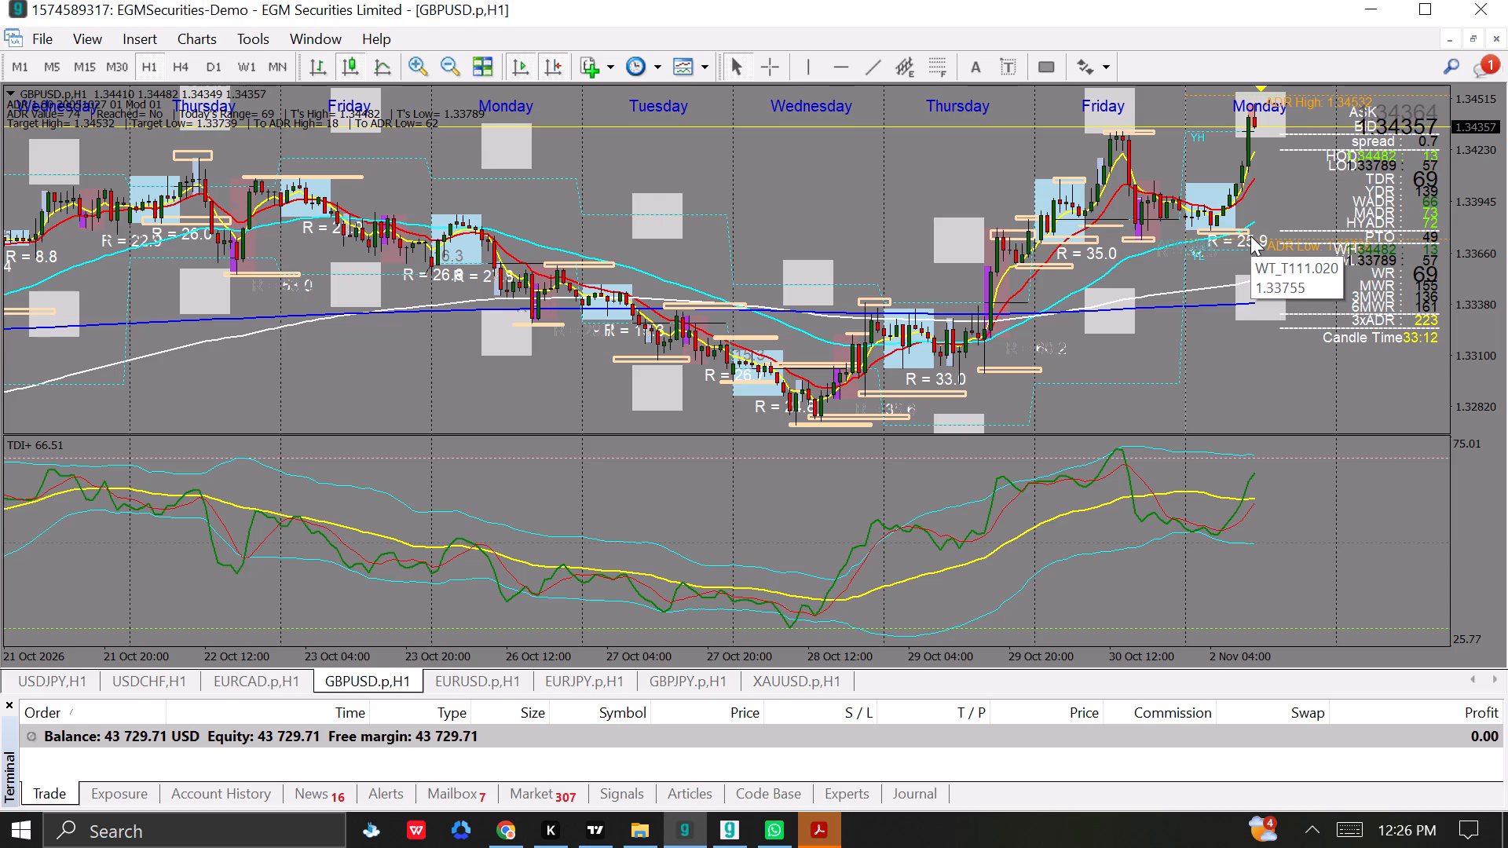
# Switch to the YouTube mix playing in Chrome.
pyautogui.click(511, 846)
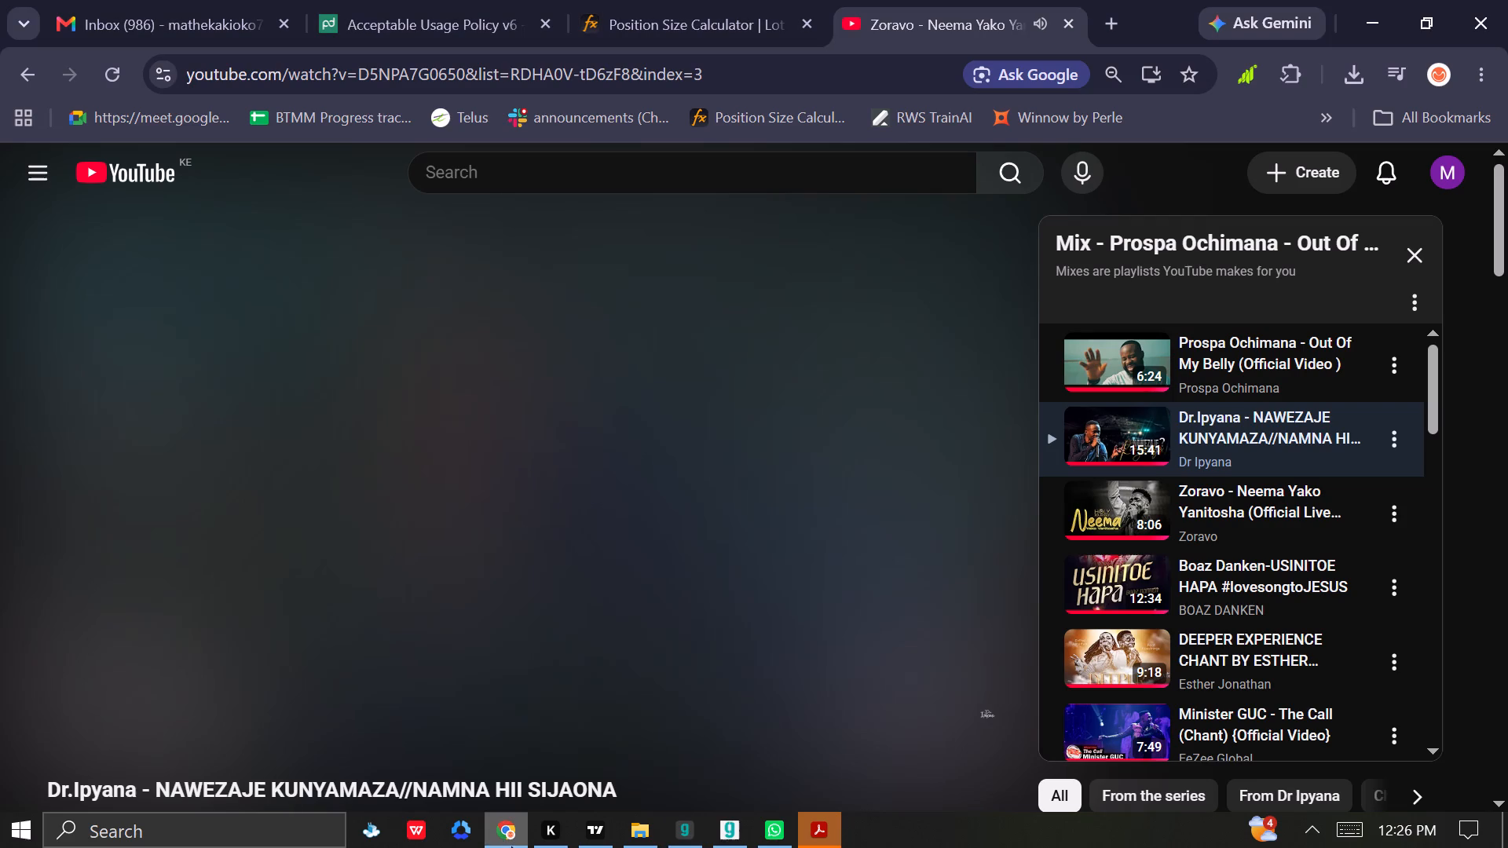
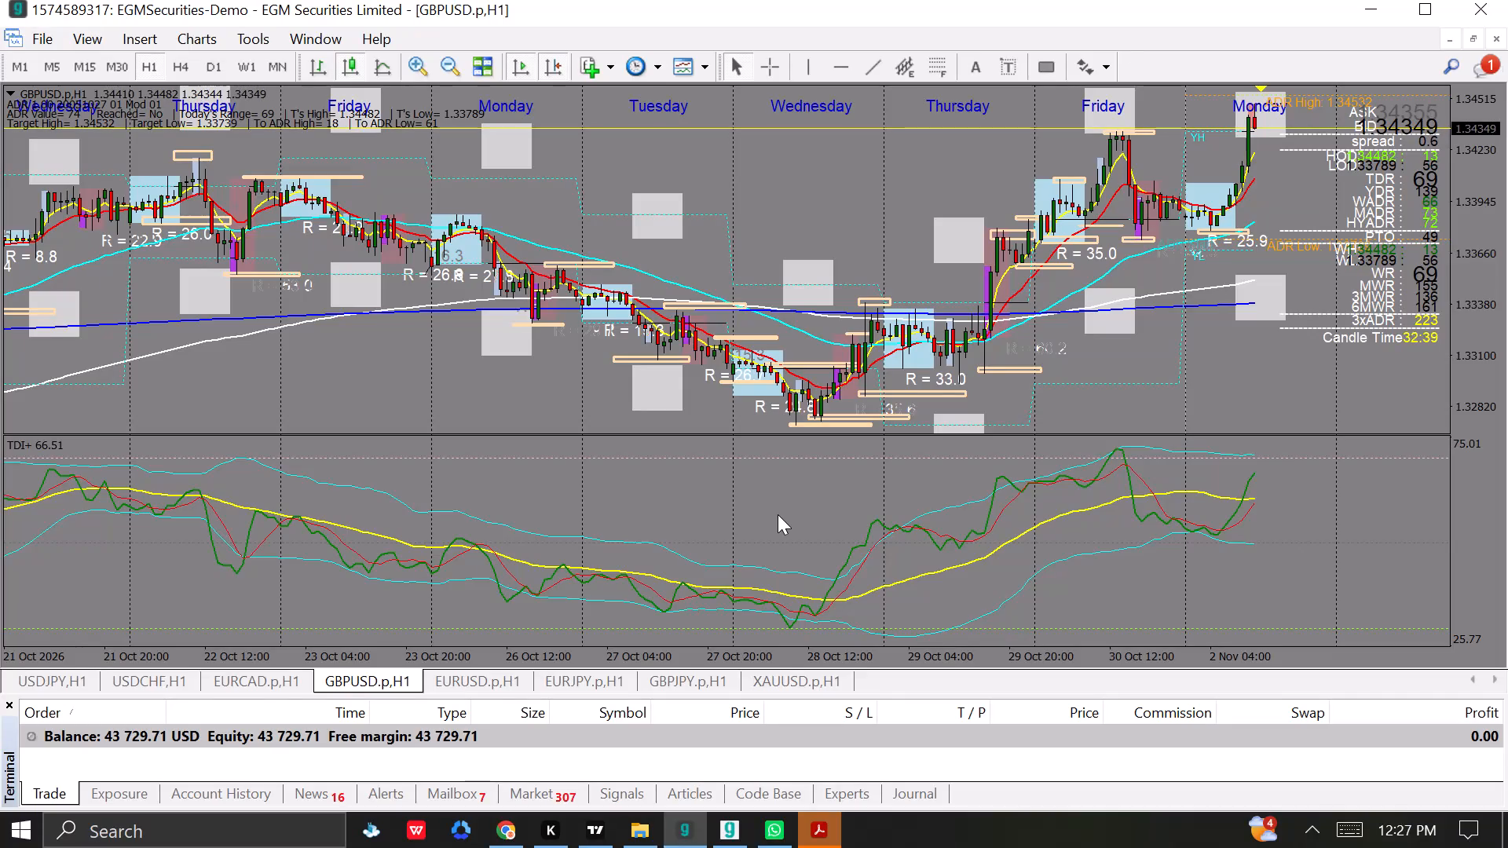
# Find the Telegram desktop app through the Windows search and open it.
pyautogui.click(209, 834)
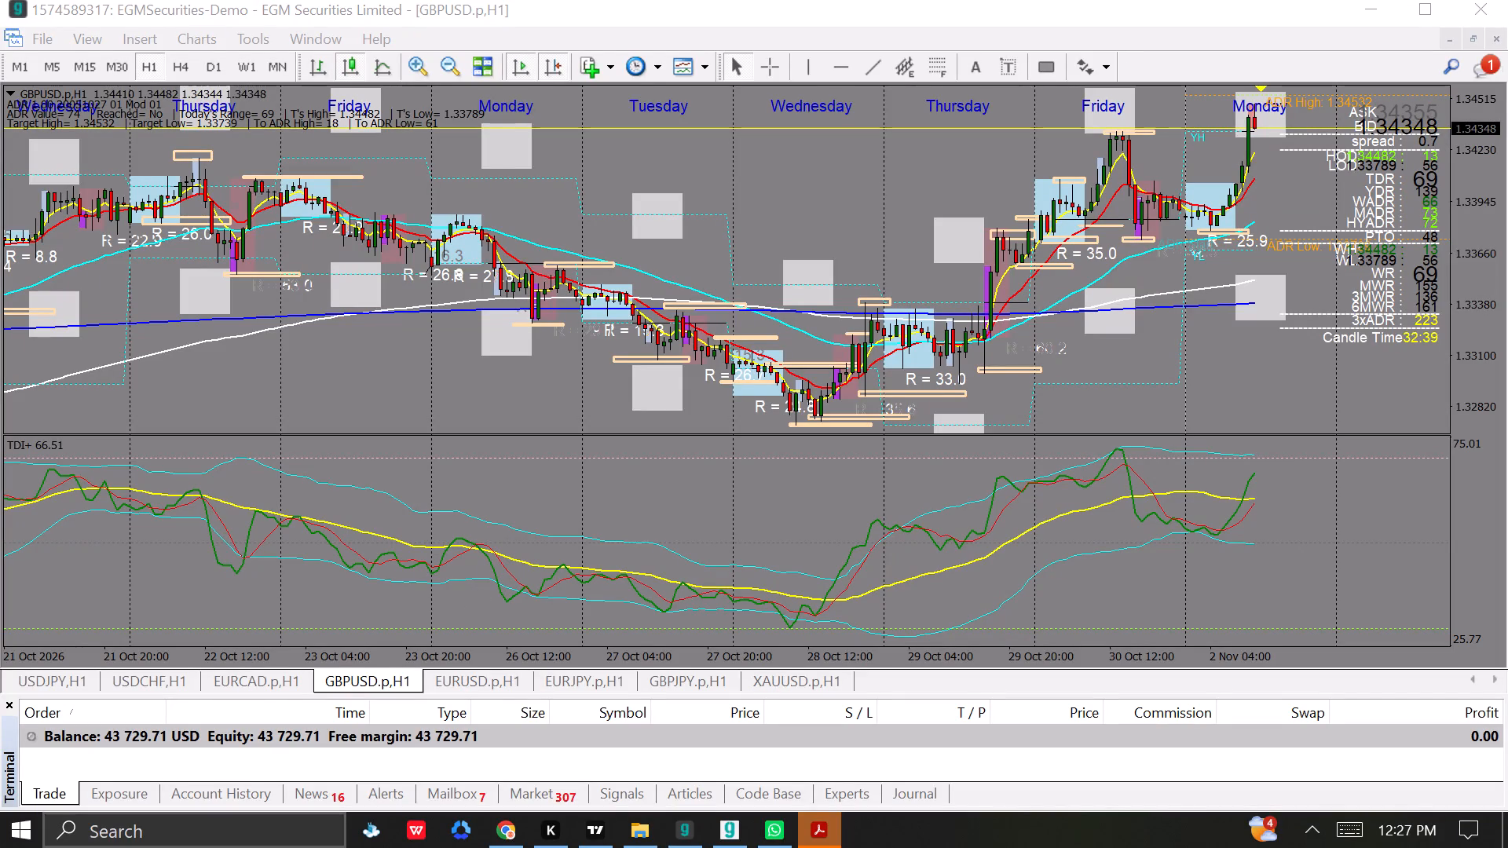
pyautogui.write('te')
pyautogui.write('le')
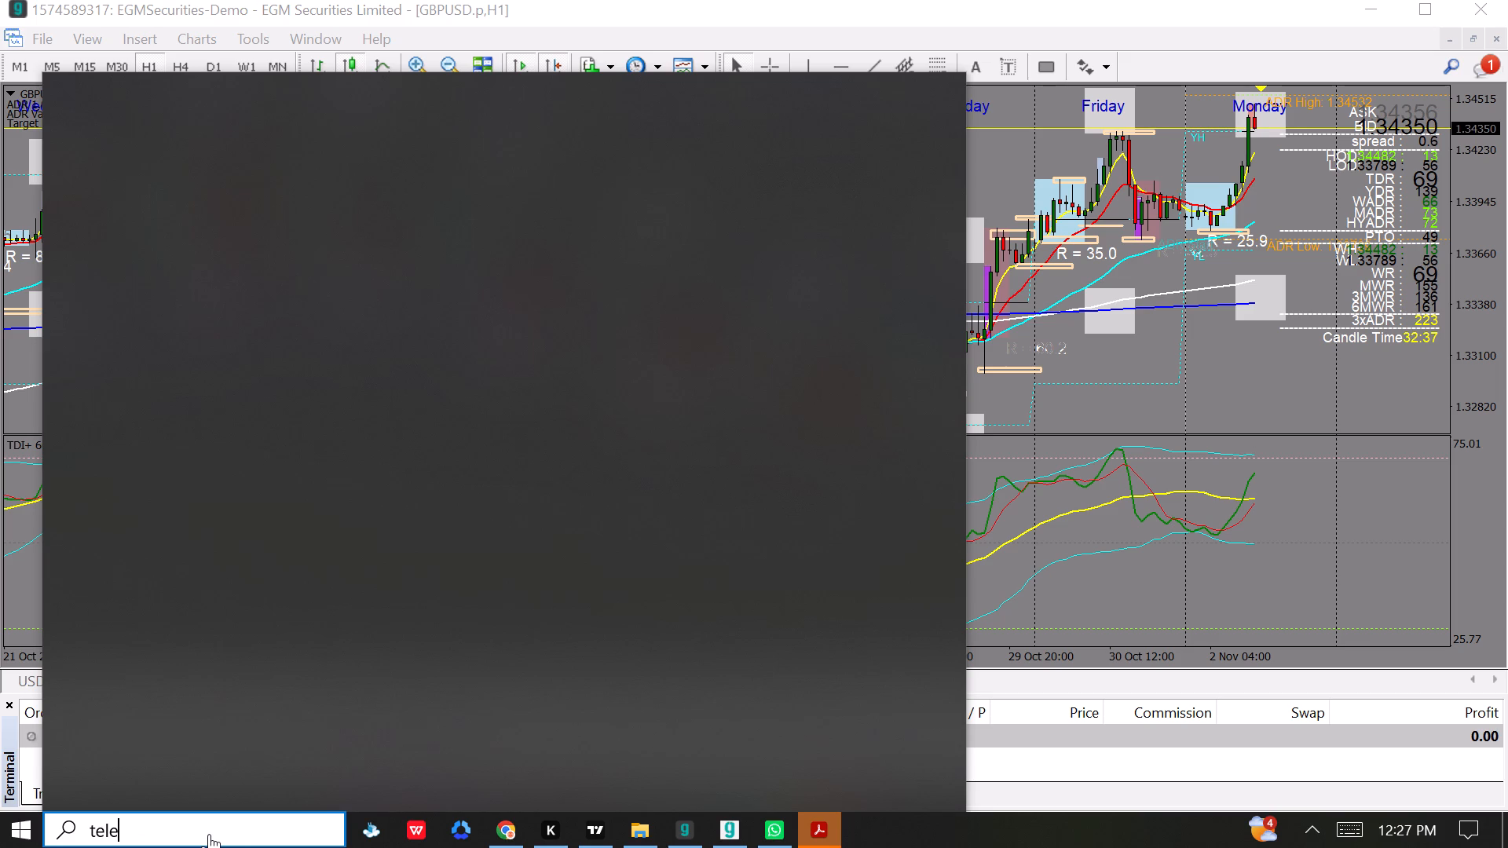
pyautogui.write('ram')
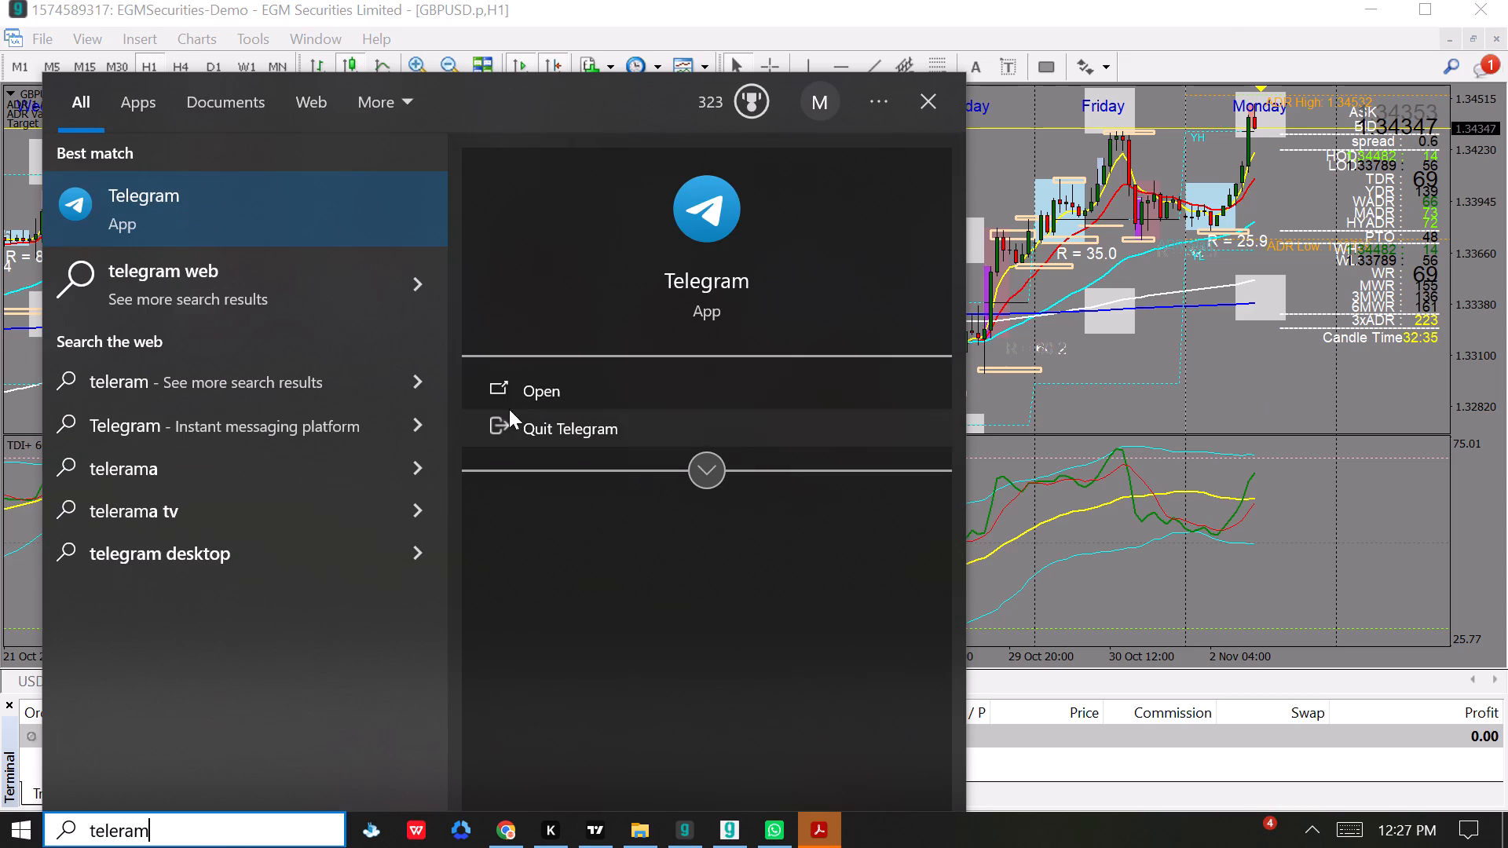
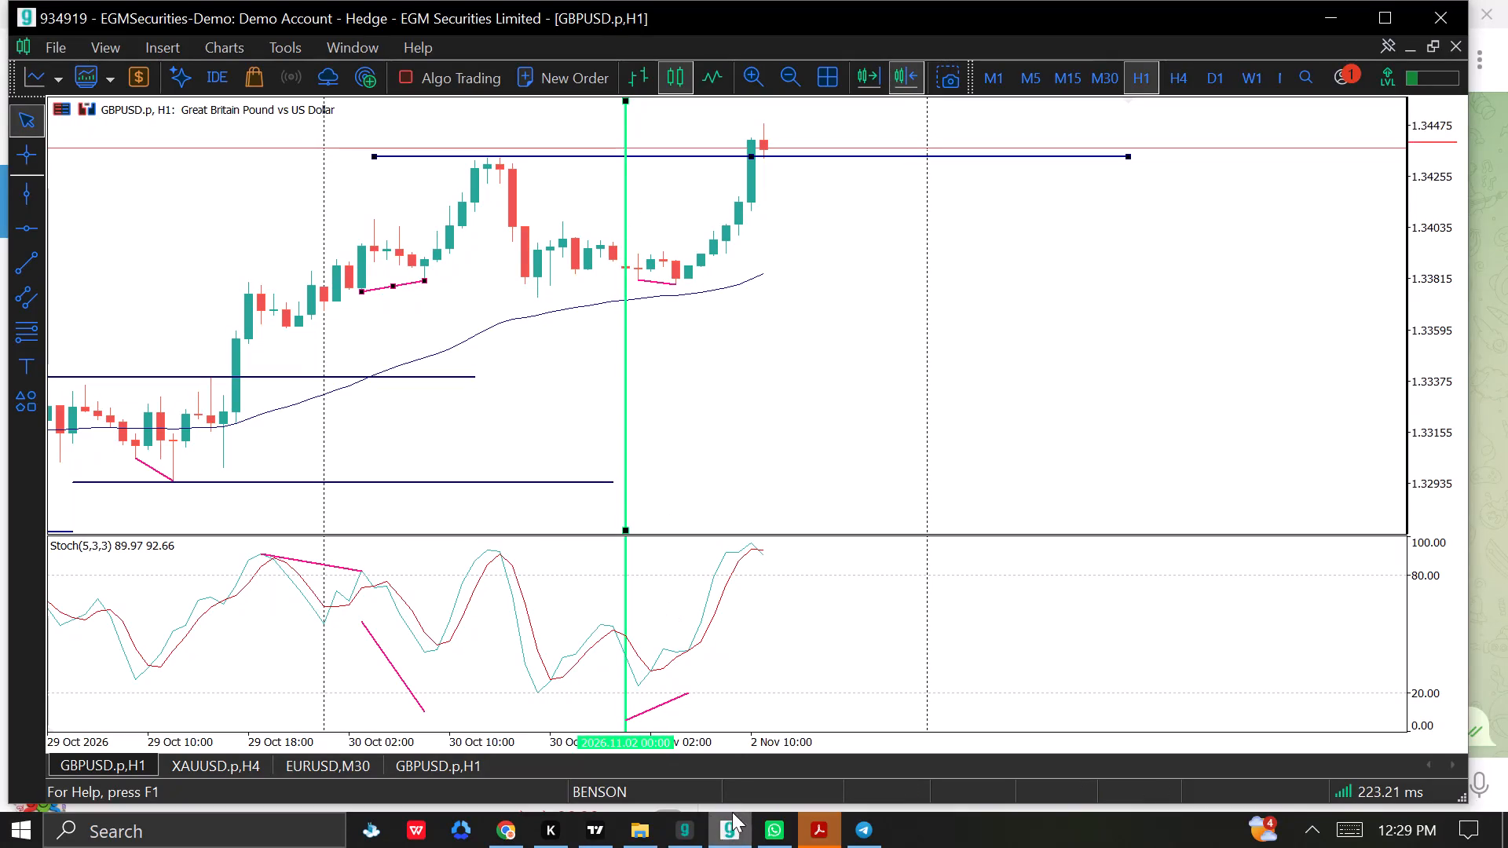
# Switch to the GBPUSD.p H1 chart in MetaTrader 4 and bring up the options for showing or hiding its windows.
pyautogui.click(692, 828)
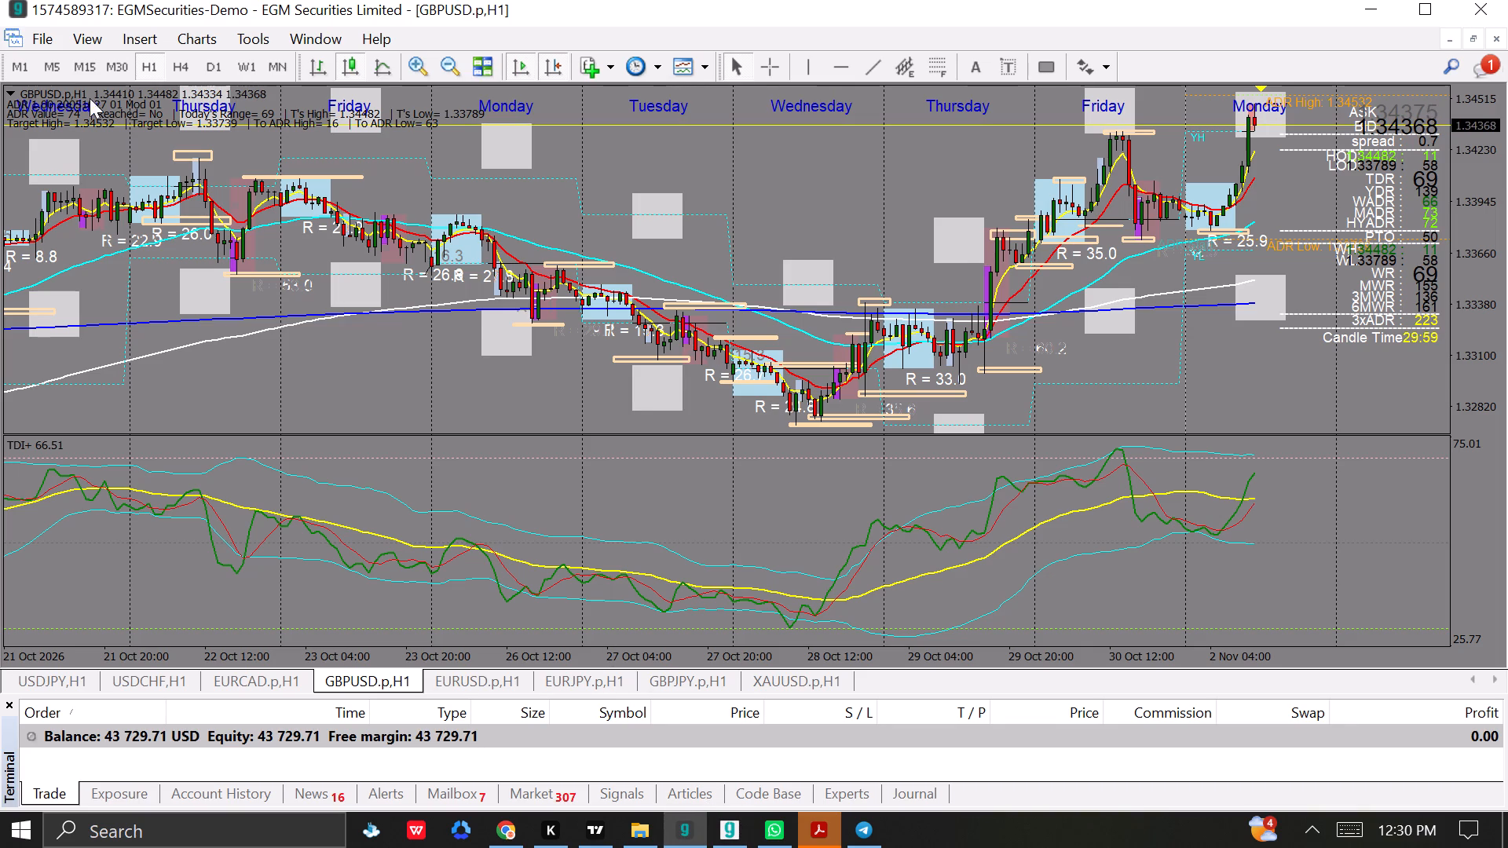
pyautogui.click(79, 37)
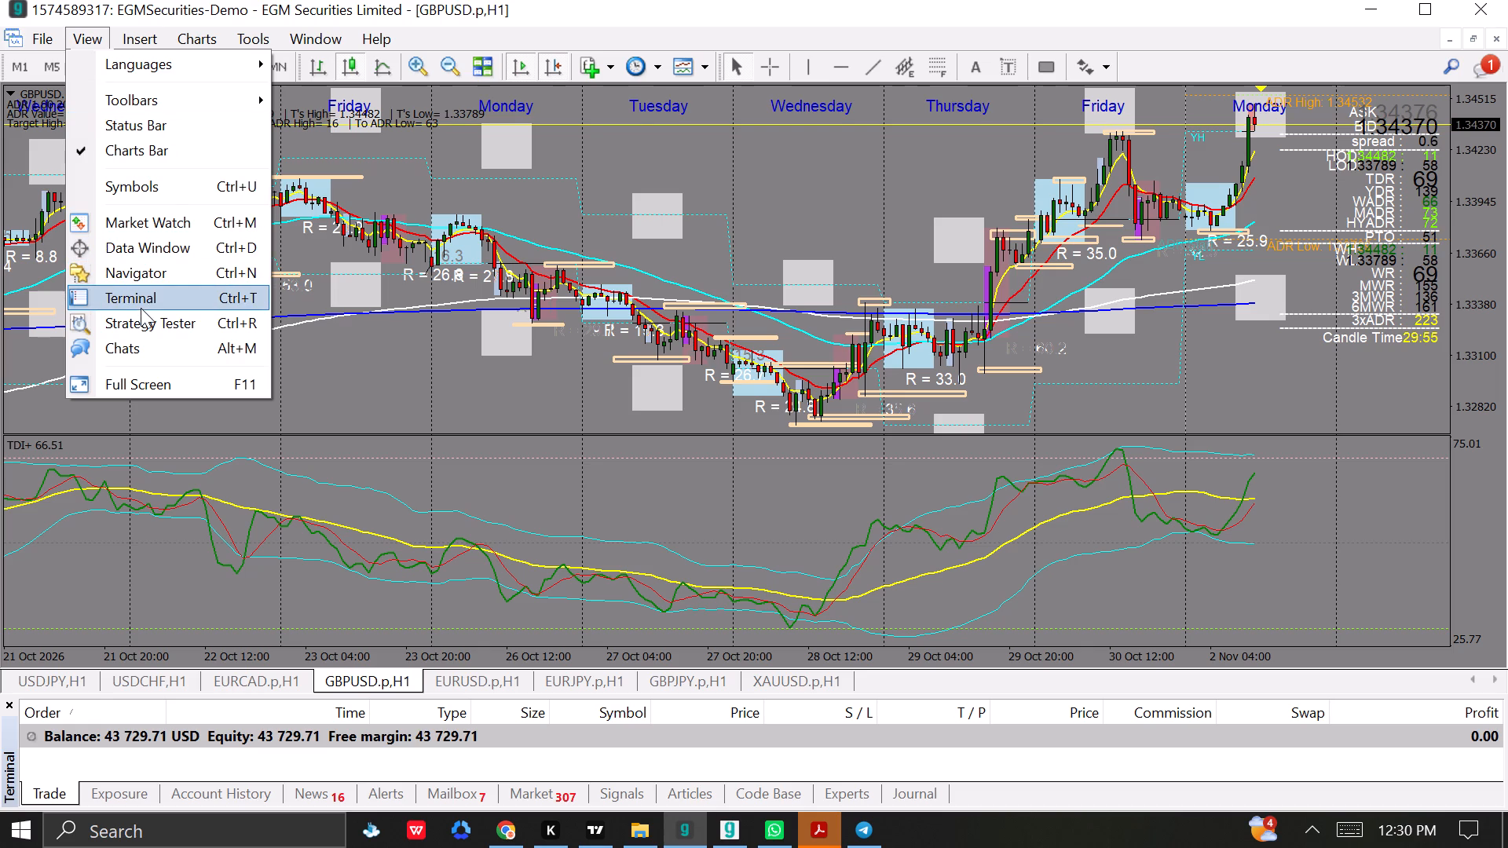
# Sell 2.00 lots of GBPUSD.p at market with one-click trading, and hide the one-click trading controls once the order is placed.
pyautogui.click(33, 123)
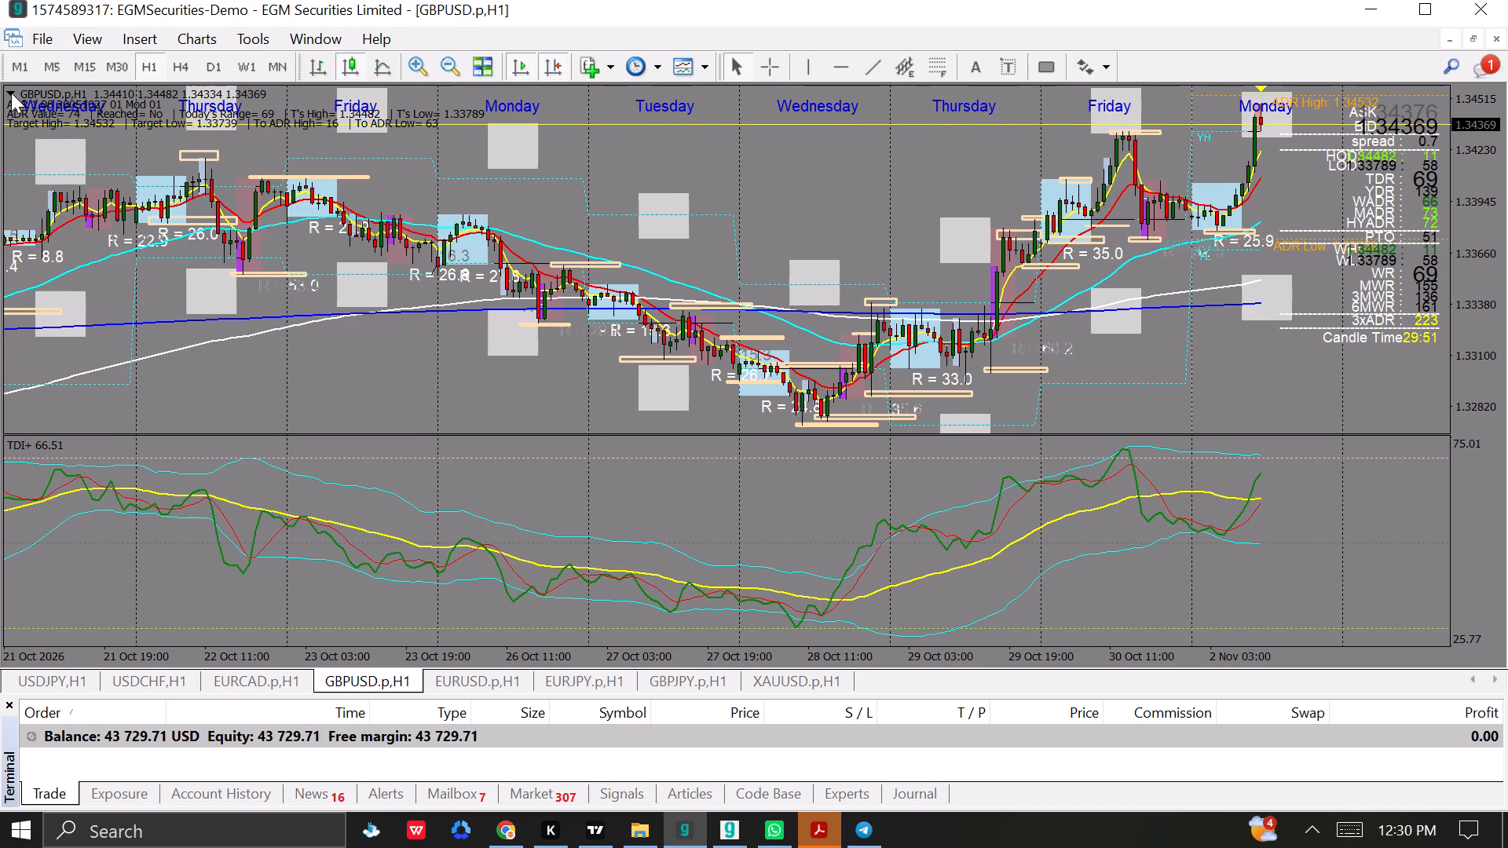
pyautogui.click(11, 93)
pyautogui.click(118, 116)
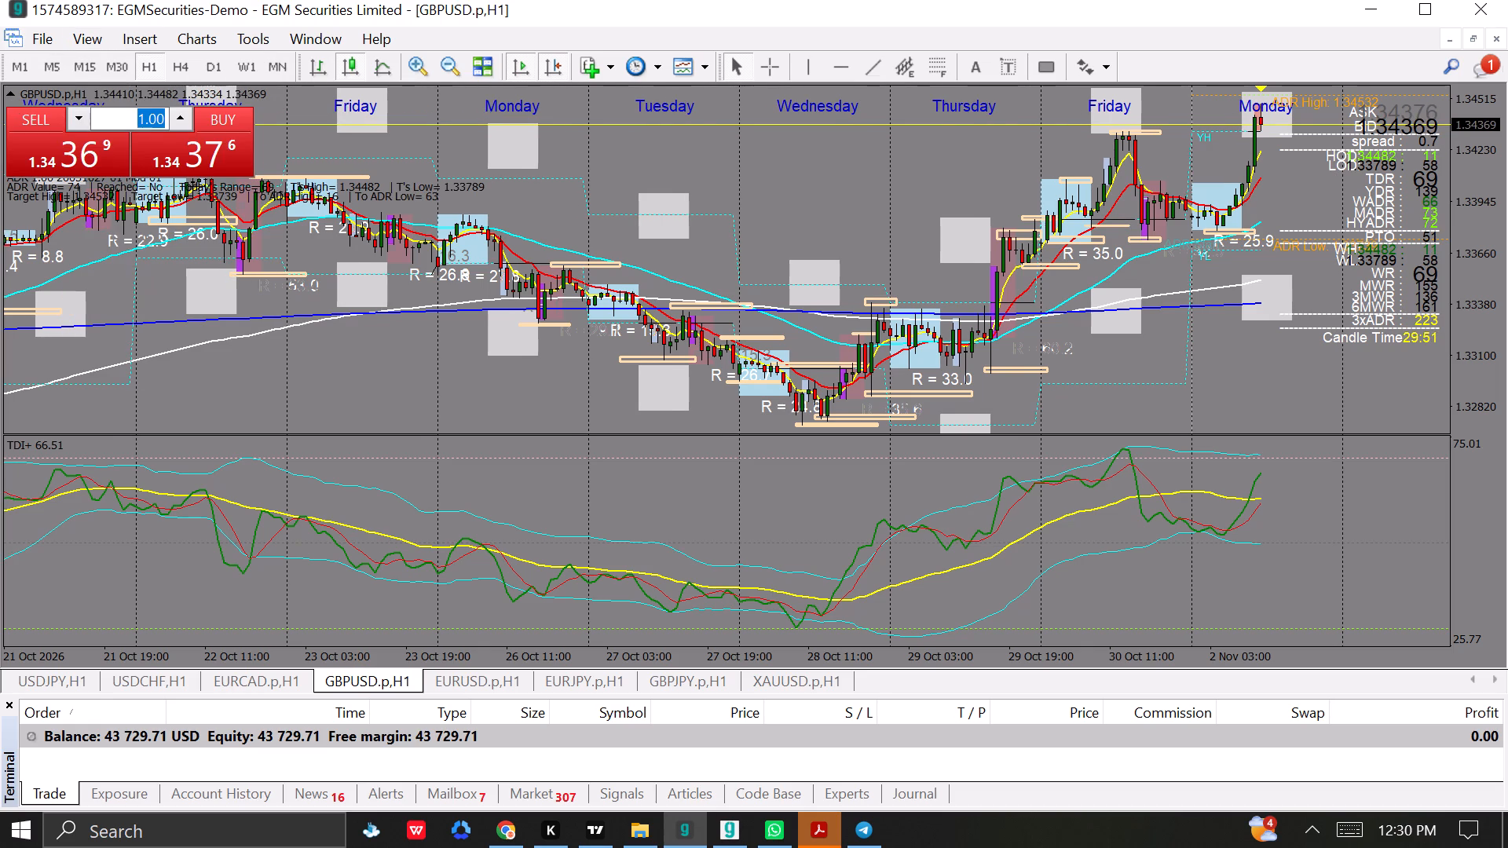
pyautogui.press('2')
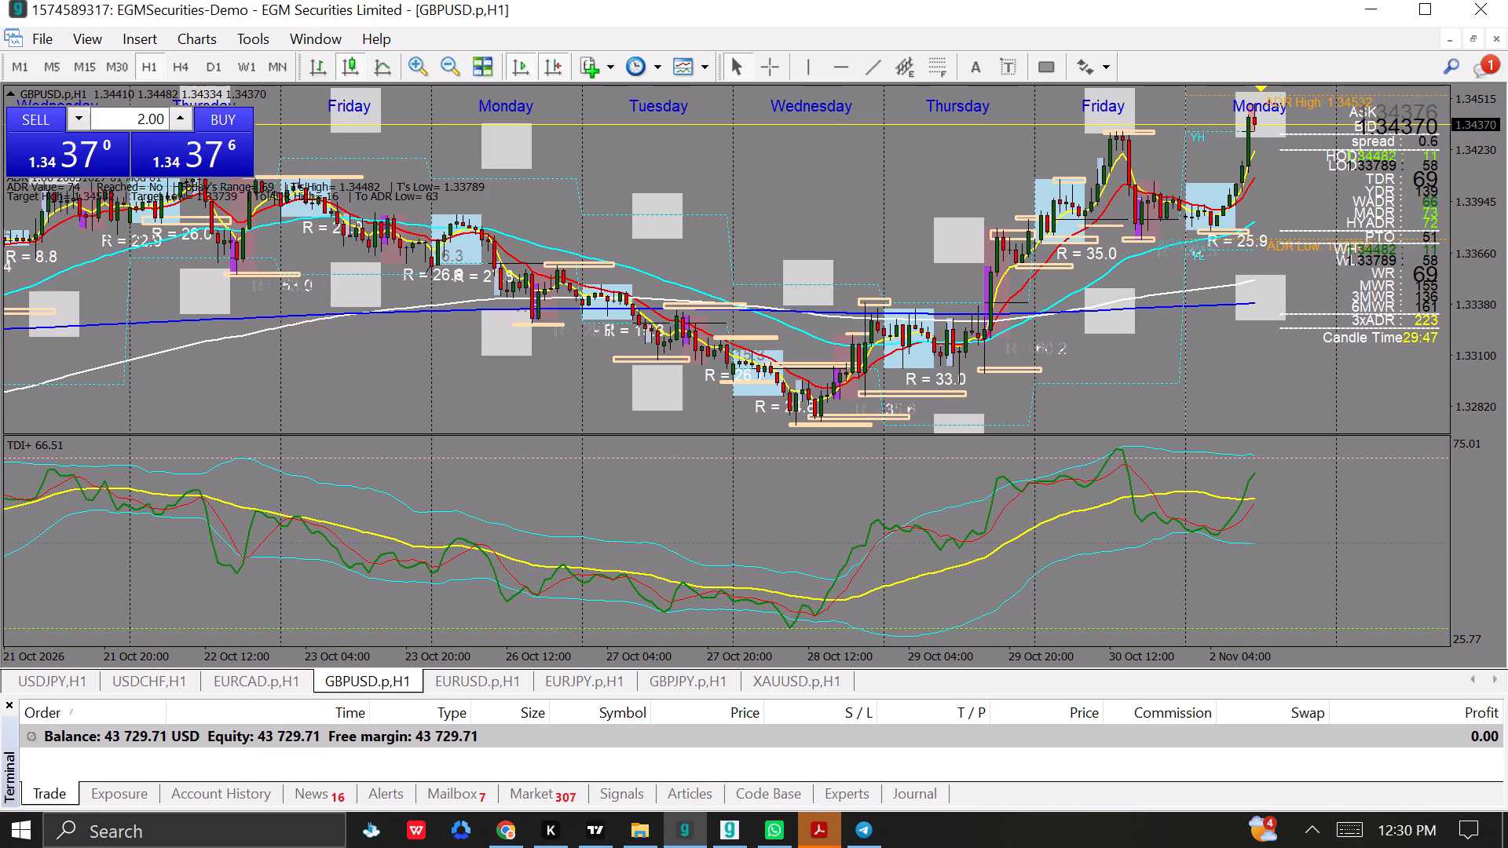
pyautogui.click(59, 155)
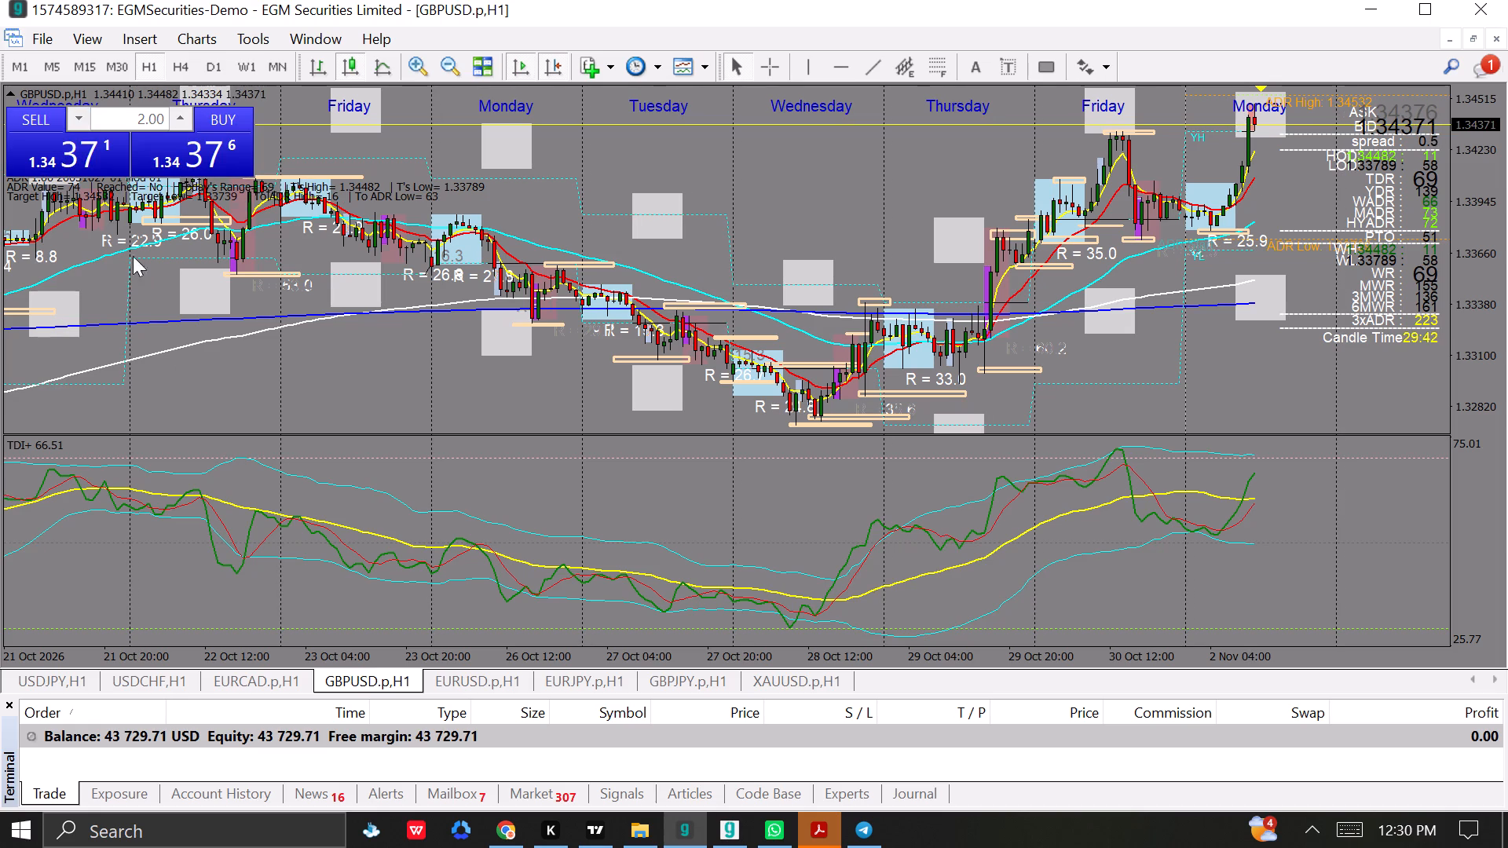
pyautogui.click(55, 159)
pyautogui.click(767, 442)
pyautogui.click(1316, 832)
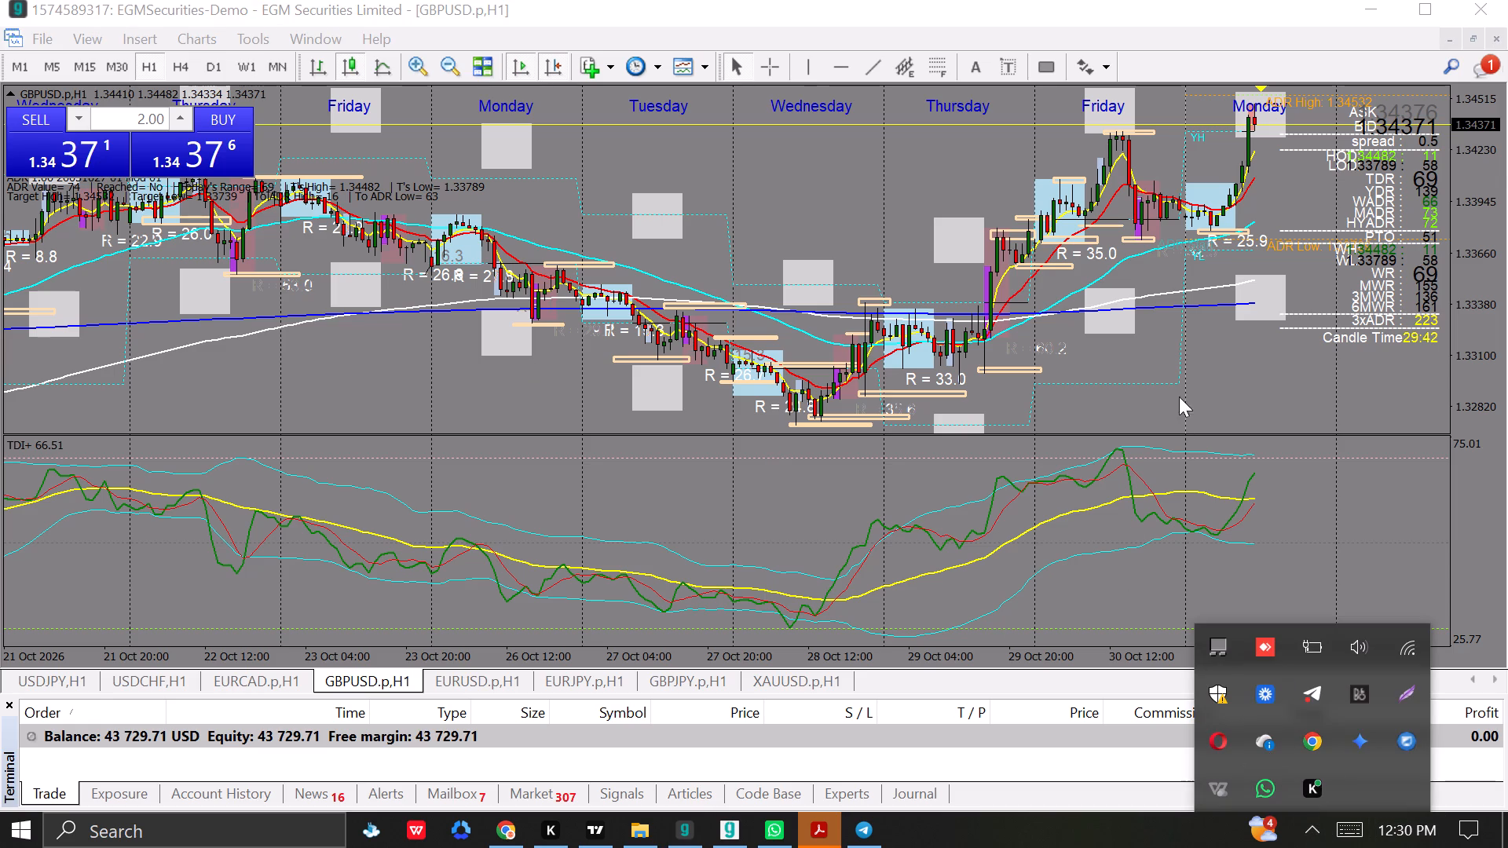
pyautogui.click(1179, 397)
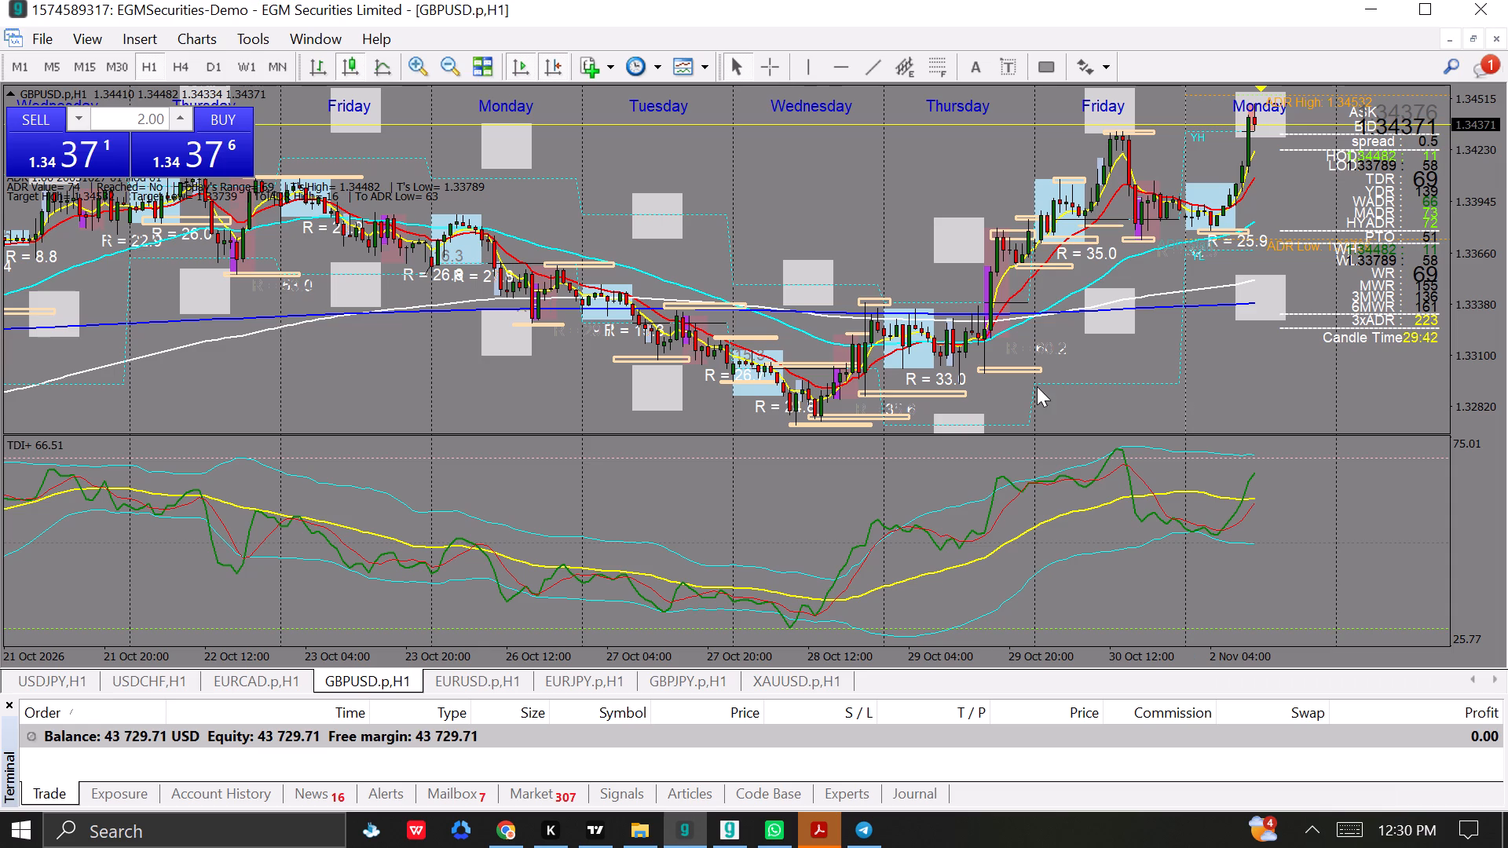
pyautogui.click(13, 91)
pyautogui.click(437, 438)
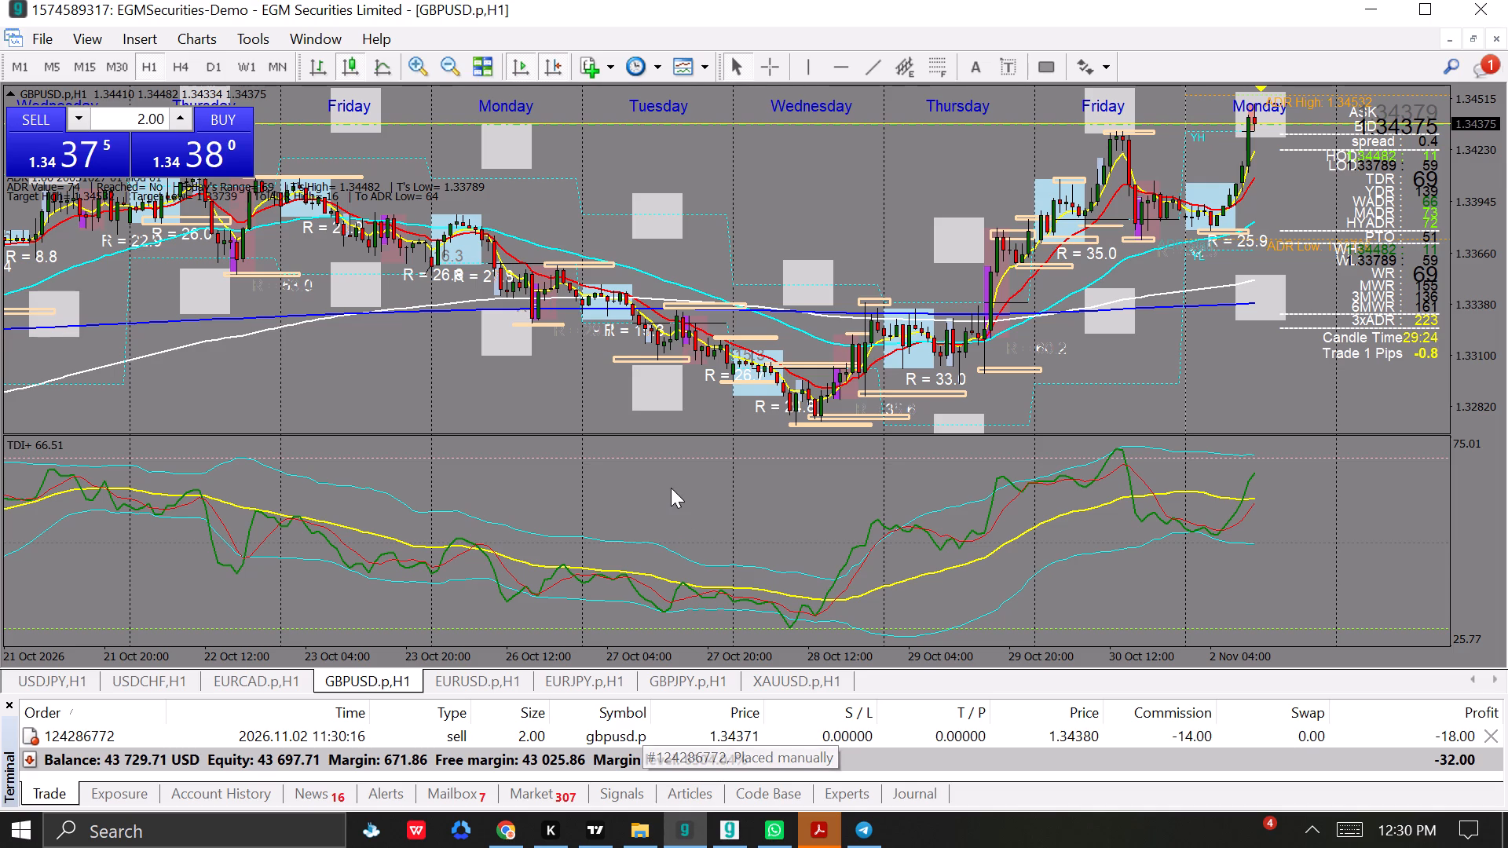
pyautogui.click(565, 431)
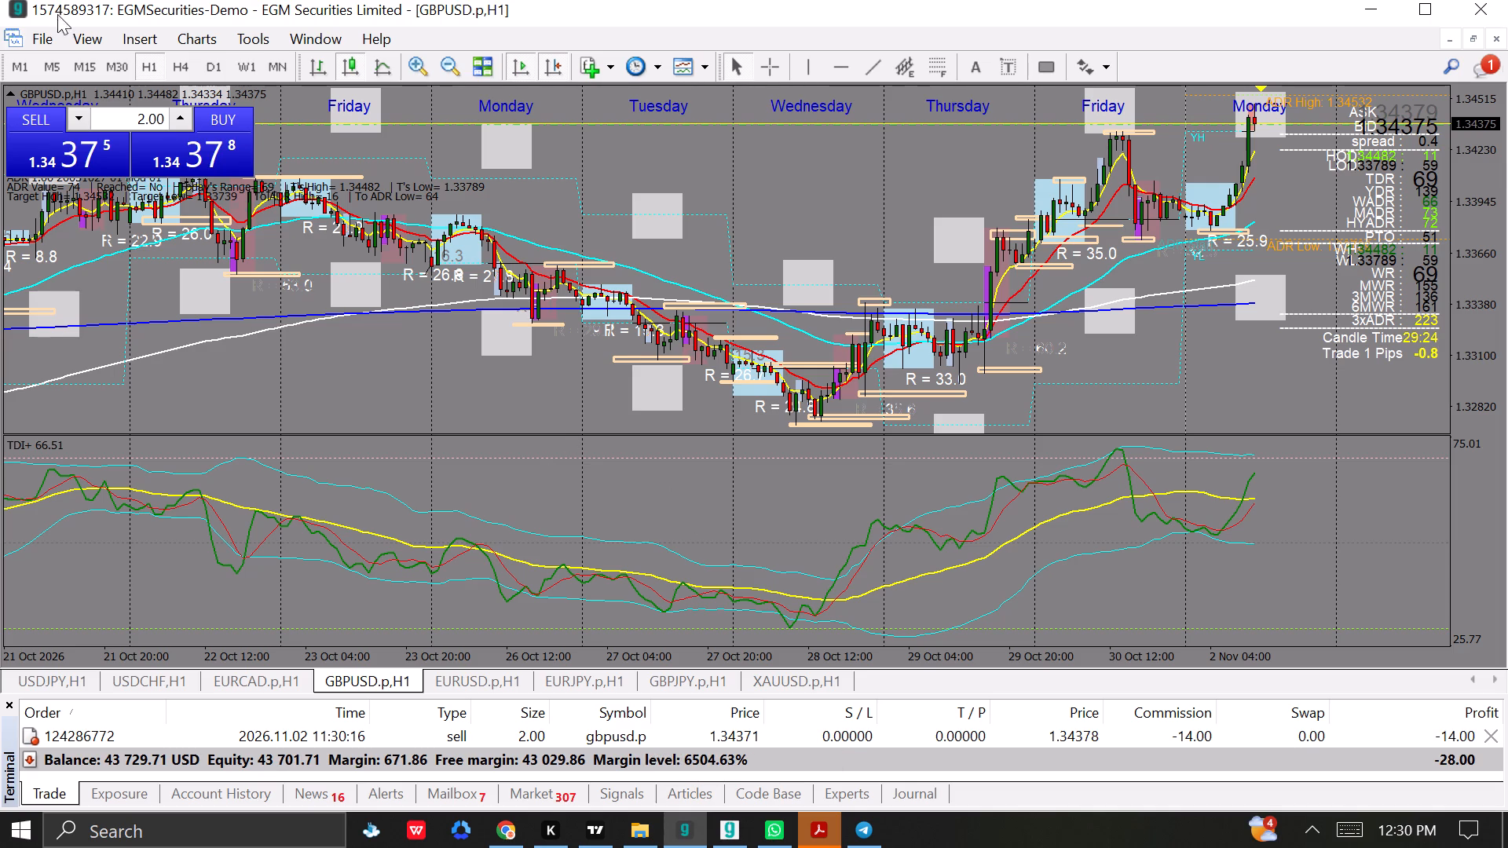
pyautogui.click(10, 94)
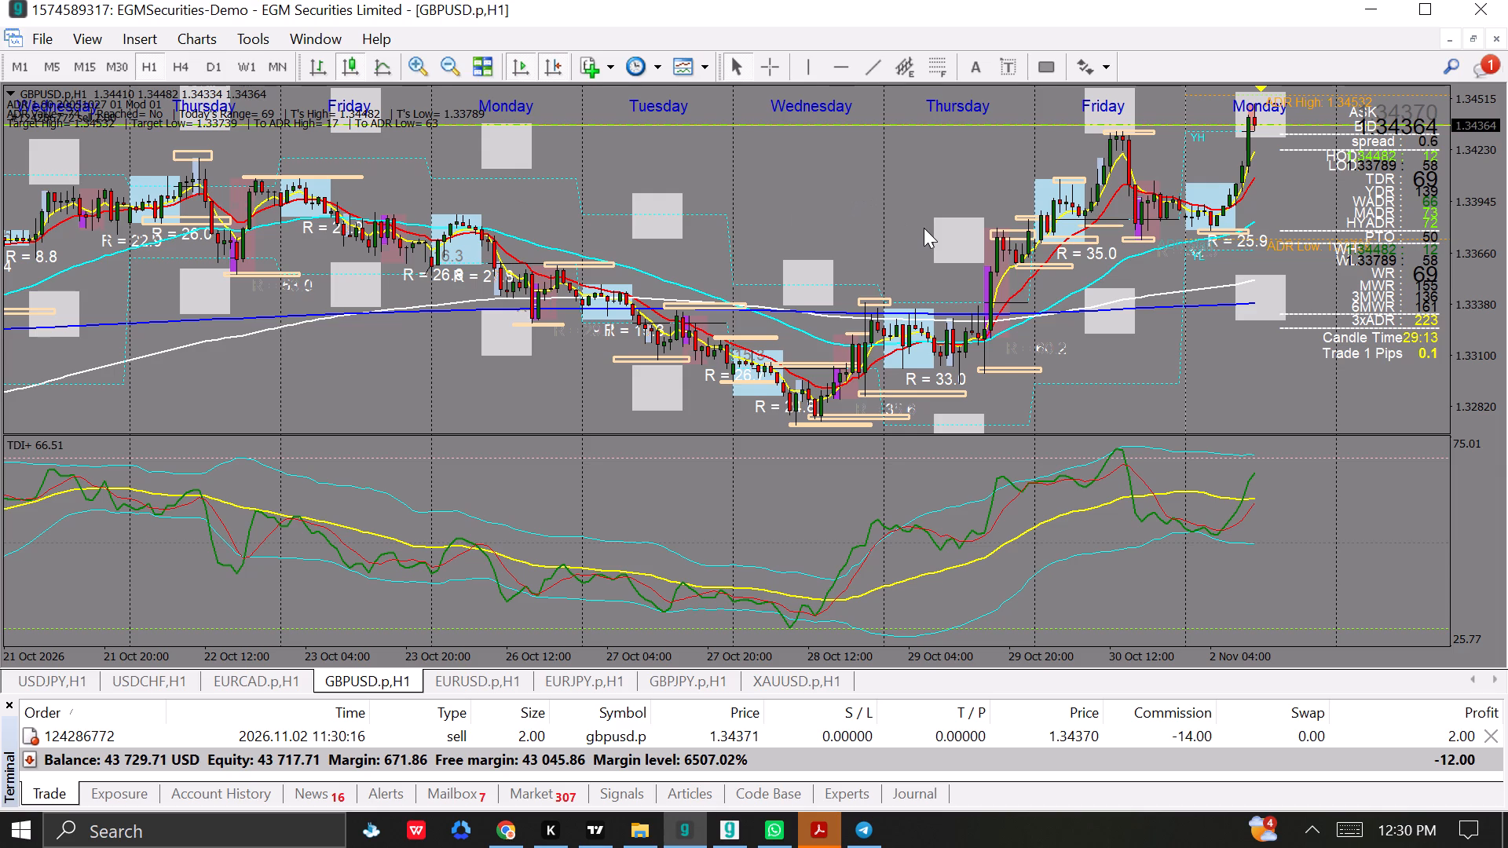
# Check the GBPUSD.p price action around the sell entry on M30 and return the chart to H1.
pyautogui.moveTo(869, 218); pyautogui.dragTo(775, 248)
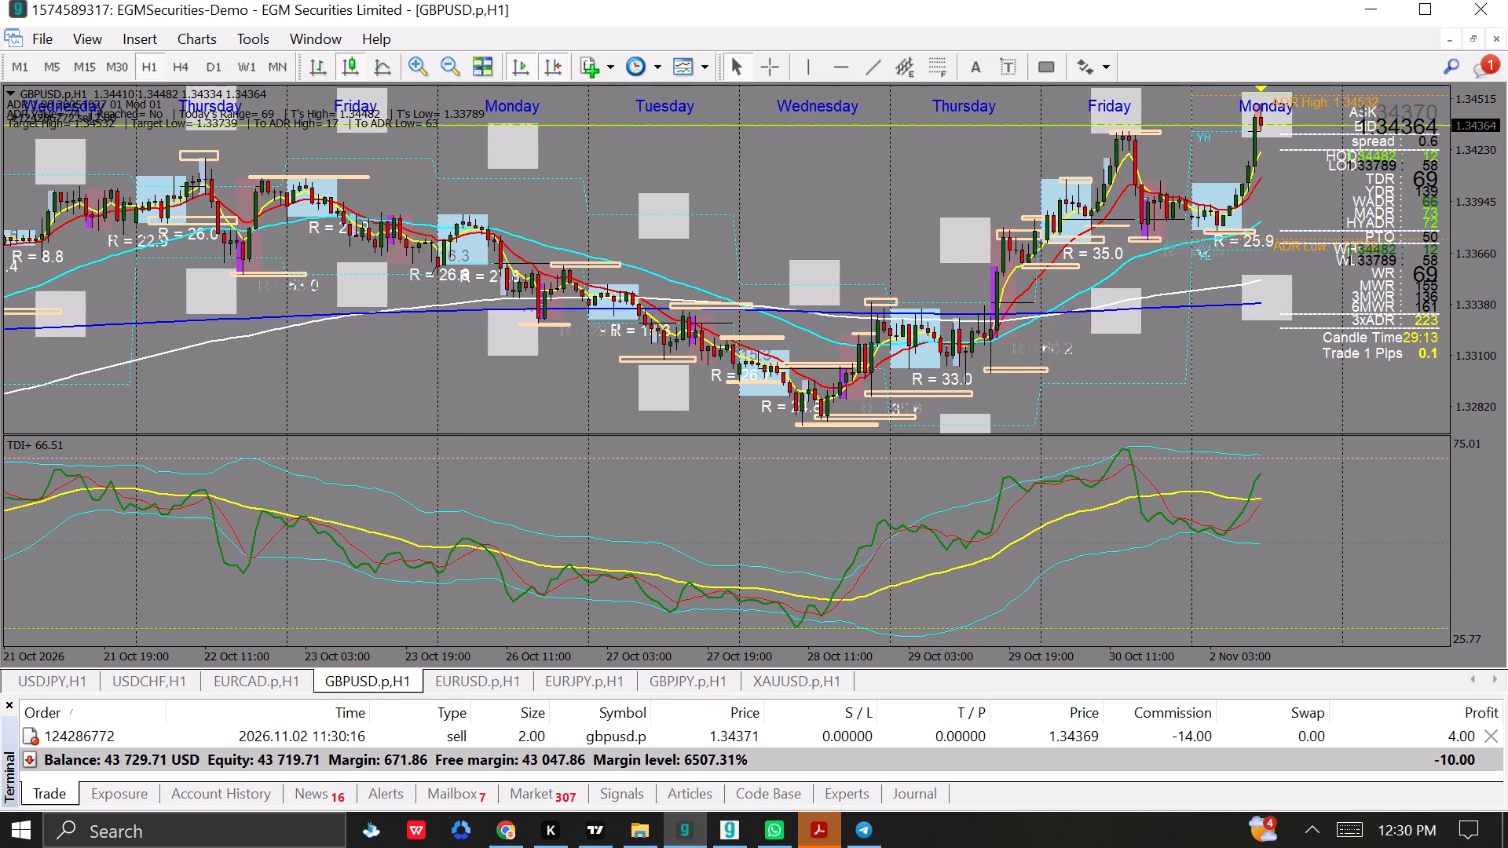
pyautogui.moveTo(775, 248); pyautogui.dragTo(730, 266)
pyautogui.click(116, 67)
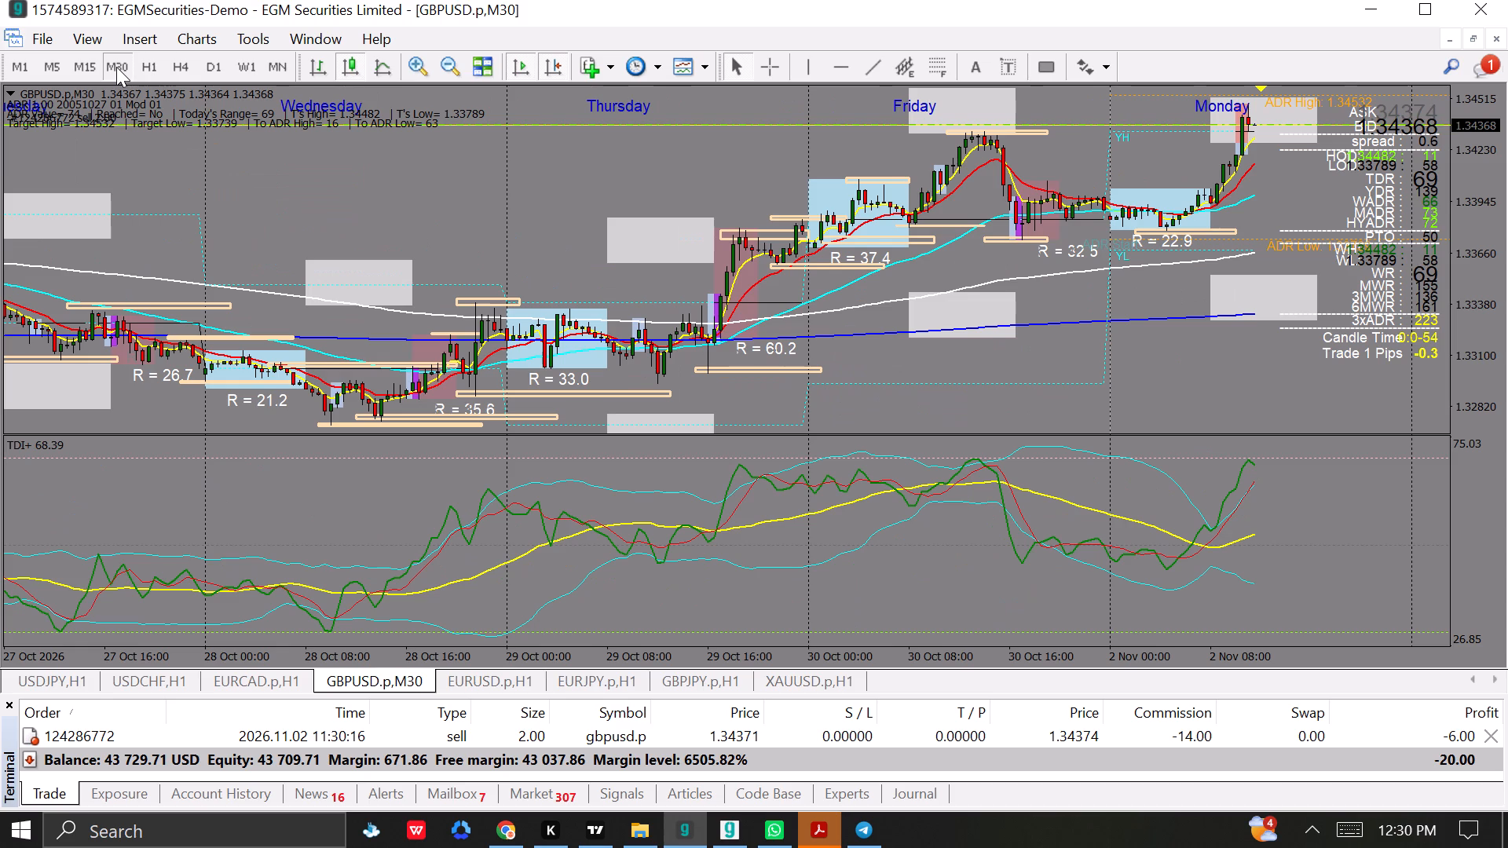
pyautogui.moveTo(1115, 312); pyautogui.dragTo(1067, 340)
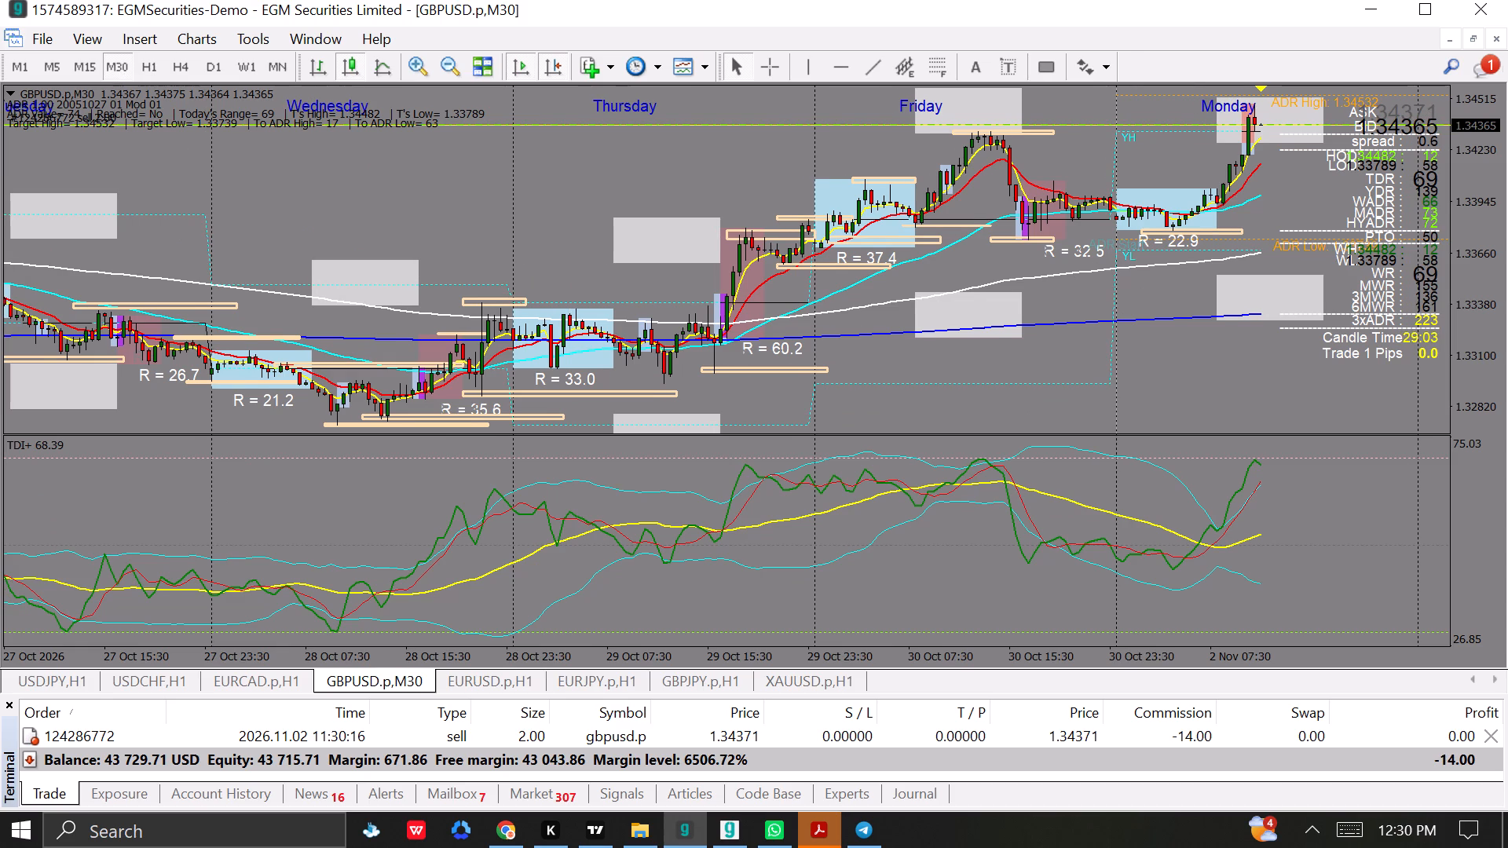
pyautogui.moveTo(1067, 340); pyautogui.dragTo(1045, 346)
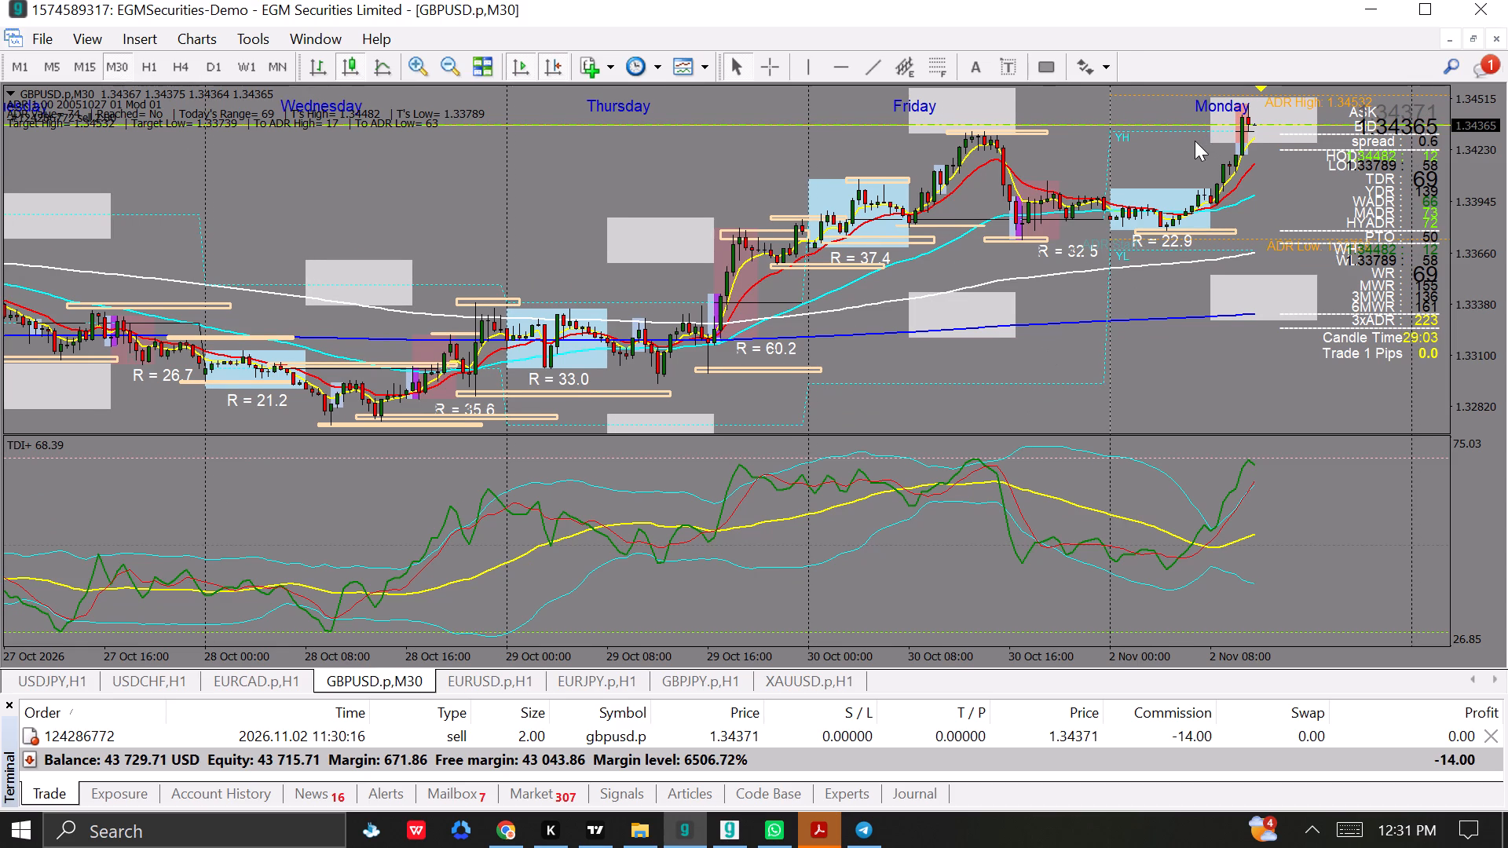
pyautogui.click(152, 67)
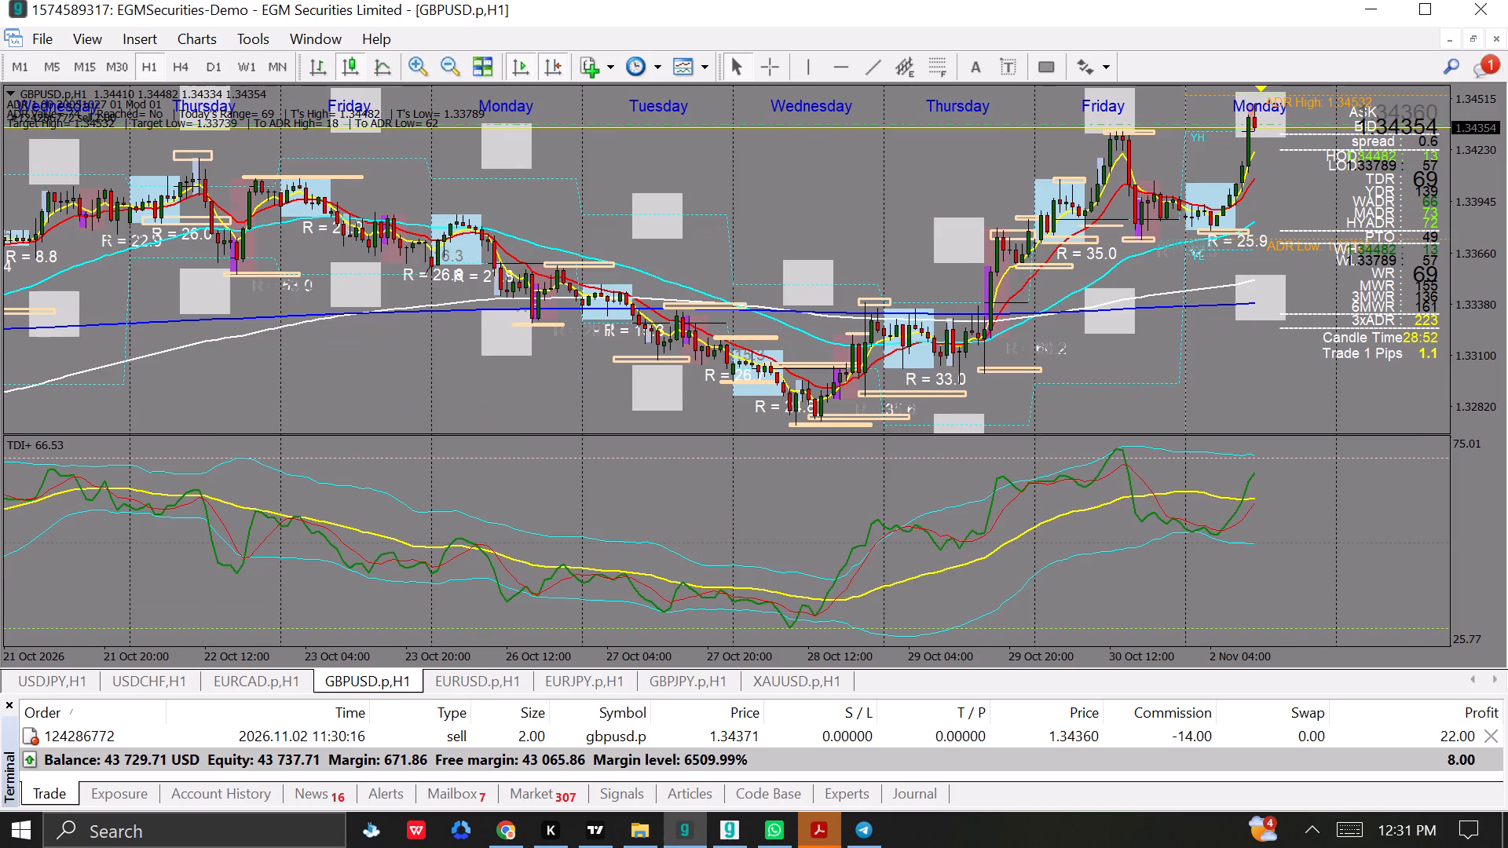
# Add a stop loss at about 1.34524 to the GBPUSD.p sell position, above Monday's high on the H1 chart.
pyautogui.moveTo(1001, 126); pyautogui.dragTo(994, 107)
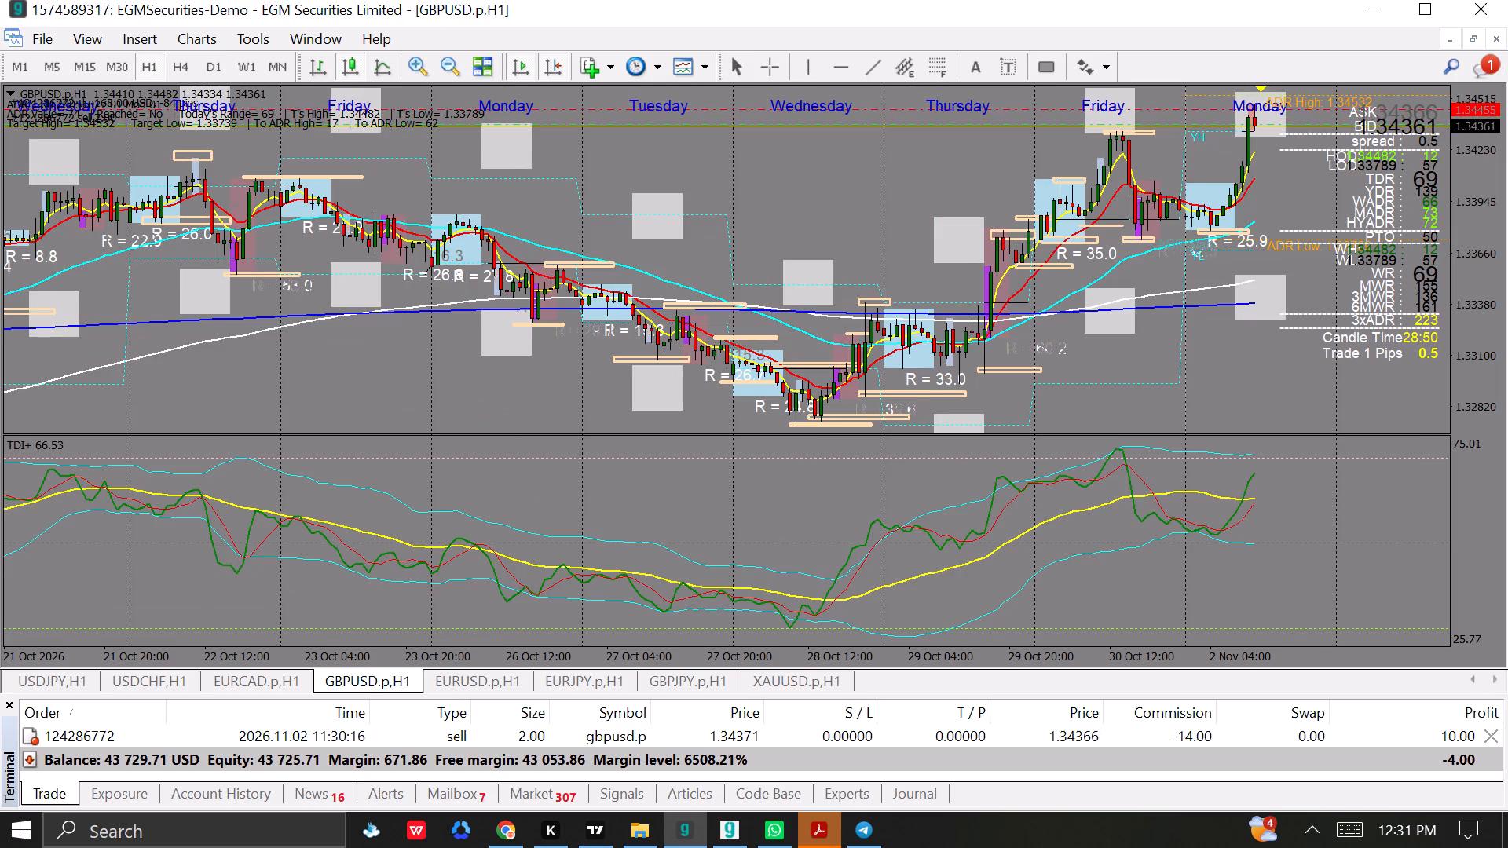
pyautogui.moveTo(994, 107); pyautogui.dragTo(990, 93)
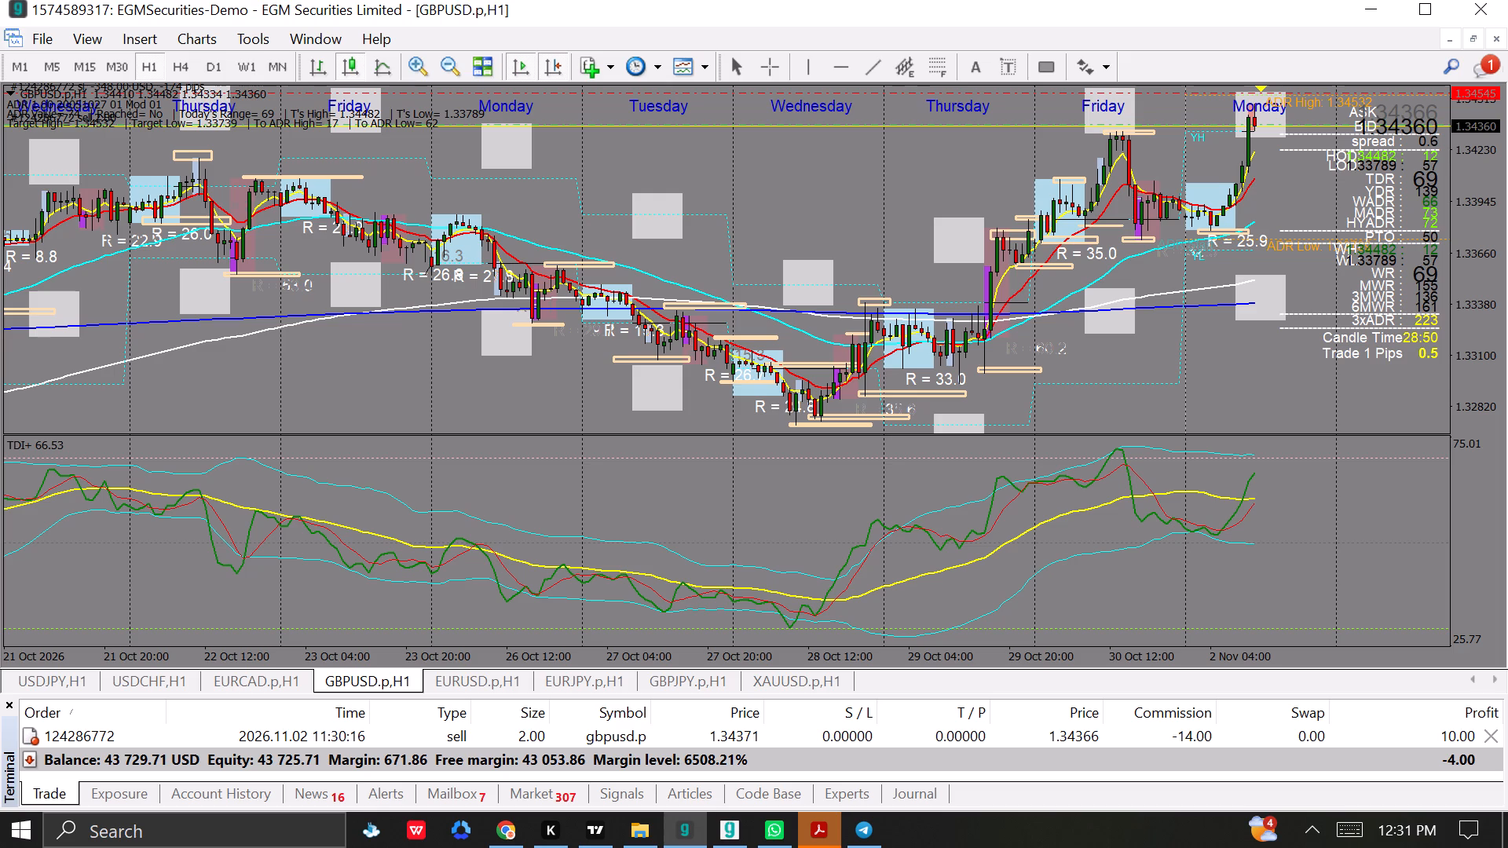
pyautogui.moveTo(990, 93); pyautogui.dragTo(983, 96)
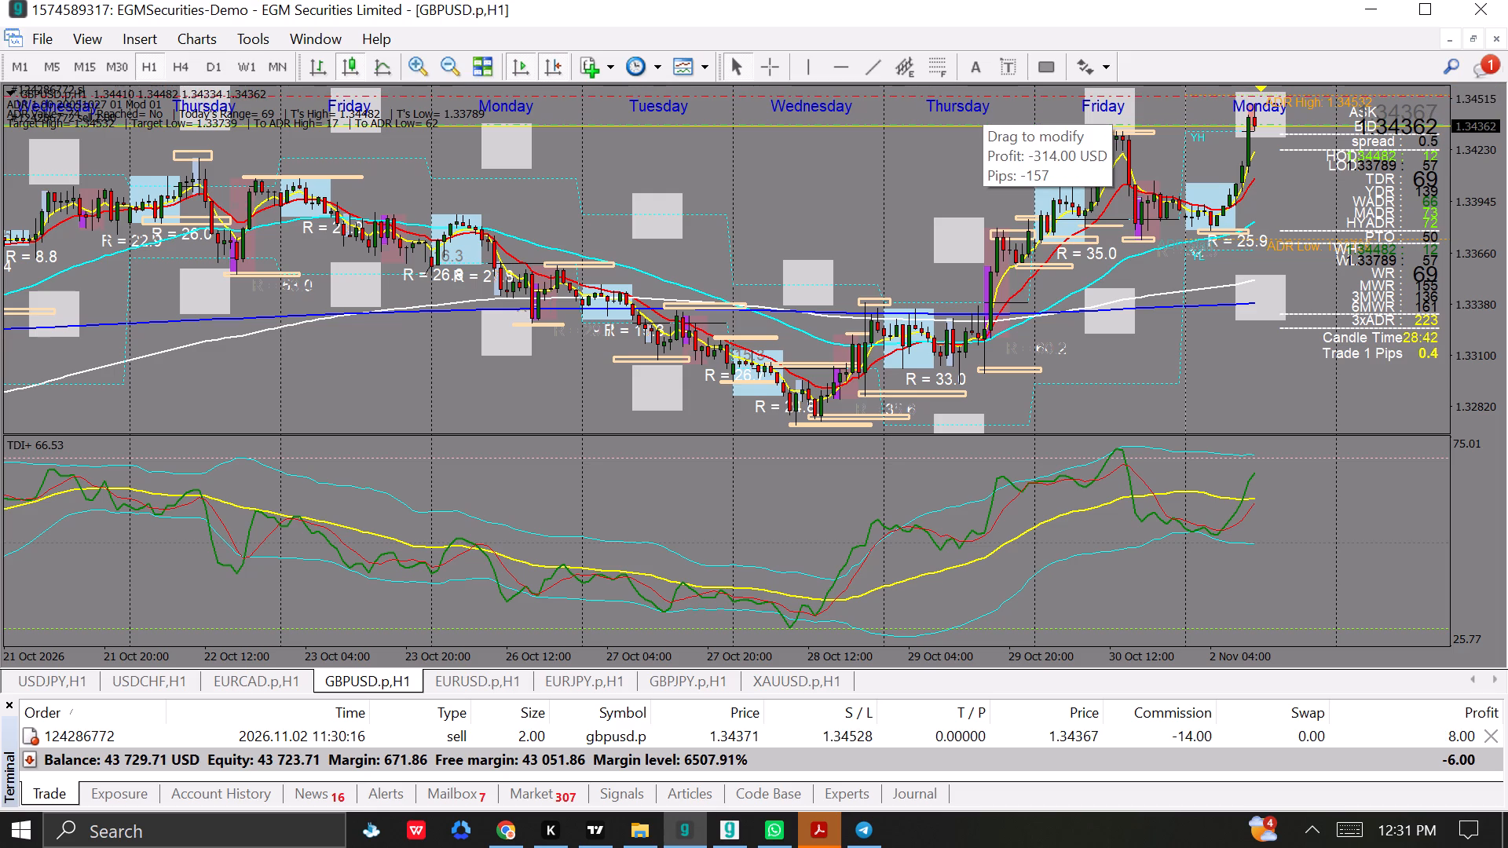
pyautogui.click(983, 96)
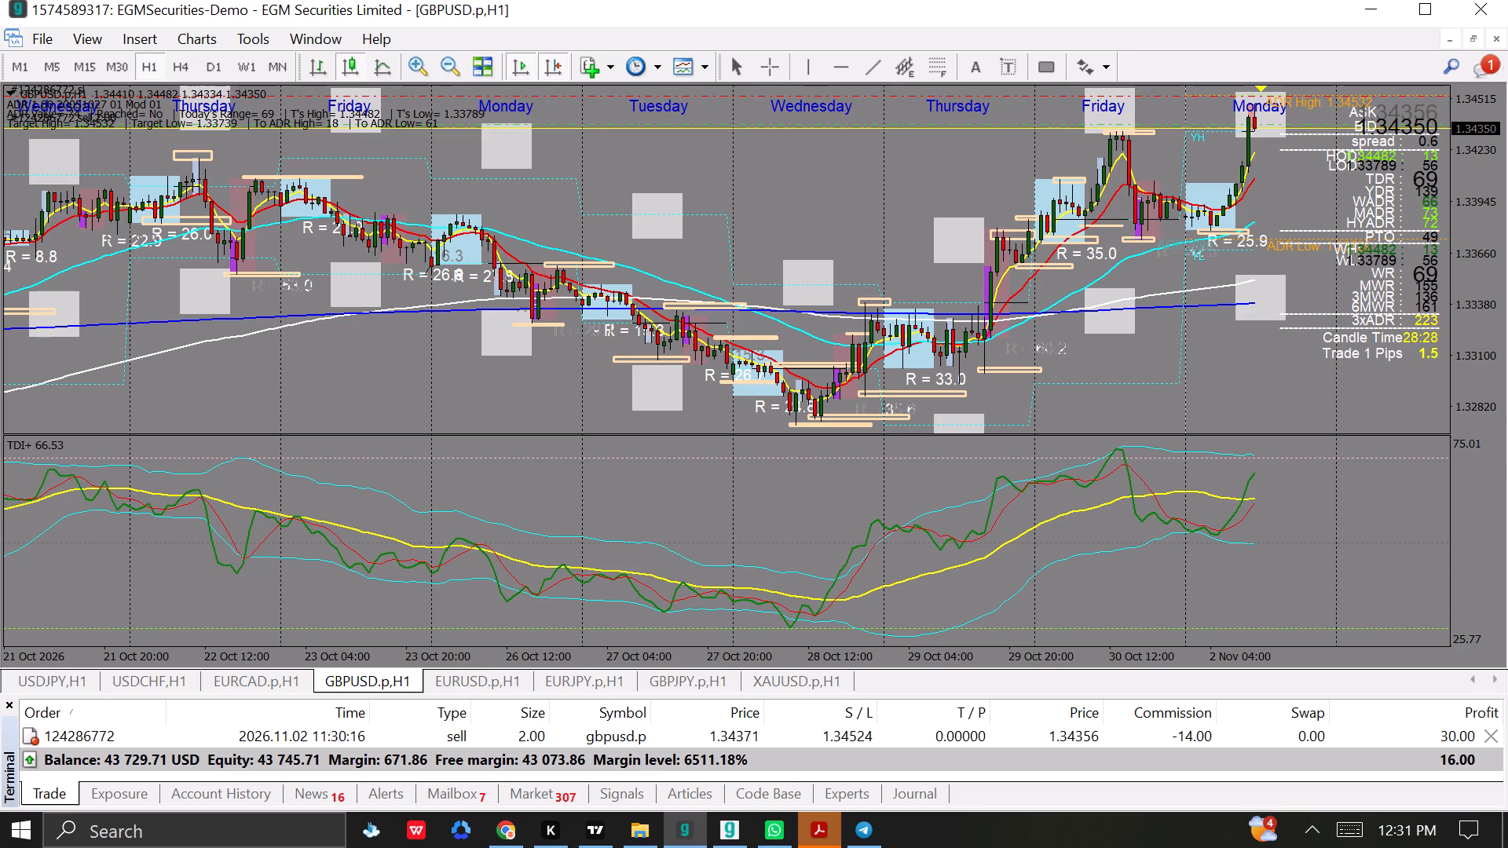
# Add a take profit at about 1.33798 to the GBPUSD.p sell position, near Monday's swing low.
pyautogui.moveTo(981, 124); pyautogui.dragTo(963, 185)
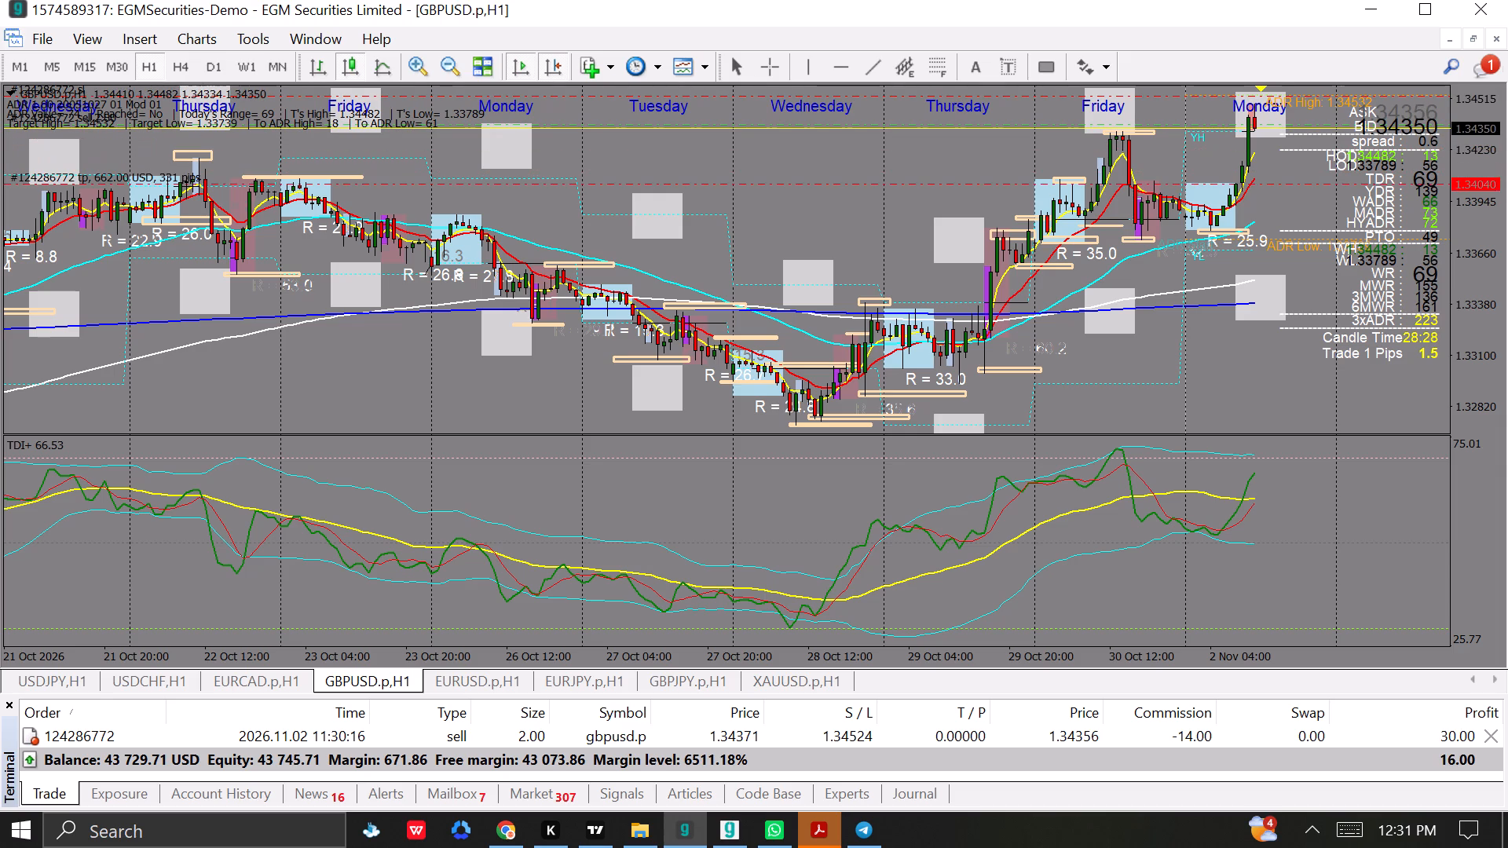
pyautogui.moveTo(963, 185); pyautogui.dragTo(962, 187)
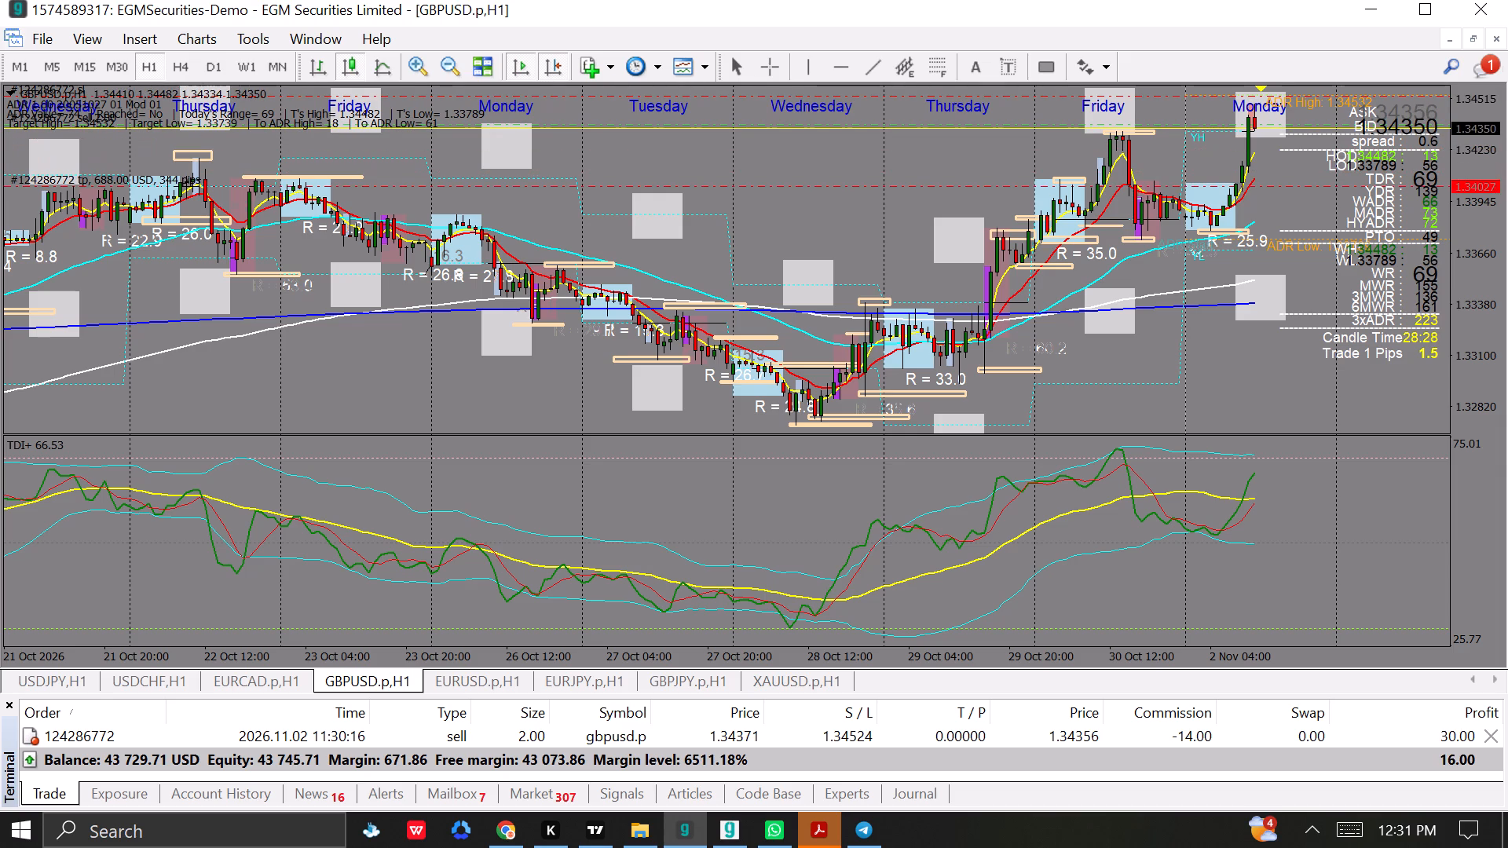
pyautogui.moveTo(962, 187); pyautogui.dragTo(953, 204)
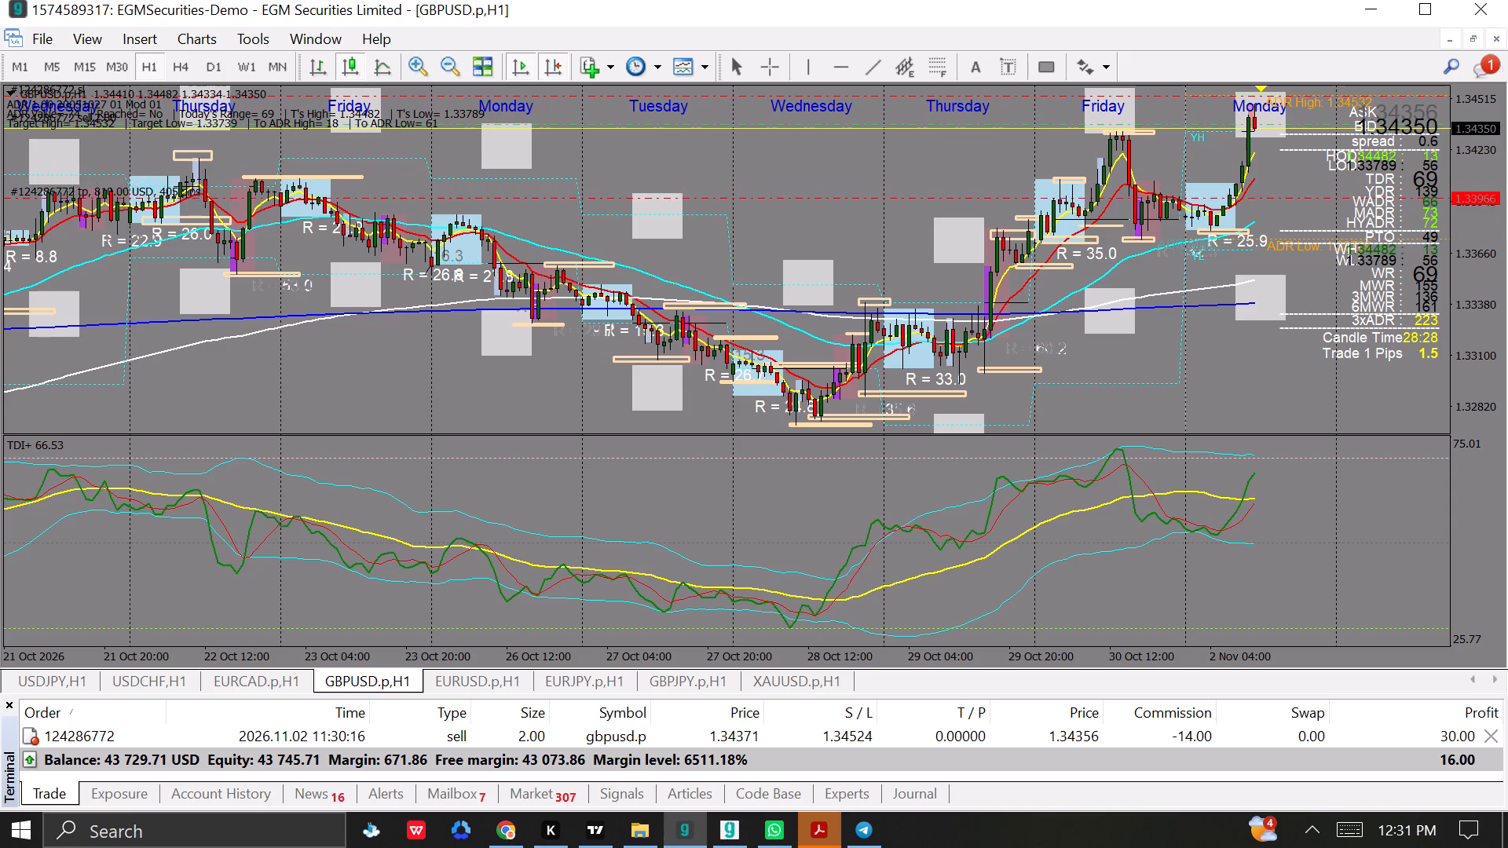
pyautogui.moveTo(953, 204); pyautogui.dragTo(936, 229)
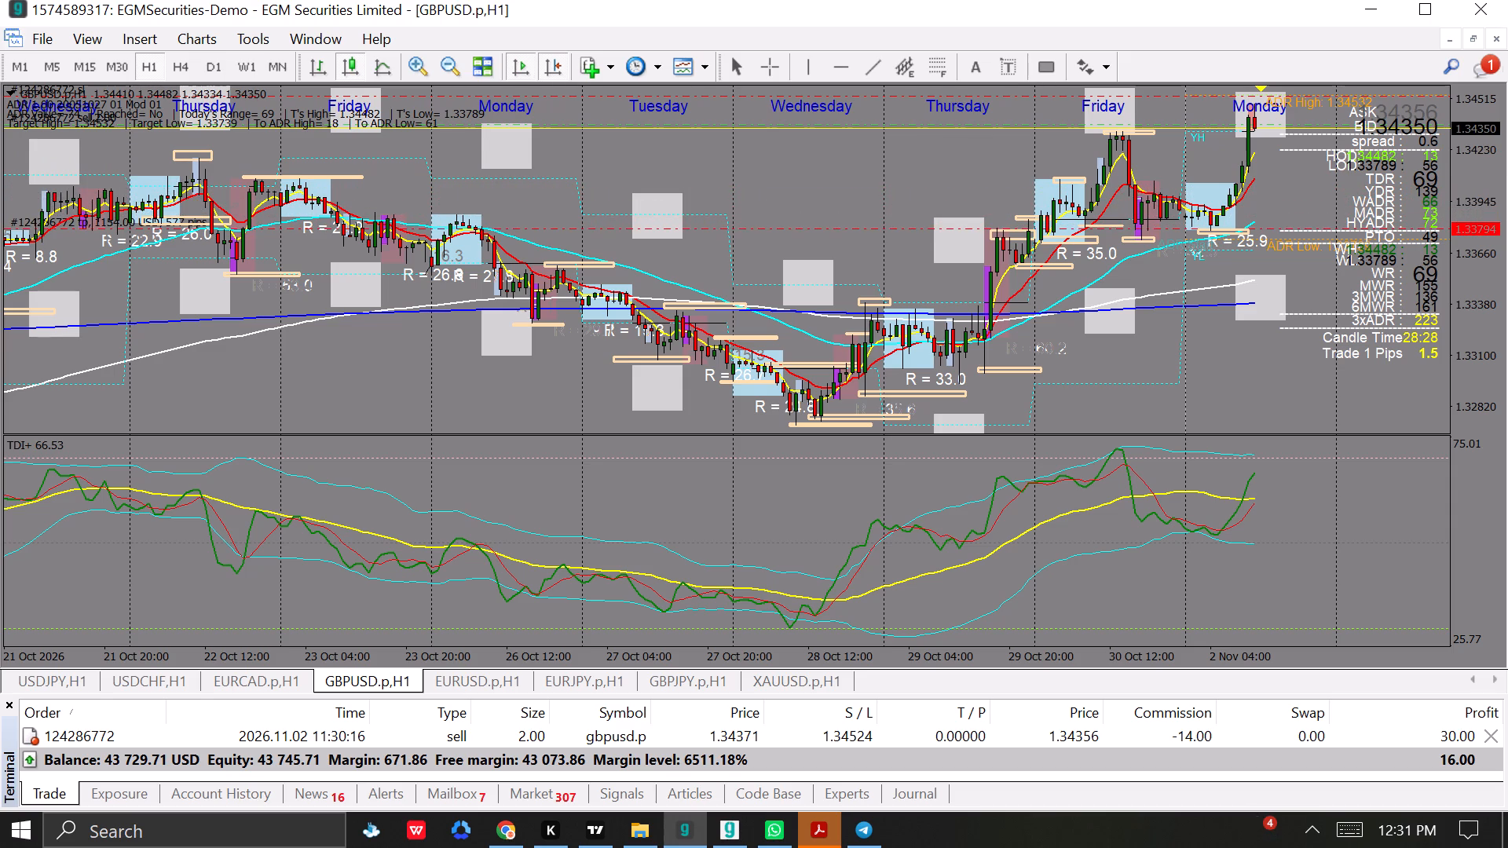
pyautogui.moveTo(936, 229); pyautogui.dragTo(938, 228)
pyautogui.moveTo(938, 228); pyautogui.dragTo(934, 228)
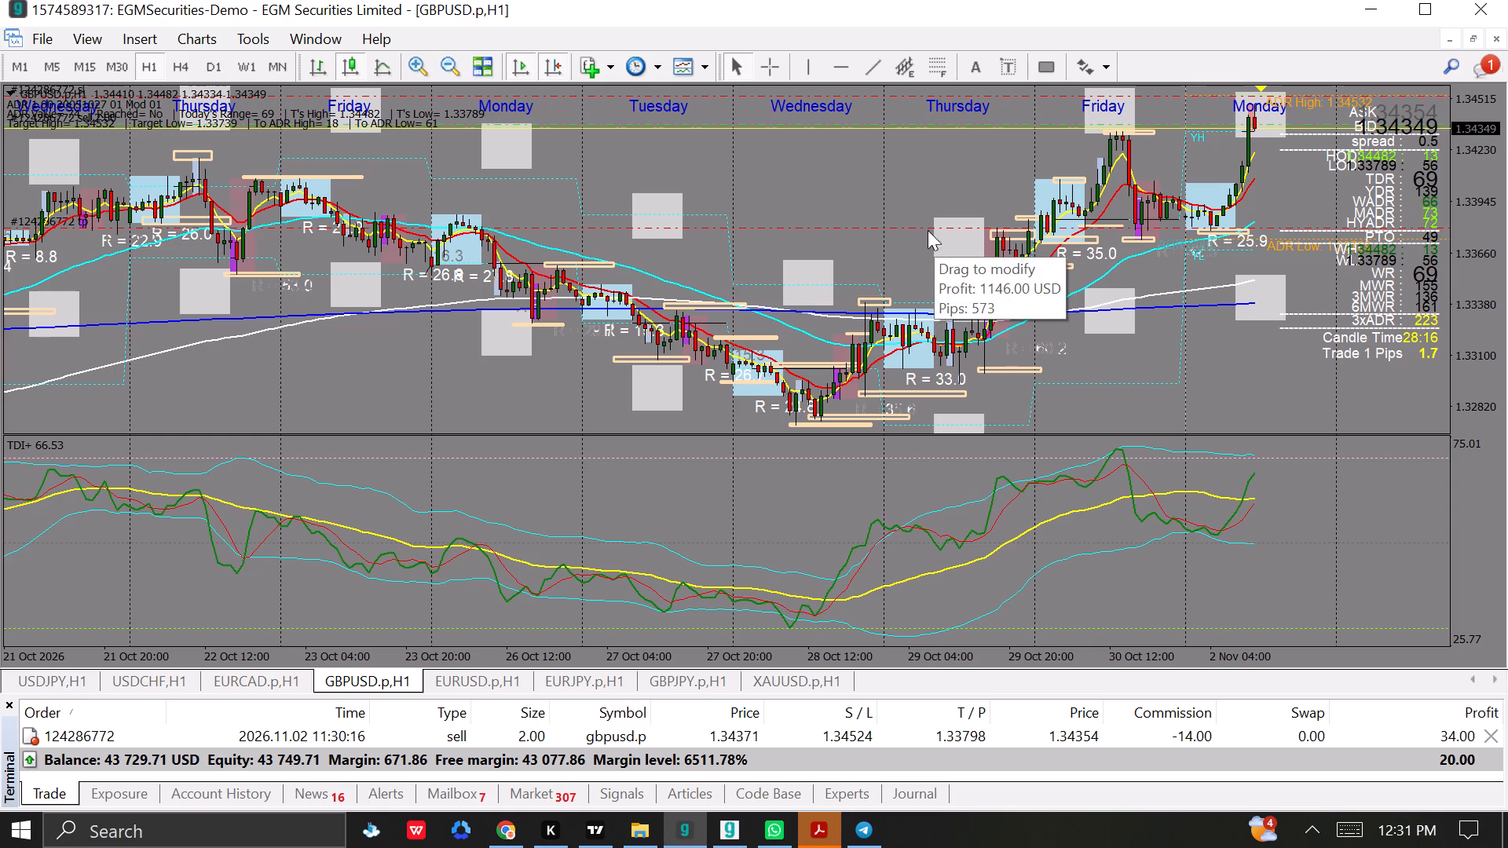
# Adjust the sell position's take profit on the chart to about 1.33785, at Monday's marked swing low.
pyautogui.moveTo(847, 228); pyautogui.dragTo(836, 228)
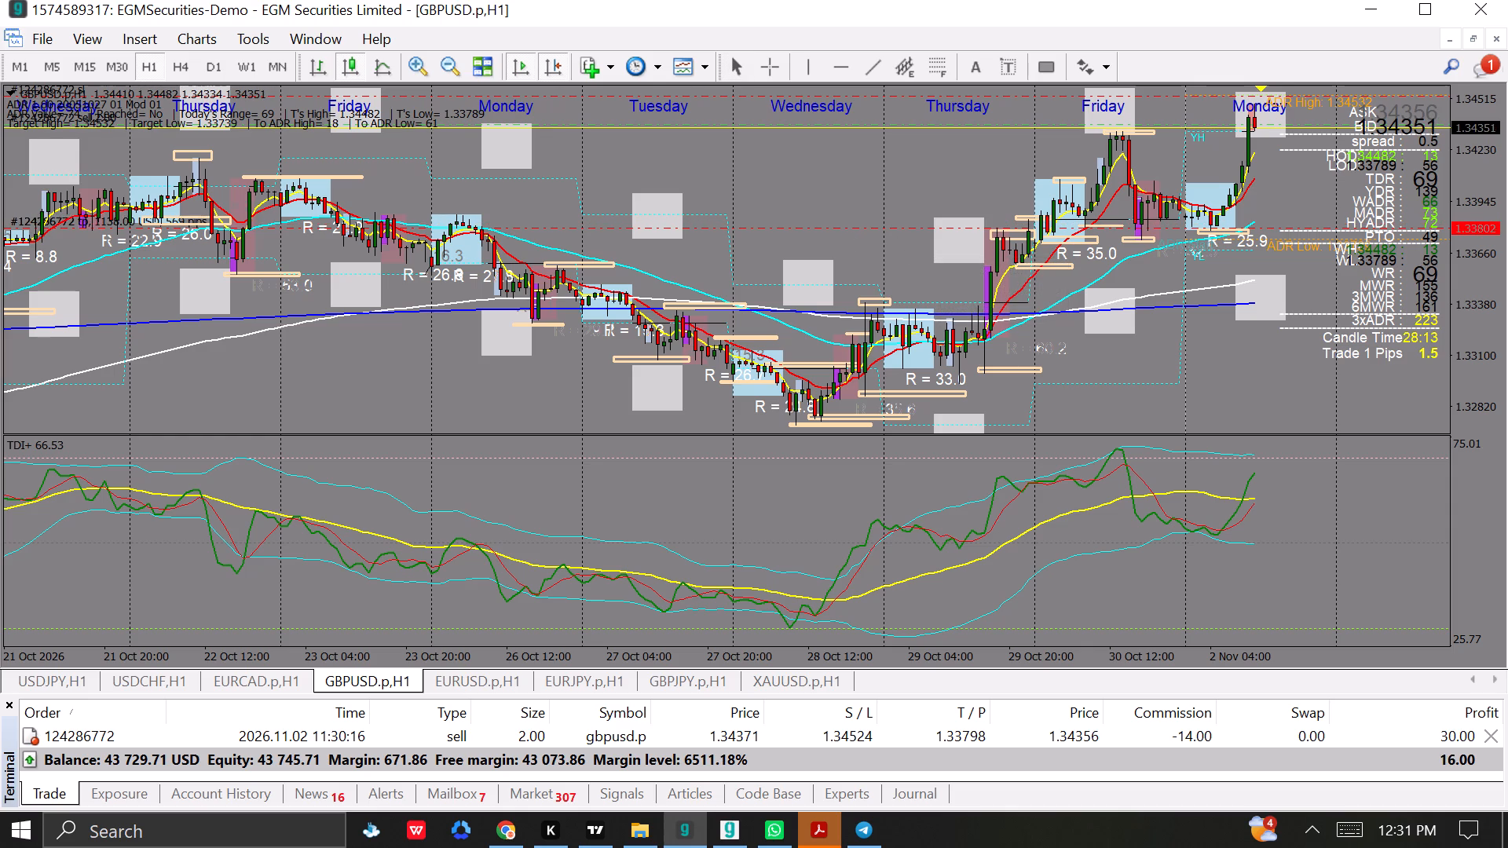
pyautogui.moveTo(836, 228); pyautogui.dragTo(828, 247)
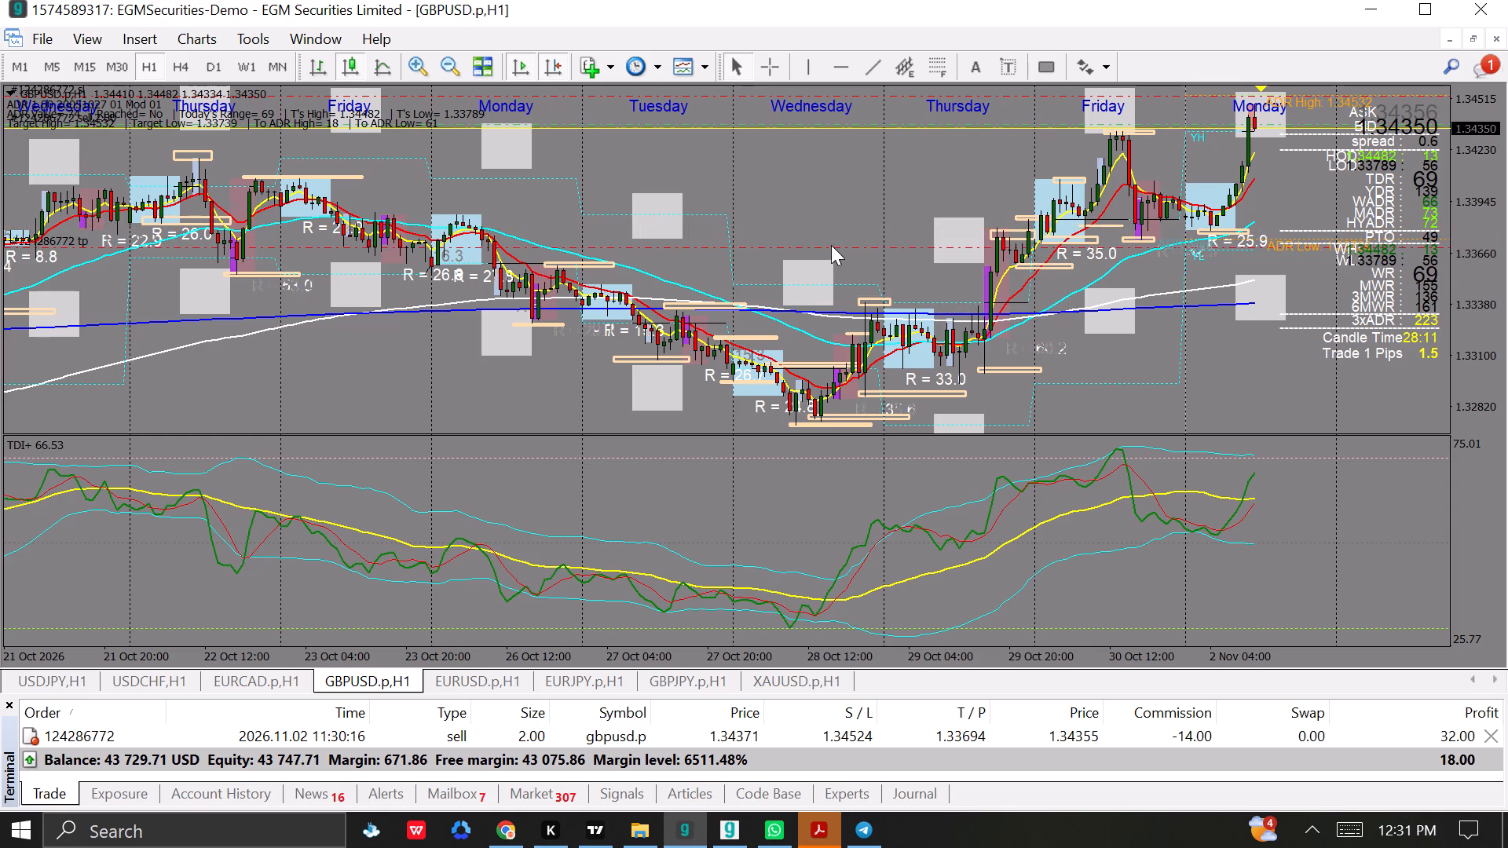
pyautogui.moveTo(832, 245); pyautogui.dragTo(834, 233)
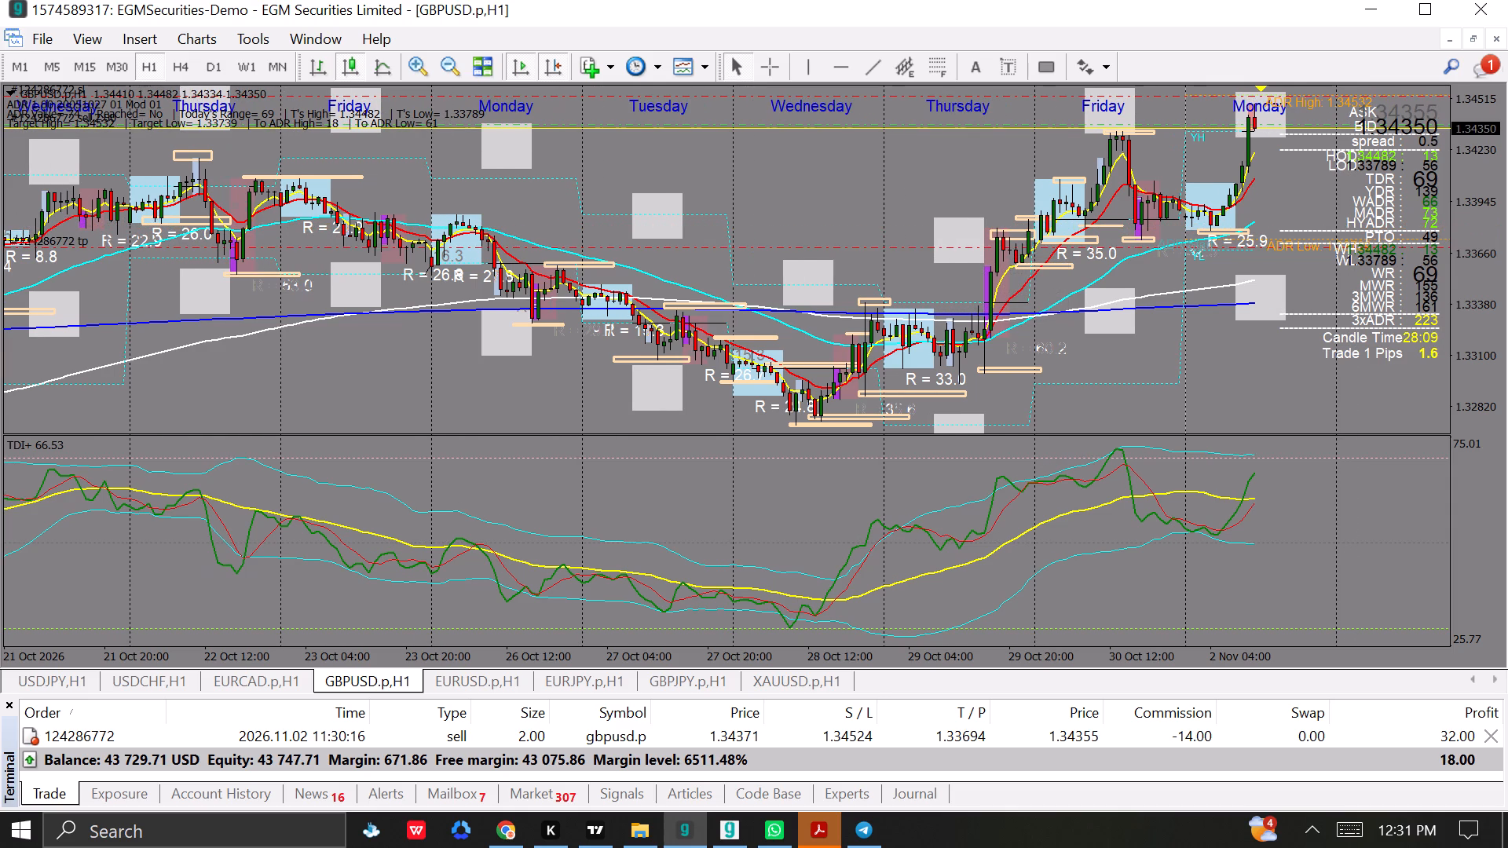
pyautogui.moveTo(843, 247); pyautogui.dragTo(839, 235)
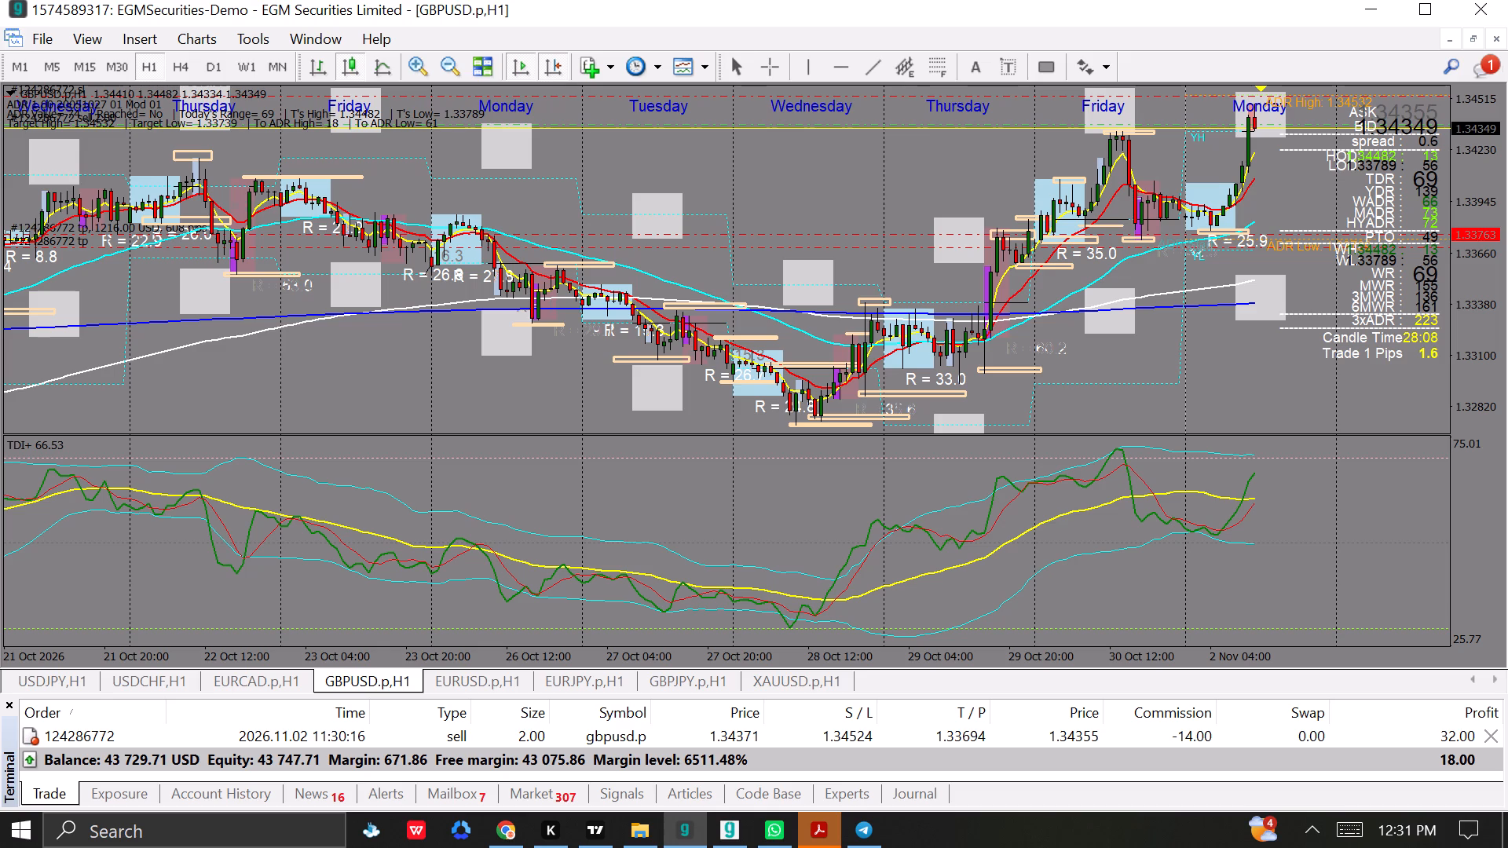
pyautogui.moveTo(839, 235); pyautogui.dragTo(834, 230)
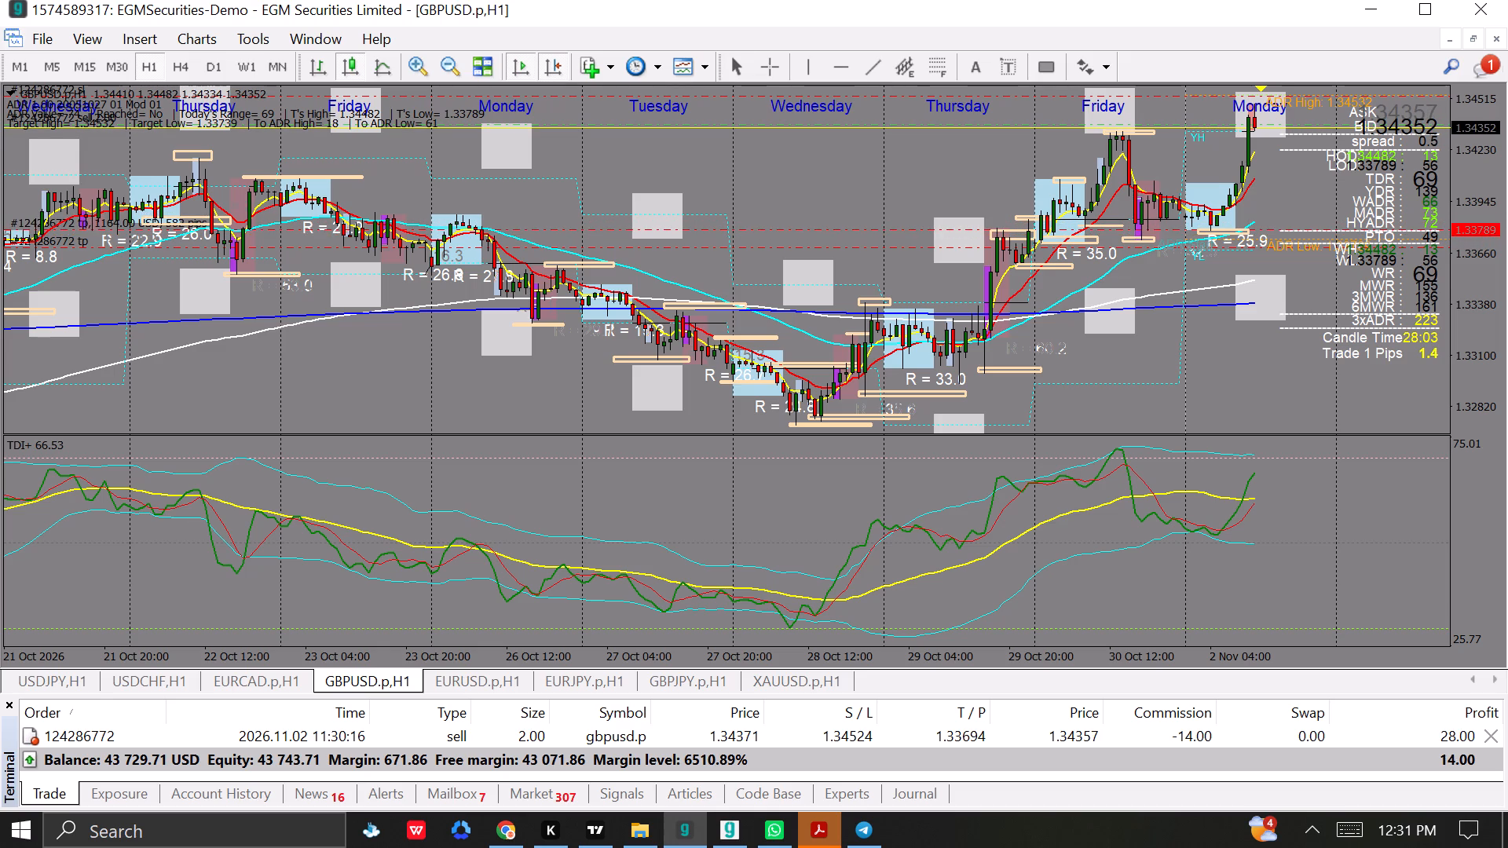
pyautogui.moveTo(834, 230); pyautogui.dragTo(832, 230)
pyautogui.moveTo(832, 230); pyautogui.dragTo(830, 231)
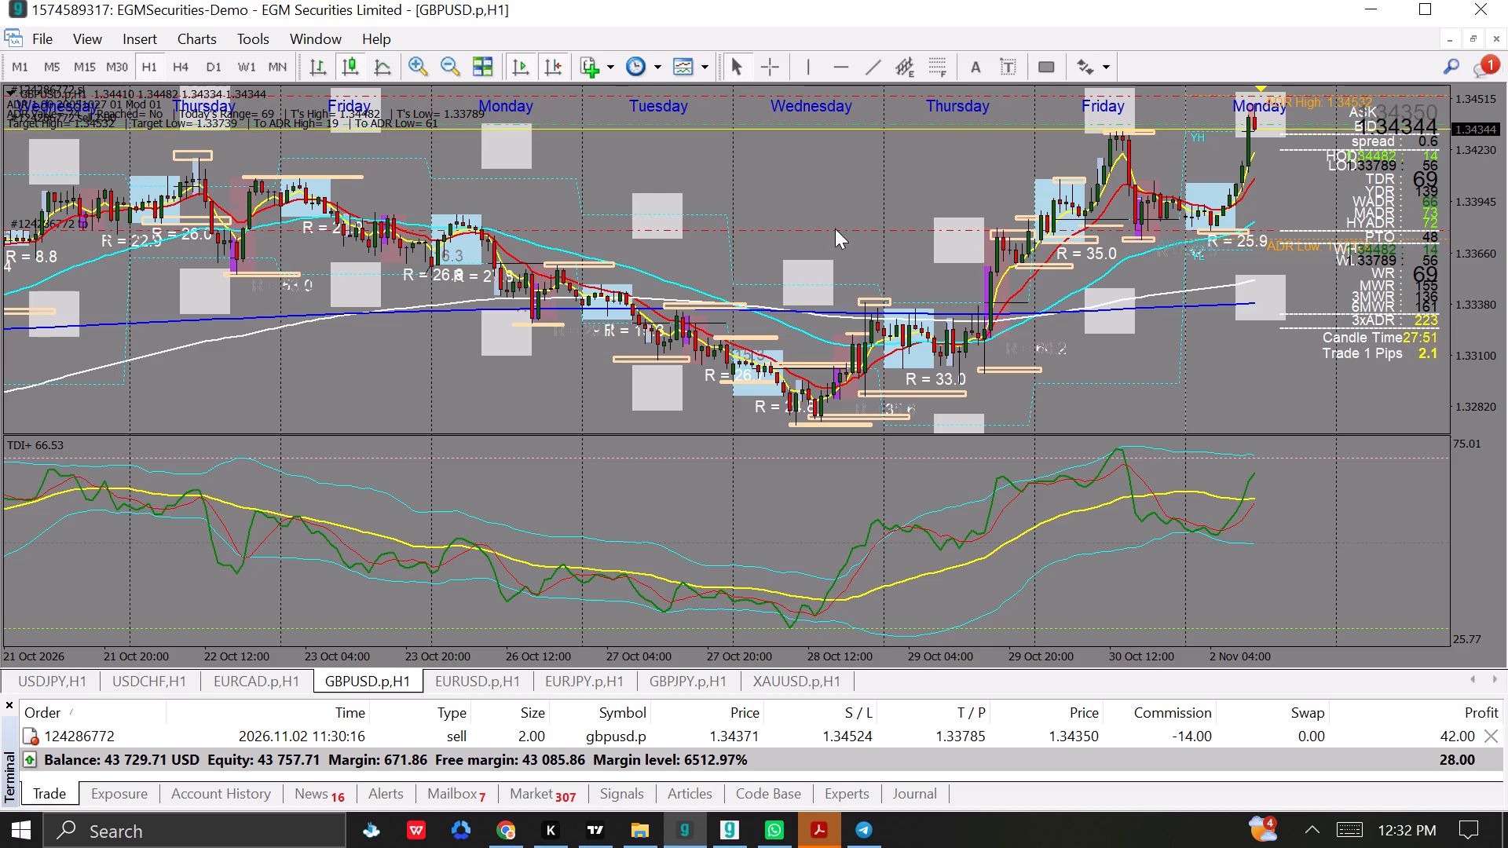
# In TradingView, unlock the most recent GBPUSD long position drawing, shorten it to end where price reached its target, and lock it again.
pyautogui.click(613, 837)
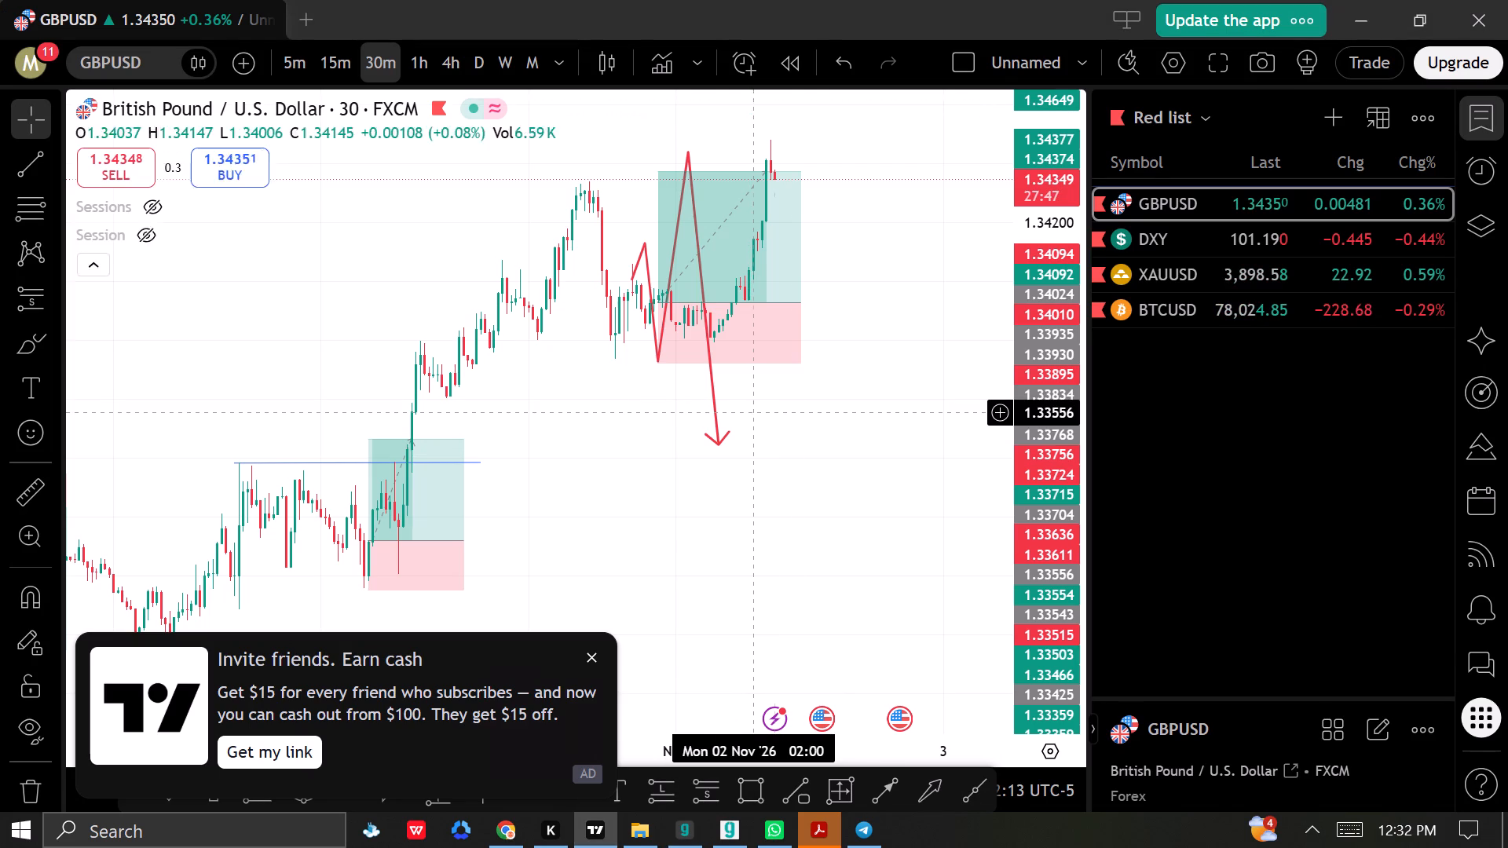
pyautogui.moveTo(884, 320); pyautogui.dragTo(874, 326)
pyautogui.moveTo(873, 326); pyautogui.dragTo(597, 366)
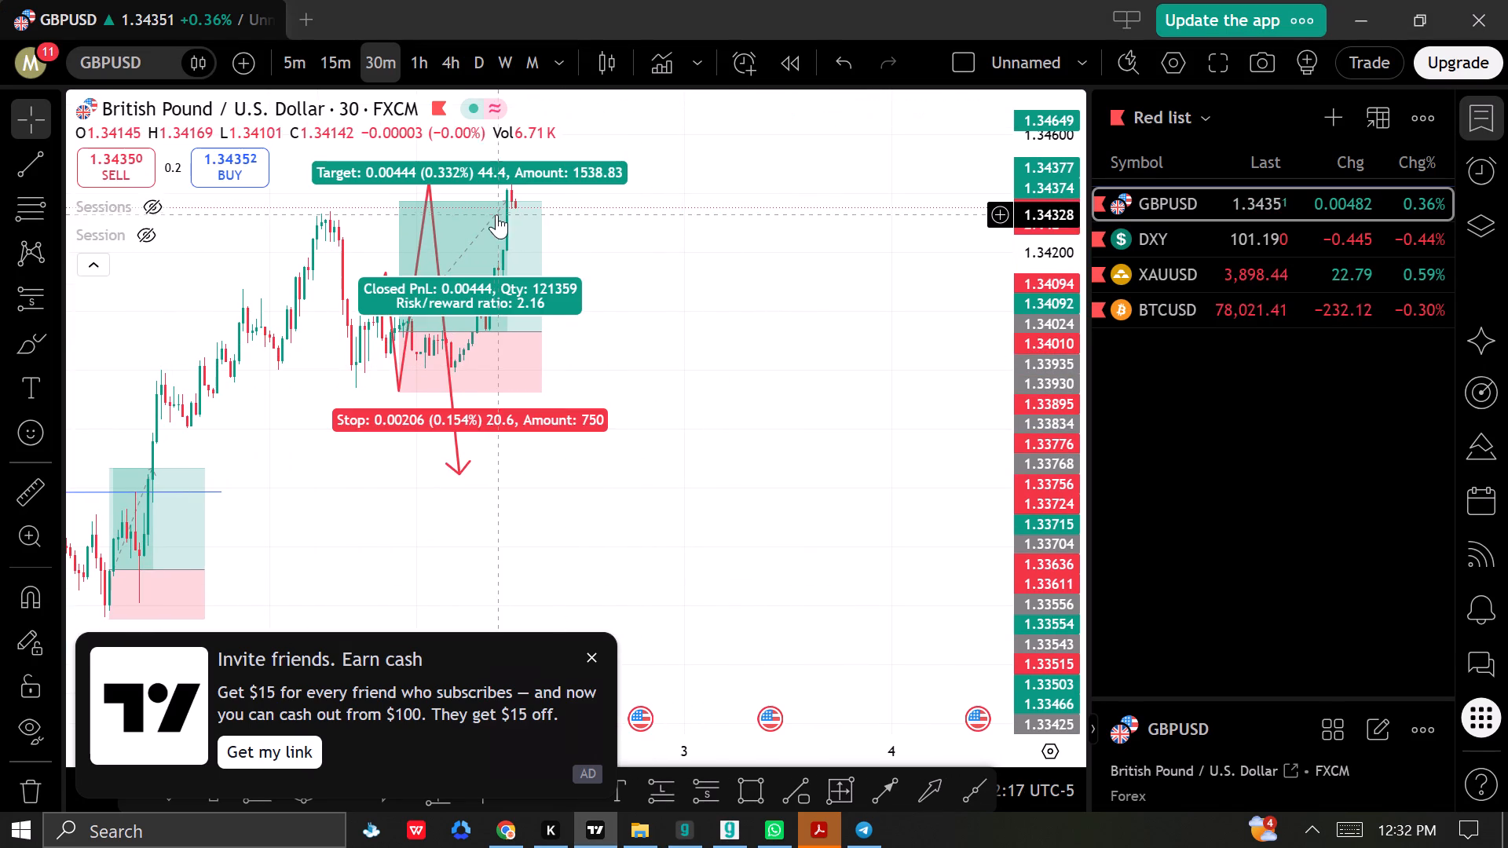
pyautogui.click(525, 250)
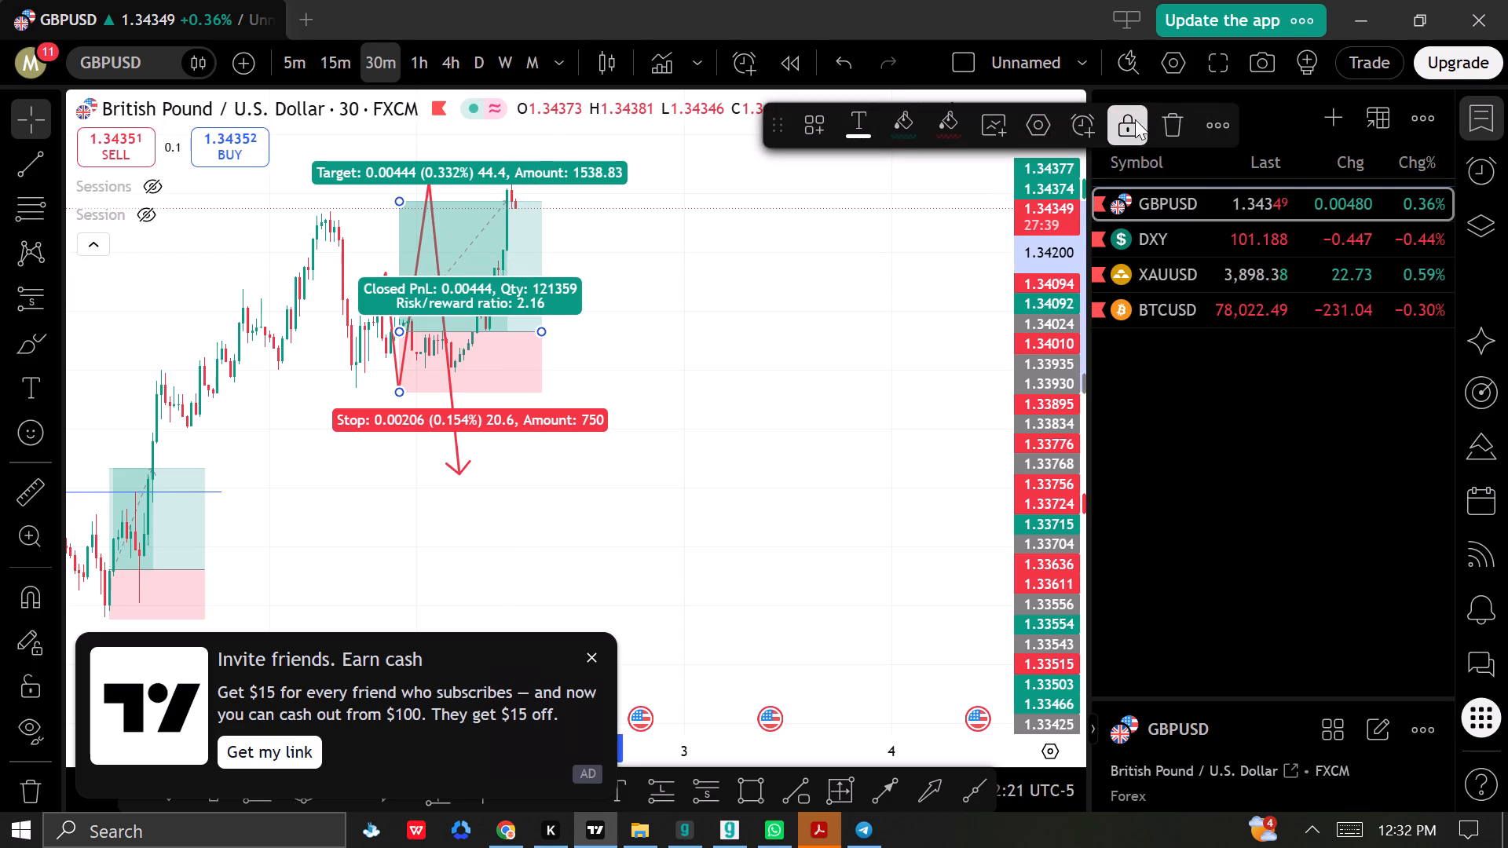
pyautogui.click(1134, 119)
pyautogui.moveTo(543, 334); pyautogui.dragTo(535, 336)
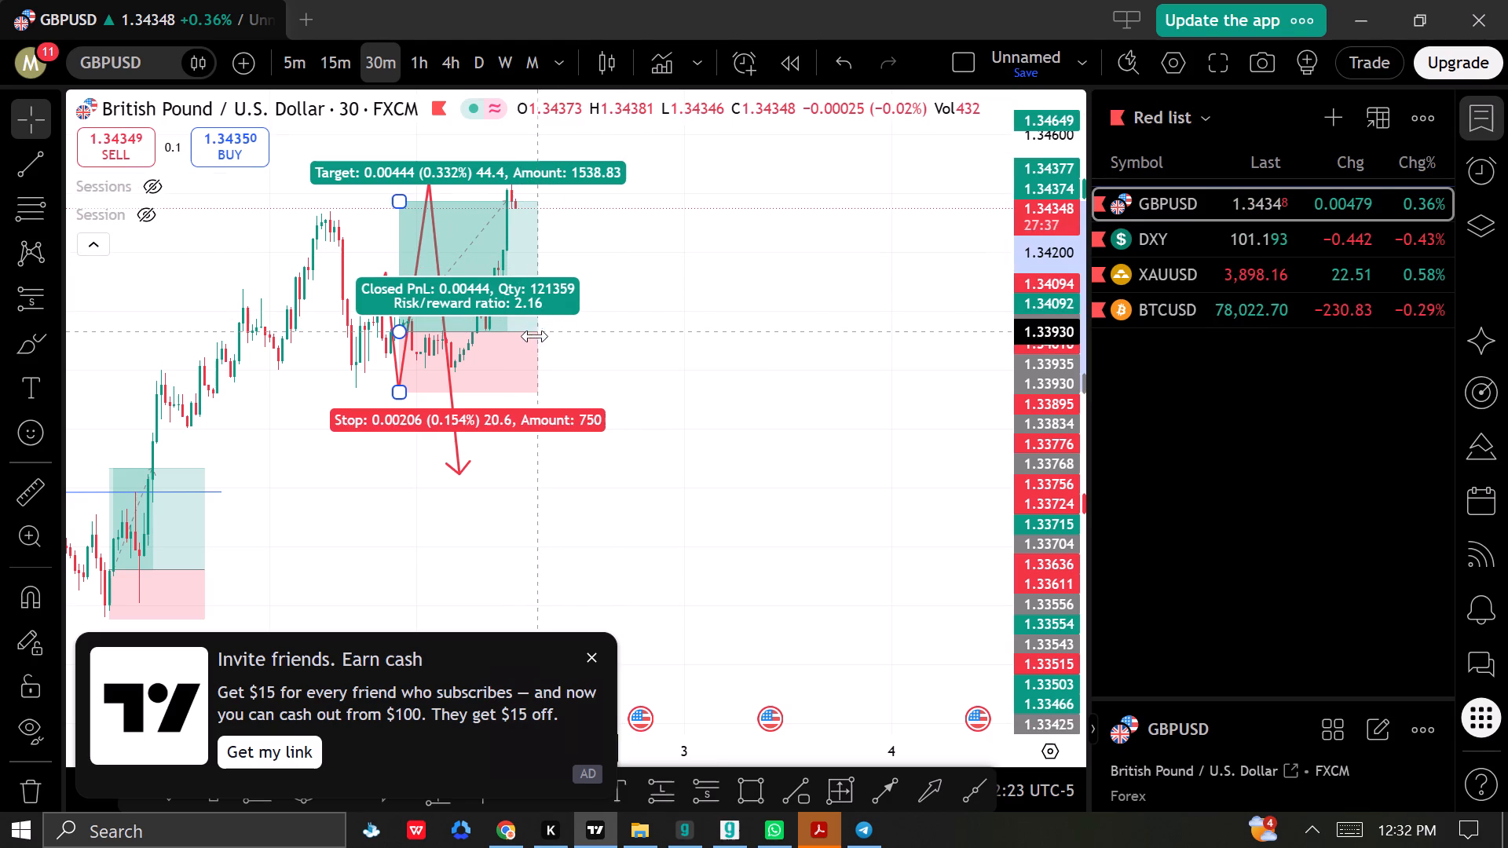
pyautogui.moveTo(535, 336); pyautogui.dragTo(512, 336)
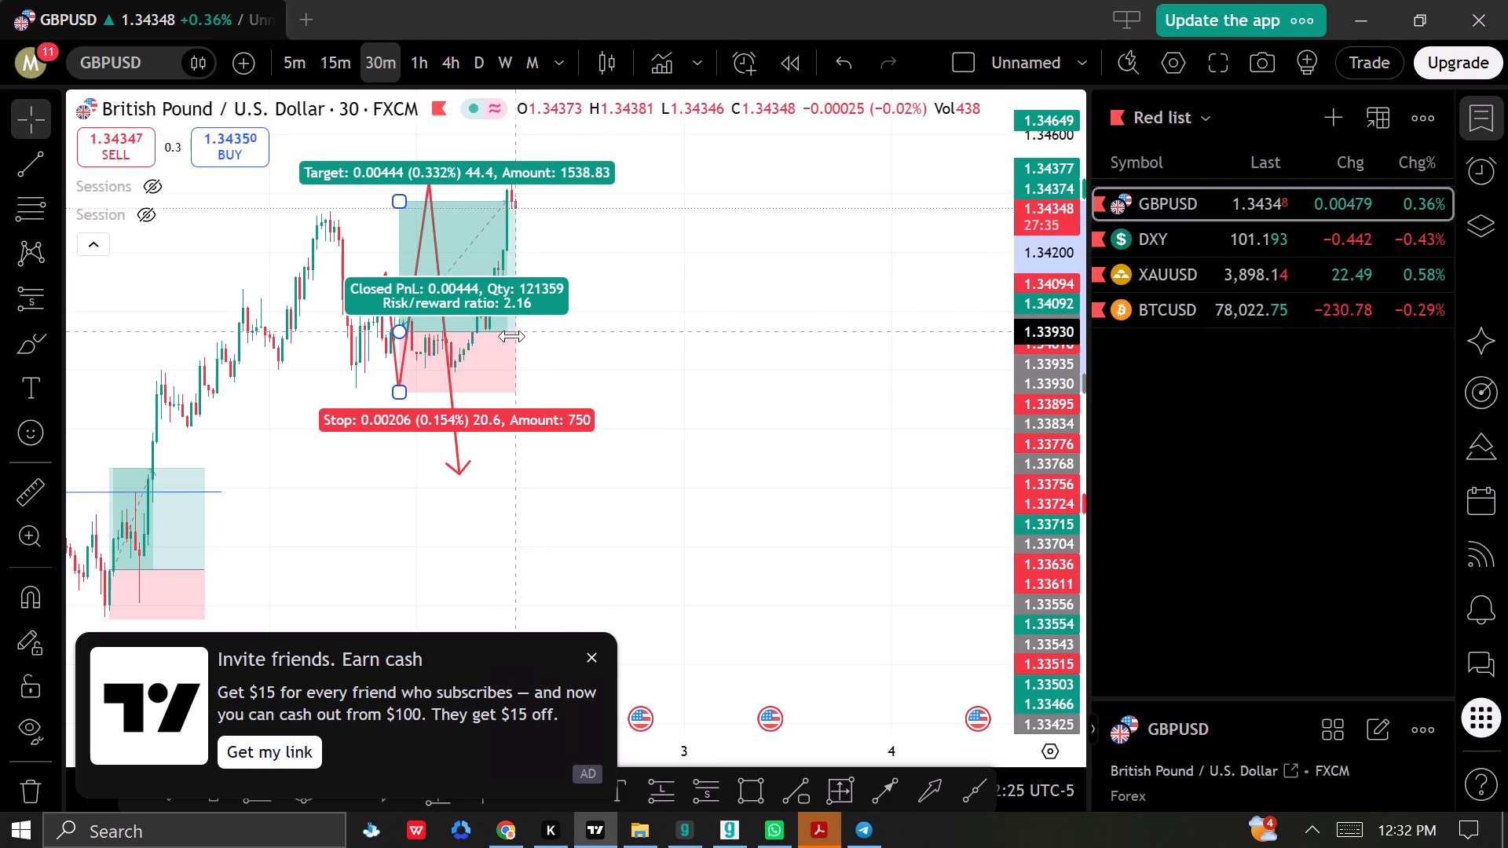
pyautogui.moveTo(512, 336); pyautogui.dragTo(507, 336)
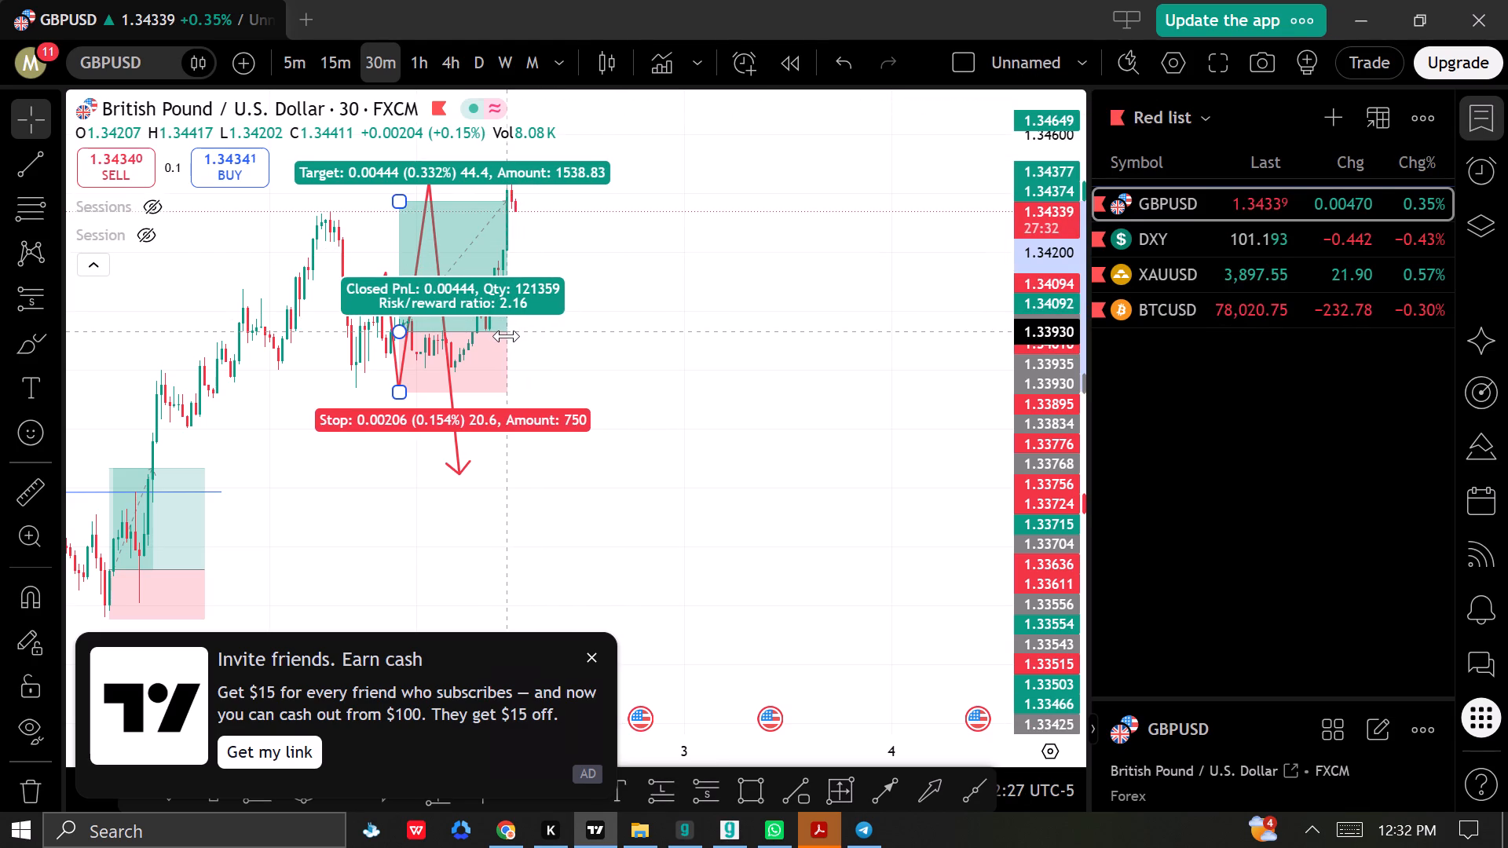
pyautogui.moveTo(507, 336); pyautogui.dragTo(507, 335)
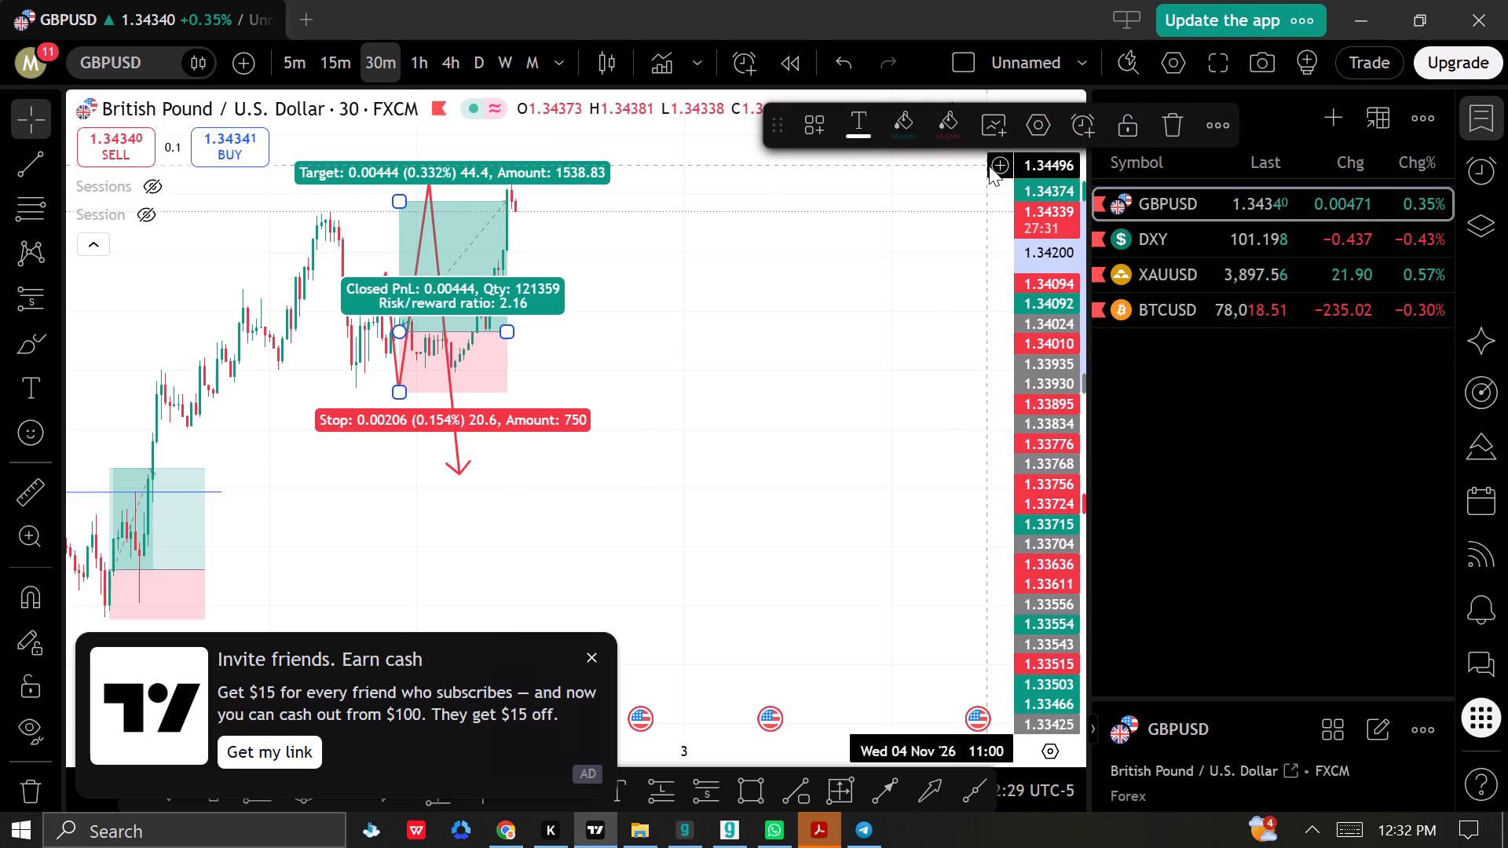
pyautogui.click(1125, 137)
pyautogui.click(668, 305)
# Place a short position drawing at the latest candles on the GBPUSD 30m chart, with its entry at about 1.34376.
pyautogui.moveTo(650, 320); pyautogui.dragTo(750, 372)
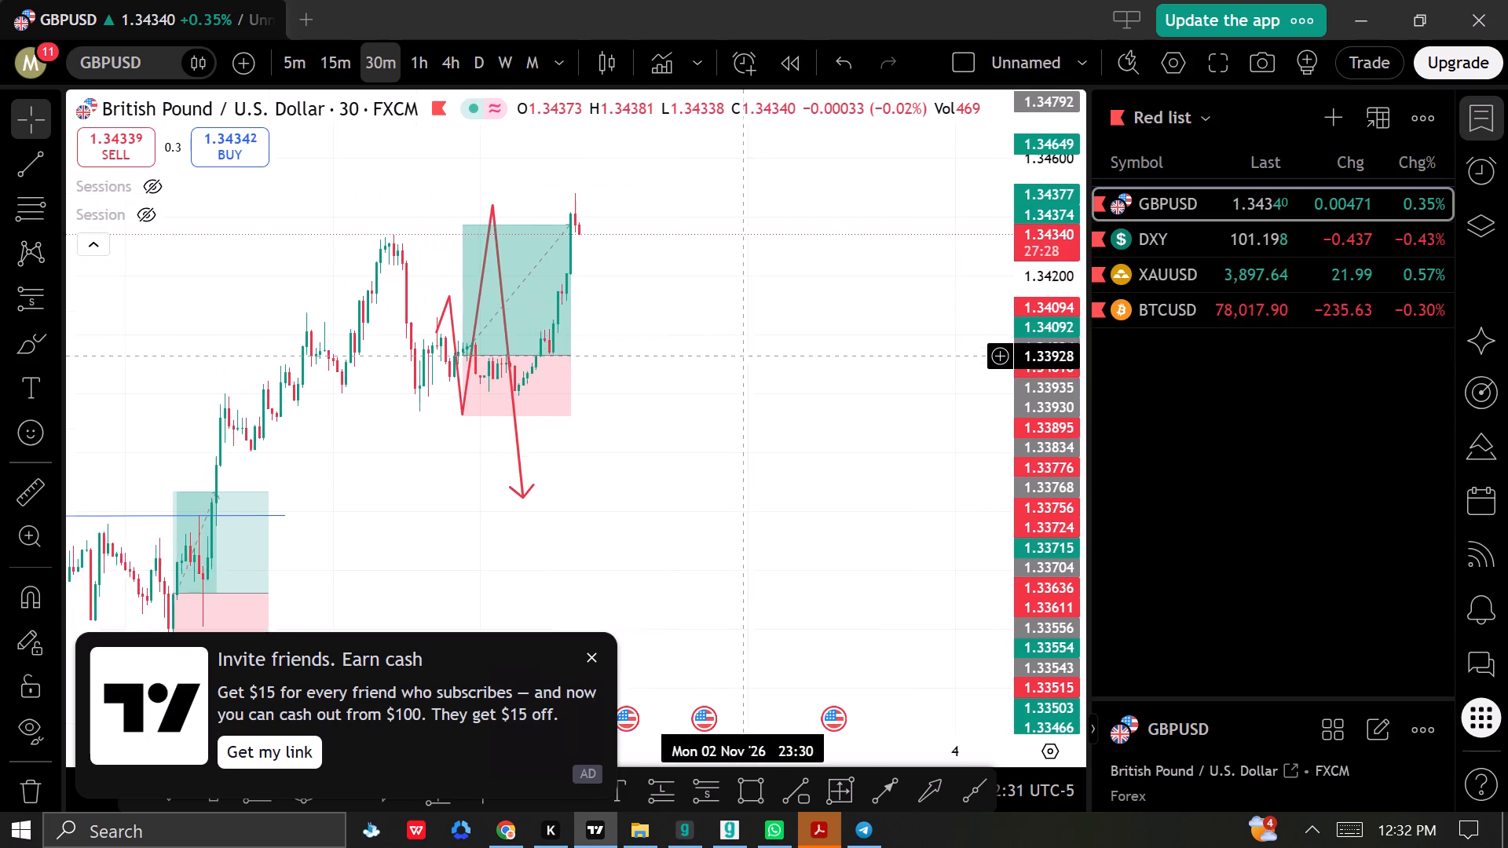
pyautogui.moveTo(750, 372); pyautogui.dragTo(757, 394)
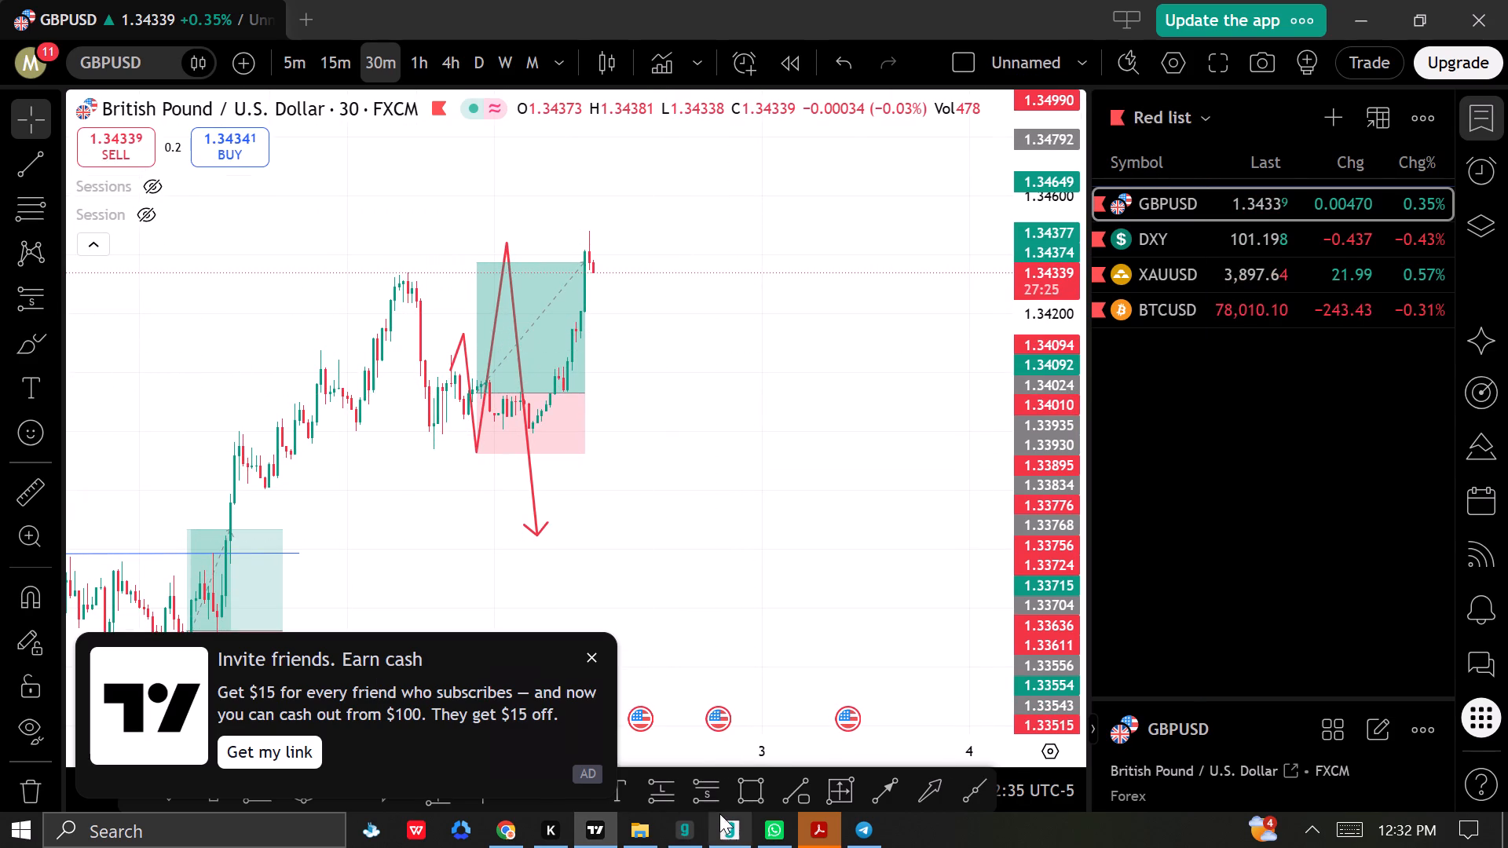
pyautogui.click(703, 799)
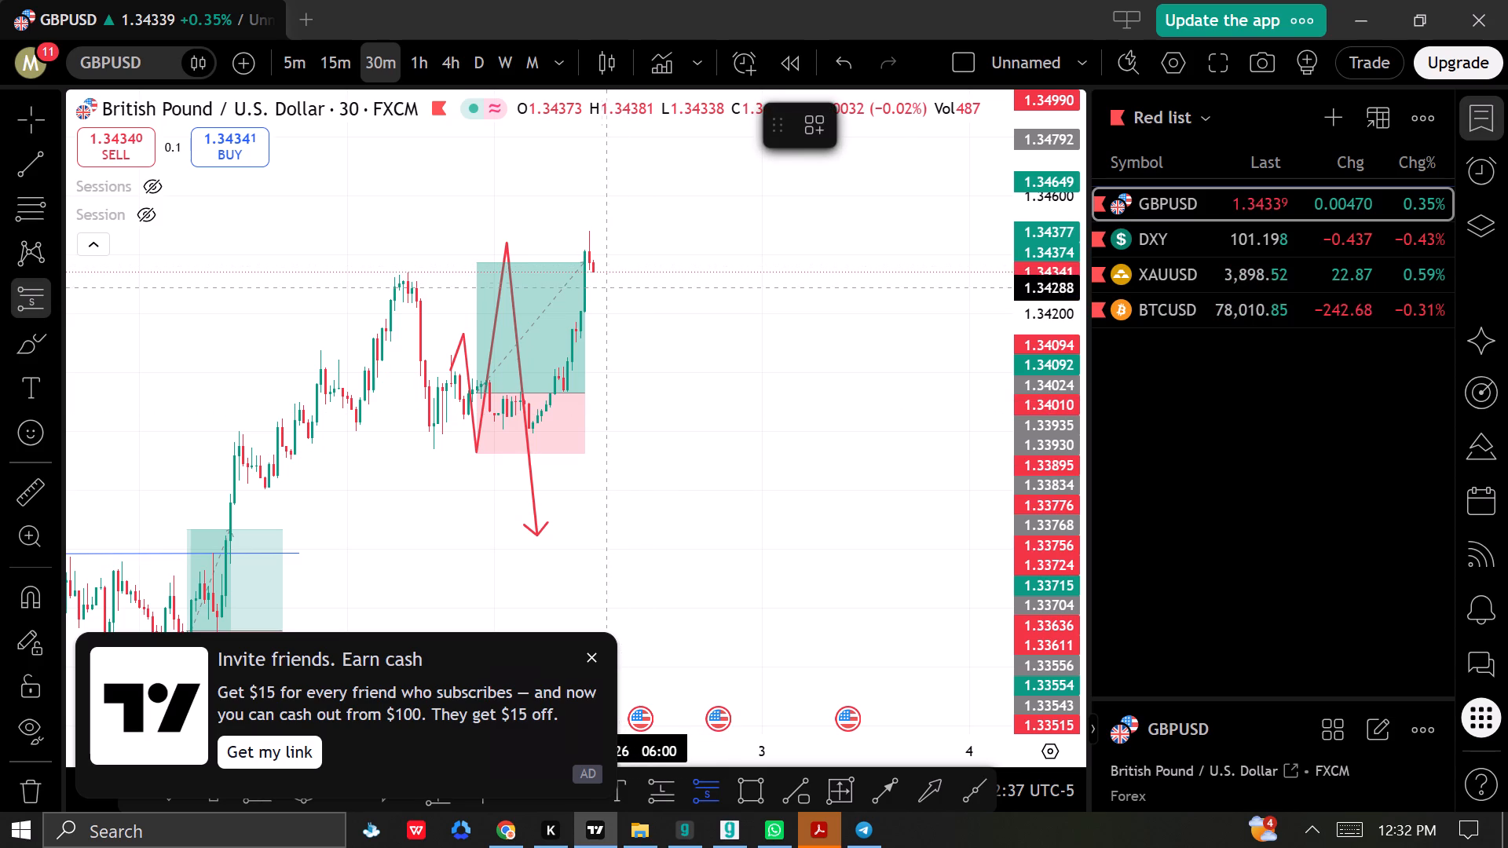
pyautogui.click(595, 273)
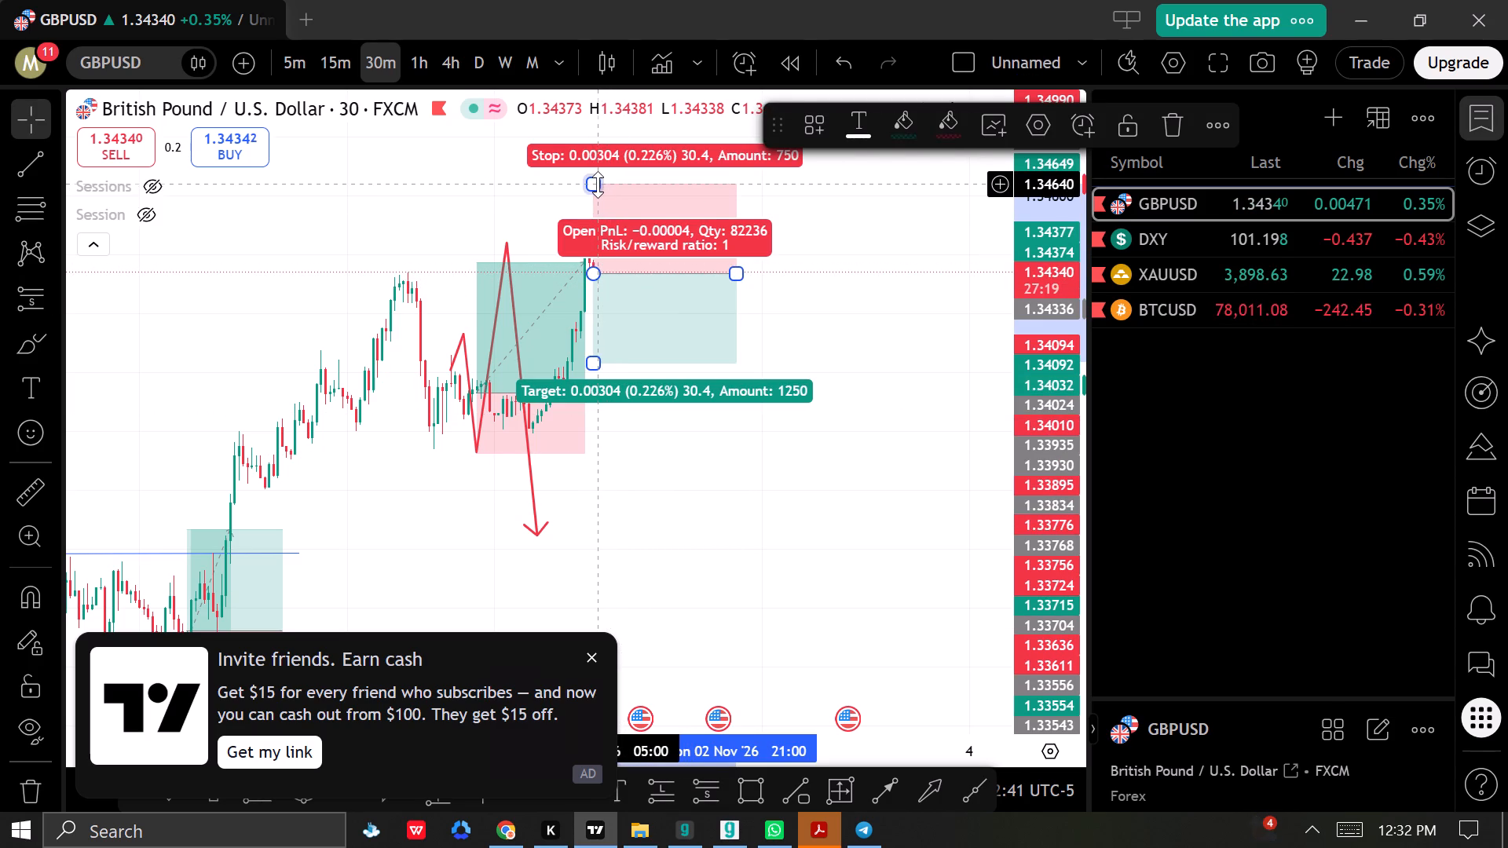
pyautogui.moveTo(598, 278); pyautogui.dragTo(592, 271)
pyautogui.moveTo(598, 273); pyautogui.dragTo(605, 269)
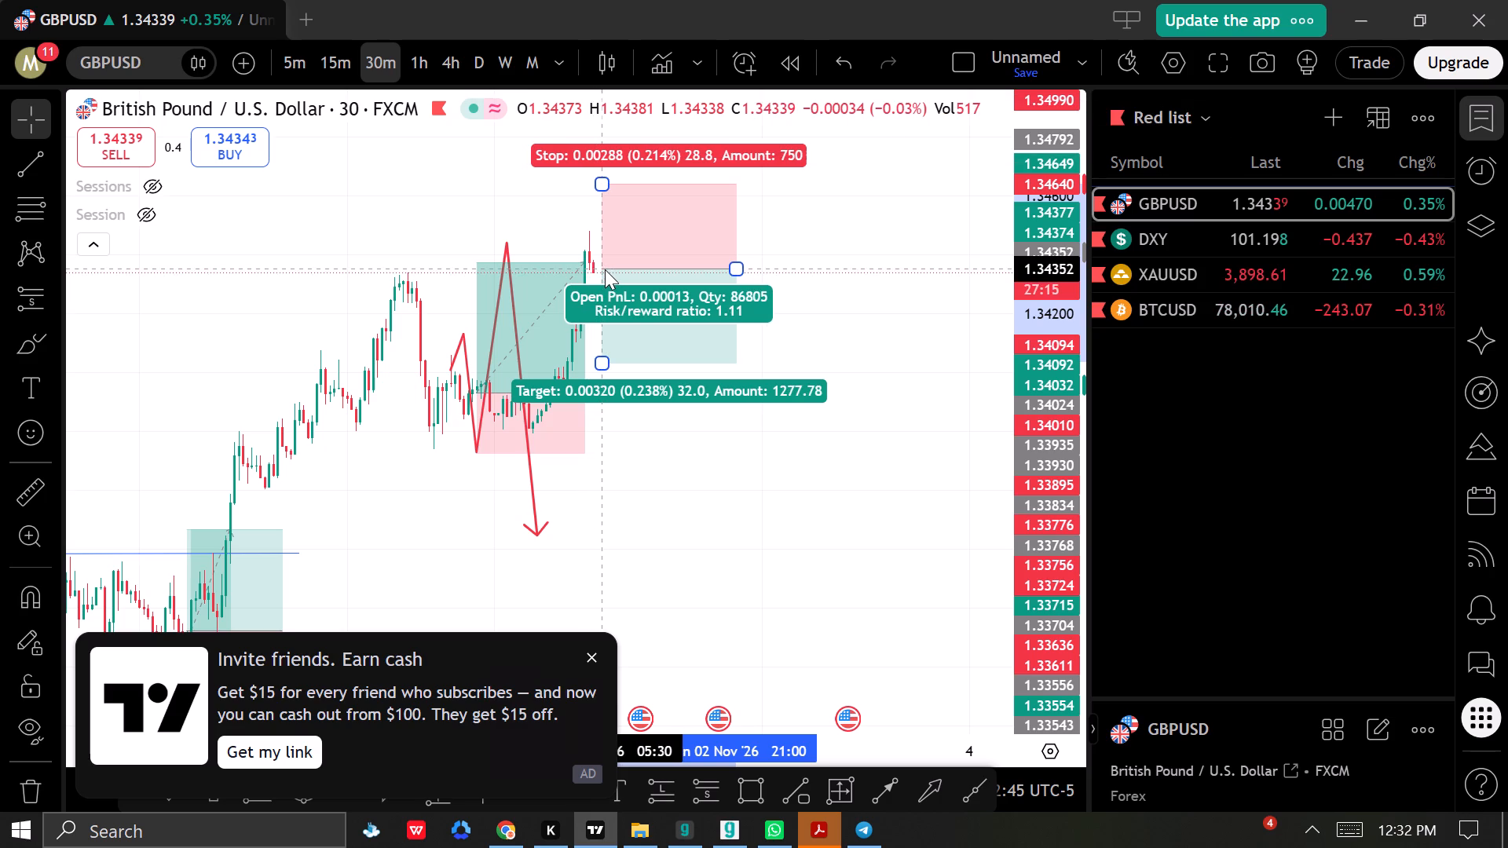
pyautogui.moveTo(605, 269); pyautogui.dragTo(589, 262)
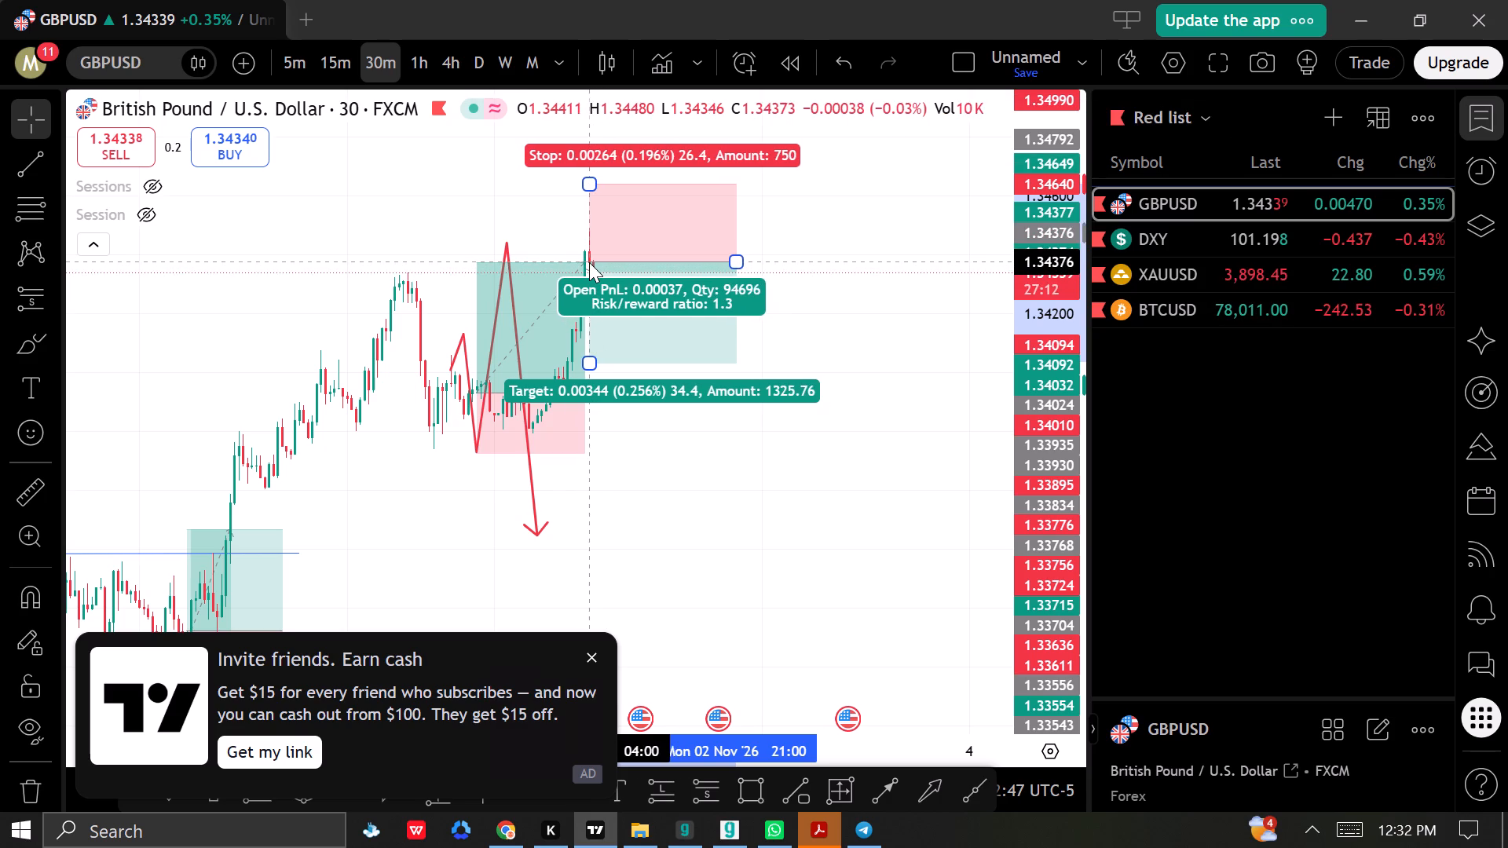
pyautogui.moveTo(589, 262); pyautogui.dragTo(593, 265)
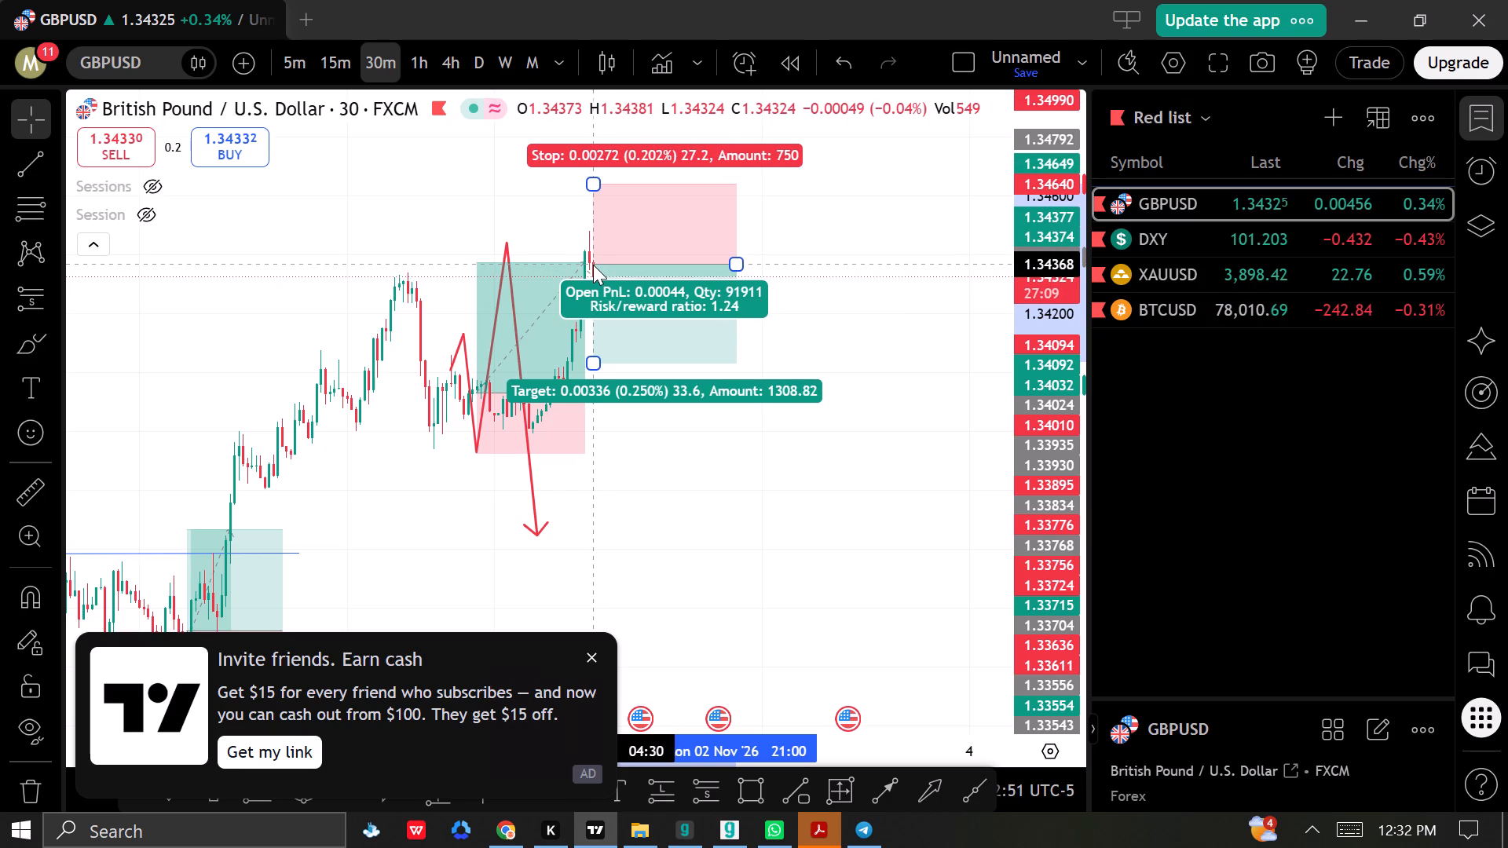
pyautogui.moveTo(593, 265); pyautogui.dragTo(593, 261)
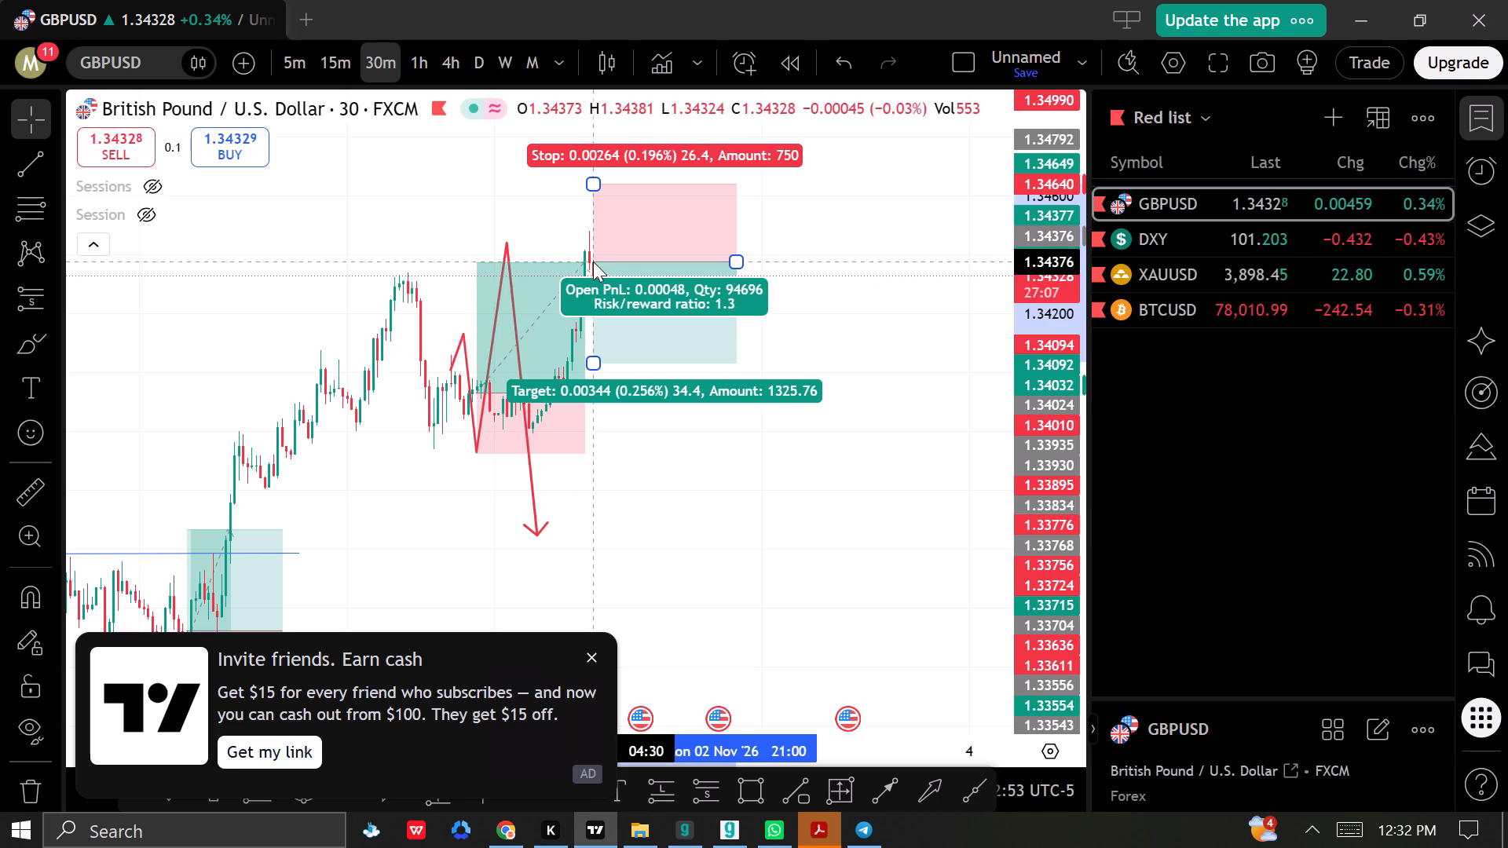
pyautogui.moveTo(593, 261); pyautogui.dragTo(593, 262)
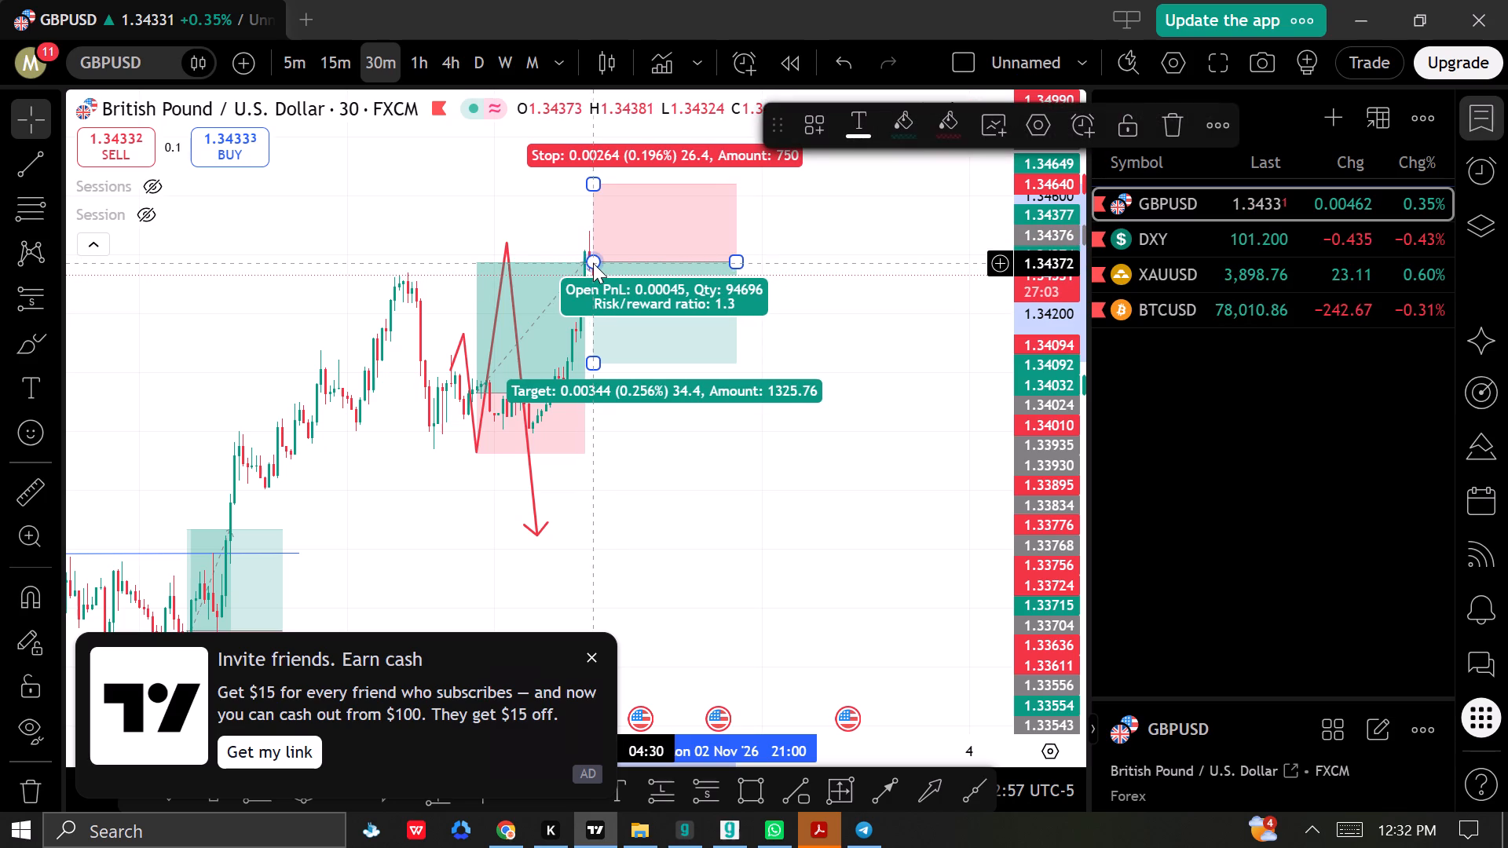
pyautogui.click(562, 239)
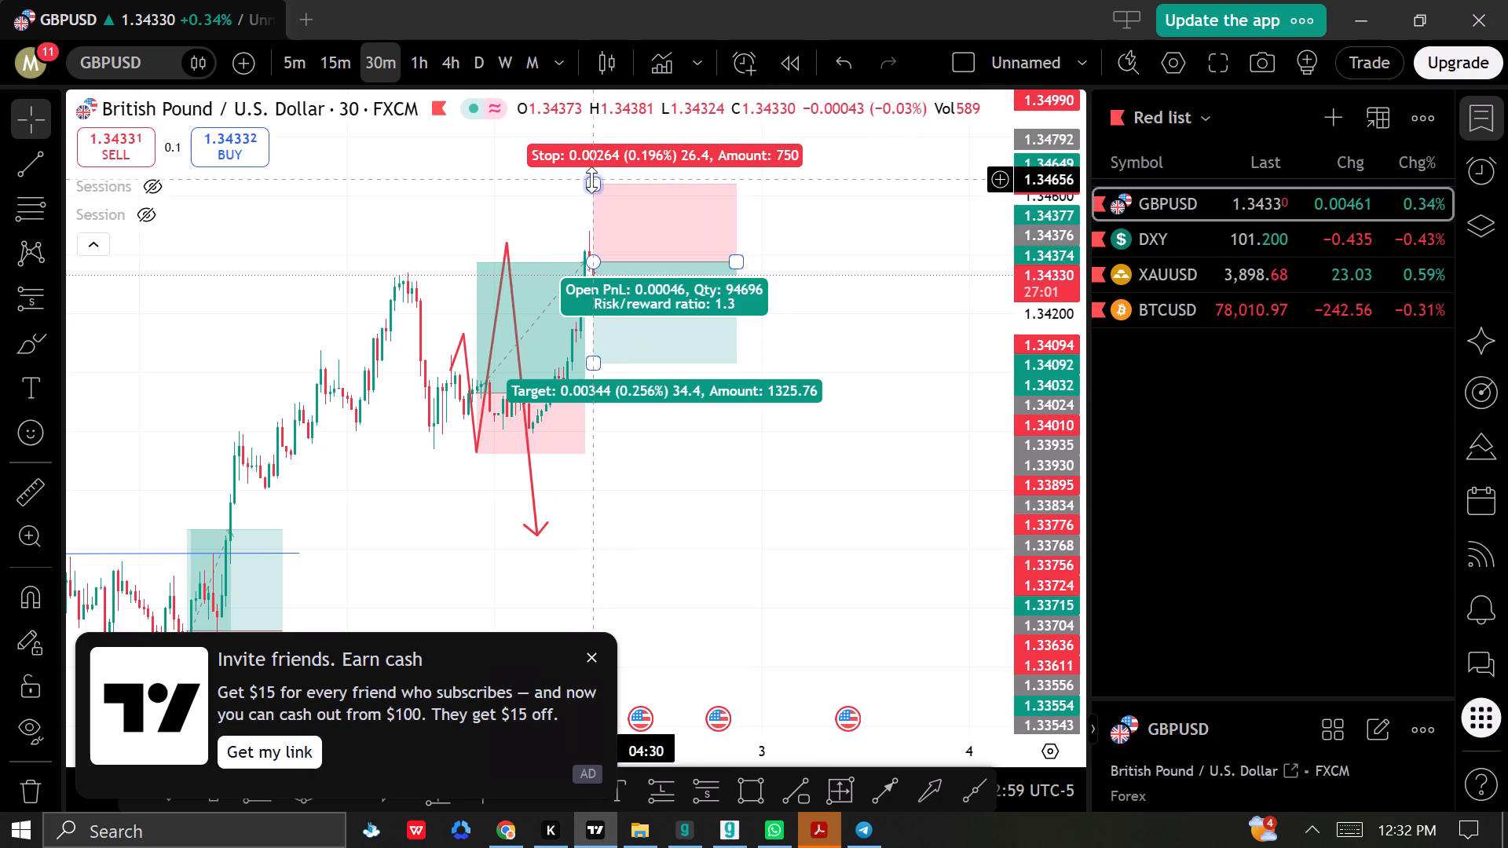
# Tighten the short position drawing's stop level to about 1.34520, just above the recent high.
pyautogui.moveTo(591, 180); pyautogui.dragTo(606, 217)
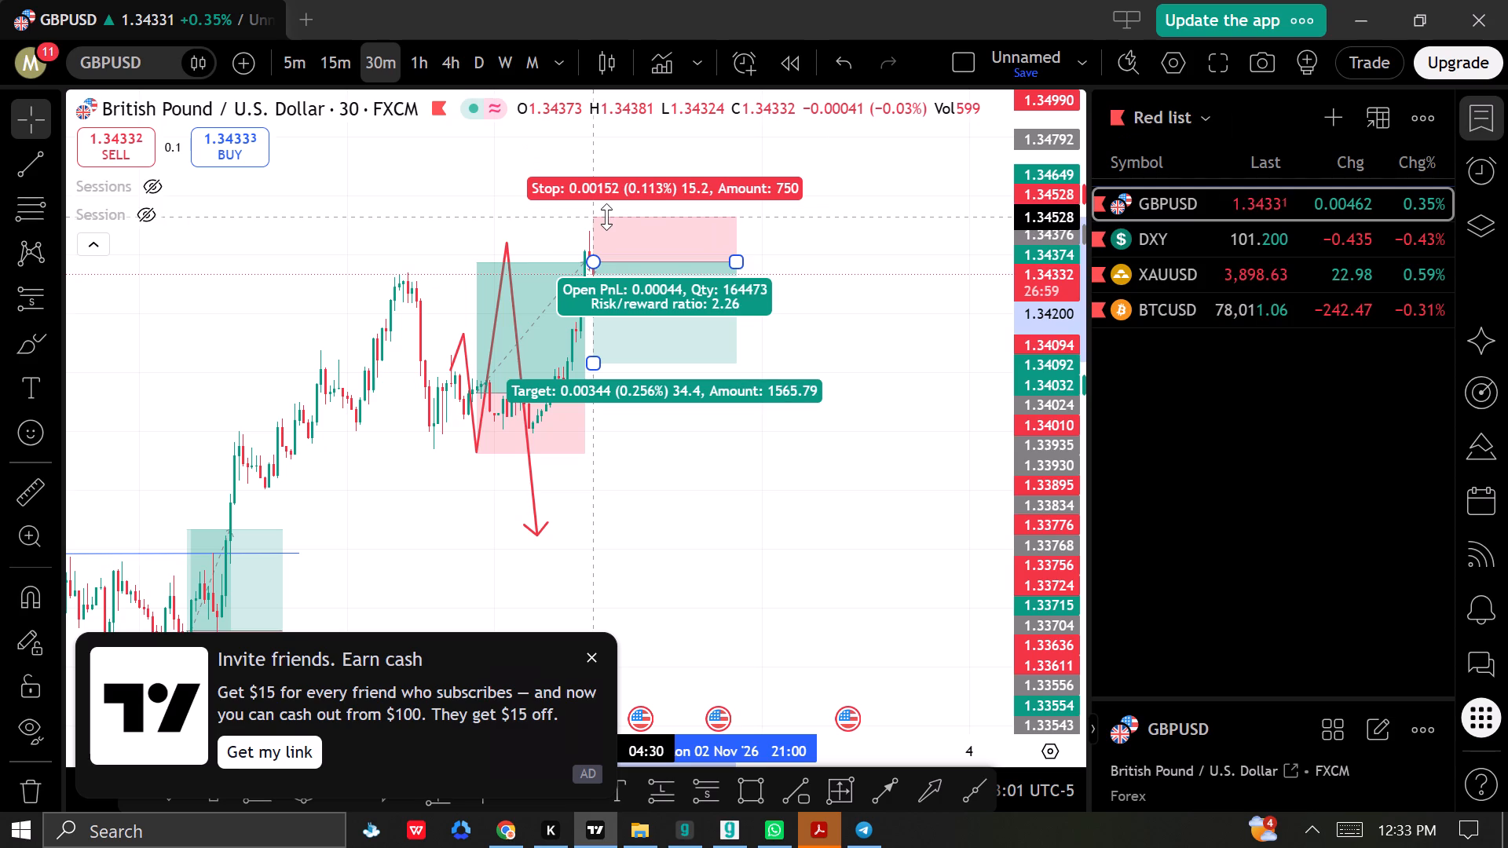
pyautogui.moveTo(606, 217); pyautogui.dragTo(607, 215)
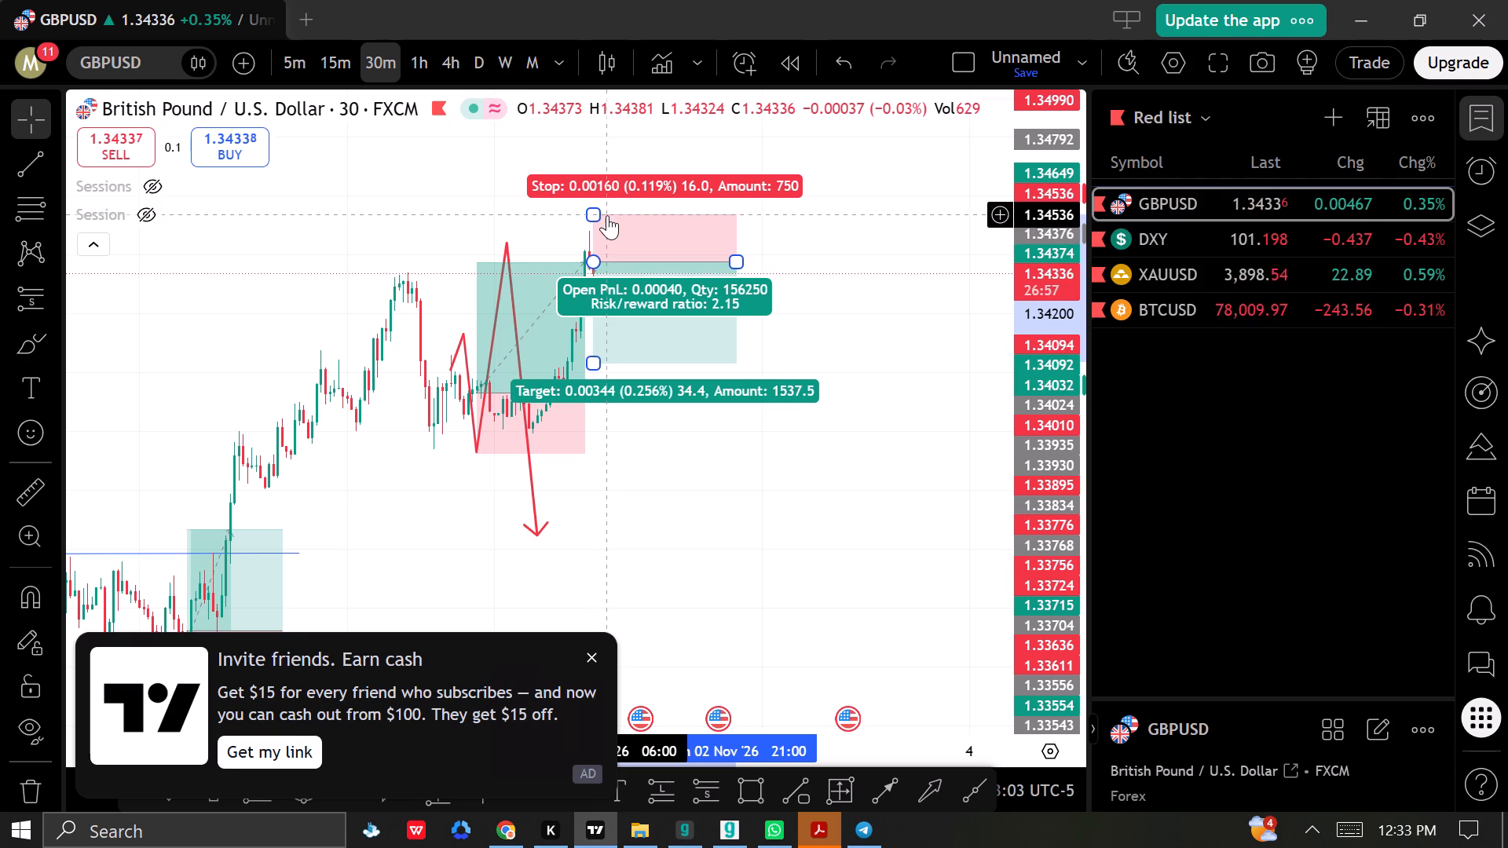
pyautogui.click(597, 215)
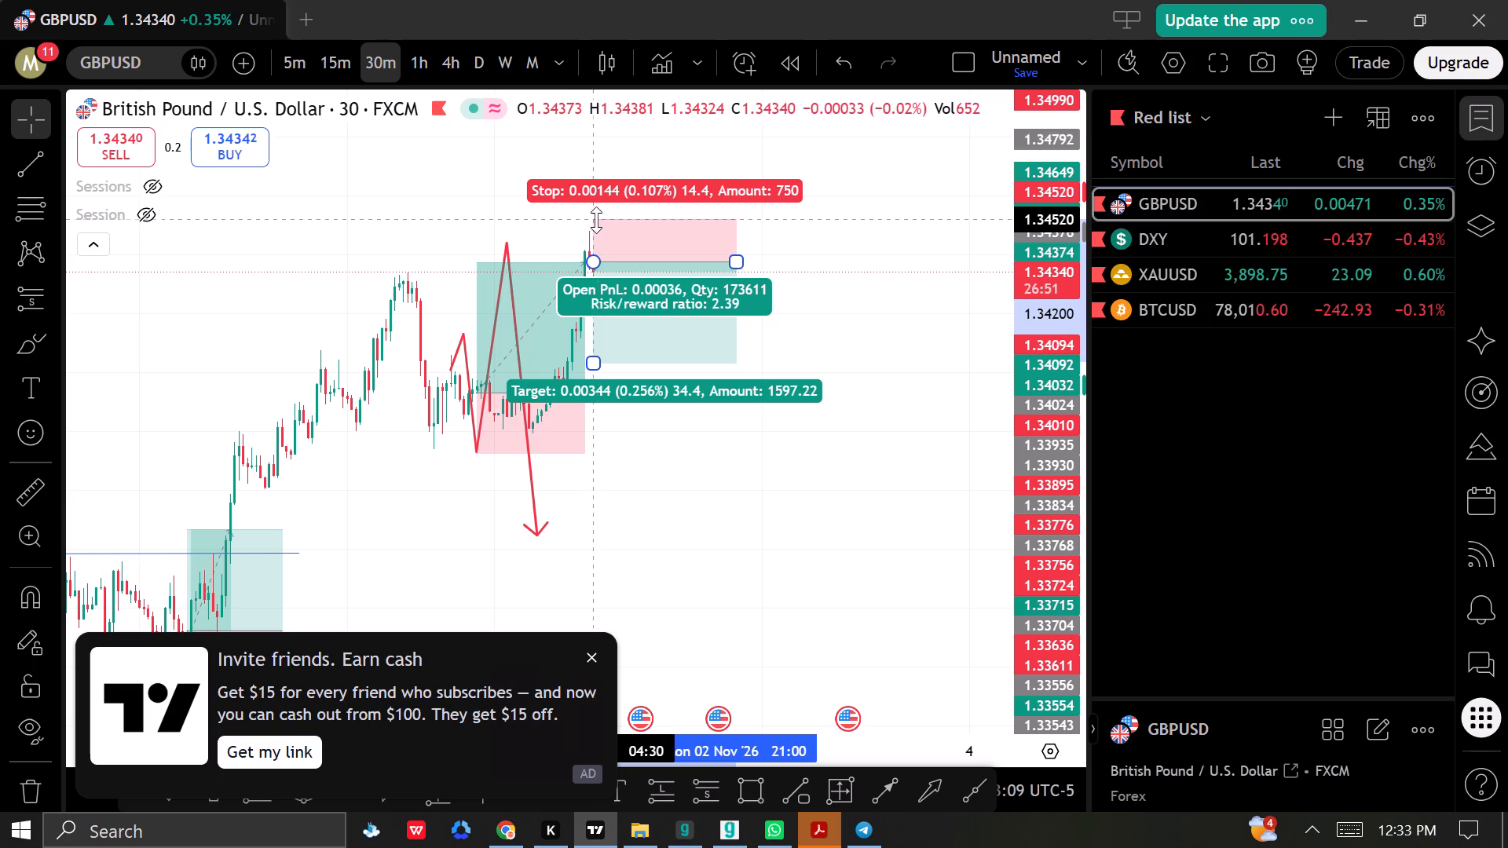
# Extend the short position drawing's target to about 1.33740, below the recent swing low, and lock the drawing.
pyautogui.moveTo(591, 365); pyautogui.dragTo(593, 431)
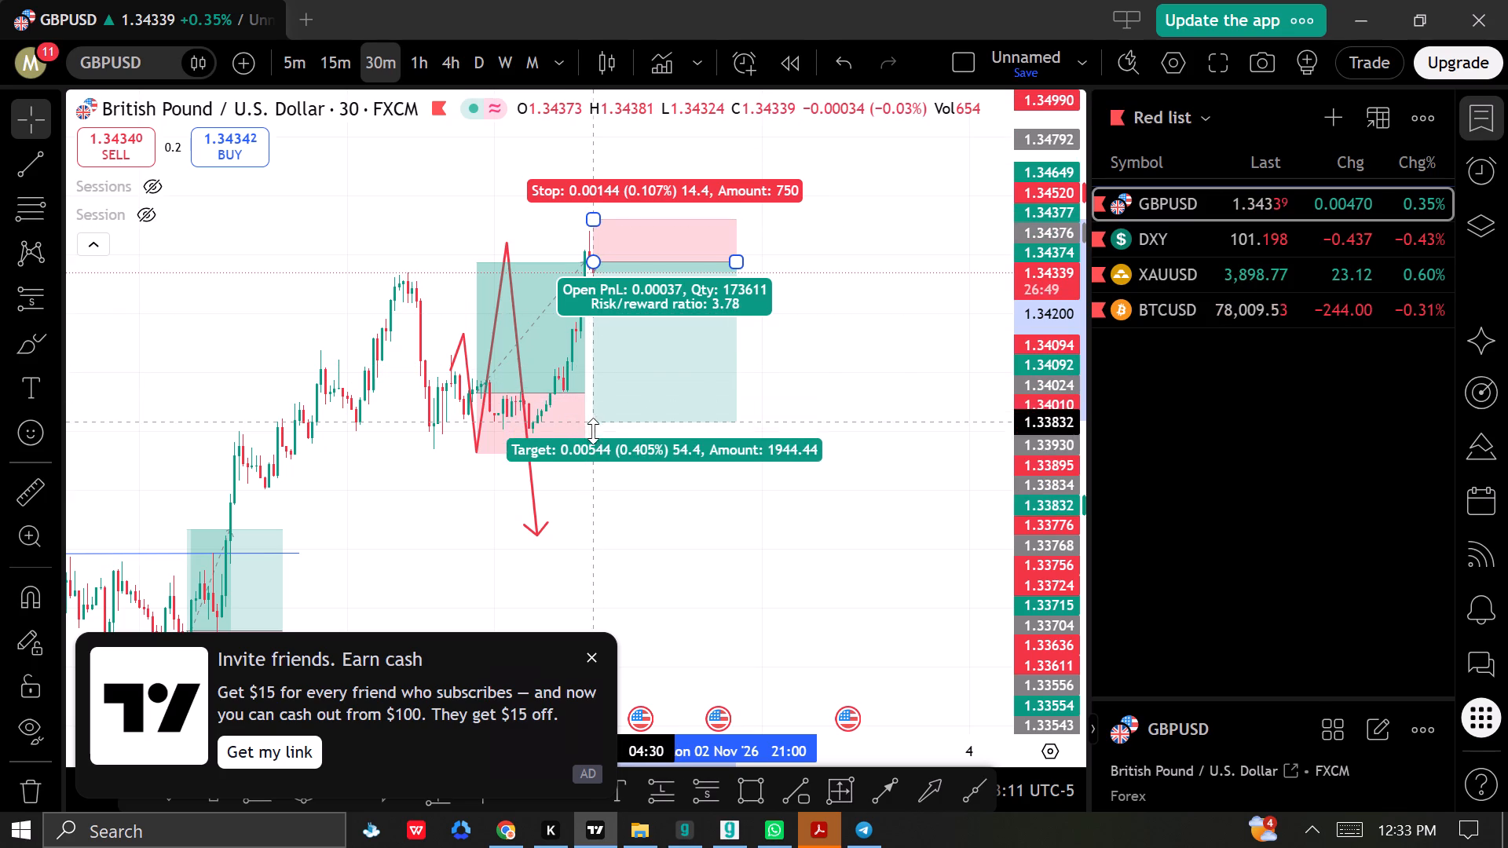
pyautogui.moveTo(593, 431); pyautogui.dragTo(609, 450)
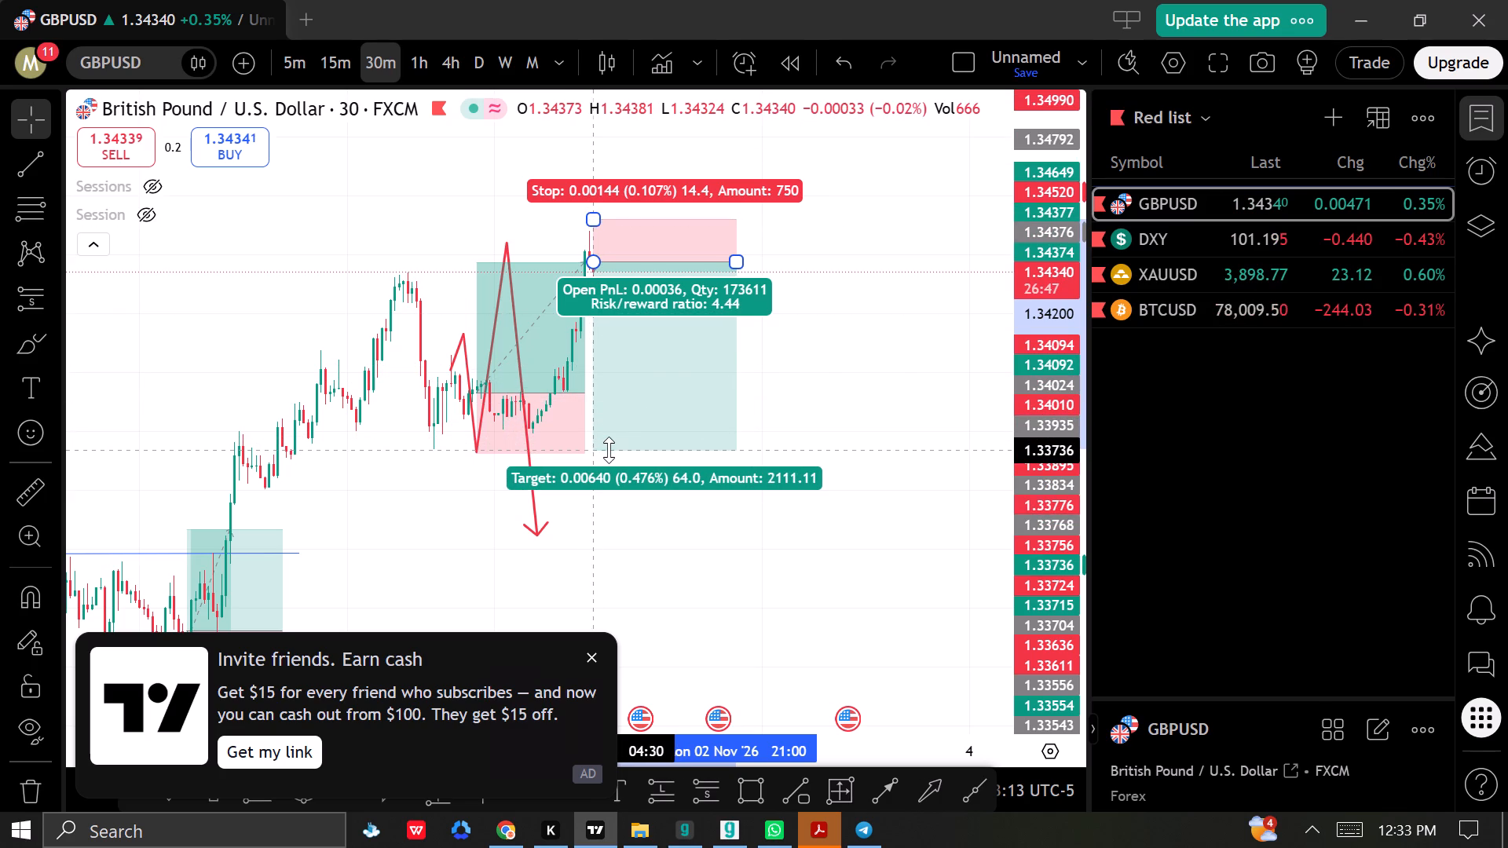
pyautogui.moveTo(609, 450); pyautogui.dragTo(609, 449)
pyautogui.click(1124, 130)
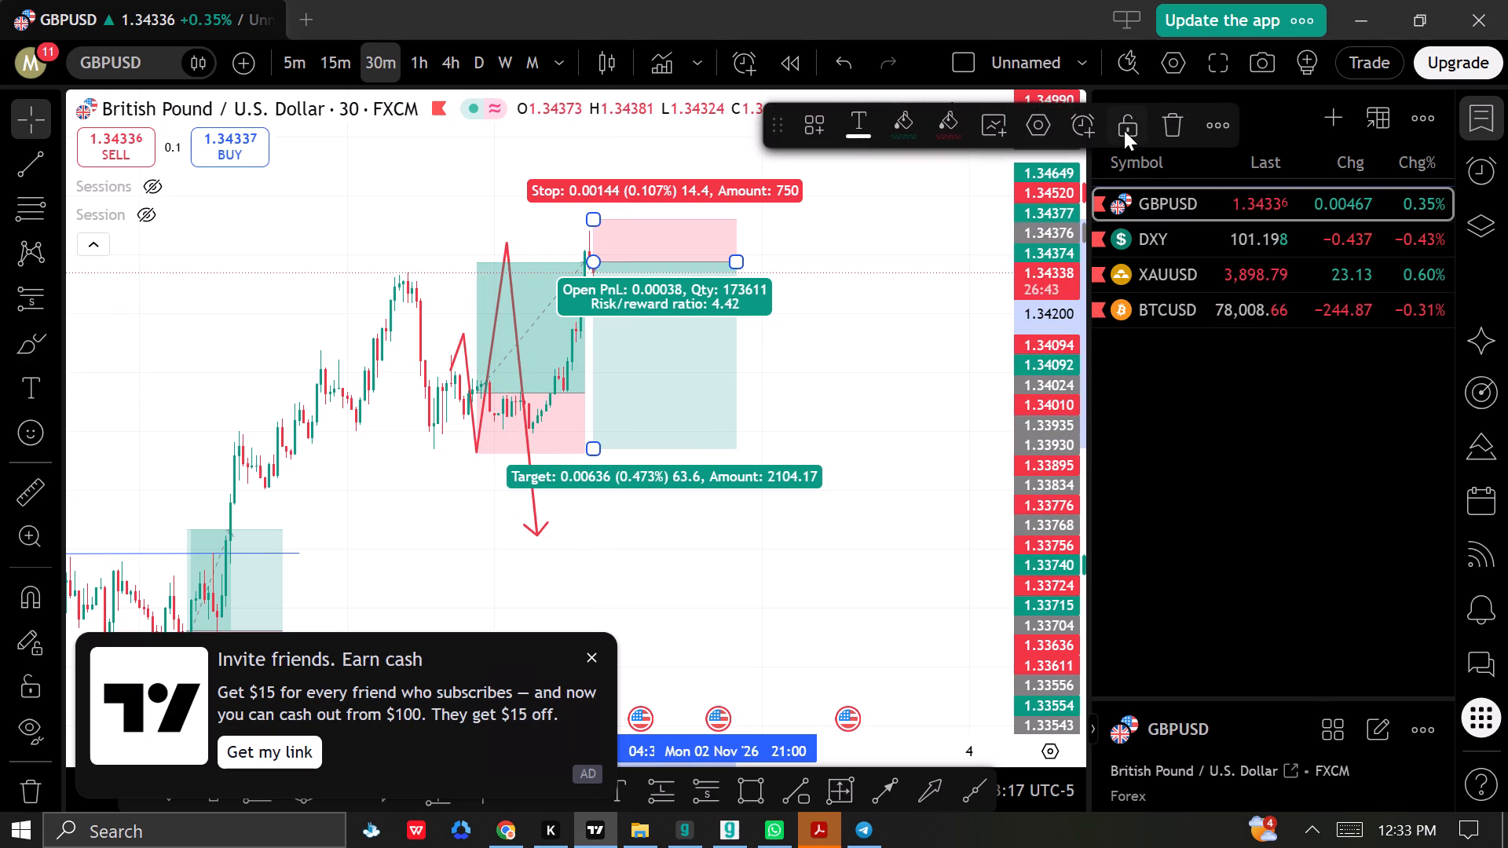
pyautogui.click(890, 313)
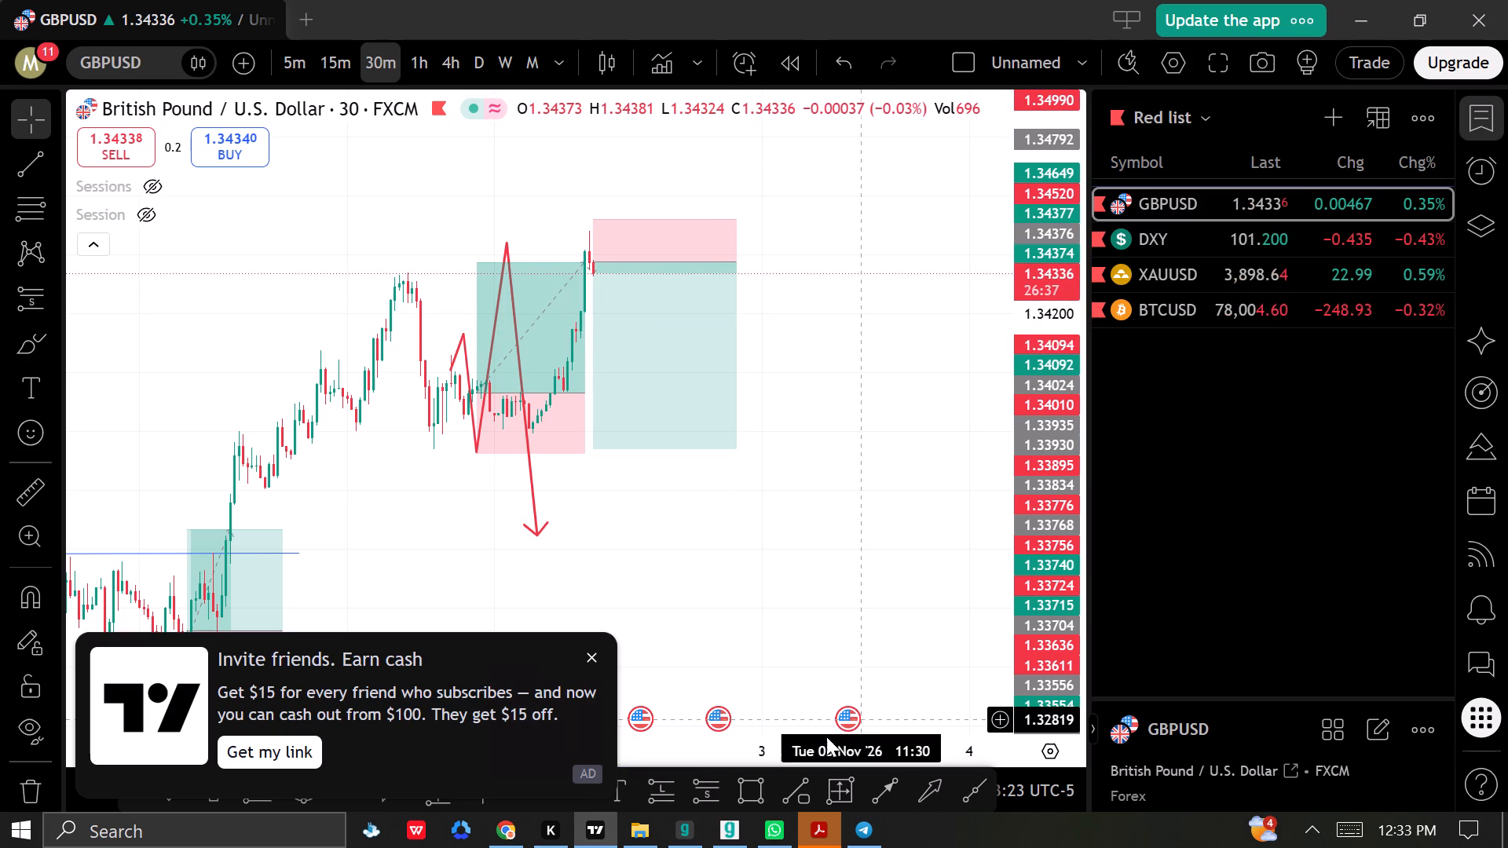
# Switch to the MetaTrader 5 terminal showing the GBPUSD.p H1 chart.
pyautogui.click(734, 834)
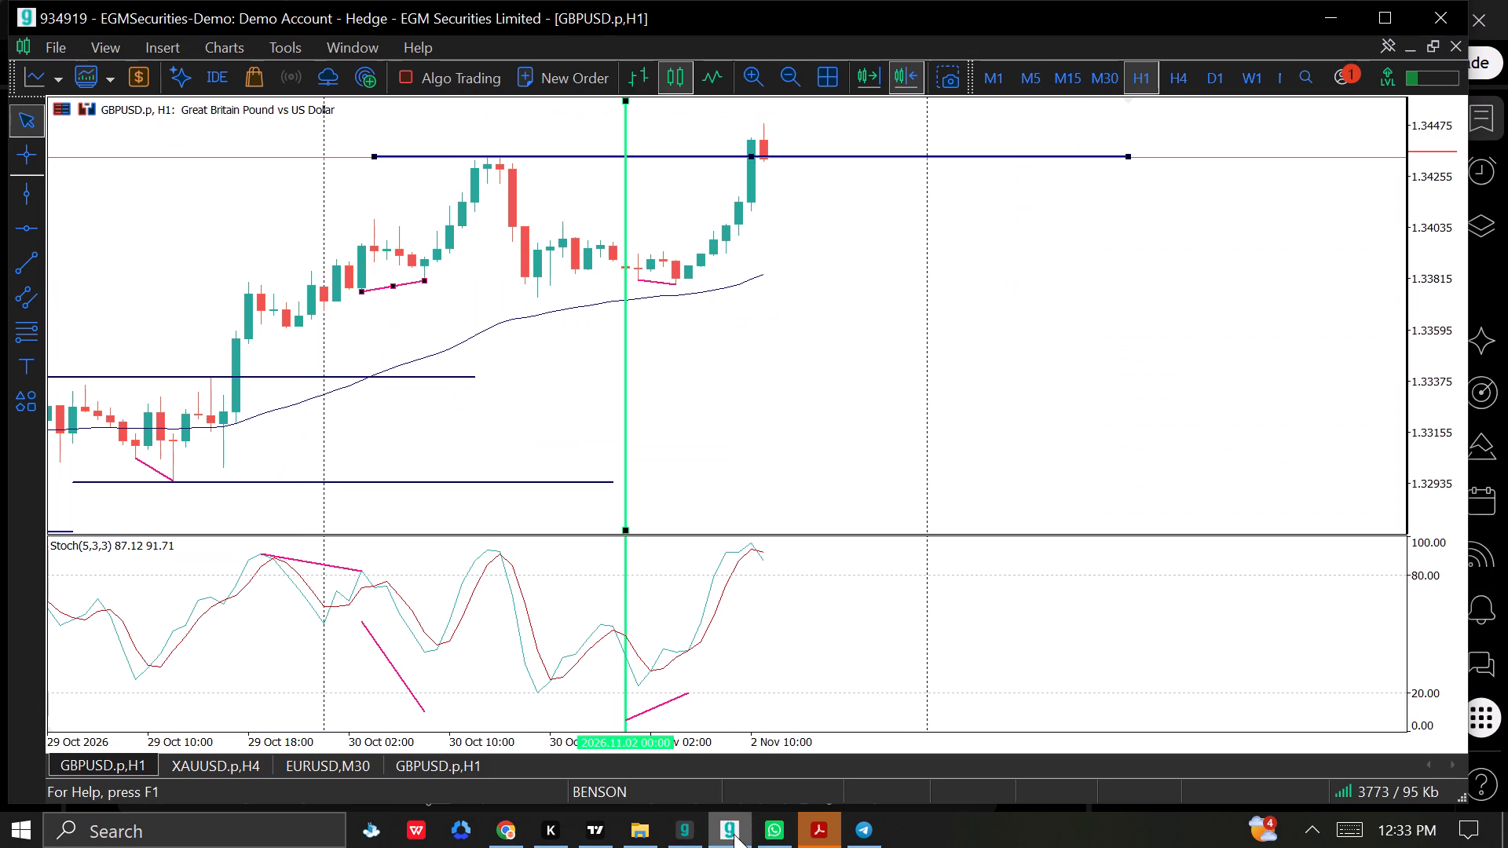
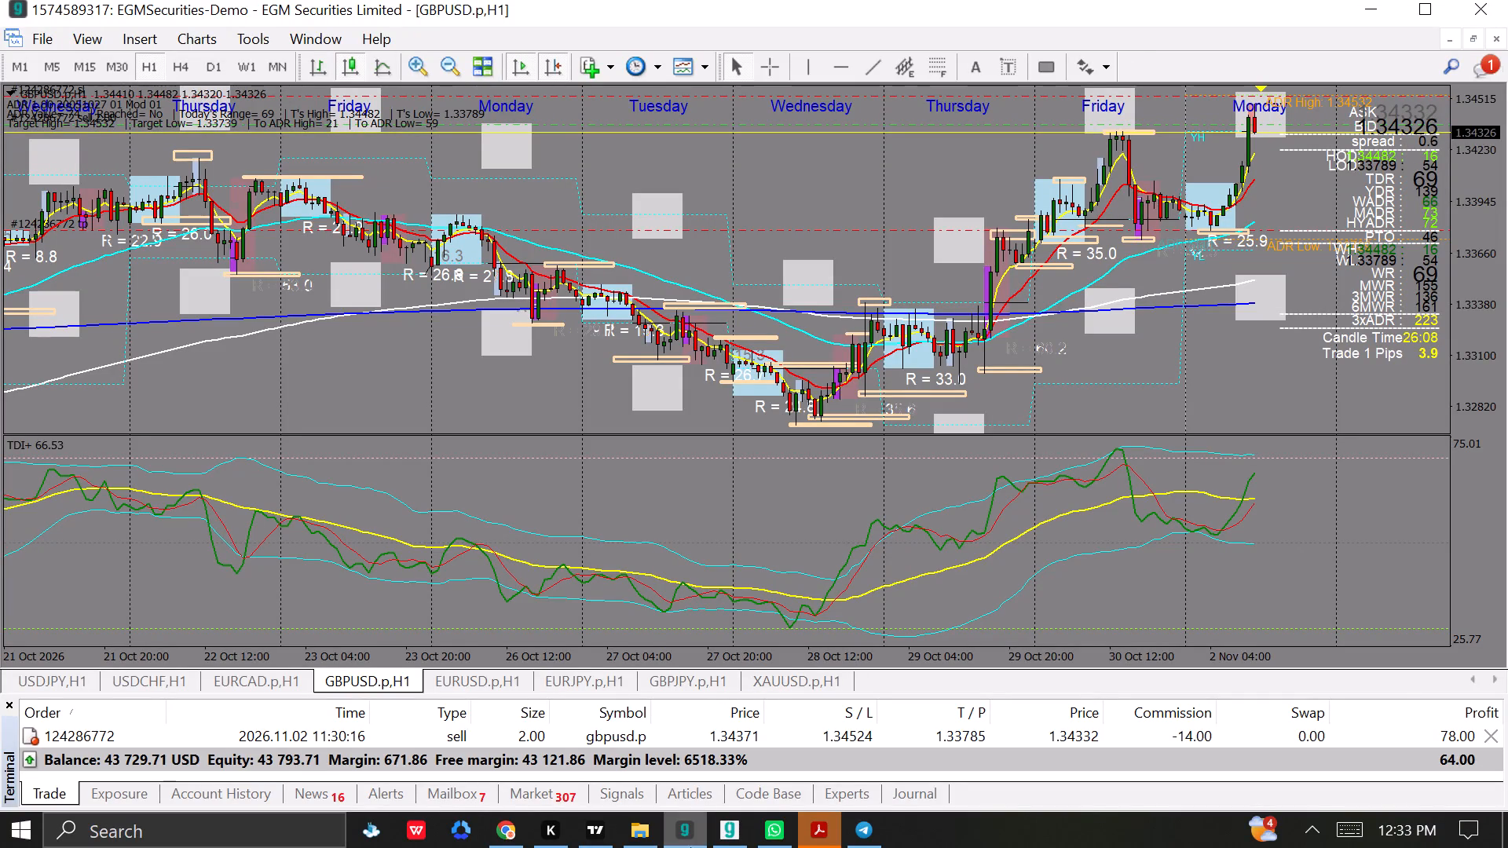
# Switch to the other MetaTrader terminal and examine past GBPUSD.p H1 structure and stochastic divergences back to mid-October, around the 22 October high.
pyautogui.click(736, 835)
pyautogui.moveTo(720, 367); pyautogui.dragTo(937, 345)
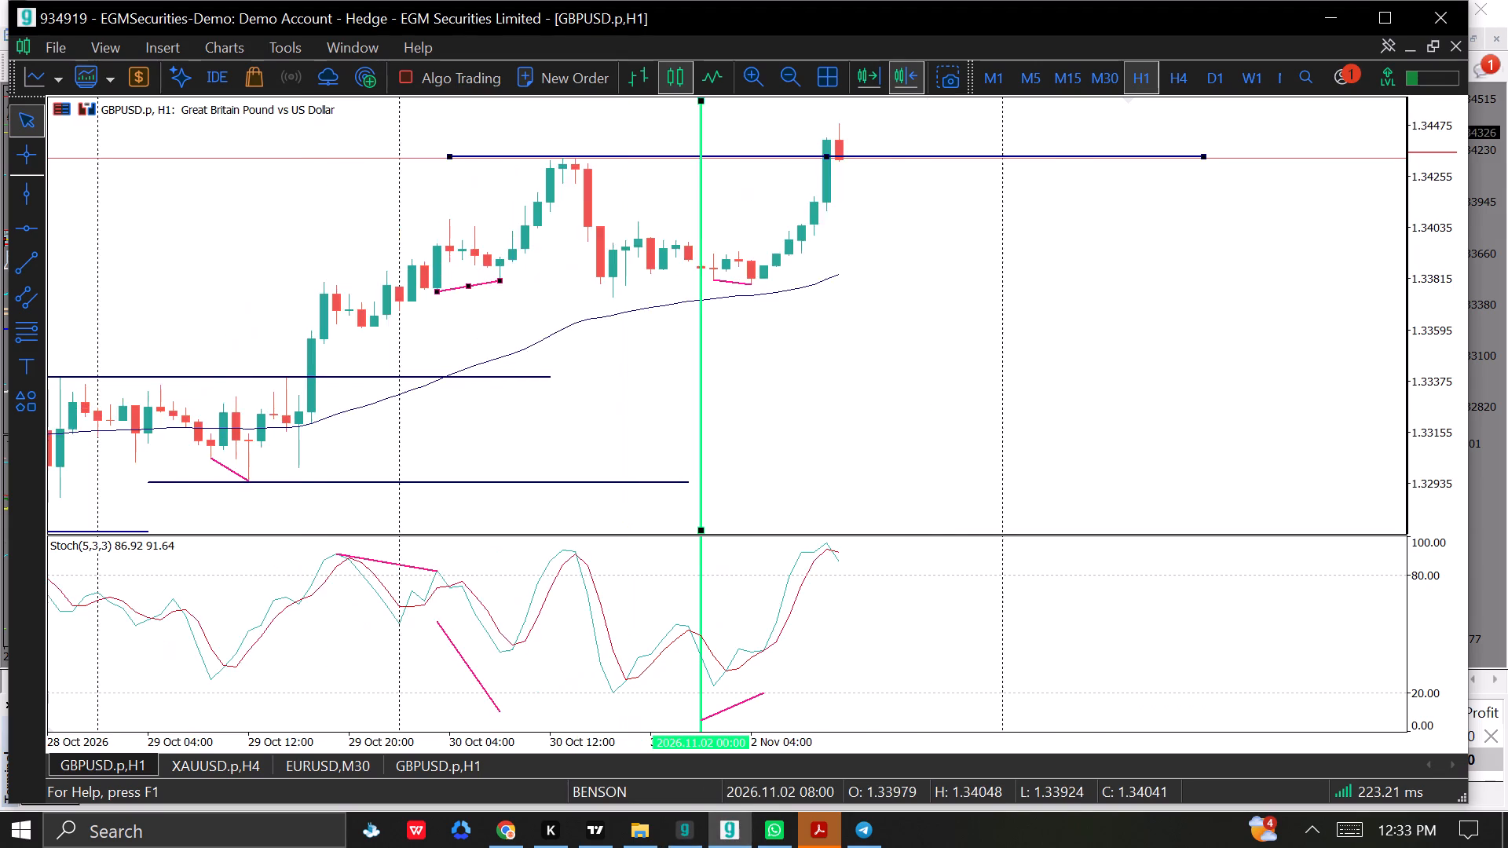
pyautogui.moveTo(937, 345); pyautogui.dragTo(1078, 306)
pyautogui.moveTo(598, 405); pyautogui.dragTo(1018, 324)
pyautogui.moveTo(712, 408); pyautogui.dragTo(1018, 346)
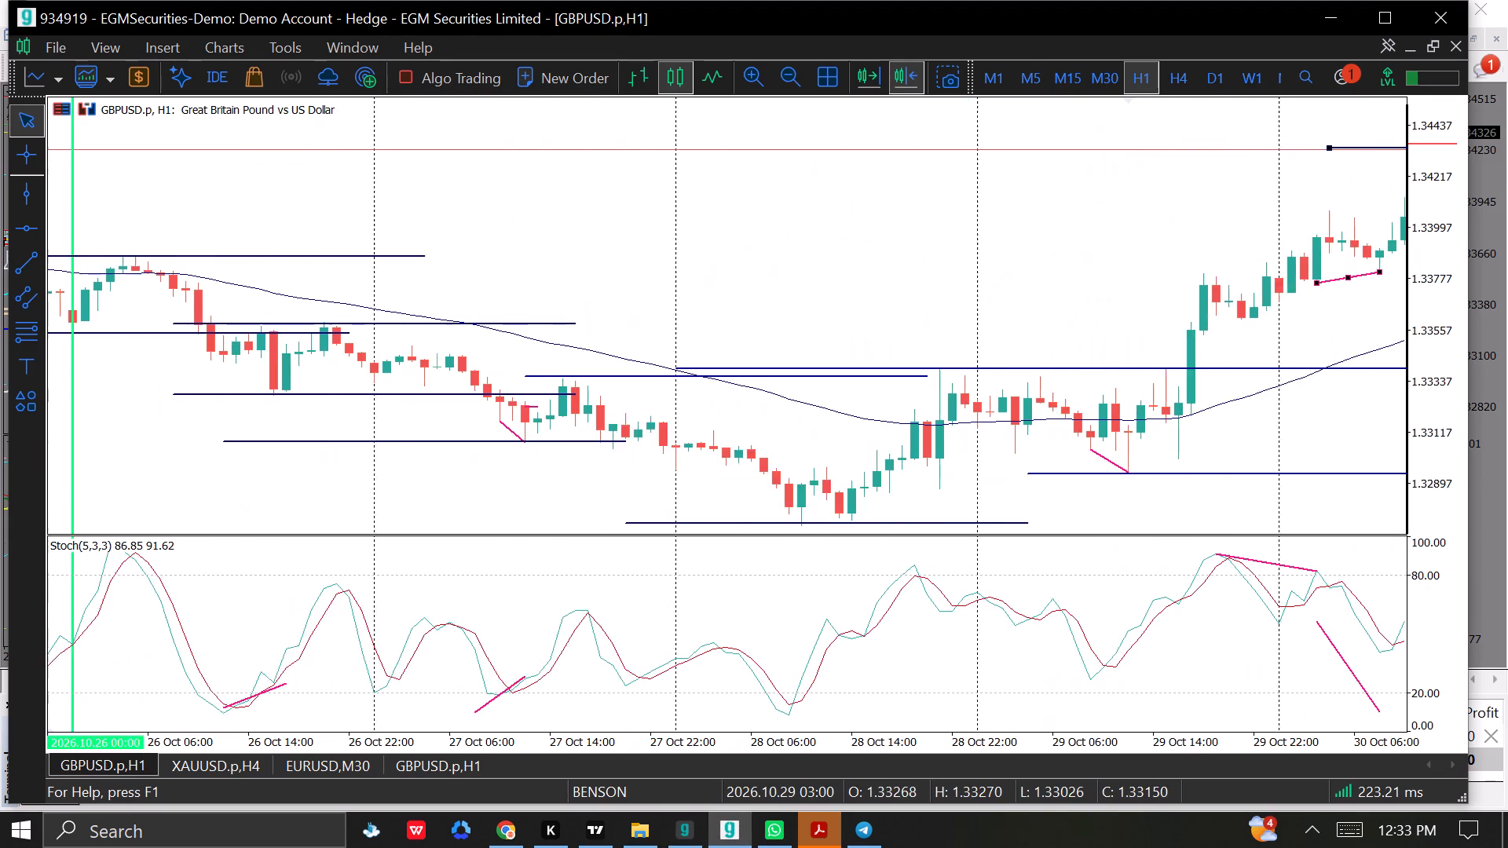
pyautogui.moveTo(1018, 346); pyautogui.dragTo(1020, 347)
pyautogui.moveTo(653, 397); pyautogui.dragTo(1153, 397)
pyautogui.moveTo(502, 403); pyautogui.dragTo(918, 408)
pyautogui.moveTo(500, 411); pyautogui.dragTo(751, 407)
pyautogui.moveTo(637, 397); pyautogui.dragTo(833, 400)
pyautogui.moveTo(556, 422); pyautogui.dragTo(577, 422)
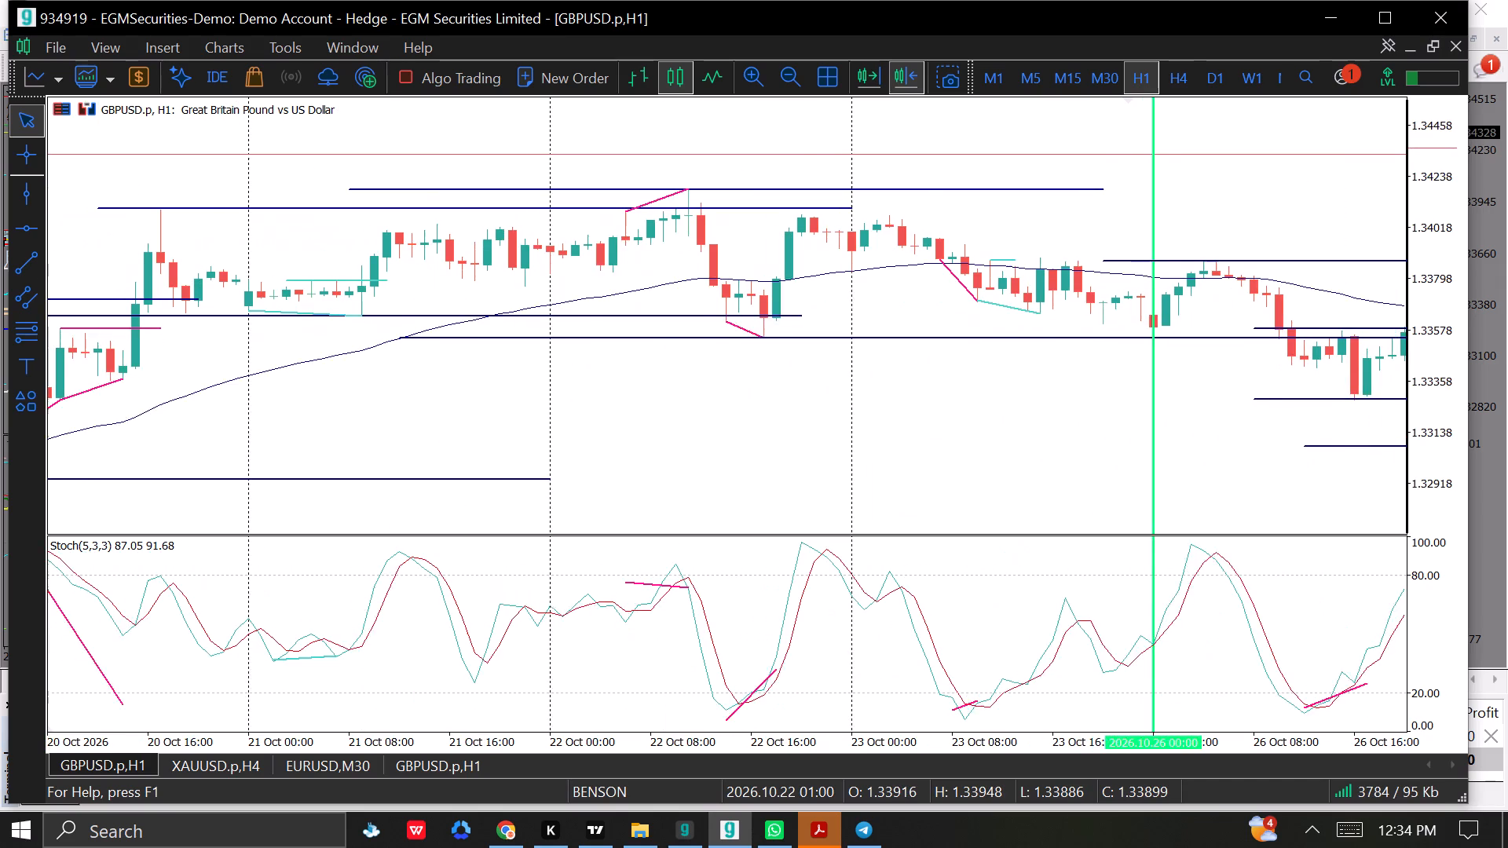
pyautogui.moveTo(577, 422); pyautogui.dragTo(773, 368)
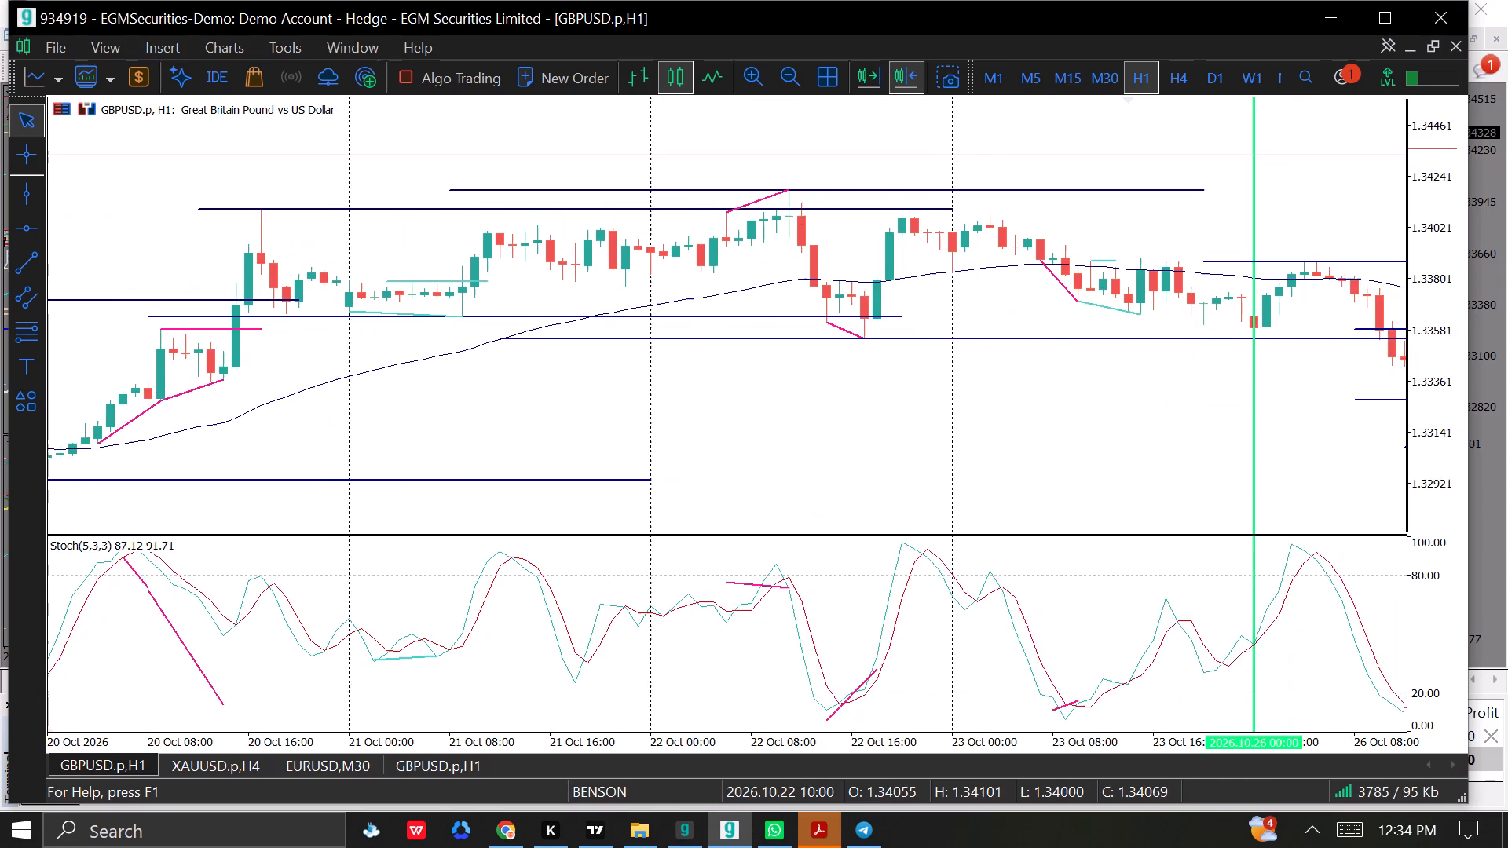
pyautogui.moveTo(773, 368); pyautogui.dragTo(762, 372)
pyautogui.moveTo(1419, 438); pyautogui.dragTo(1412, 373)
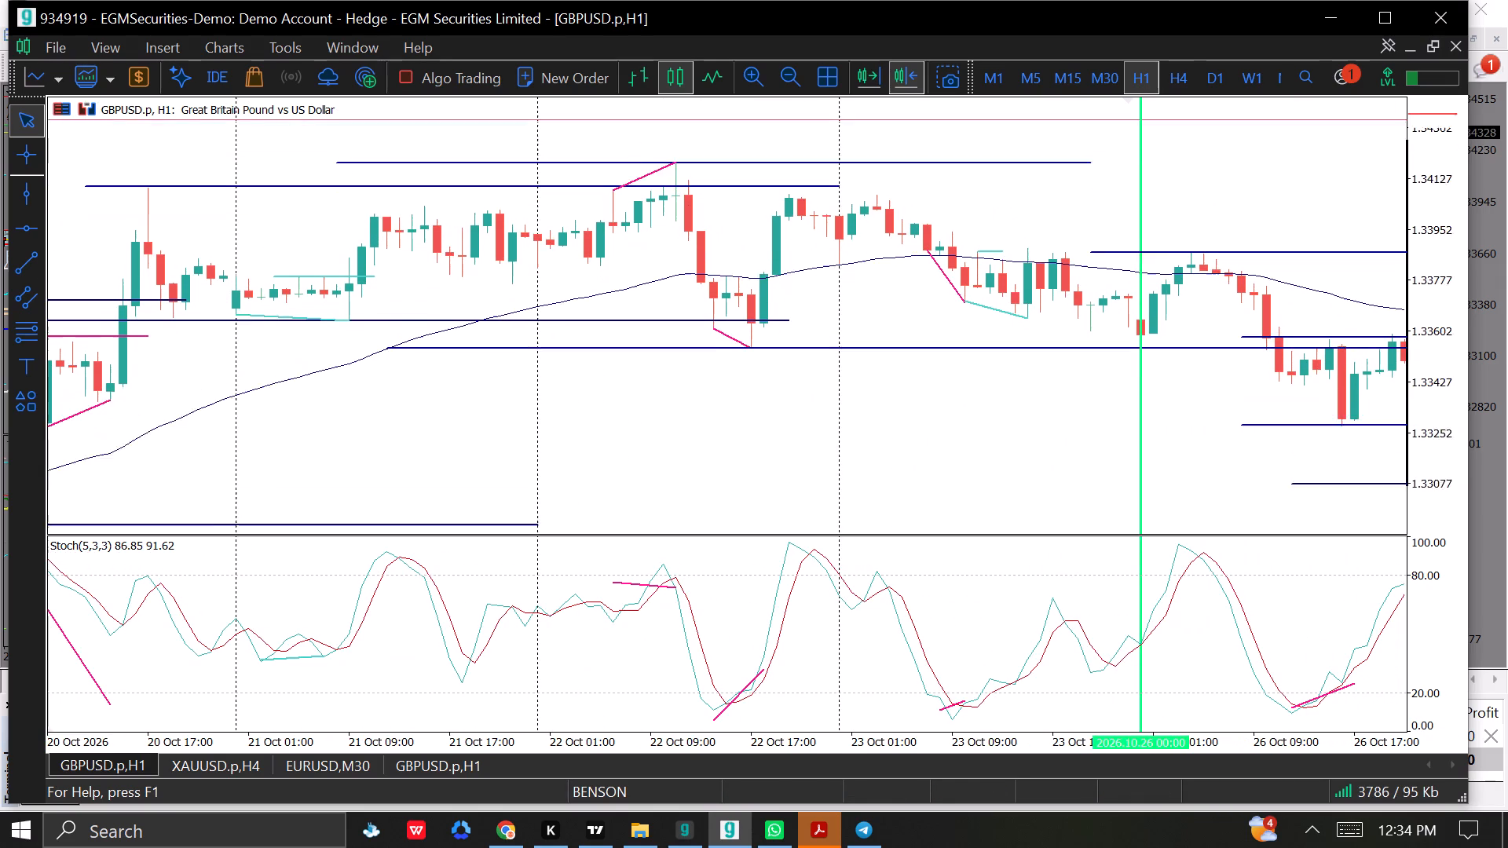
pyautogui.moveTo(1412, 373); pyautogui.dragTo(1407, 359)
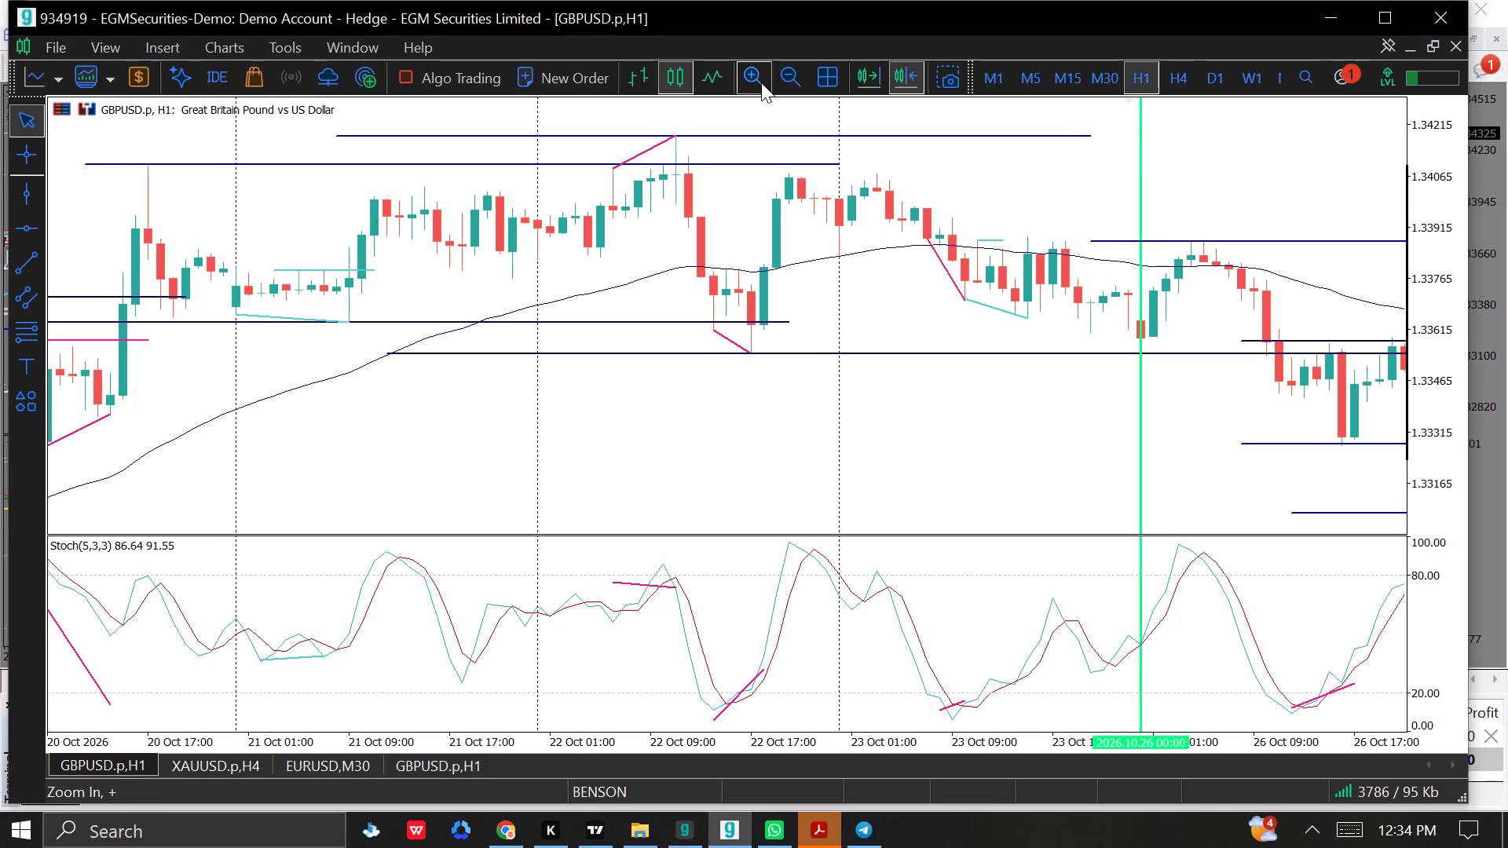
pyautogui.click(784, 79)
pyautogui.moveTo(489, 415); pyautogui.dragTo(619, 384)
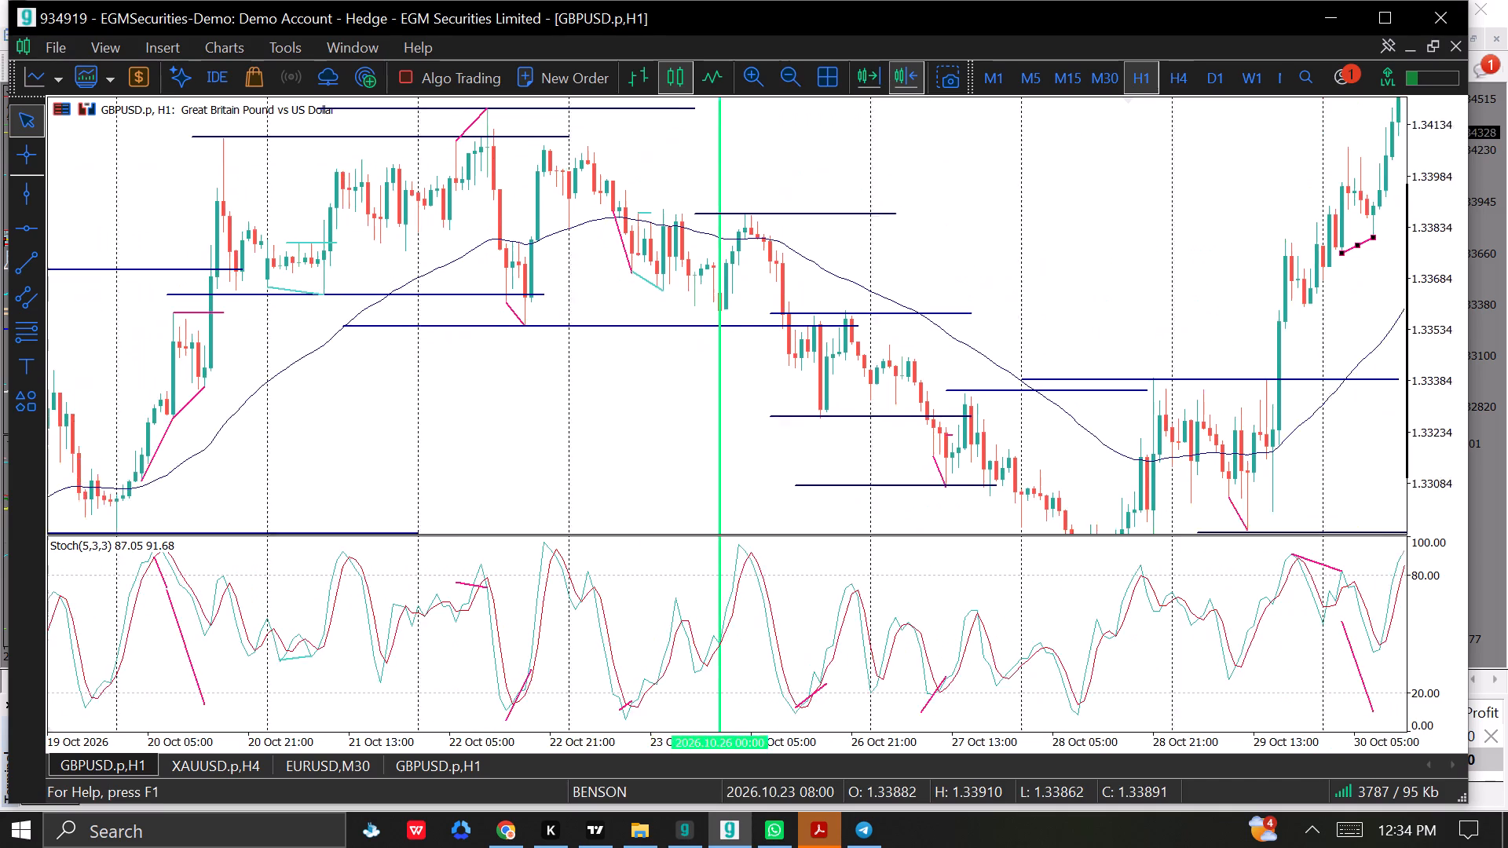
pyautogui.moveTo(619, 384); pyautogui.dragTo(644, 424)
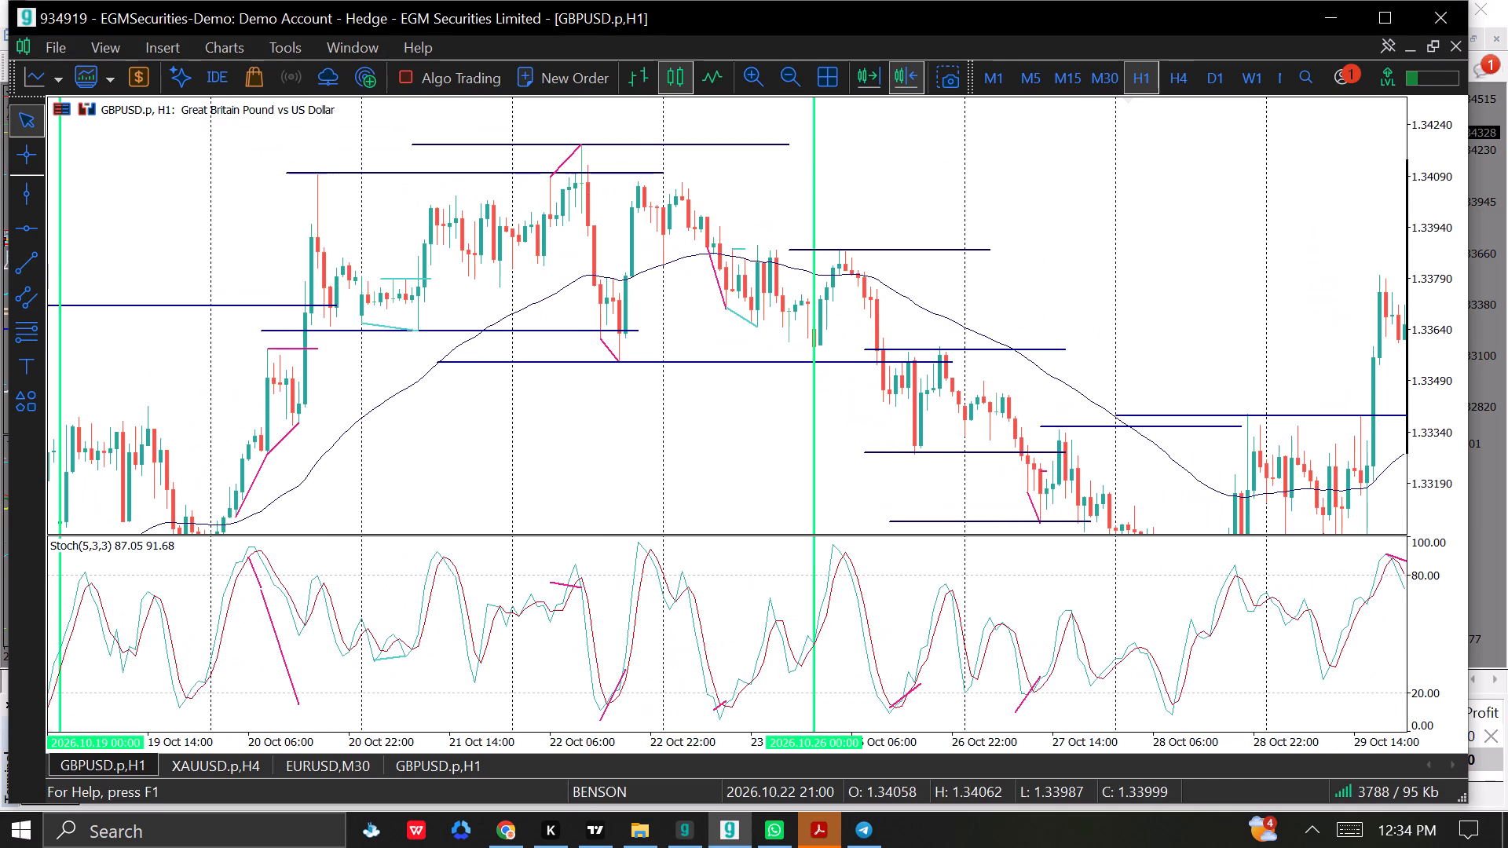
pyautogui.moveTo(644, 424); pyautogui.dragTo(857, 373)
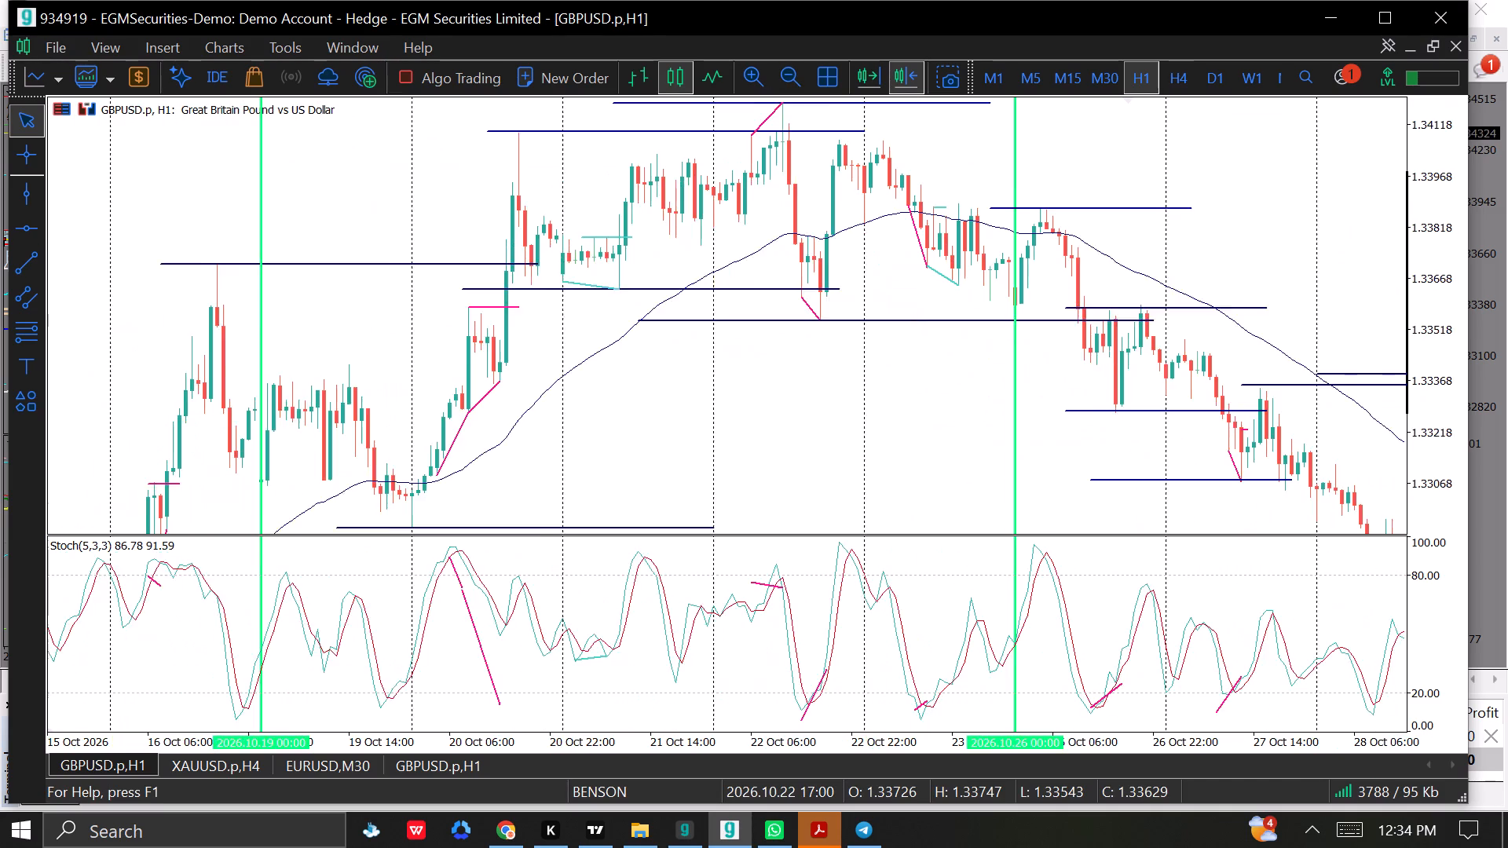
pyautogui.moveTo(857, 373); pyautogui.dragTo(891, 429)
# Start a Lightshot capture and select an area of about 1818x1000 pixels covering the GBPUSD.p H1 chart window.
pyautogui.click(1318, 837)
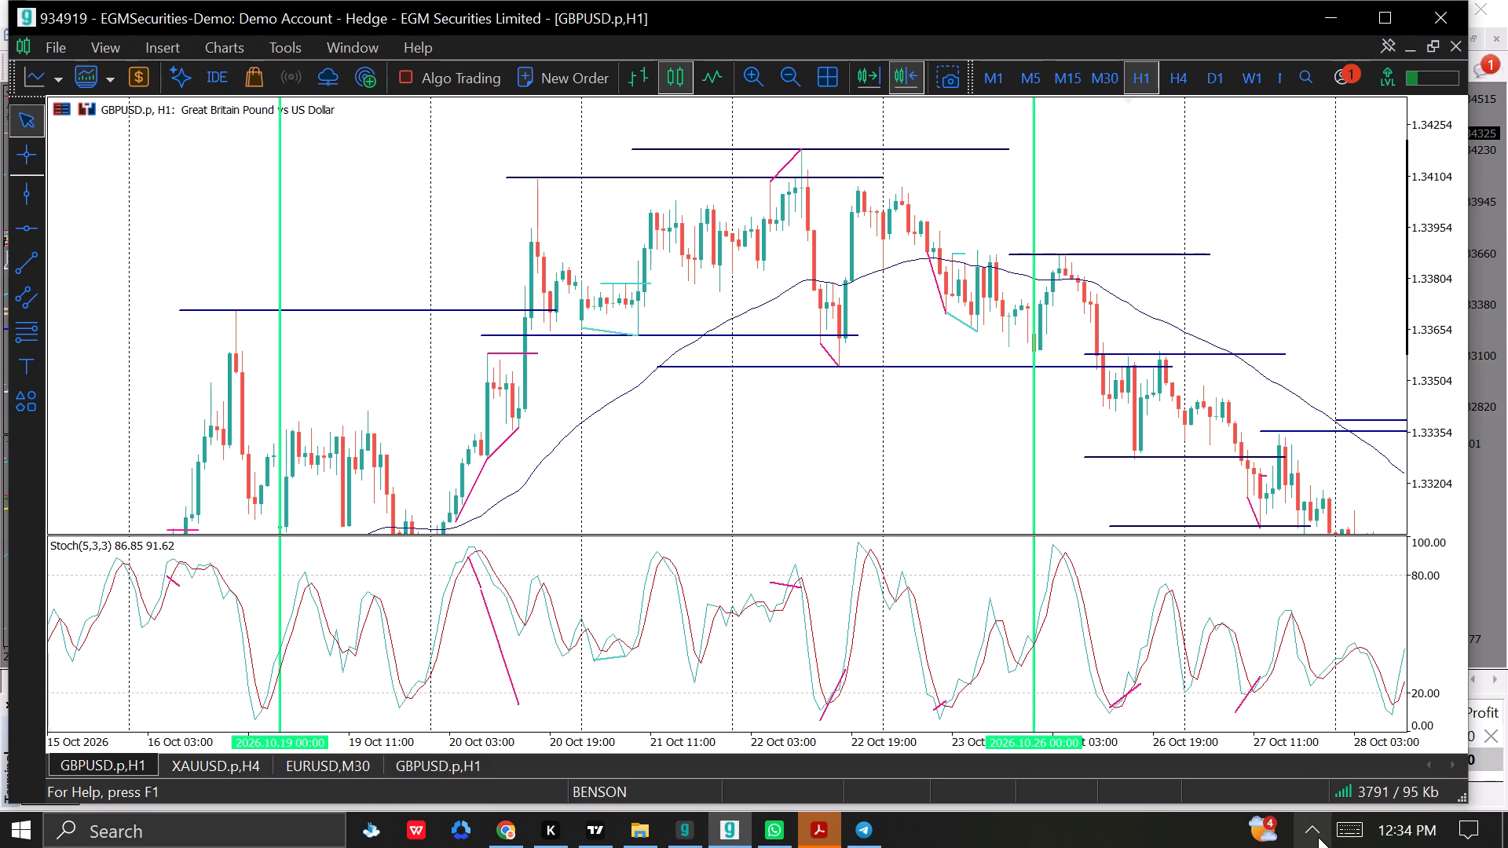
pyautogui.click(1409, 690)
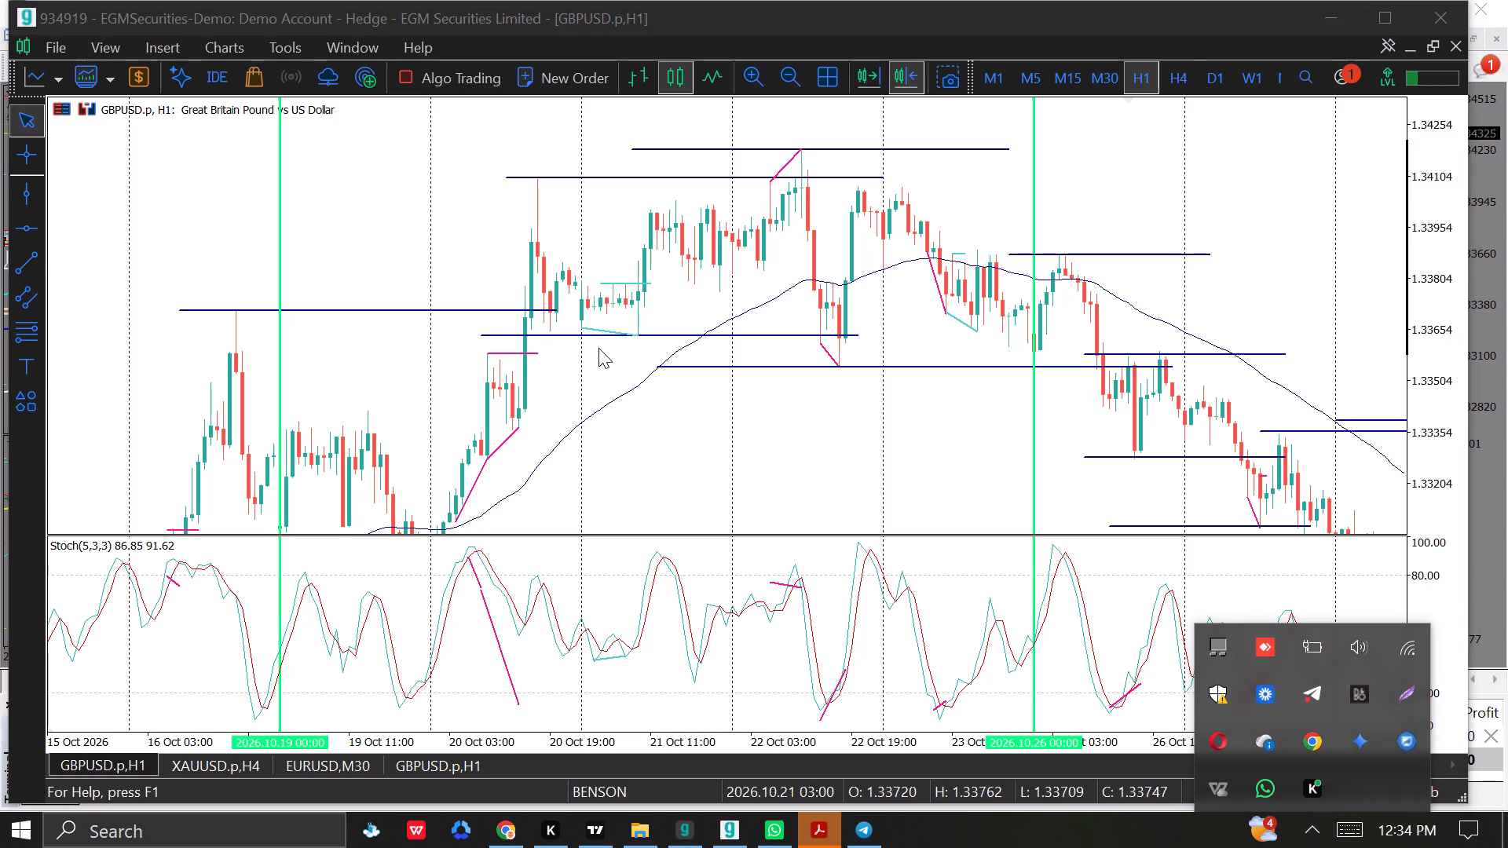
pyautogui.moveTo(55, 0); pyautogui.dragTo(210, 142)
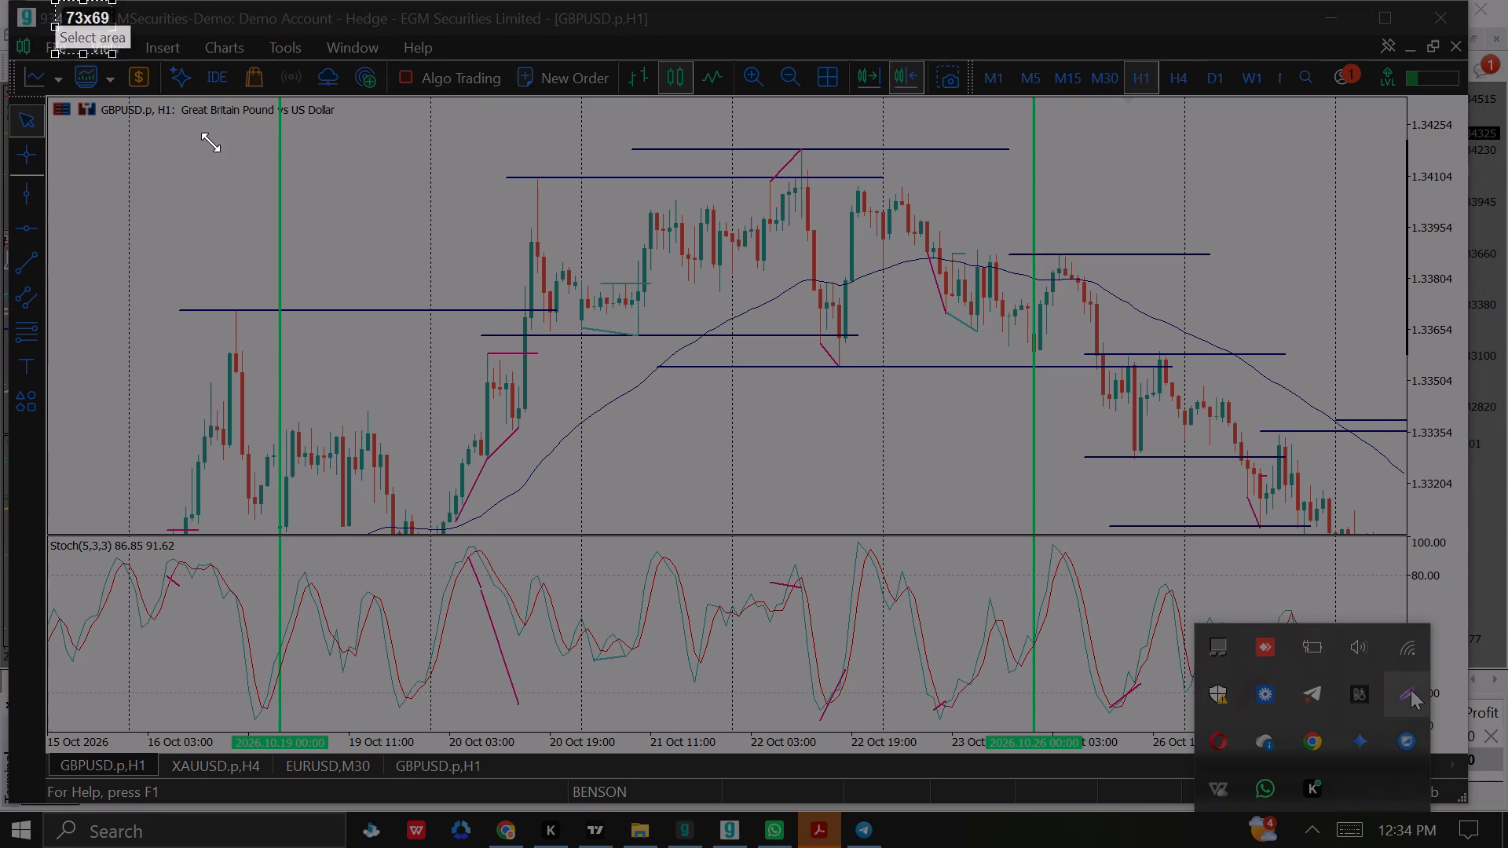
pyautogui.moveTo(210, 142); pyautogui.dragTo(1483, 785)
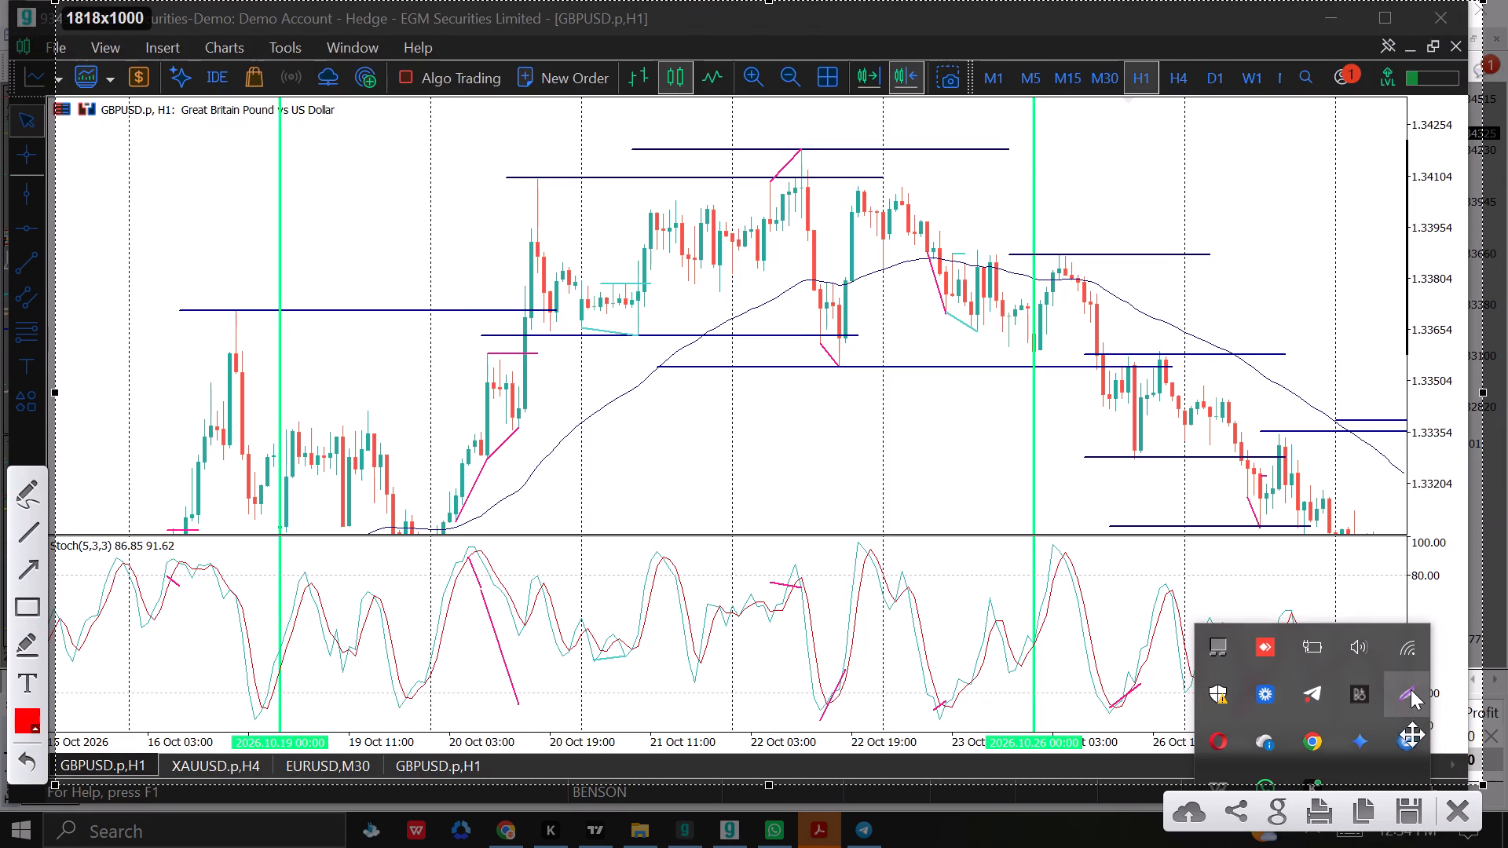
# Mark the capture freehand in red, circling the 22 October low near 1.3365 and ticking above the preceding high, and copy the image.
pyautogui.click(31, 496)
pyautogui.click(840, 325)
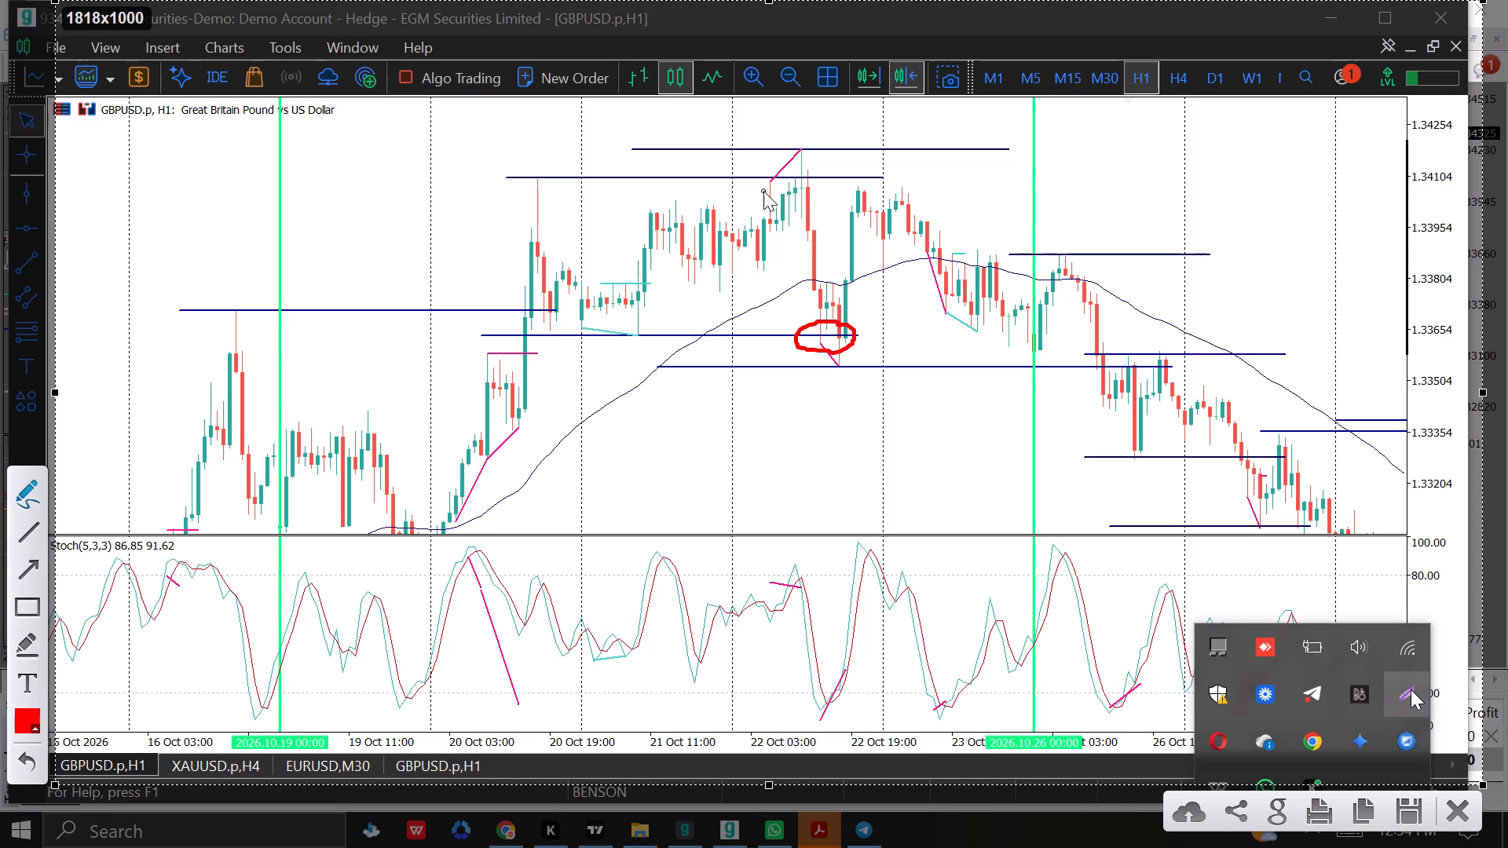
pyautogui.moveTo(792, 121); pyautogui.dragTo(930, 95)
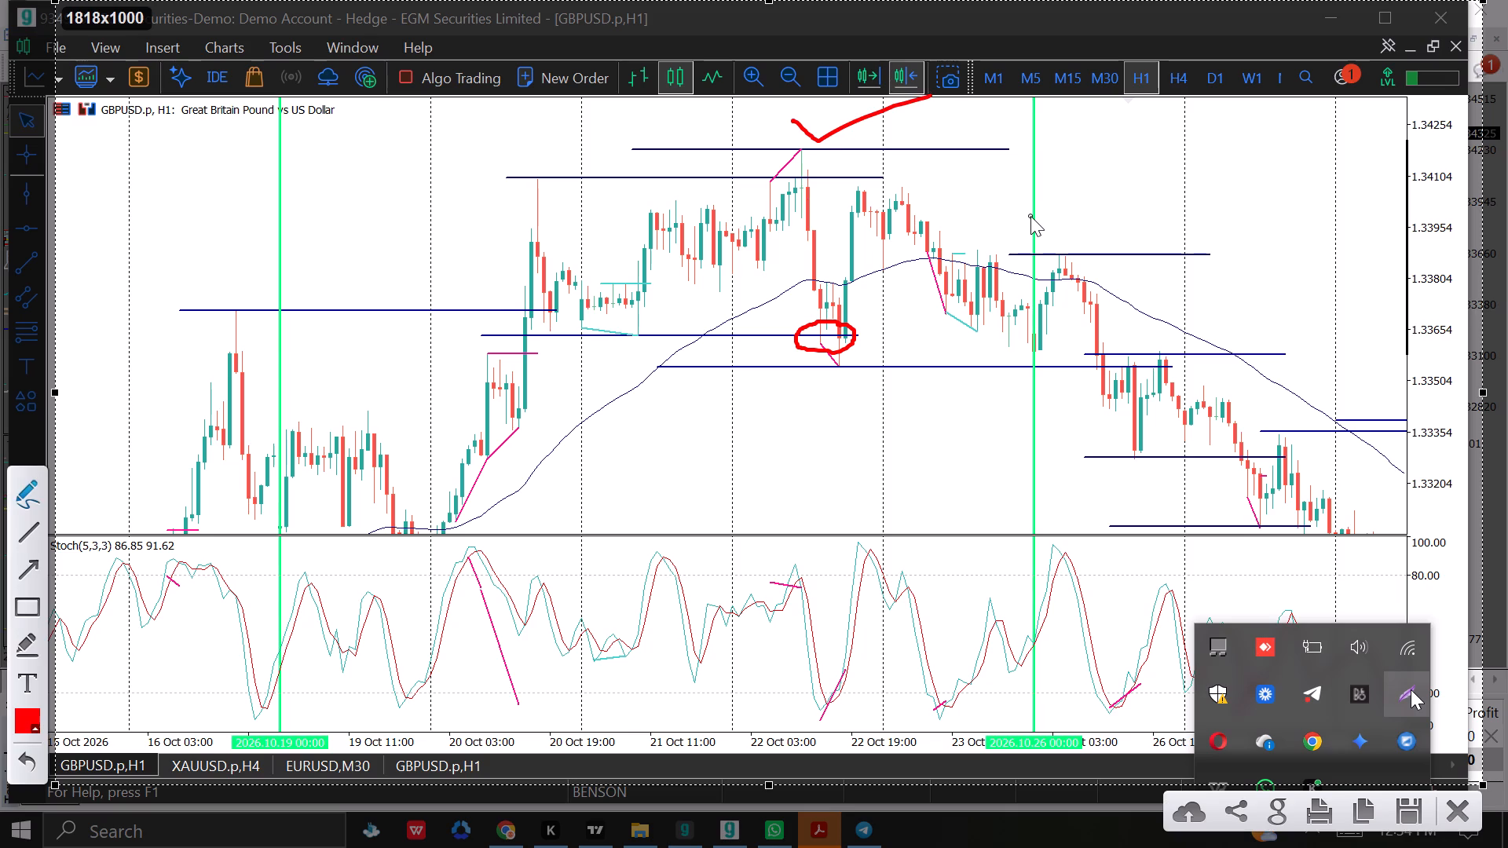
pyautogui.click(1363, 811)
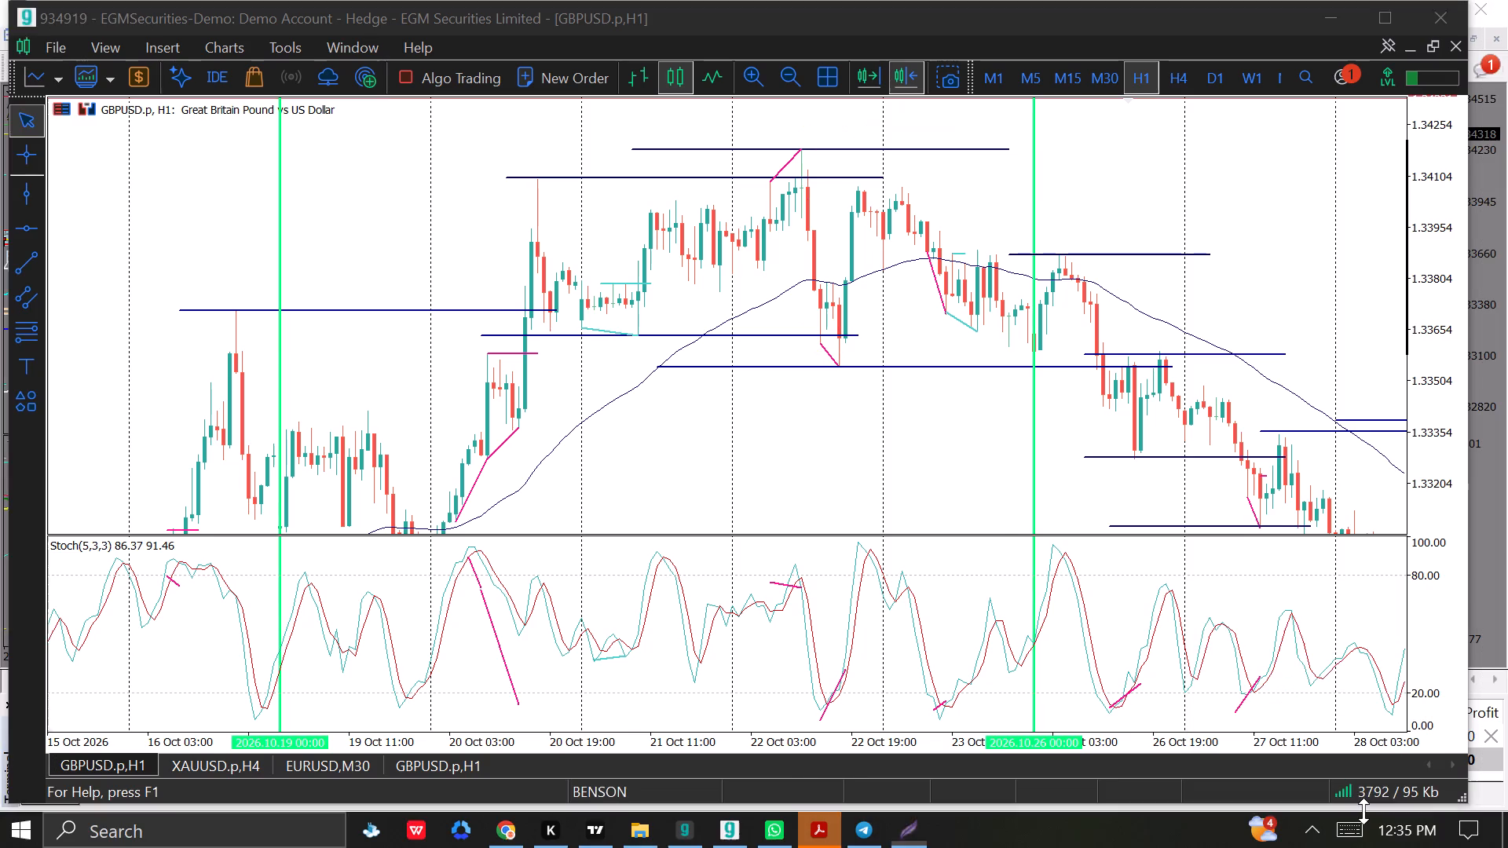
# Bring up the TradingView GBPUSD 30m chart and switch to WhatsApp.
pyautogui.click(587, 821)
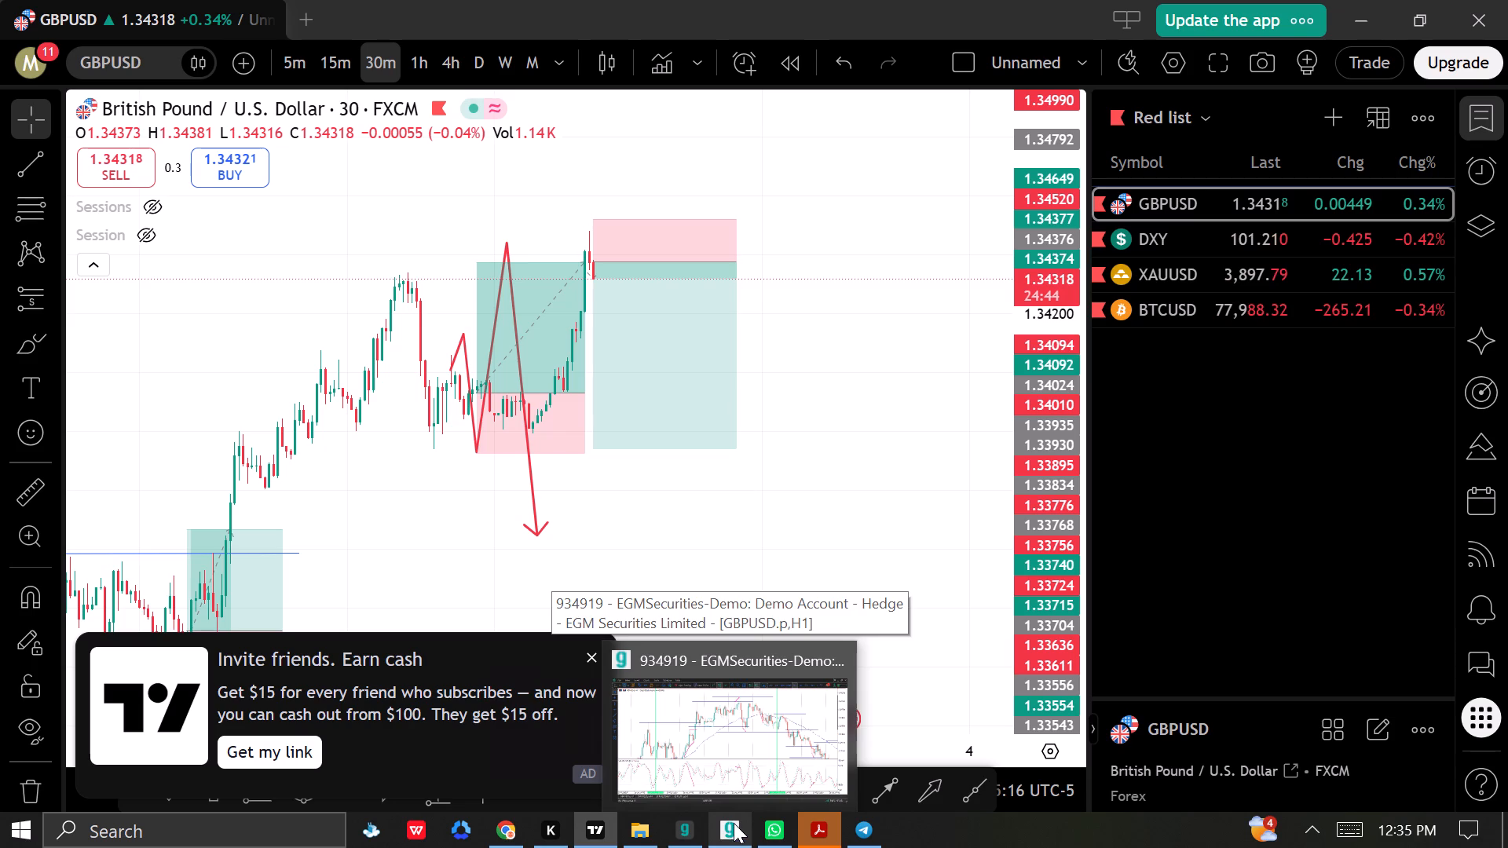
pyautogui.click(759, 827)
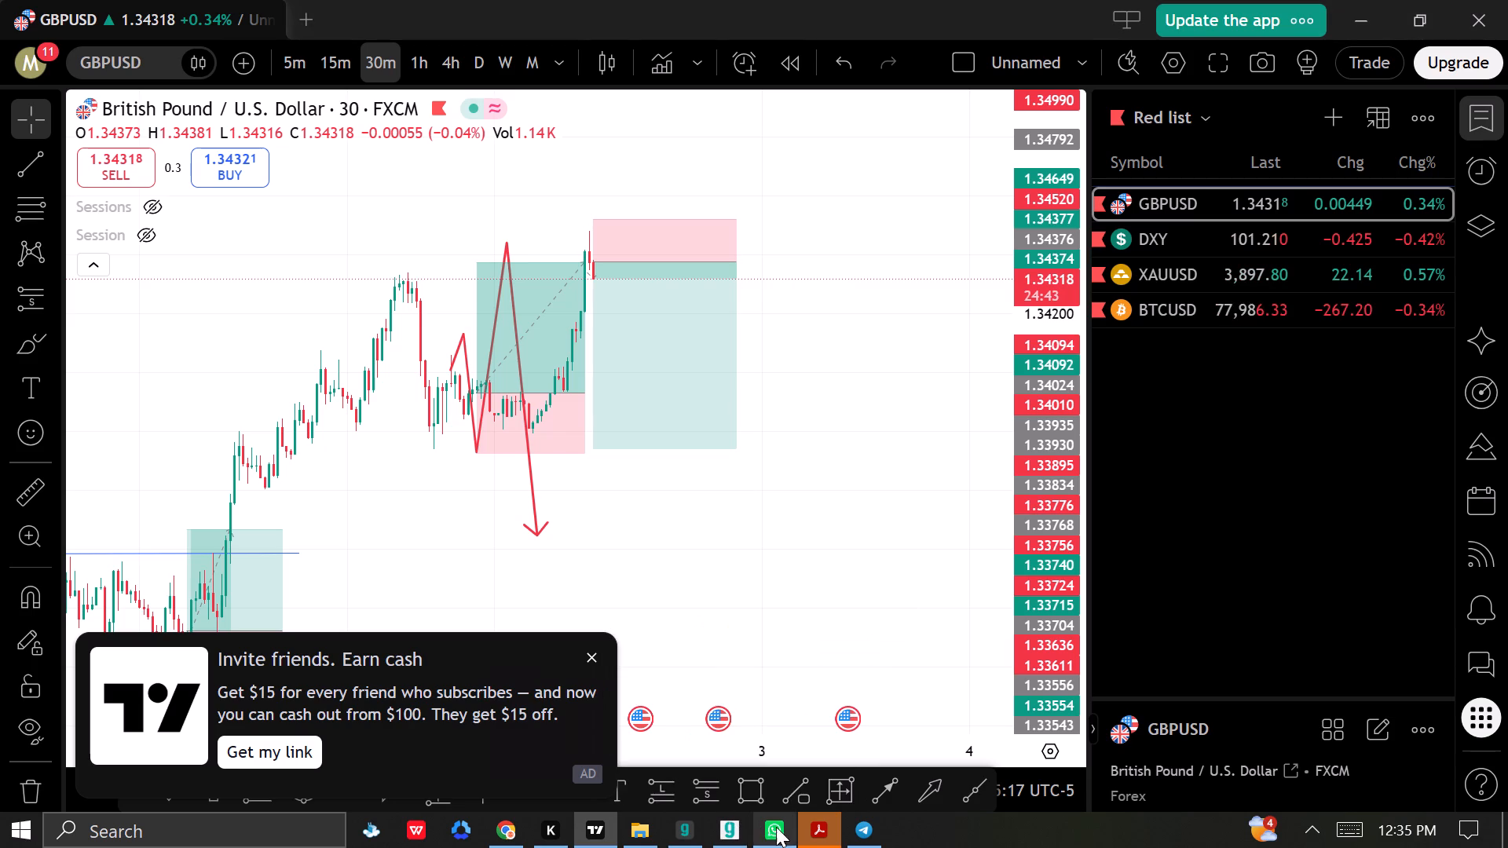
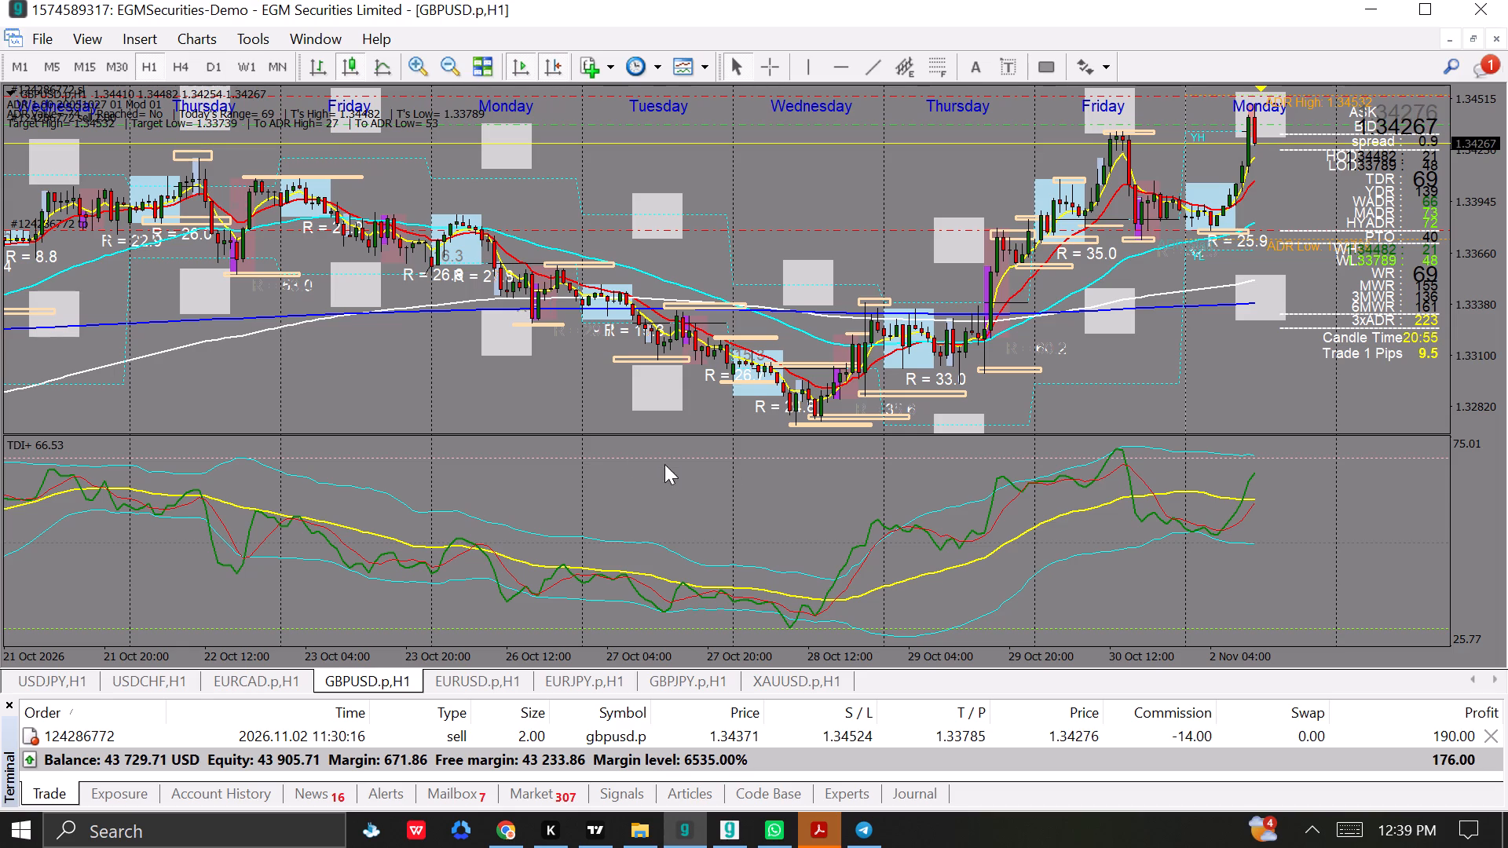
# Switch to TradingView and view the GBPUSD 30m chart with the short position drawing unselected.
pyautogui.click(581, 827)
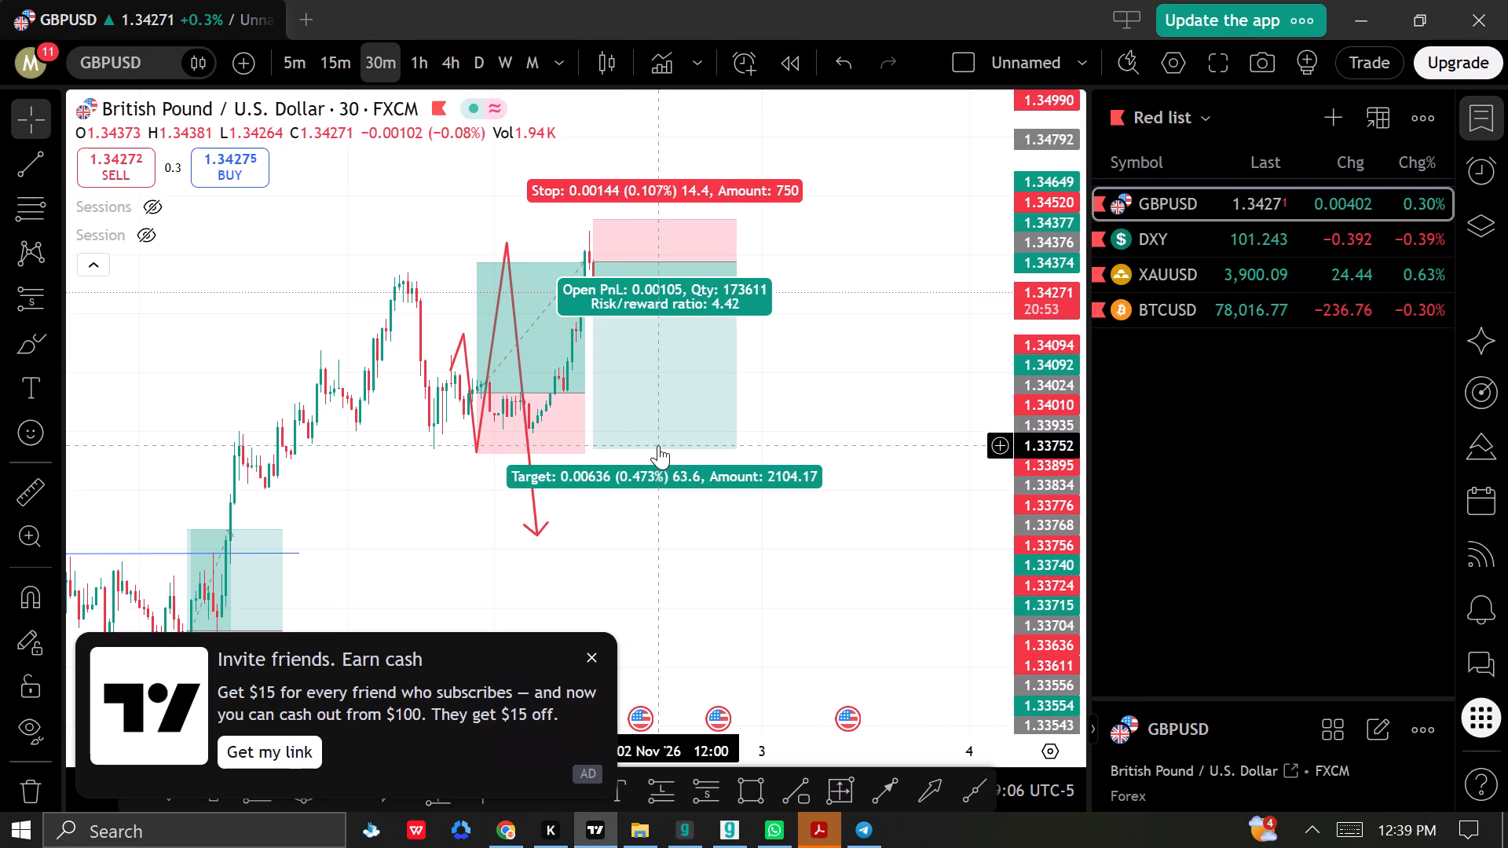
pyautogui.click(855, 356)
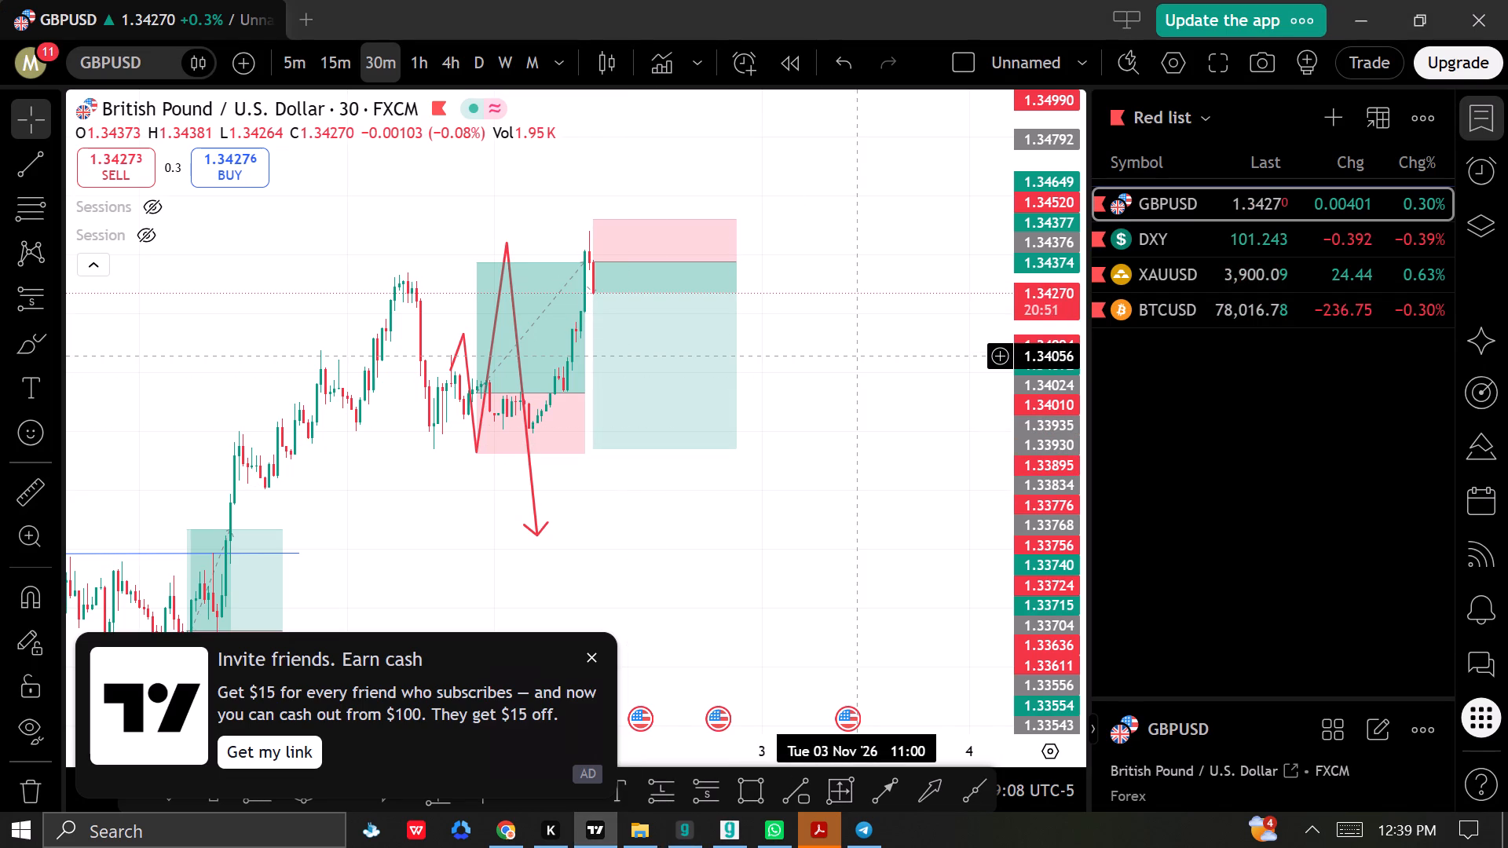
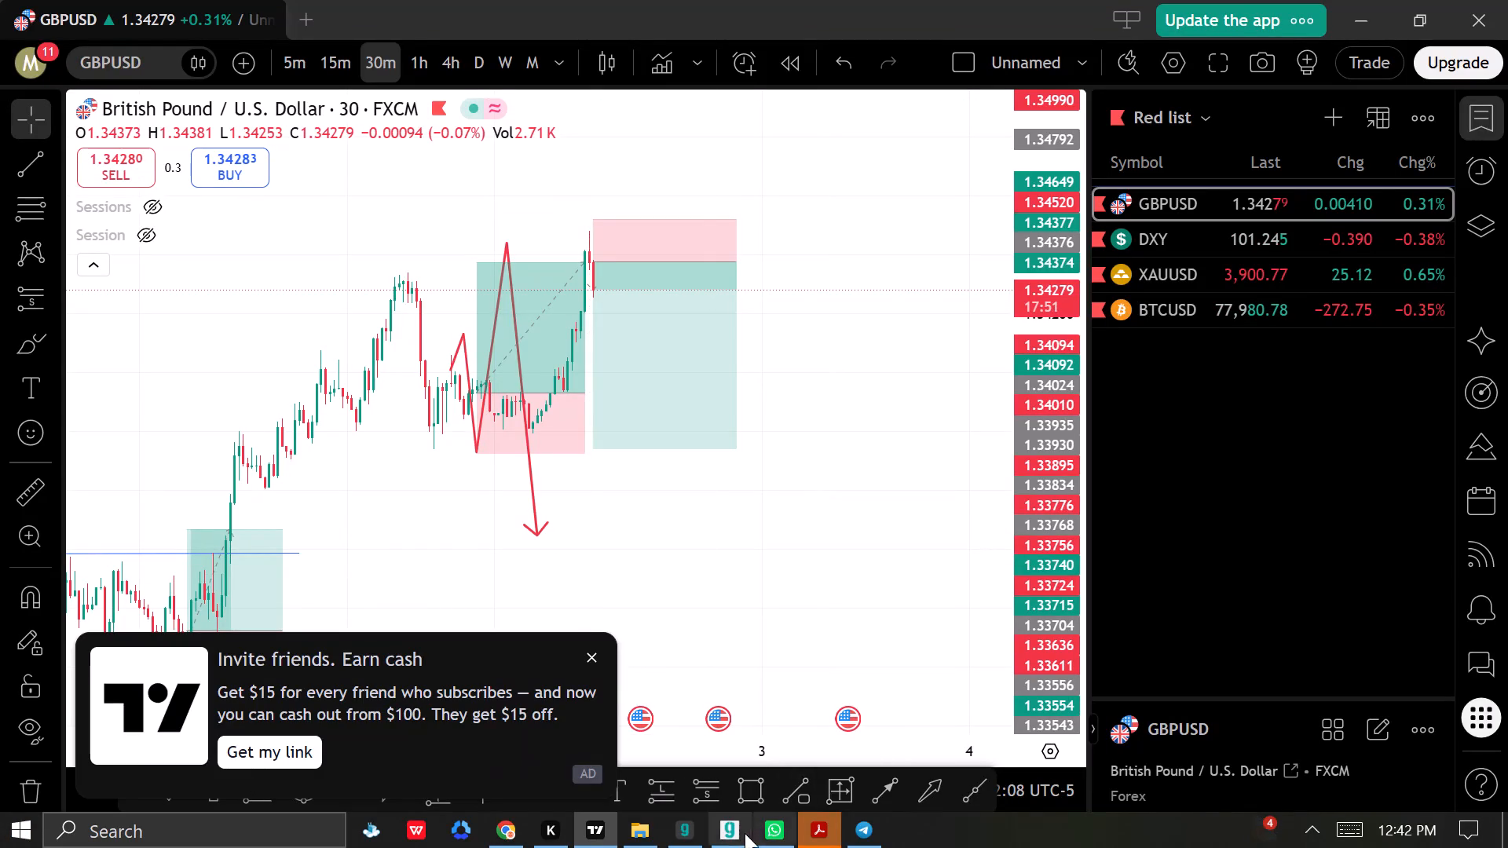
# Switch to MetaTrader 5 and examine the October price action on the GBPUSD H1 chart.
pyautogui.click(724, 835)
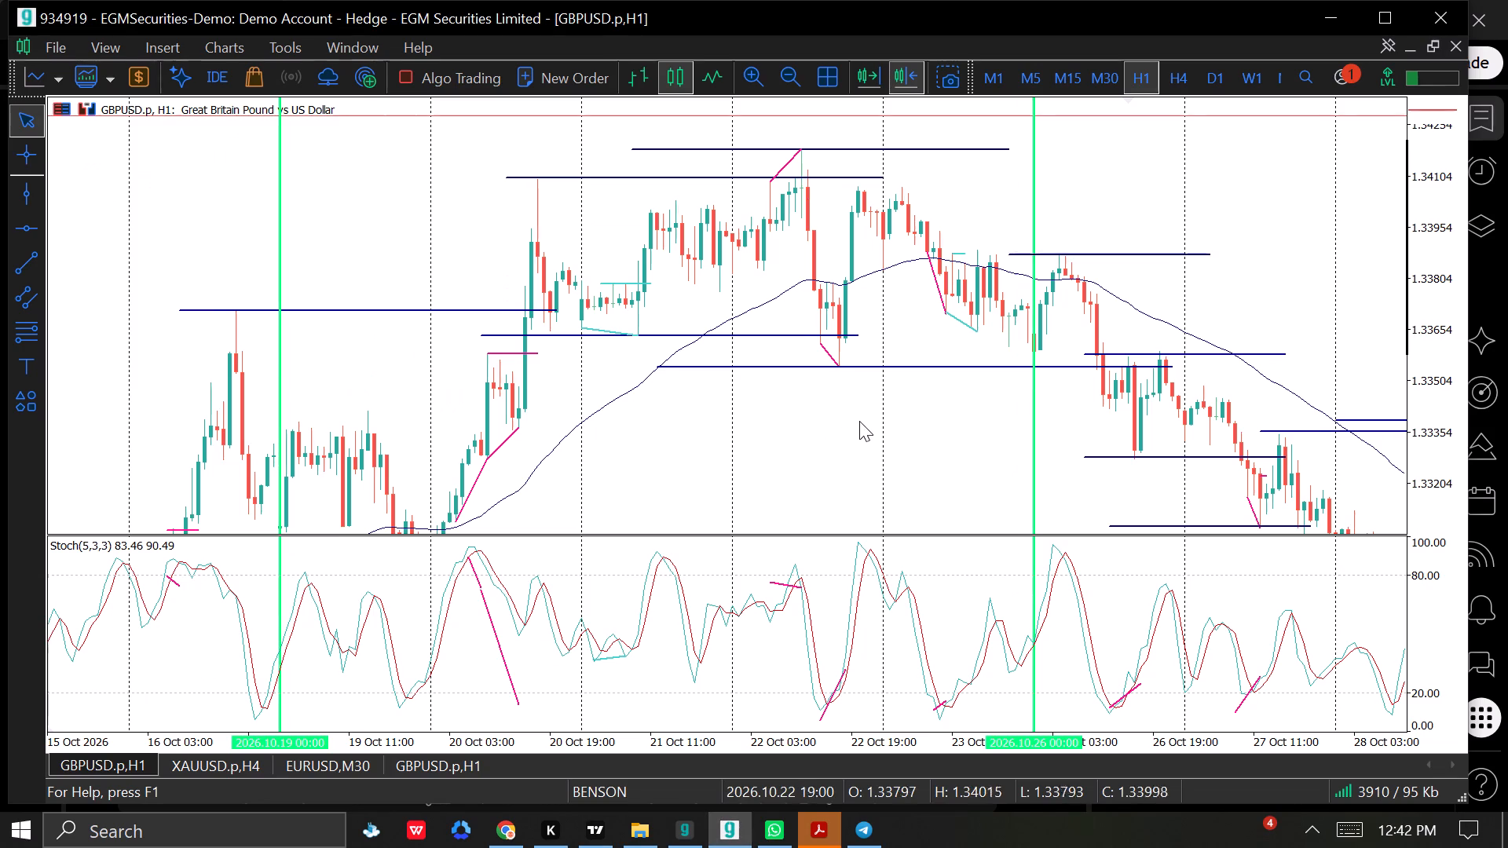
pyautogui.moveTo(859, 421); pyautogui.dragTo(904, 364)
pyautogui.moveTo(730, 438); pyautogui.dragTo(792, 391)
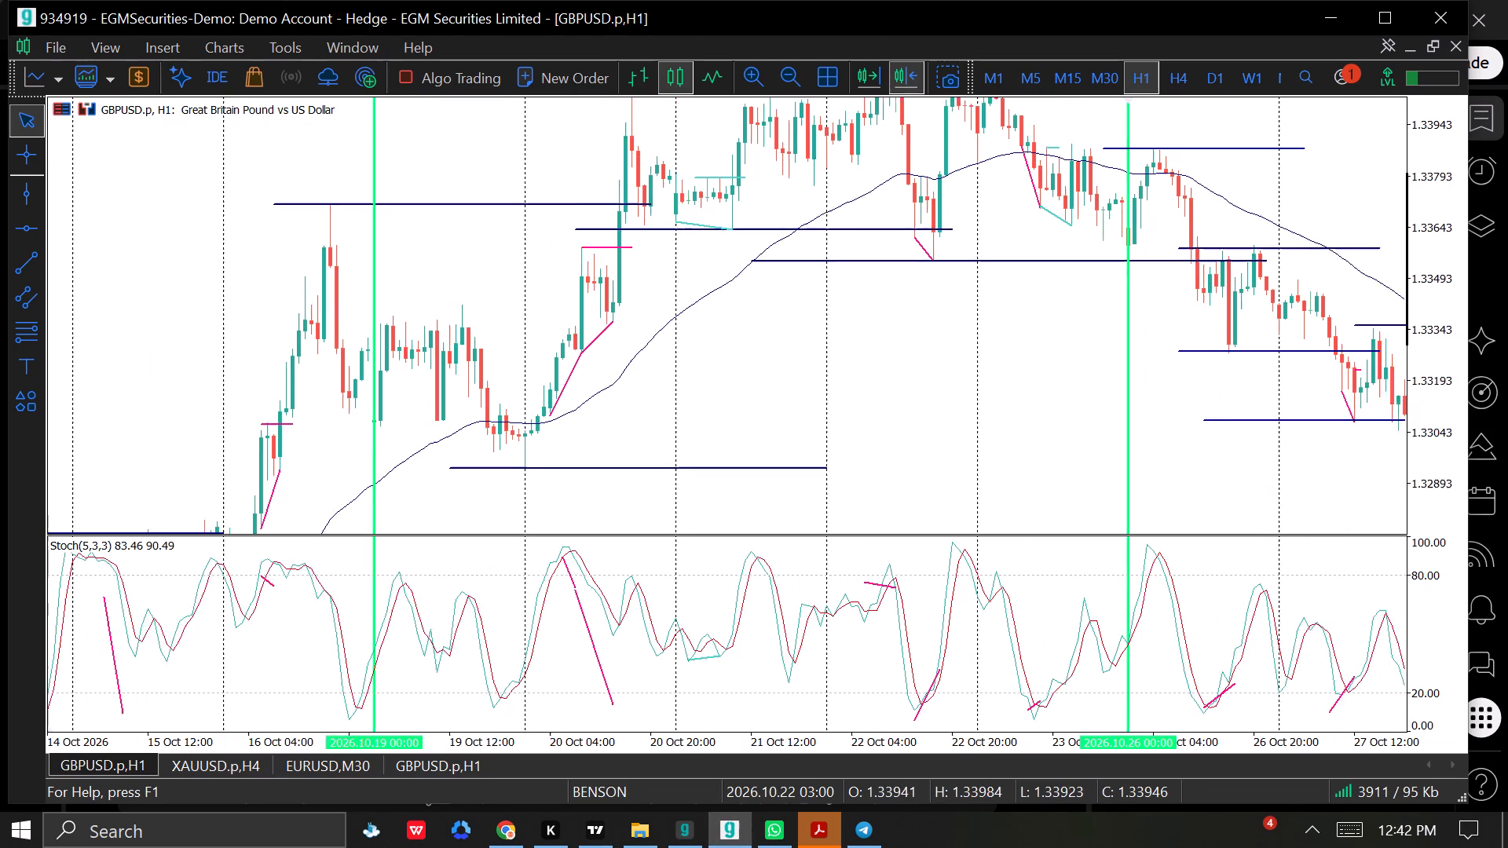
pyautogui.moveTo(792, 391); pyautogui.dragTo(609, 364)
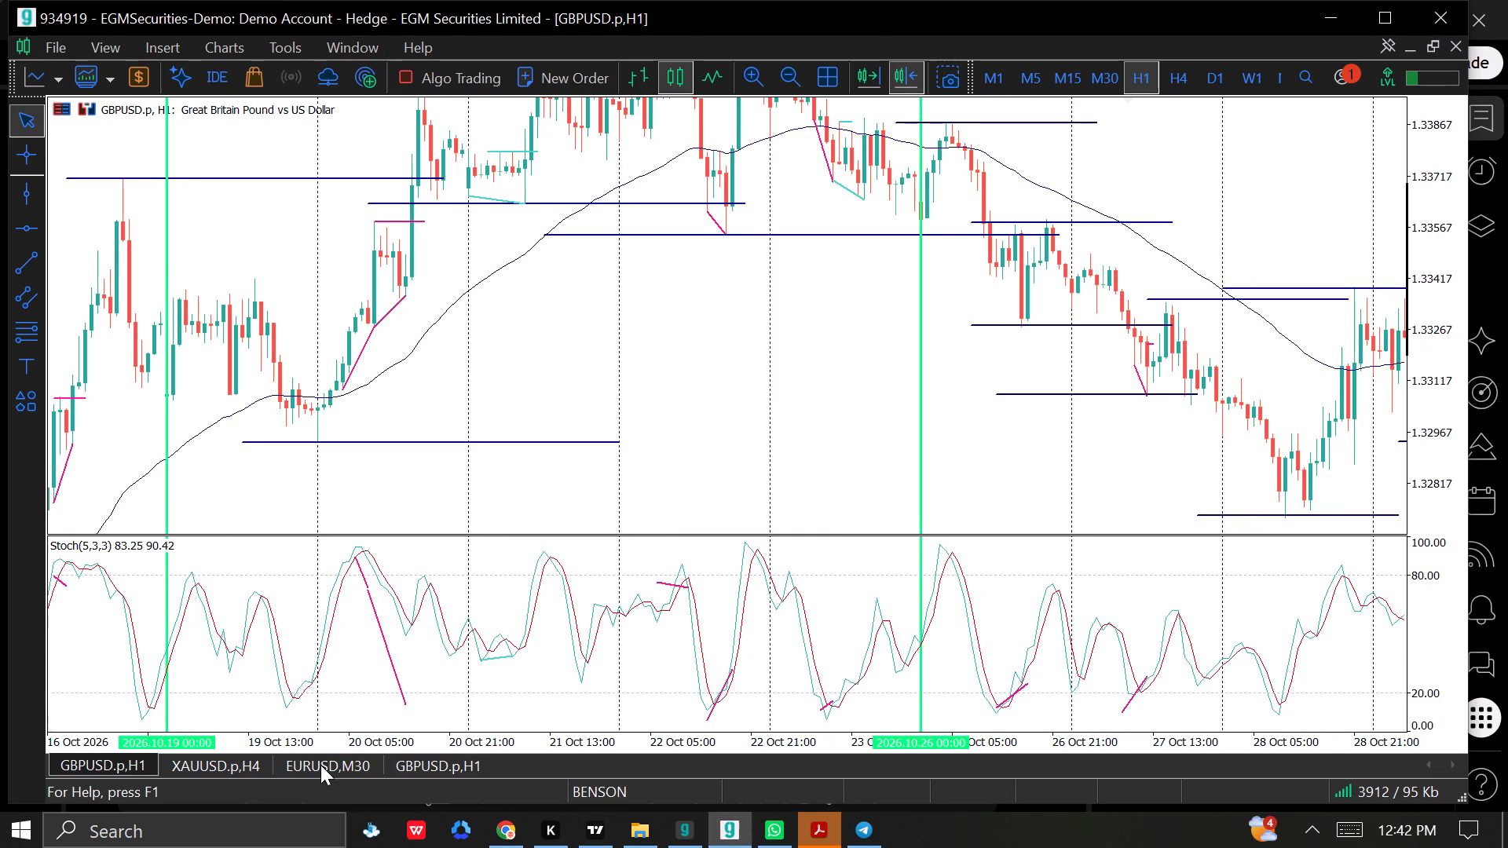
# Examine the XAUUSD H4 chart's price action from mid-September through to the latest candles.
pyautogui.click(201, 769)
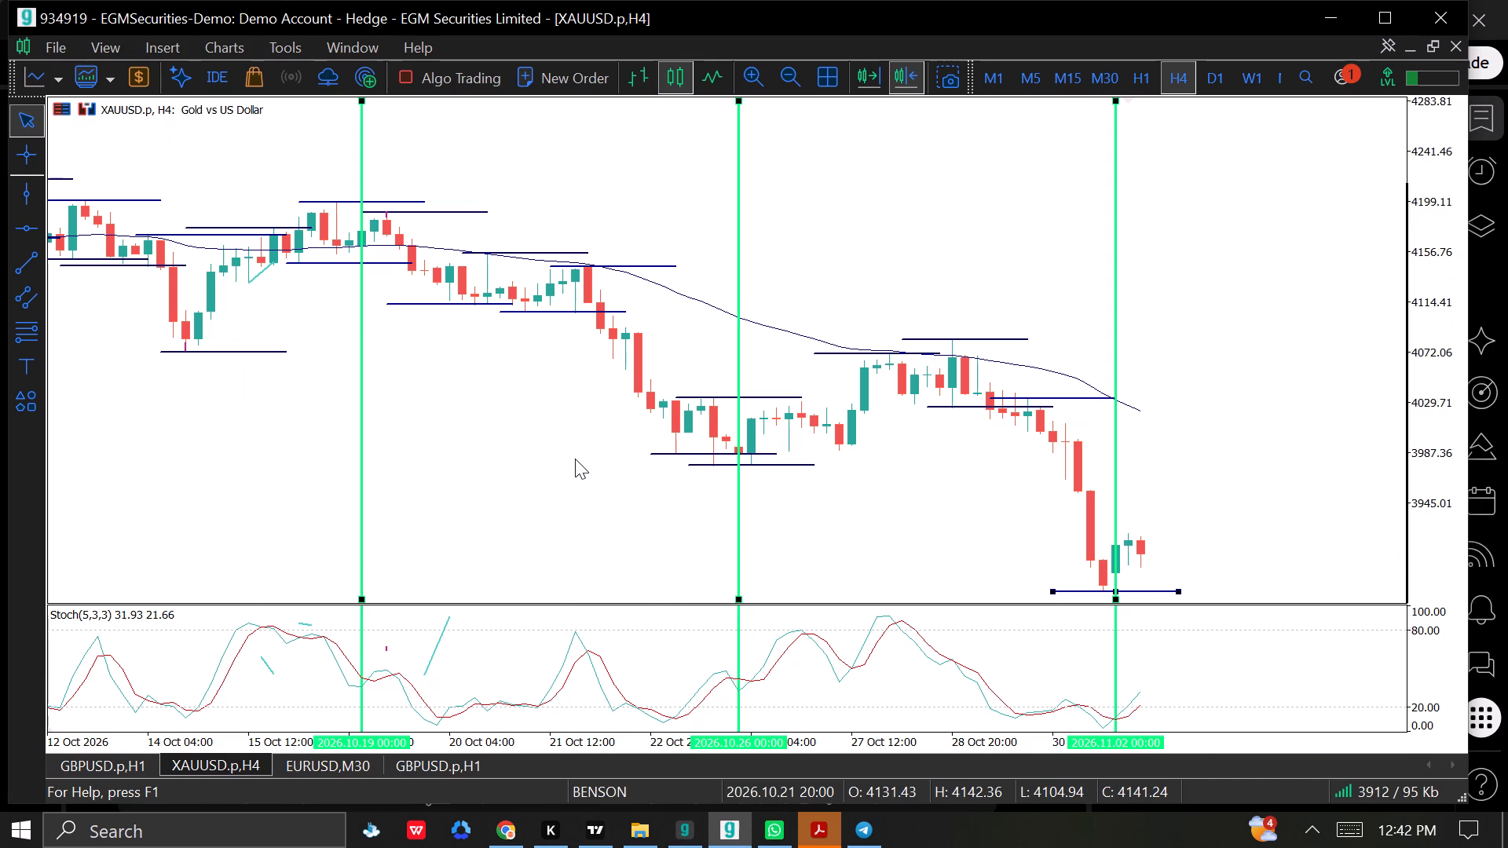
pyautogui.moveTo(560, 448); pyautogui.dragTo(628, 422)
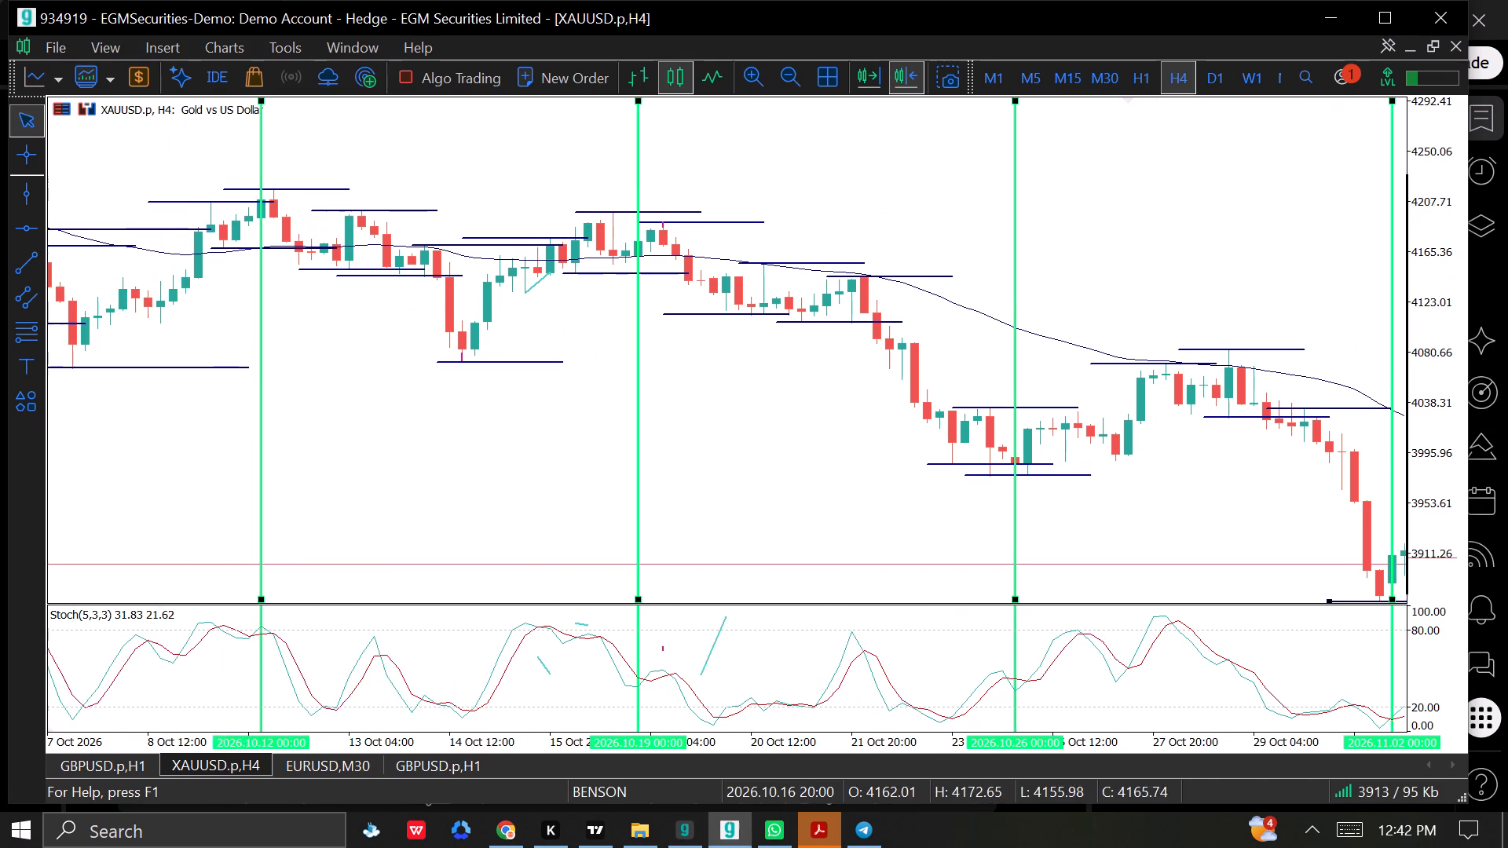
pyautogui.moveTo(628, 422); pyautogui.dragTo(628, 423)
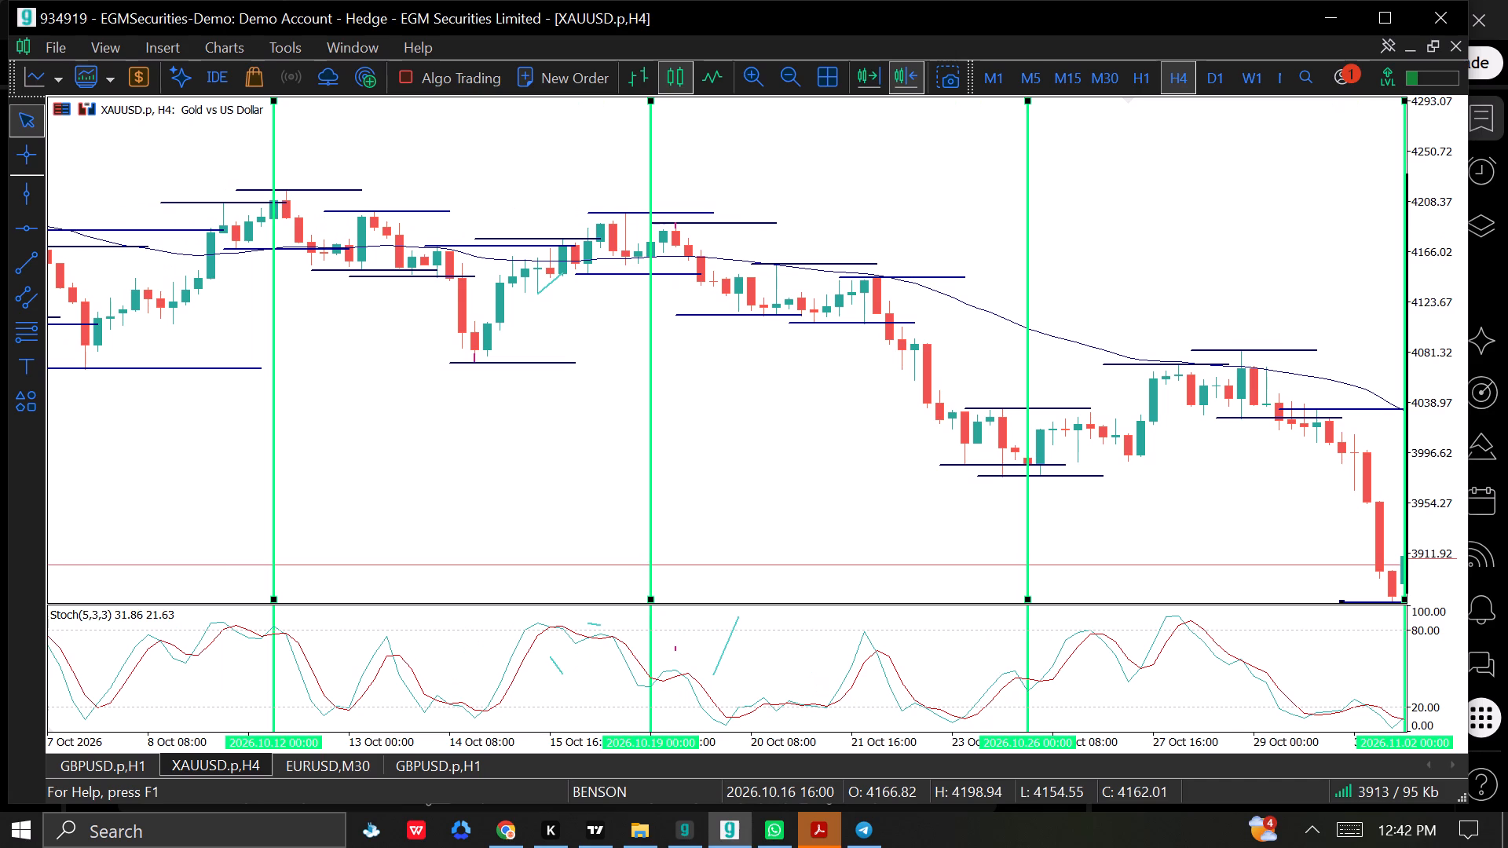
pyautogui.moveTo(628, 423); pyautogui.dragTo(670, 426)
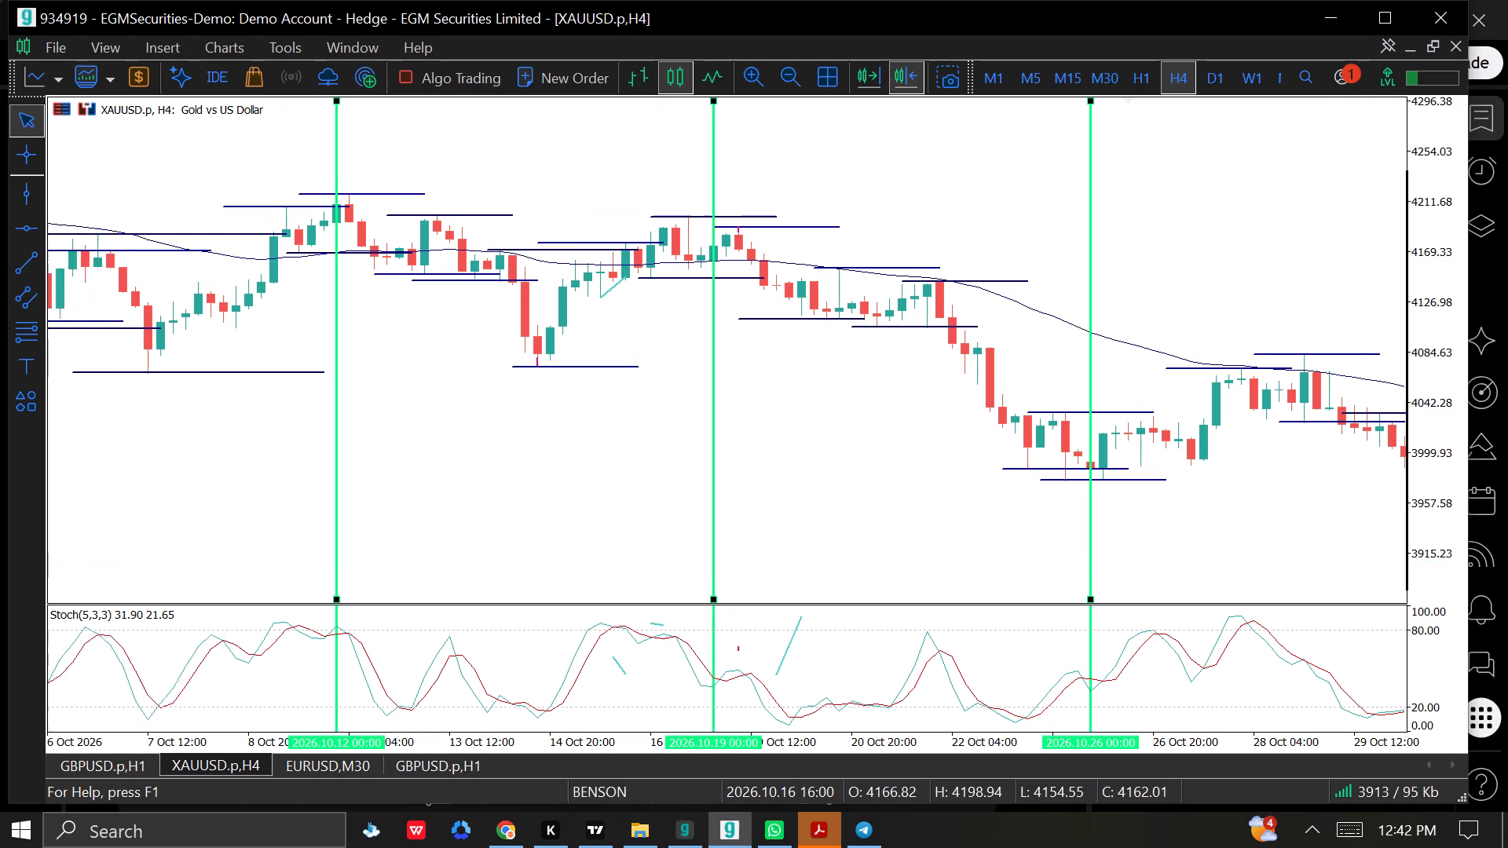
pyautogui.moveTo(670, 426); pyautogui.dragTo(796, 415)
pyautogui.moveTo(540, 434); pyautogui.dragTo(818, 451)
pyautogui.moveTo(566, 474); pyautogui.dragTo(799, 522)
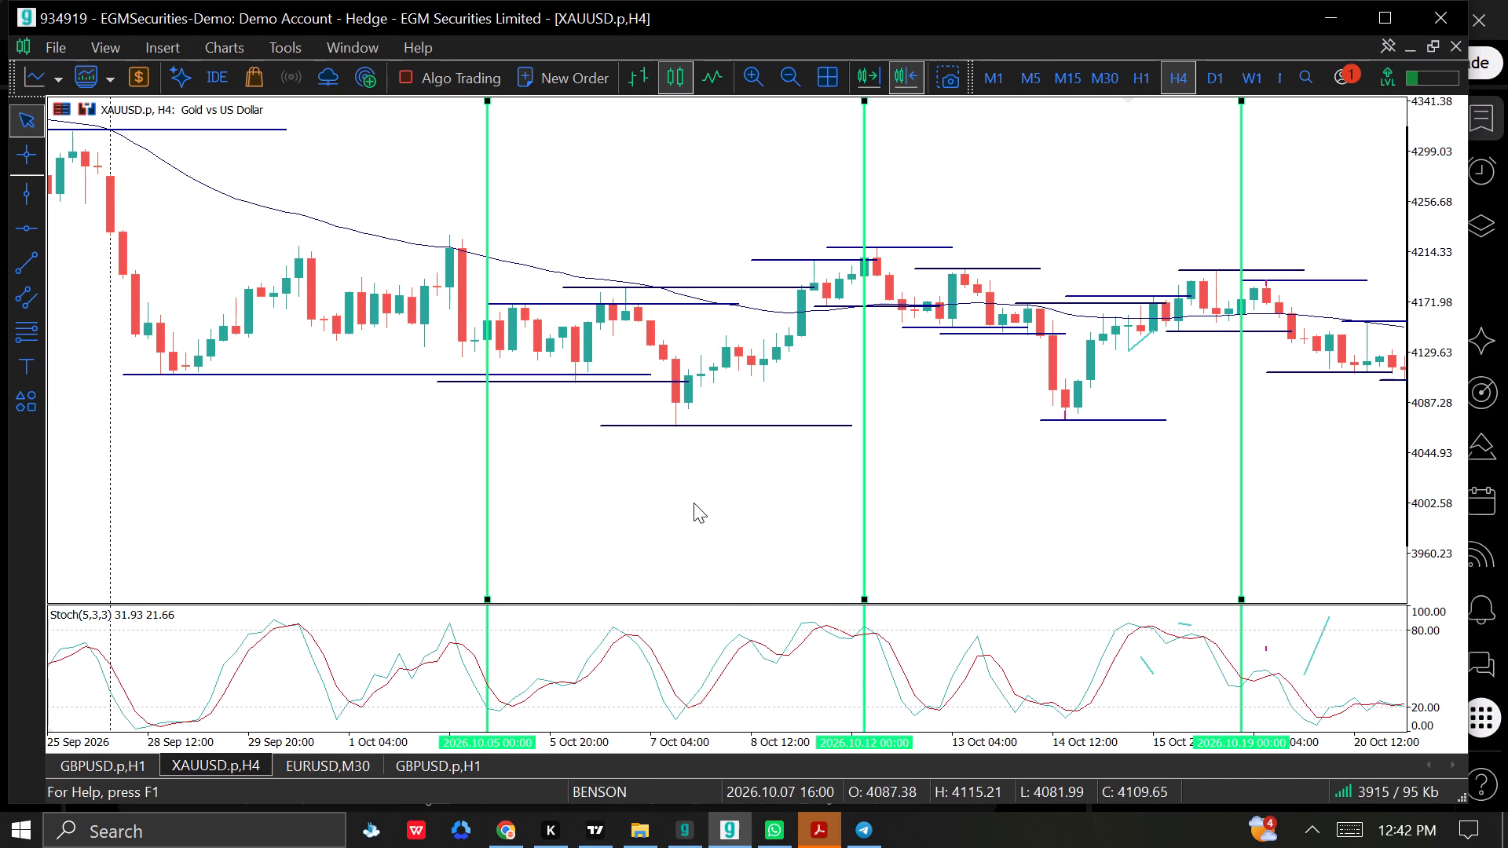
pyautogui.moveTo(693, 502); pyautogui.dragTo(907, 483)
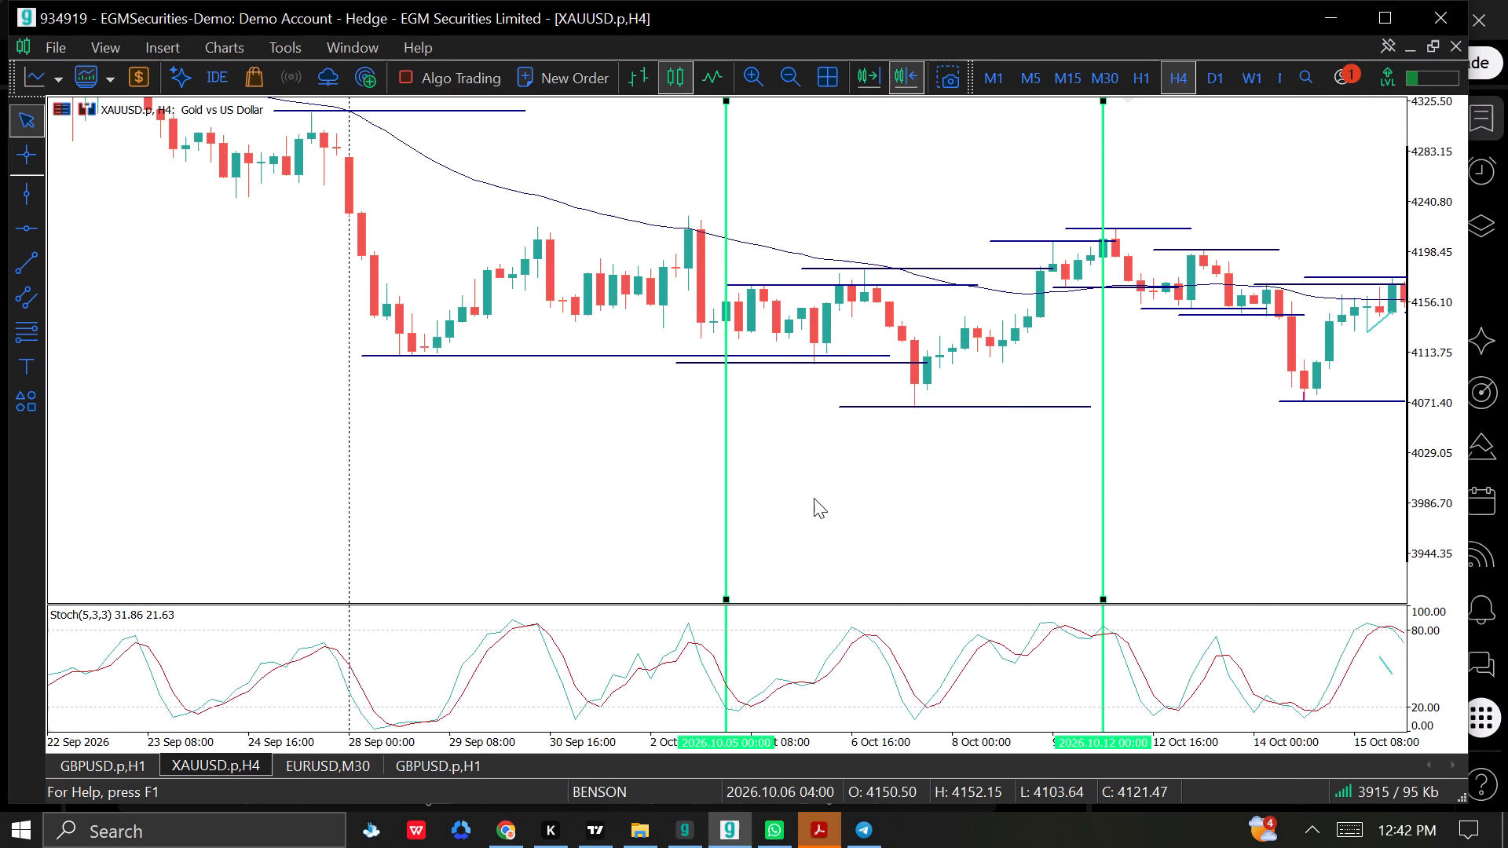
pyautogui.moveTo(690, 484); pyautogui.dragTo(874, 556)
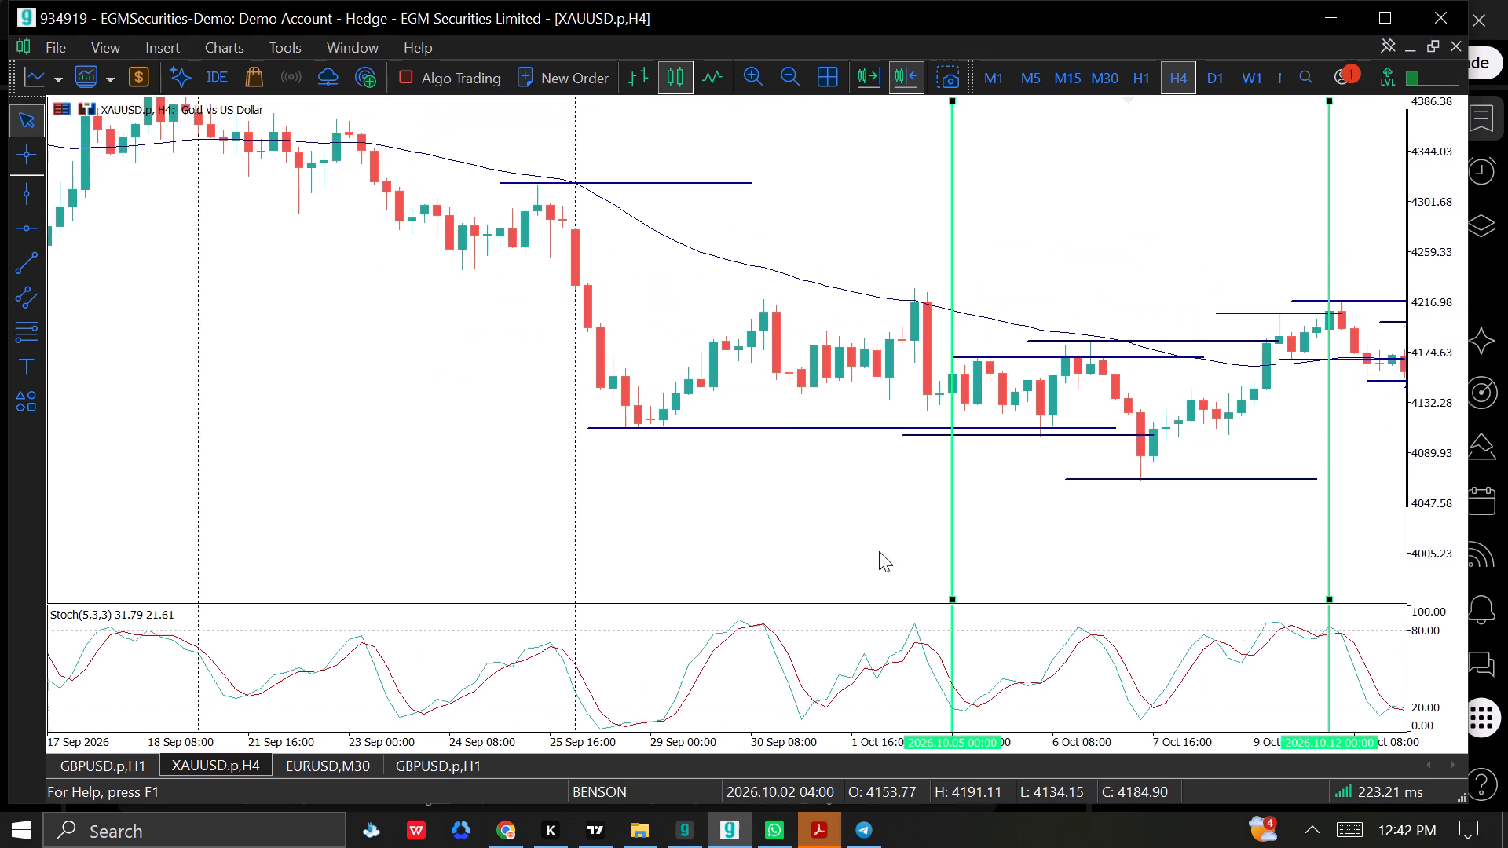
pyautogui.moveTo(525, 426); pyautogui.dragTo(747, 500)
pyautogui.moveTo(638, 450); pyautogui.dragTo(758, 526)
pyautogui.moveTo(678, 415); pyautogui.dragTo(782, 501)
pyautogui.moveTo(770, 453); pyautogui.dragTo(434, 375)
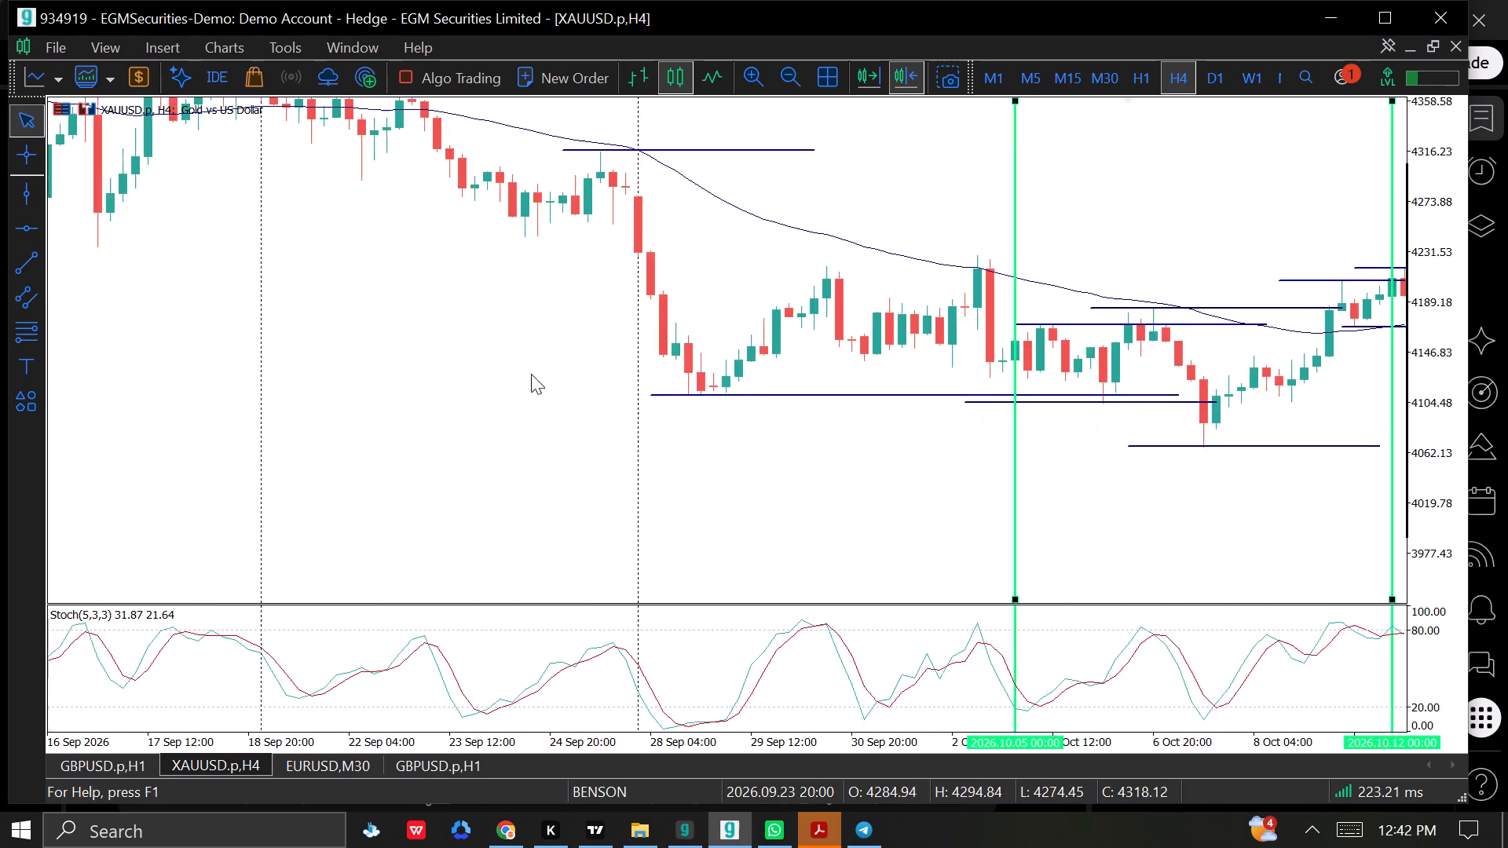
pyautogui.moveTo(671, 367); pyautogui.dragTo(379, 313)
pyautogui.moveTo(844, 405); pyautogui.dragTo(458, 345)
pyautogui.moveTo(941, 399); pyautogui.dragTo(411, 370)
pyautogui.moveTo(924, 385); pyautogui.dragTo(489, 338)
pyautogui.moveTo(1002, 404); pyautogui.dragTo(634, 300)
pyautogui.moveTo(905, 503); pyautogui.dragTo(875, 455)
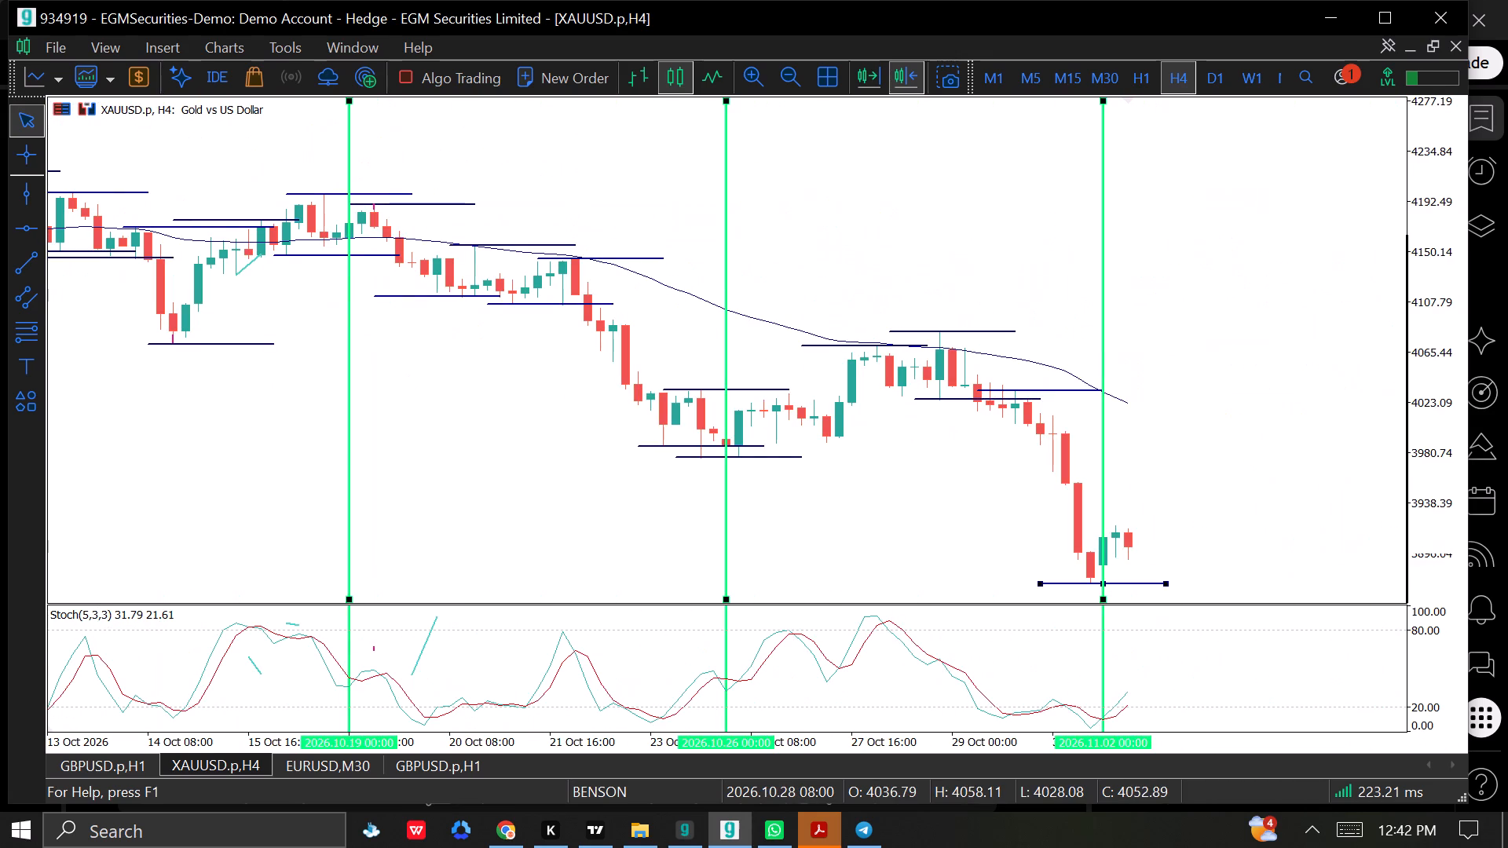
pyautogui.moveTo(875, 455); pyautogui.dragTo(874, 454)
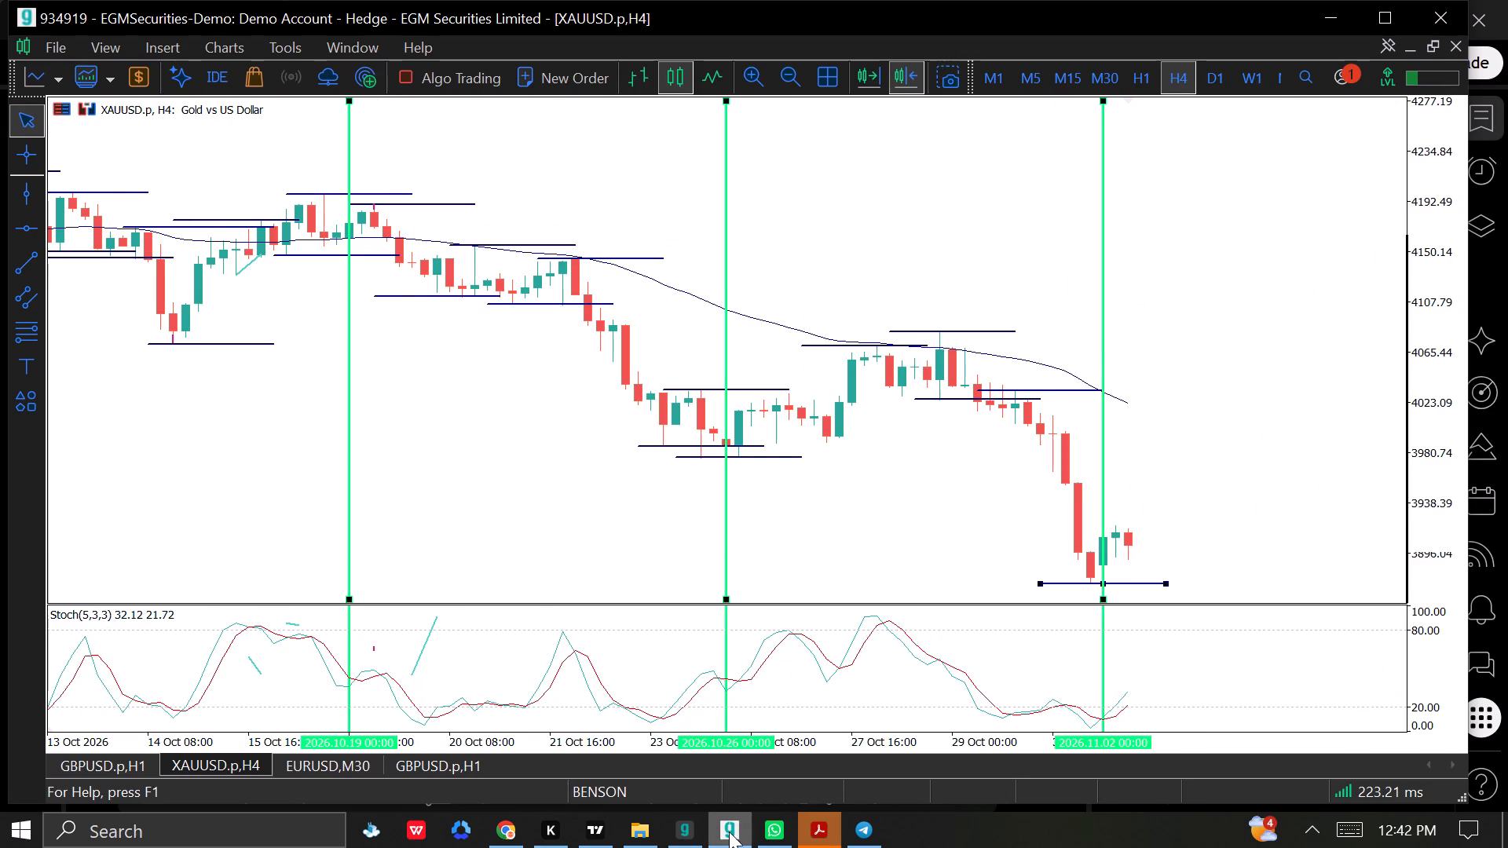
# Check the open GBPUSD sell trade in MetaTrader 4 and the GBPUSD 30m chart in TradingView.
pyautogui.click(688, 827)
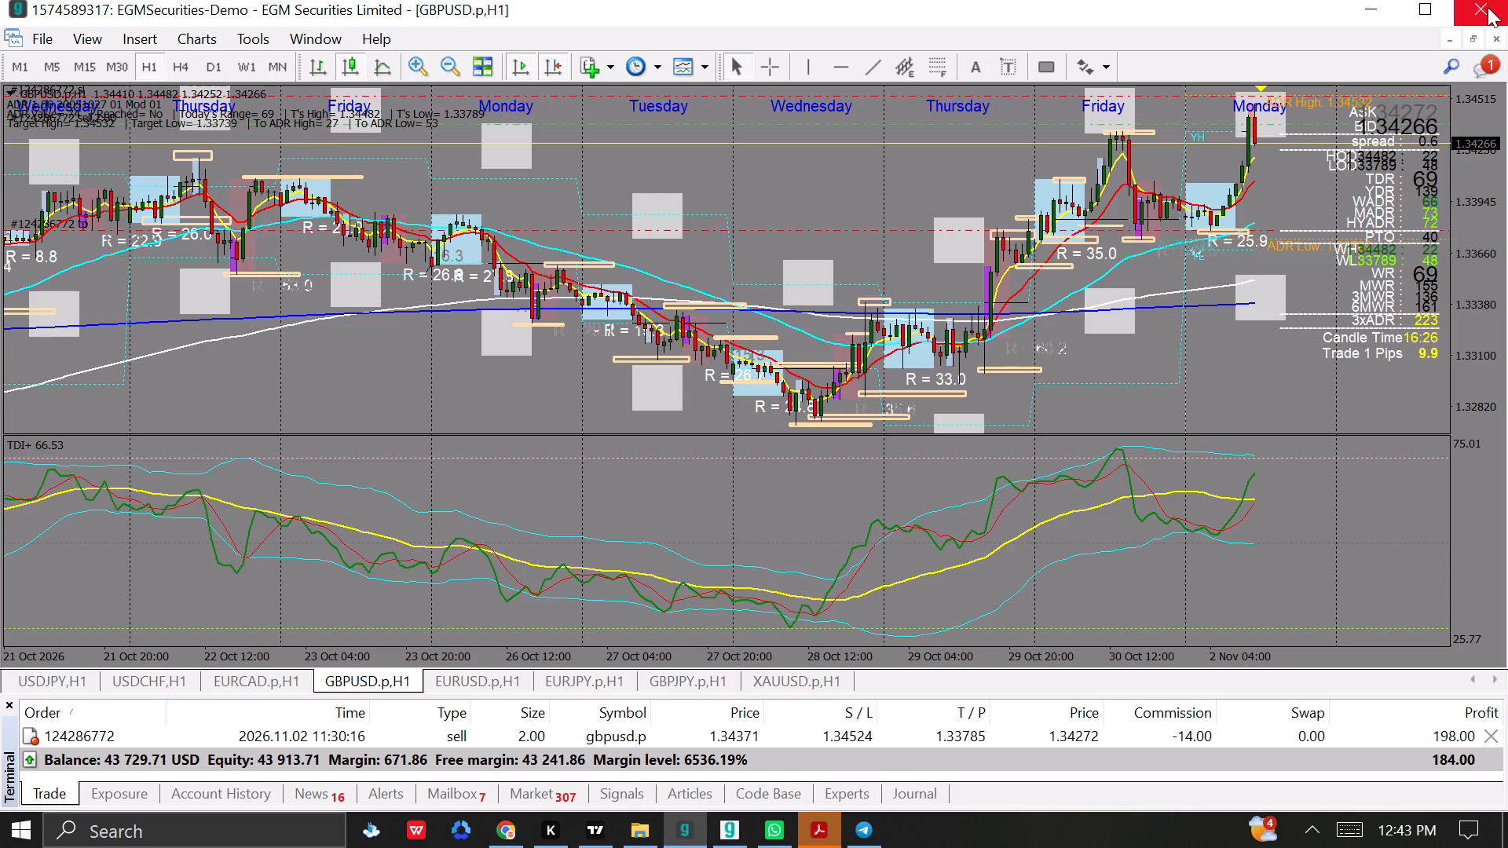
pyautogui.click(595, 832)
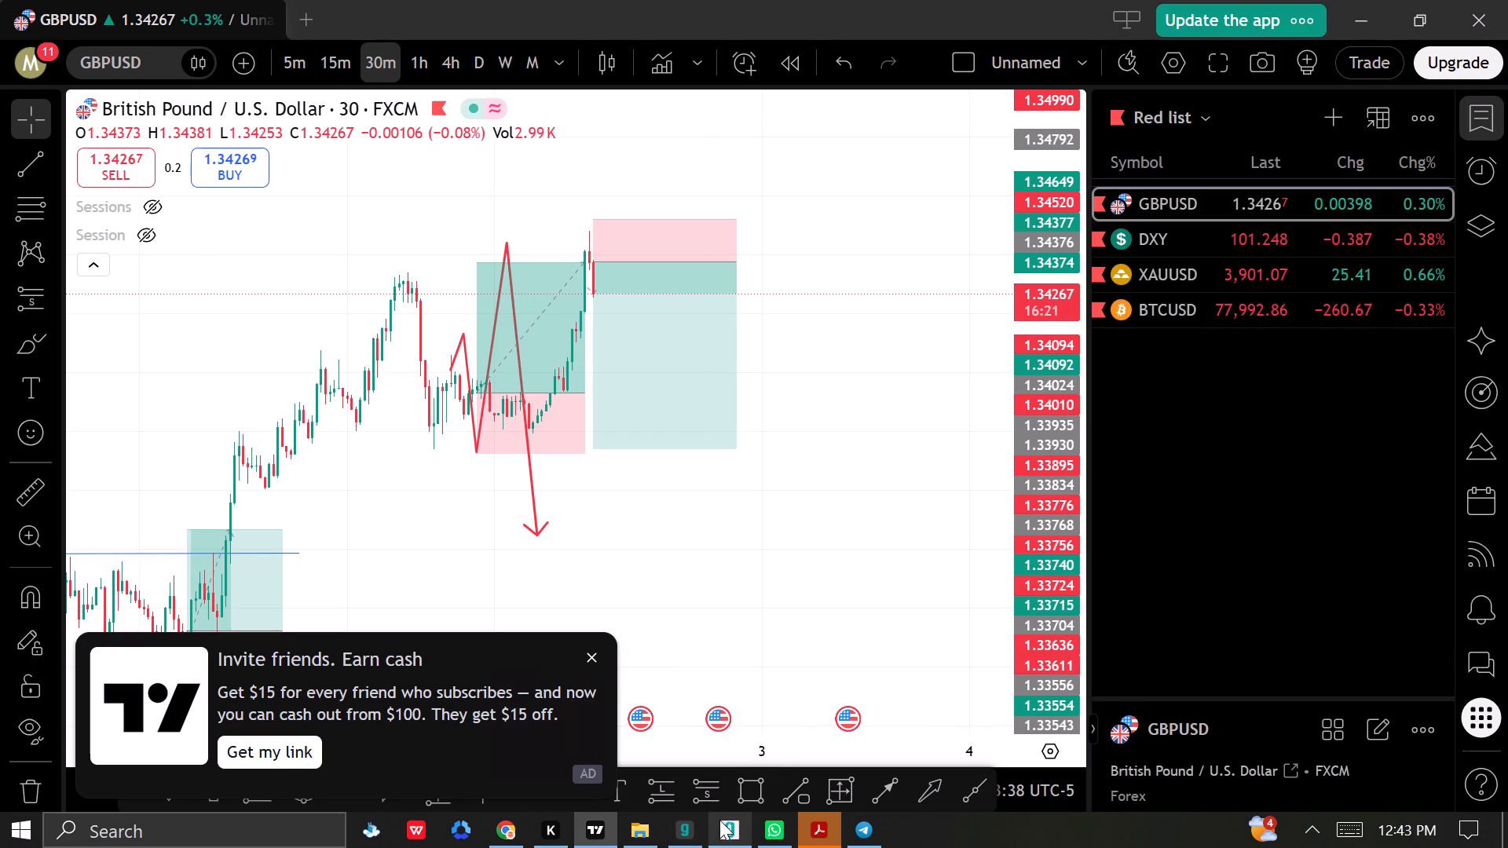
# Return to MetaTrader 5 and set the XAUUSD chart to the H1 timeframe.
pyautogui.click(719, 820)
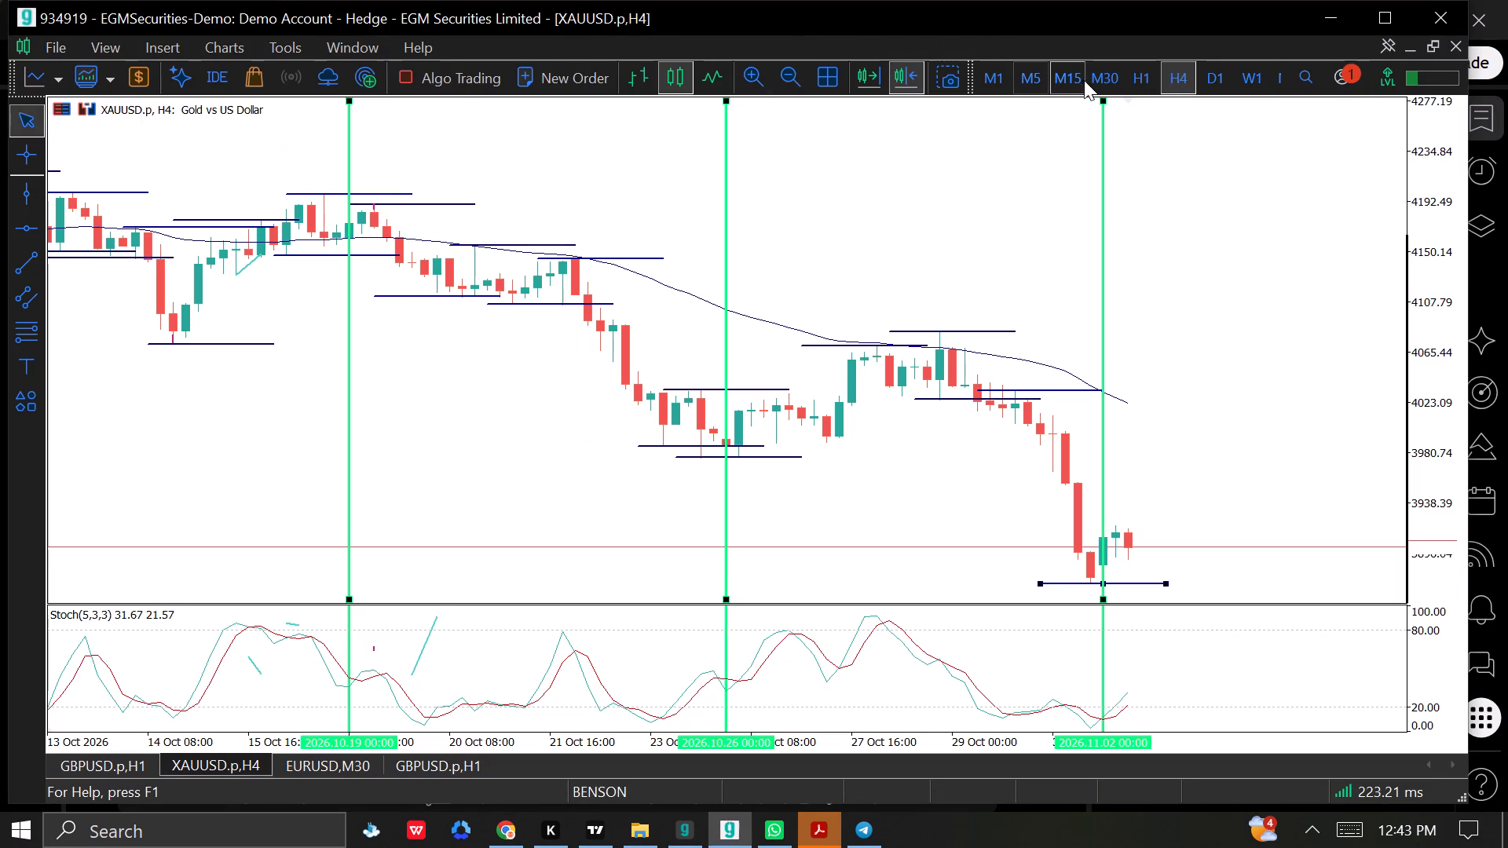
pyautogui.click(1125, 77)
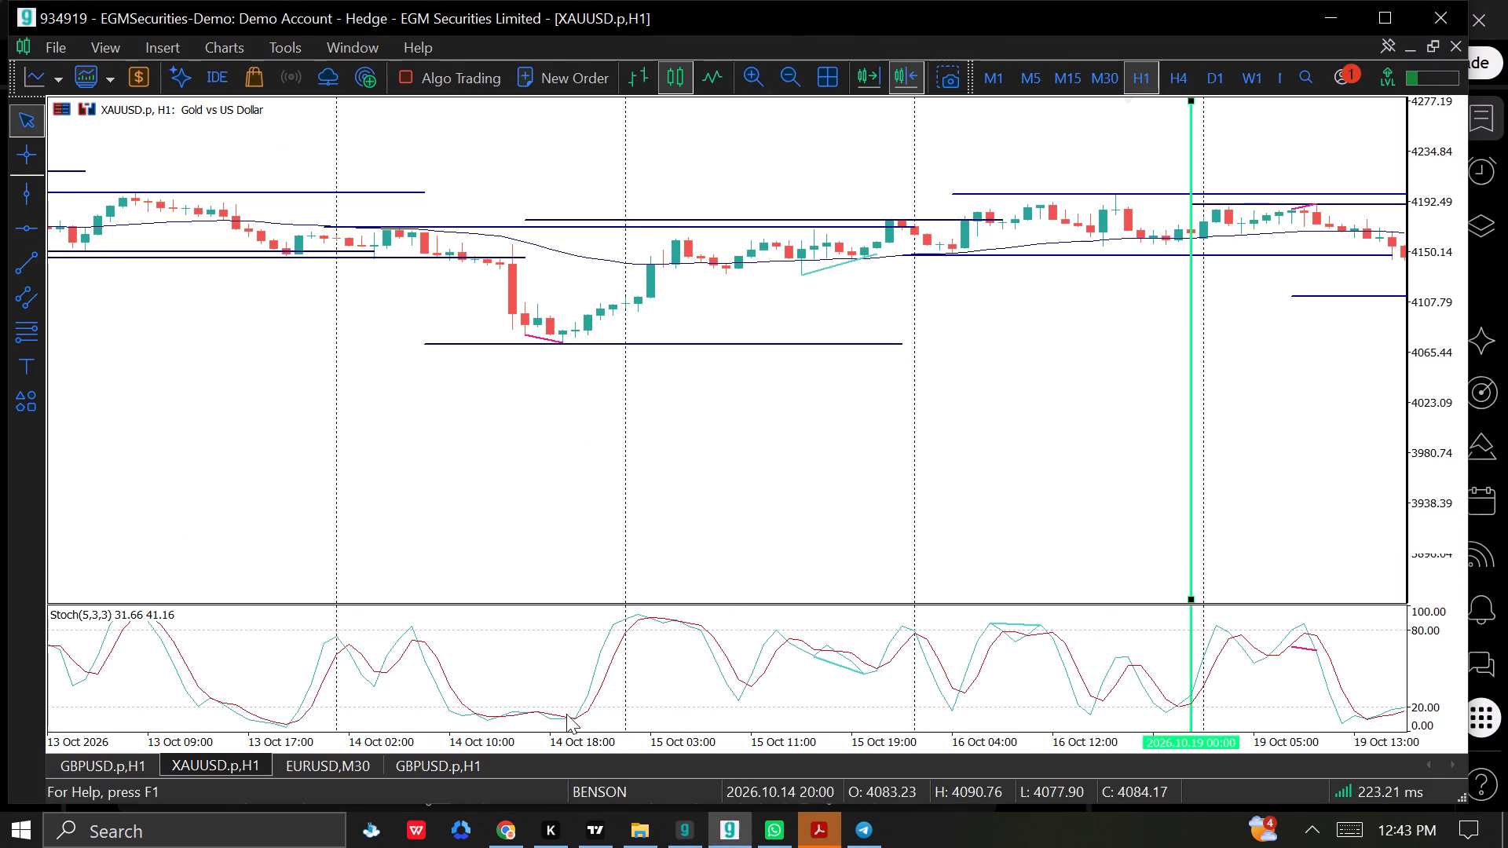
# Capture the whole screen above the taskbar with Lightshot, framing the GBPUSD H1 chart from 22 October to the latest candles.
pyautogui.click(79, 755)
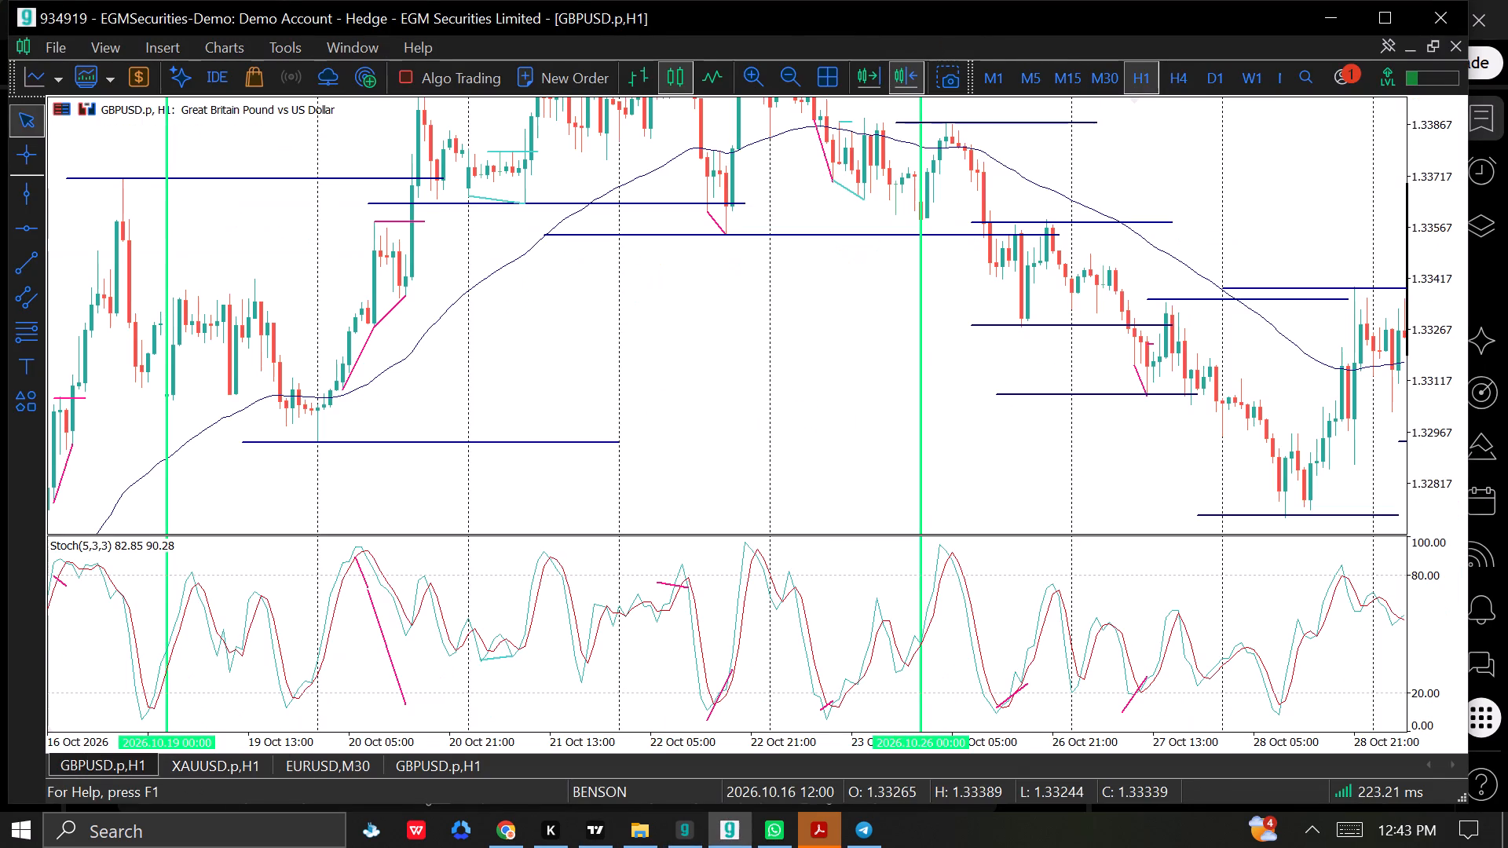
pyautogui.moveTo(767, 397); pyautogui.dragTo(460, 362)
pyautogui.moveTo(760, 369); pyautogui.dragTo(459, 349)
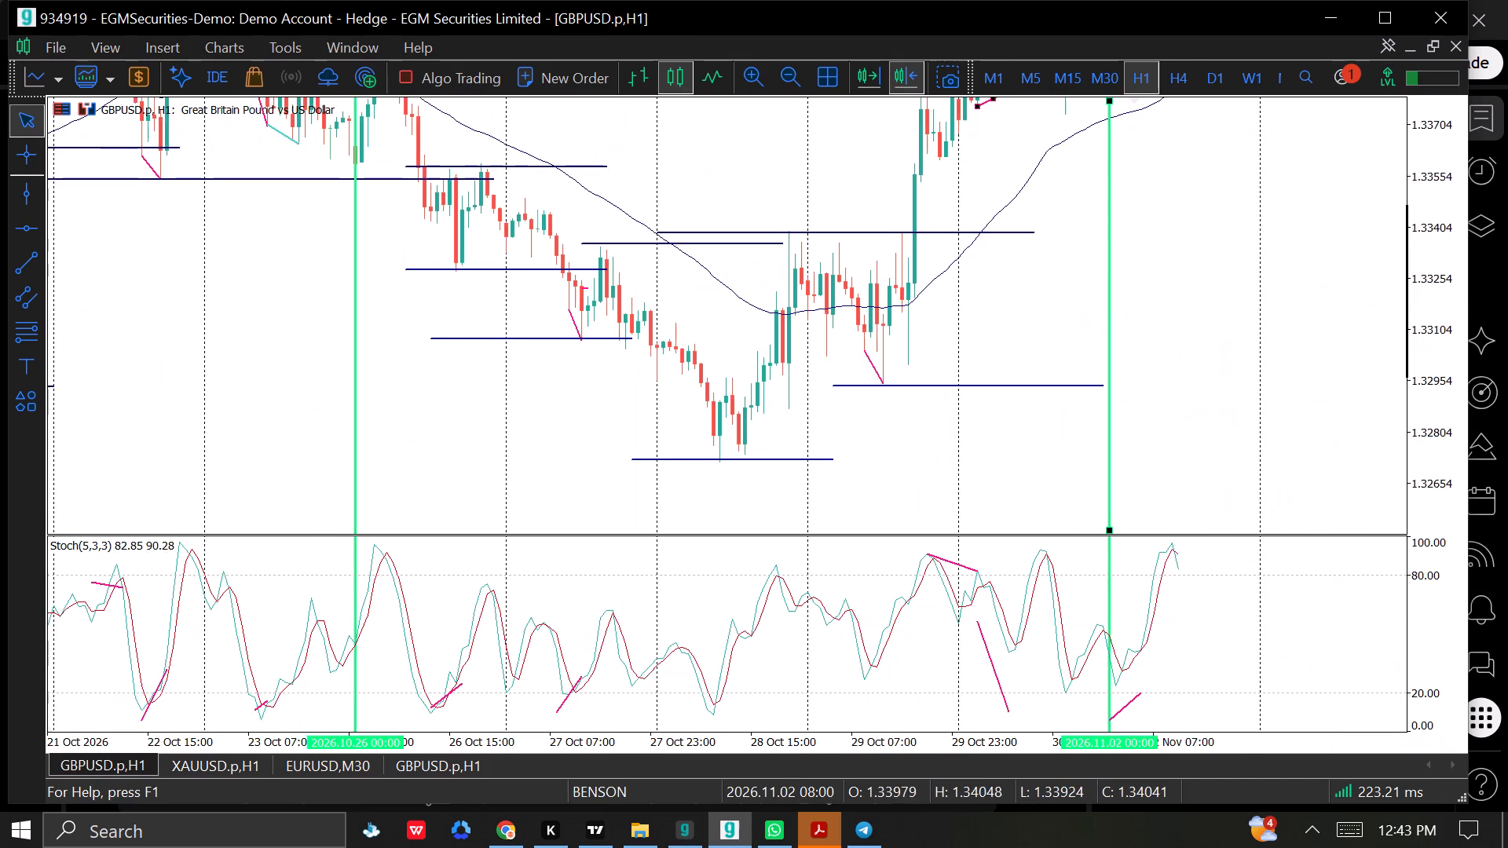
pyautogui.moveTo(1159, 280); pyautogui.dragTo(909, 484)
pyautogui.moveTo(1052, 316); pyautogui.dragTo(968, 402)
pyautogui.moveTo(1023, 430); pyautogui.dragTo(986, 375)
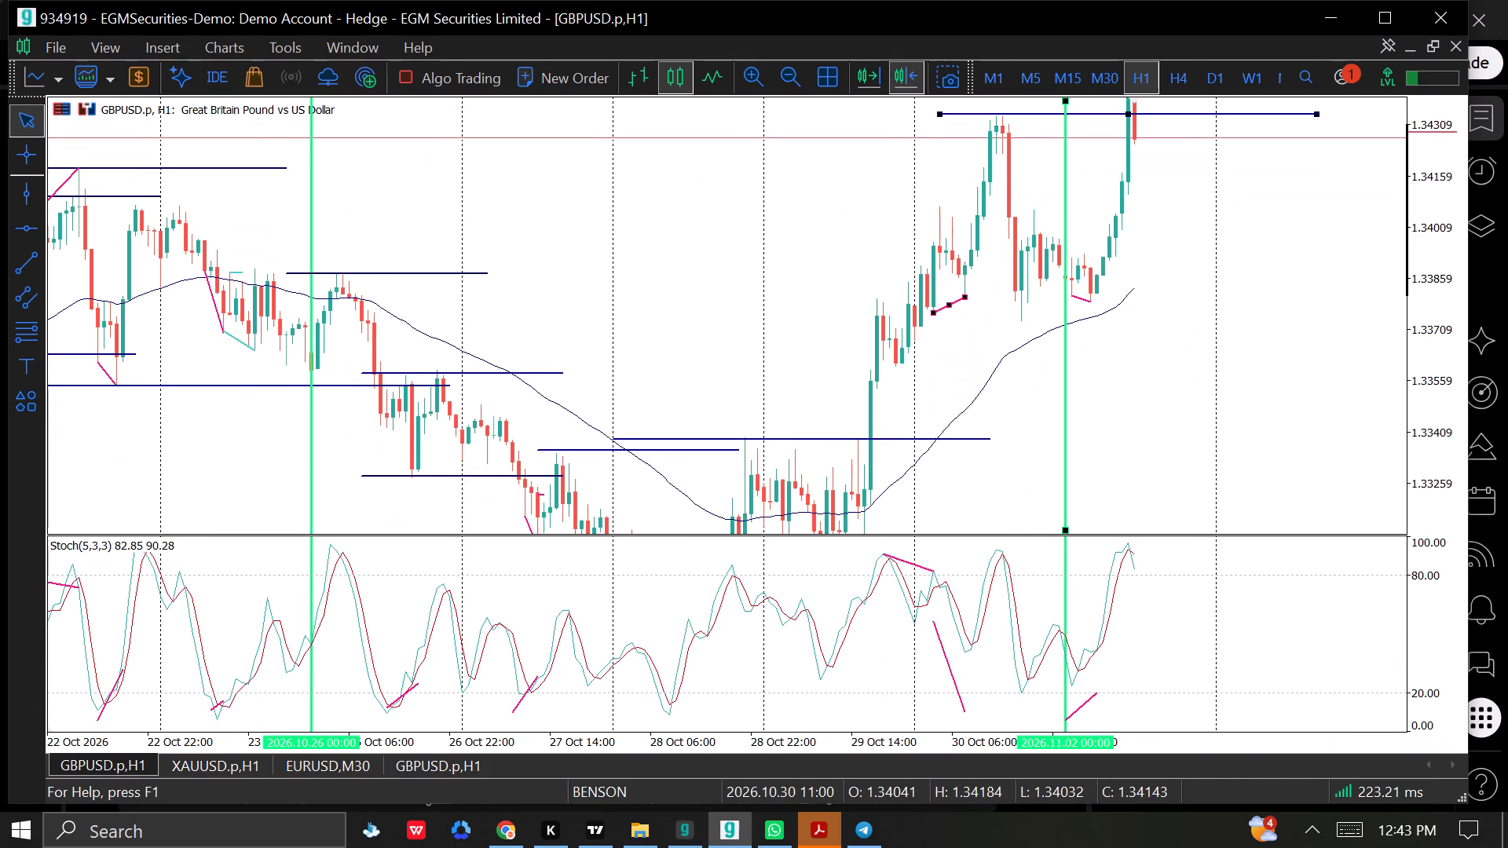
pyautogui.moveTo(986, 375); pyautogui.dragTo(967, 400)
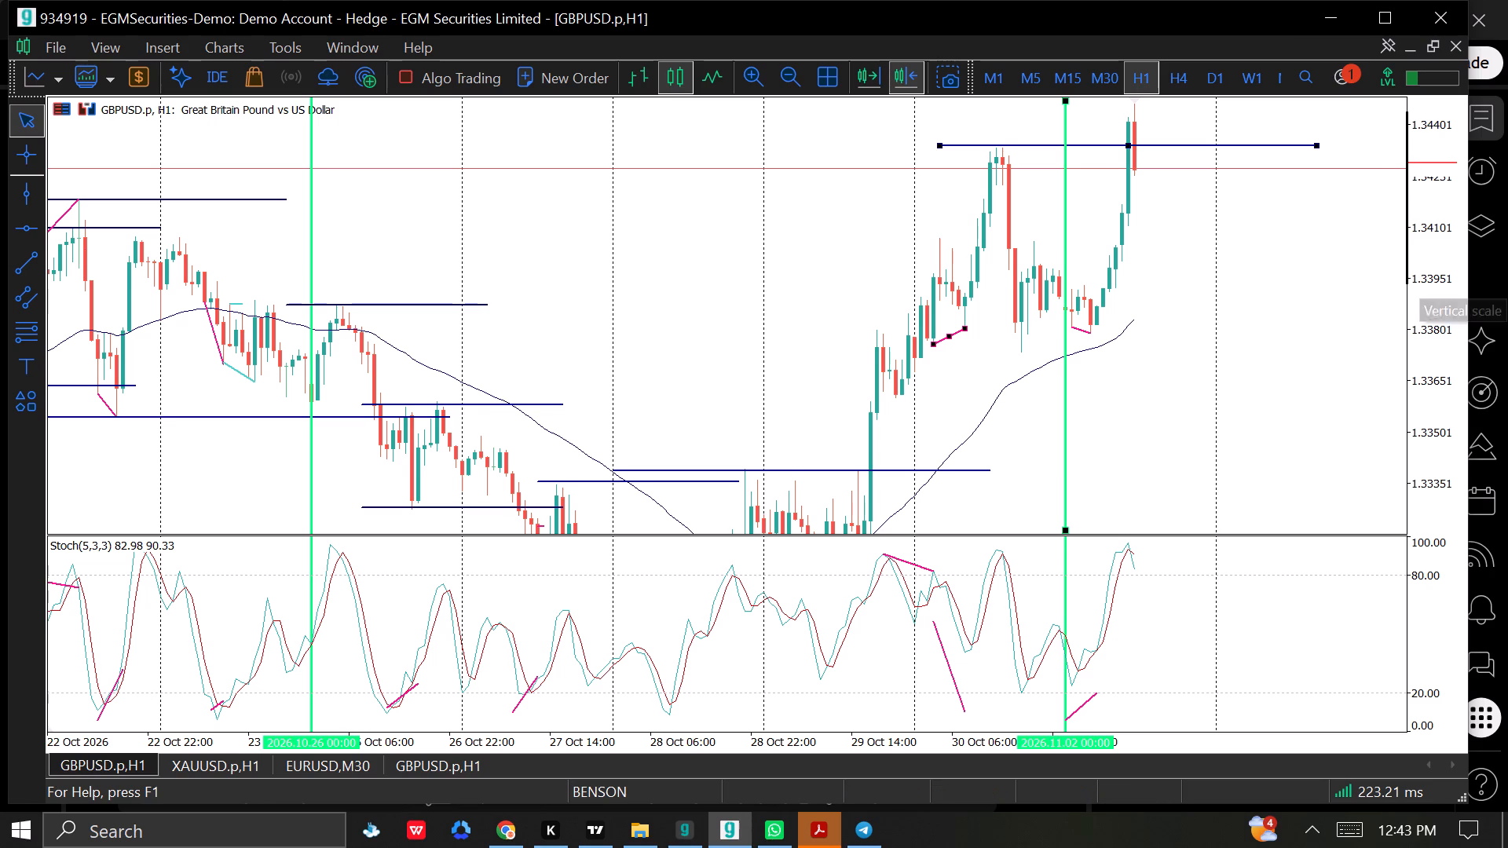
pyautogui.moveTo(1428, 270); pyautogui.dragTo(1423, 364)
pyautogui.moveTo(1282, 345); pyautogui.dragTo(1250, 294)
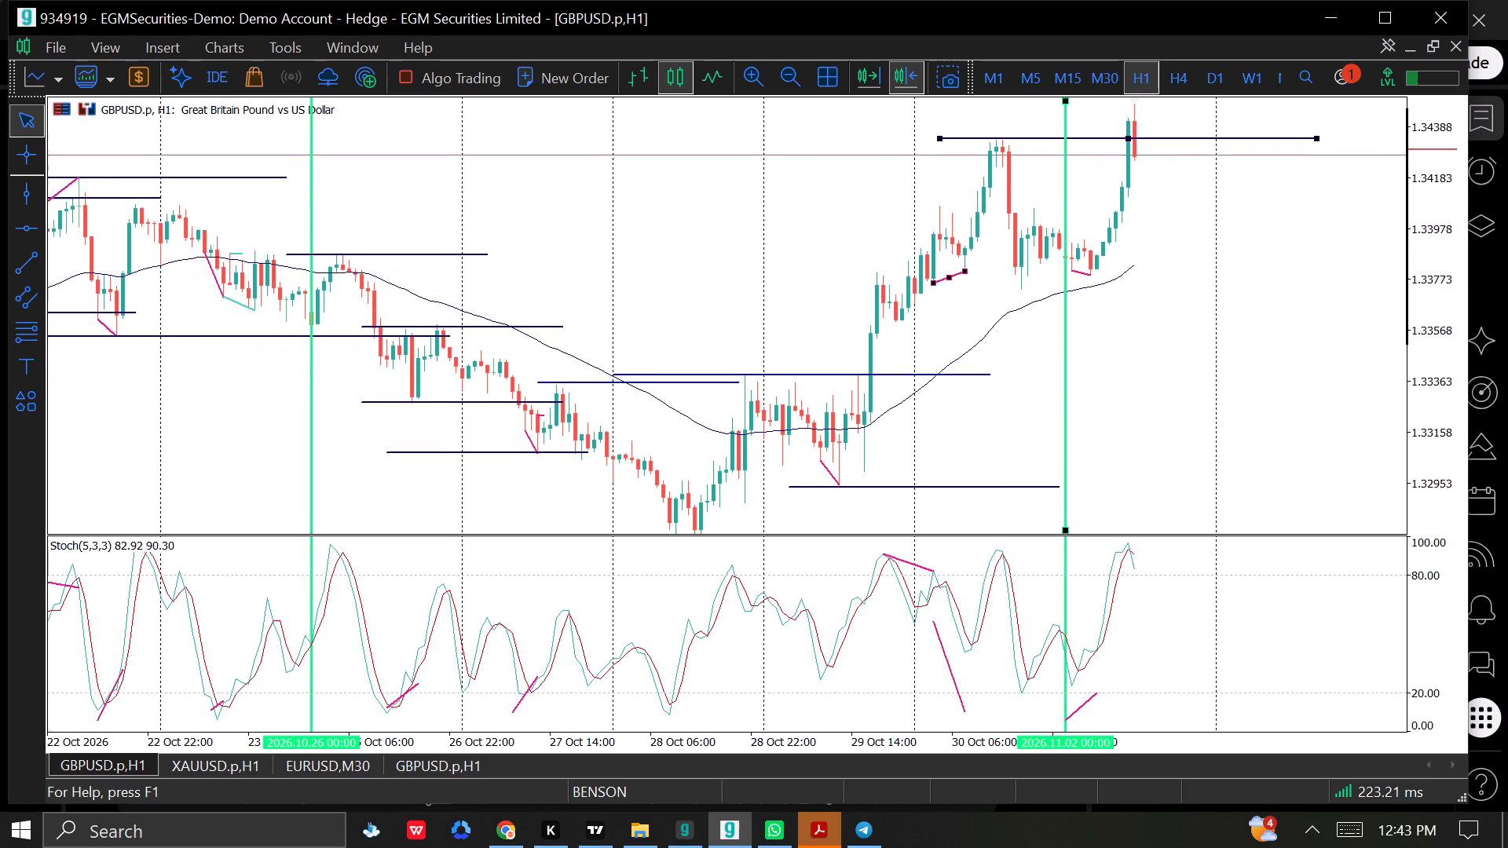
pyautogui.moveTo(1250, 294); pyautogui.dragTo(1249, 295)
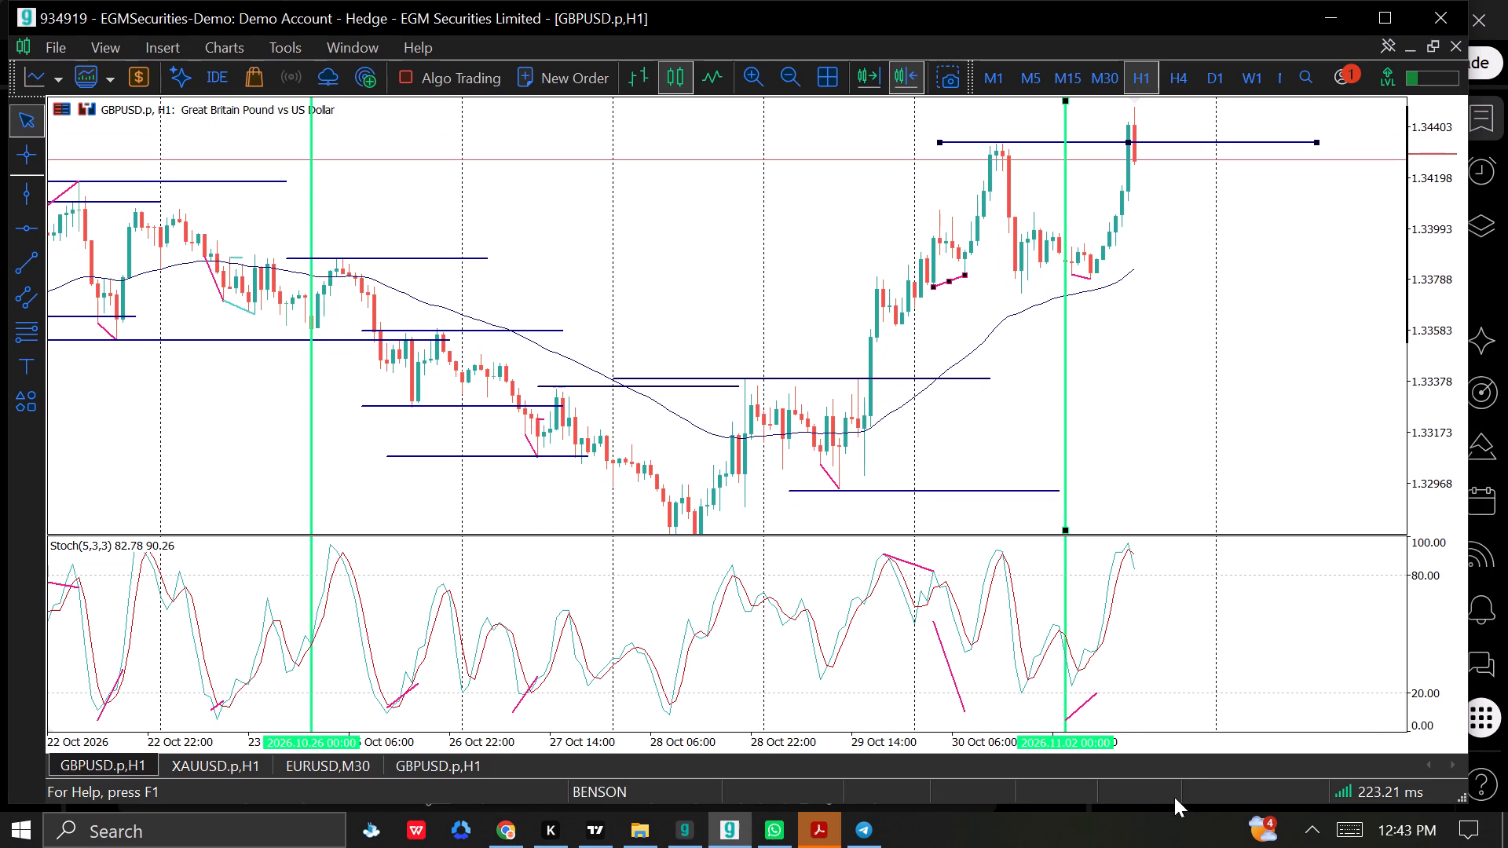
pyautogui.click(1305, 826)
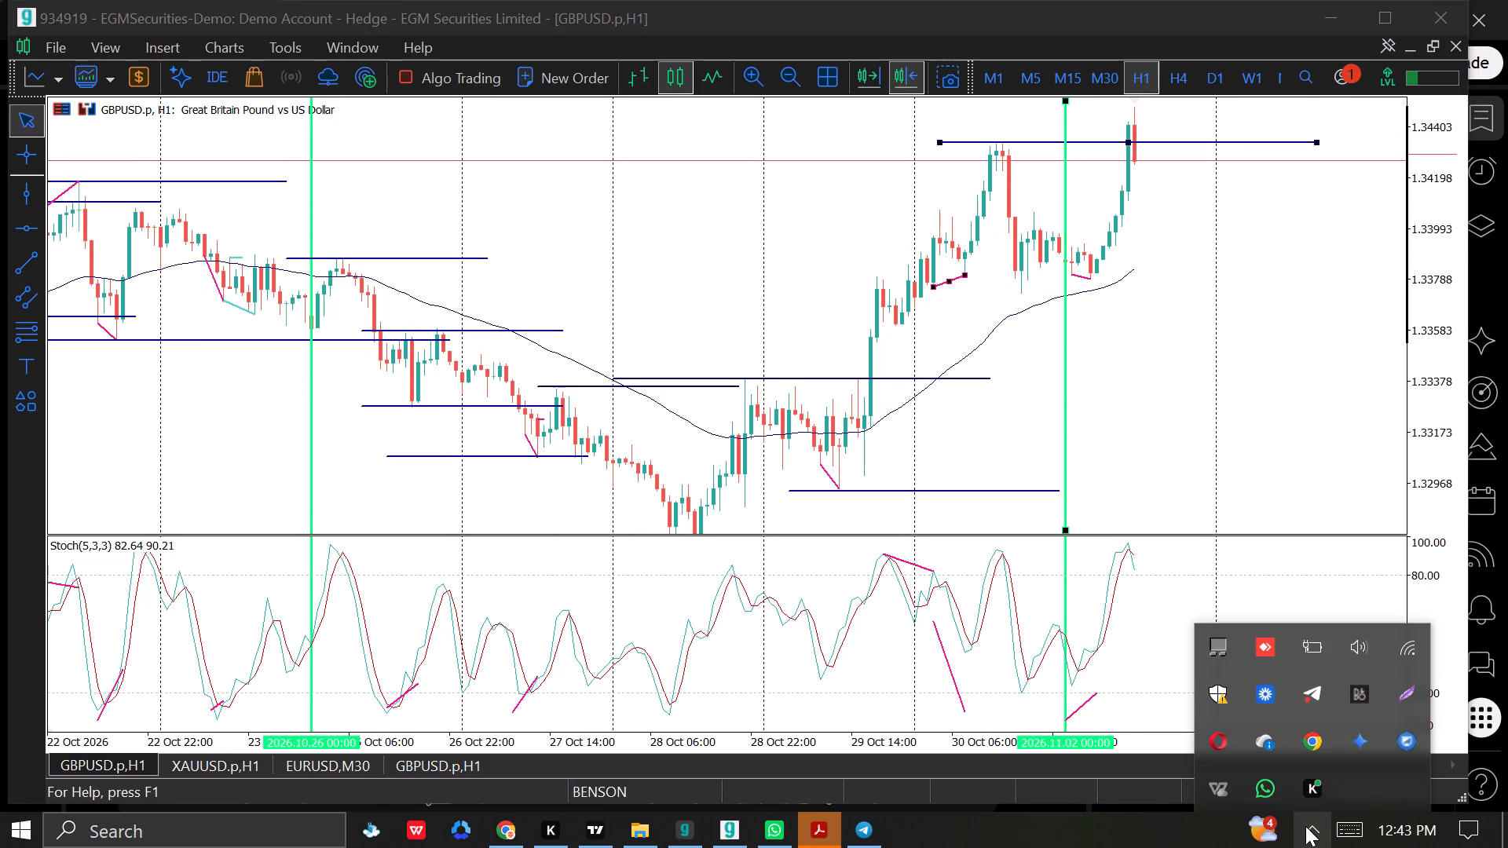
pyautogui.click(1412, 689)
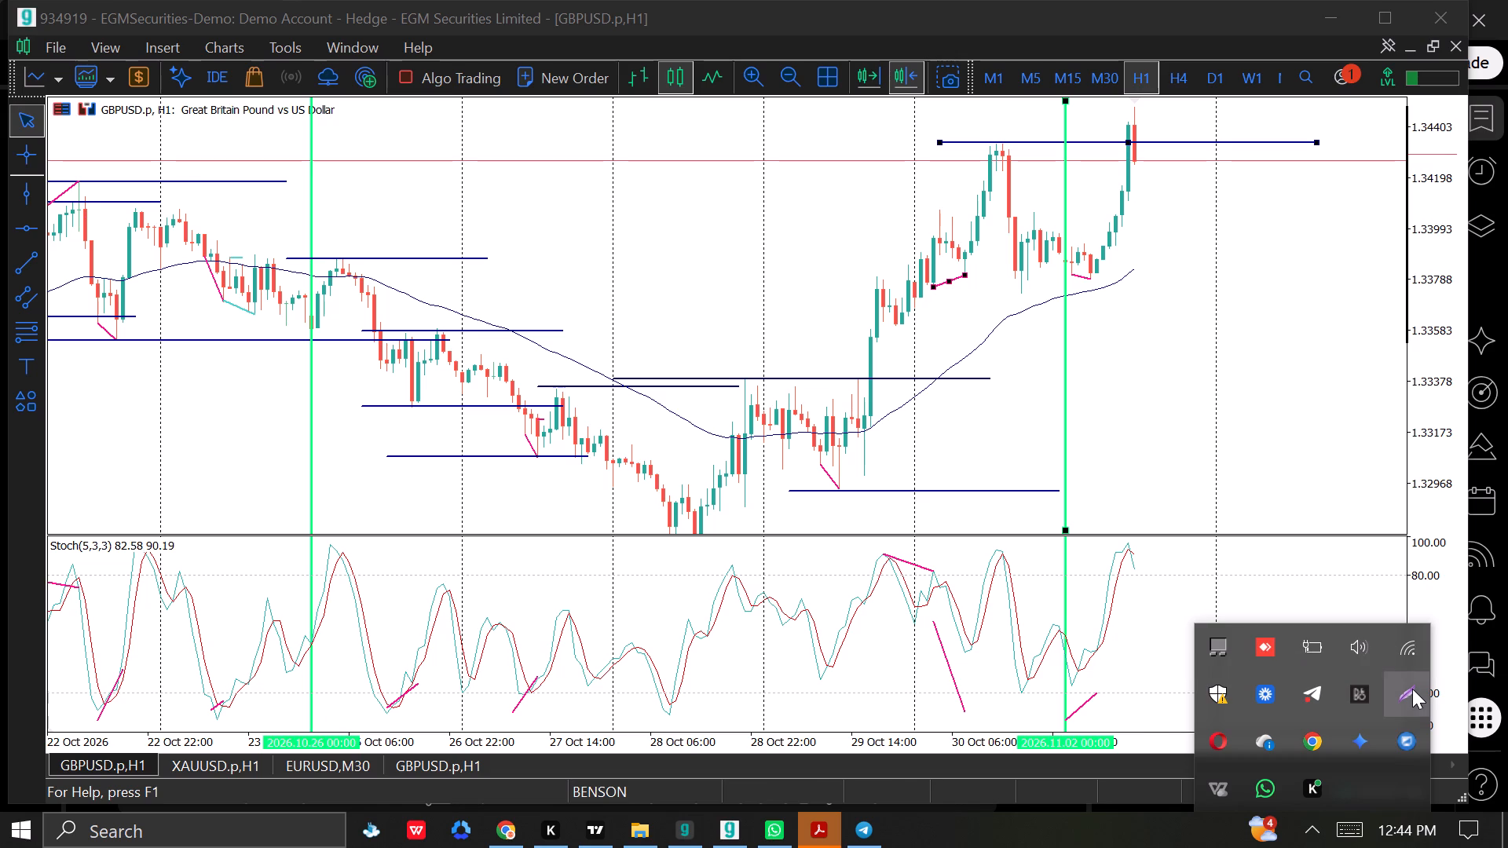
pyautogui.moveTo(0, 0); pyautogui.dragTo(211, 105)
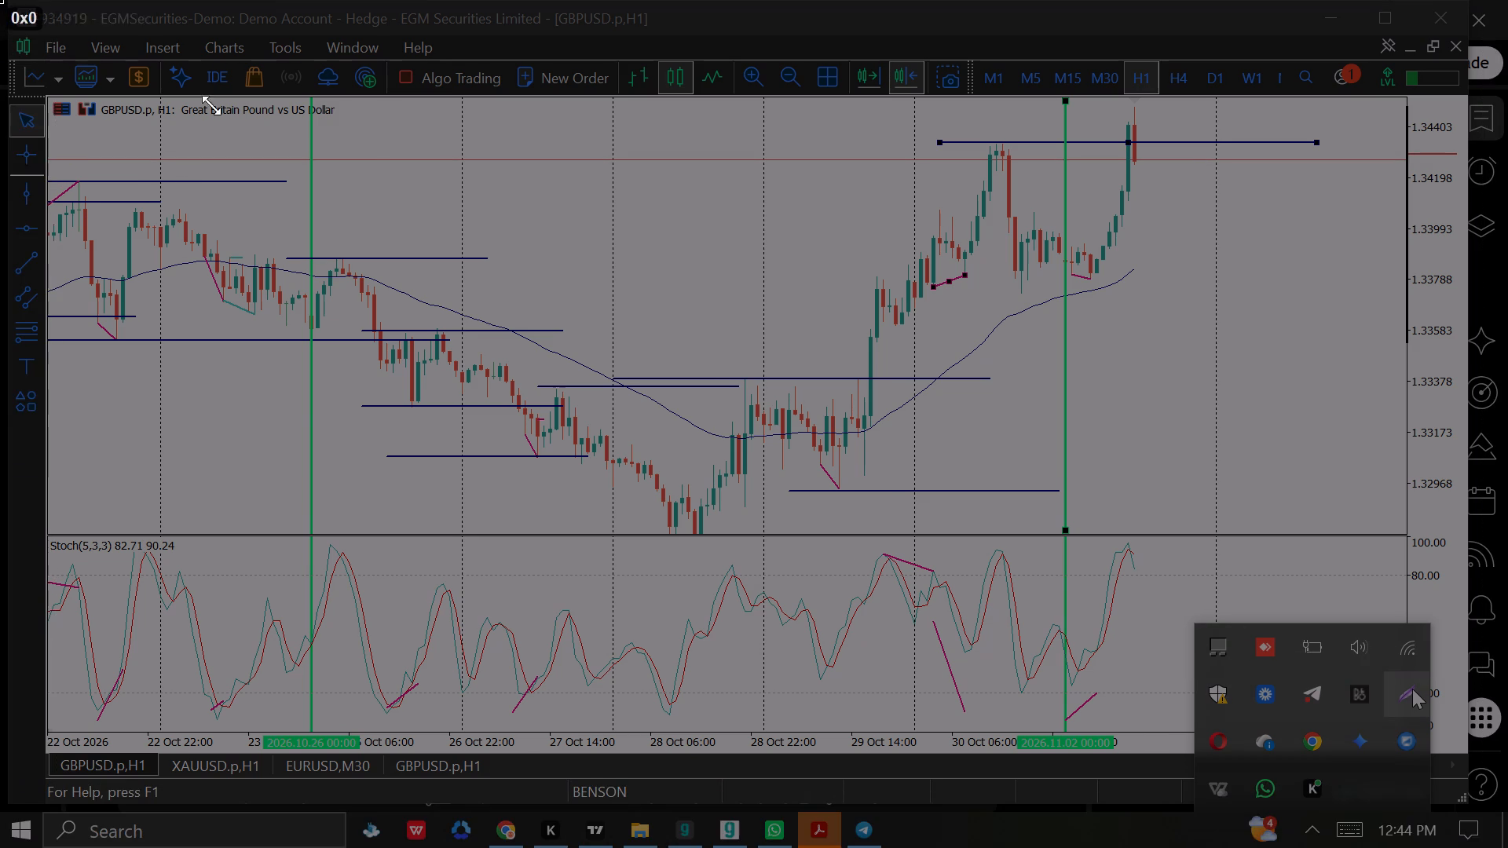
pyautogui.moveTo(211, 105); pyautogui.dragTo(1507, 806)
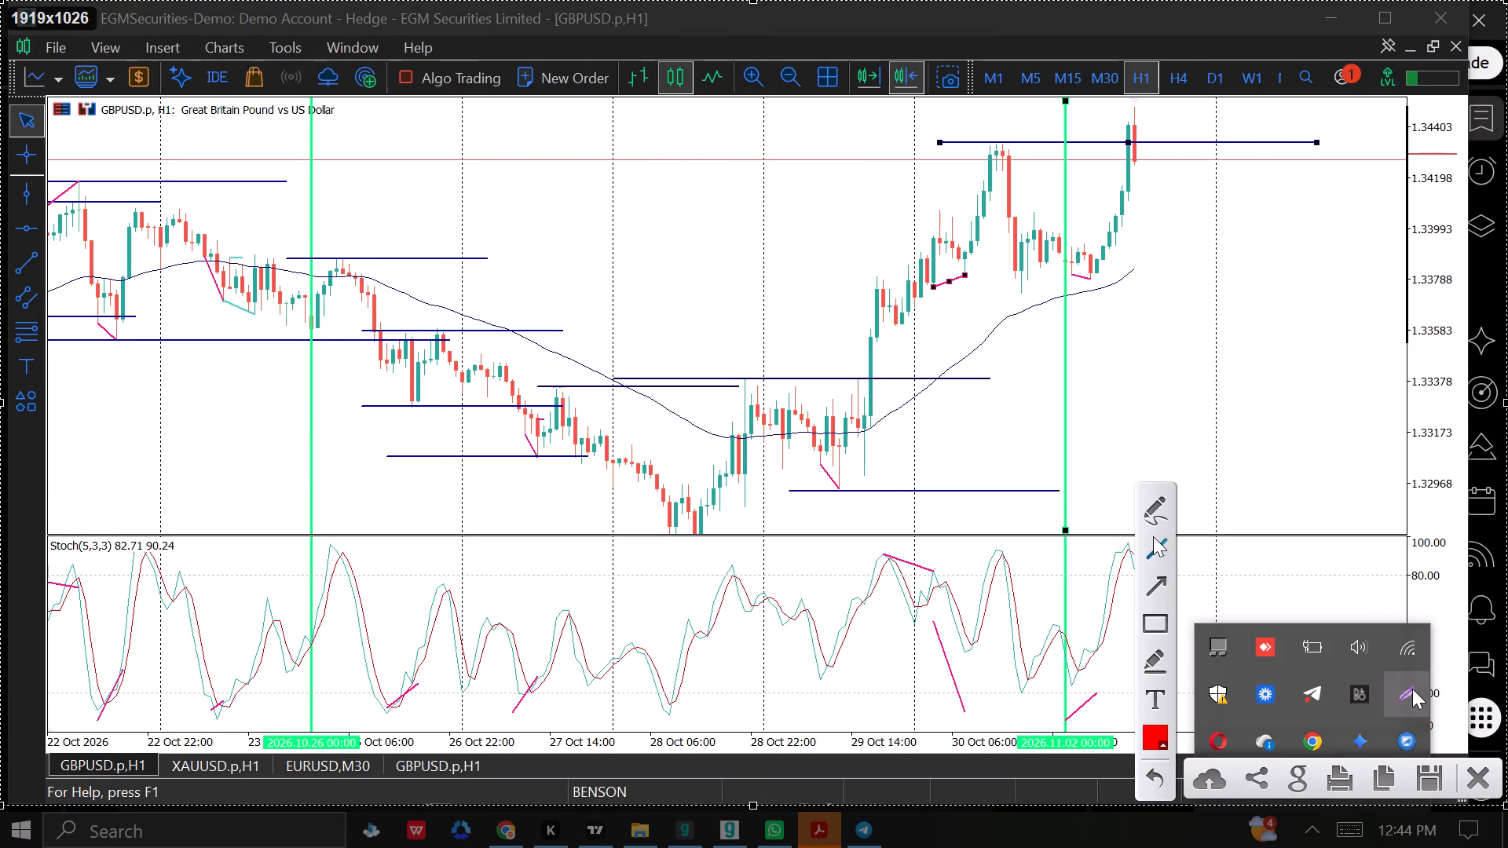
# Circle in red freehand the swing lows just before and just after the 30 October peak on the captured GBPUSD chart.
pyautogui.click(1153, 541)
pyautogui.click(1159, 505)
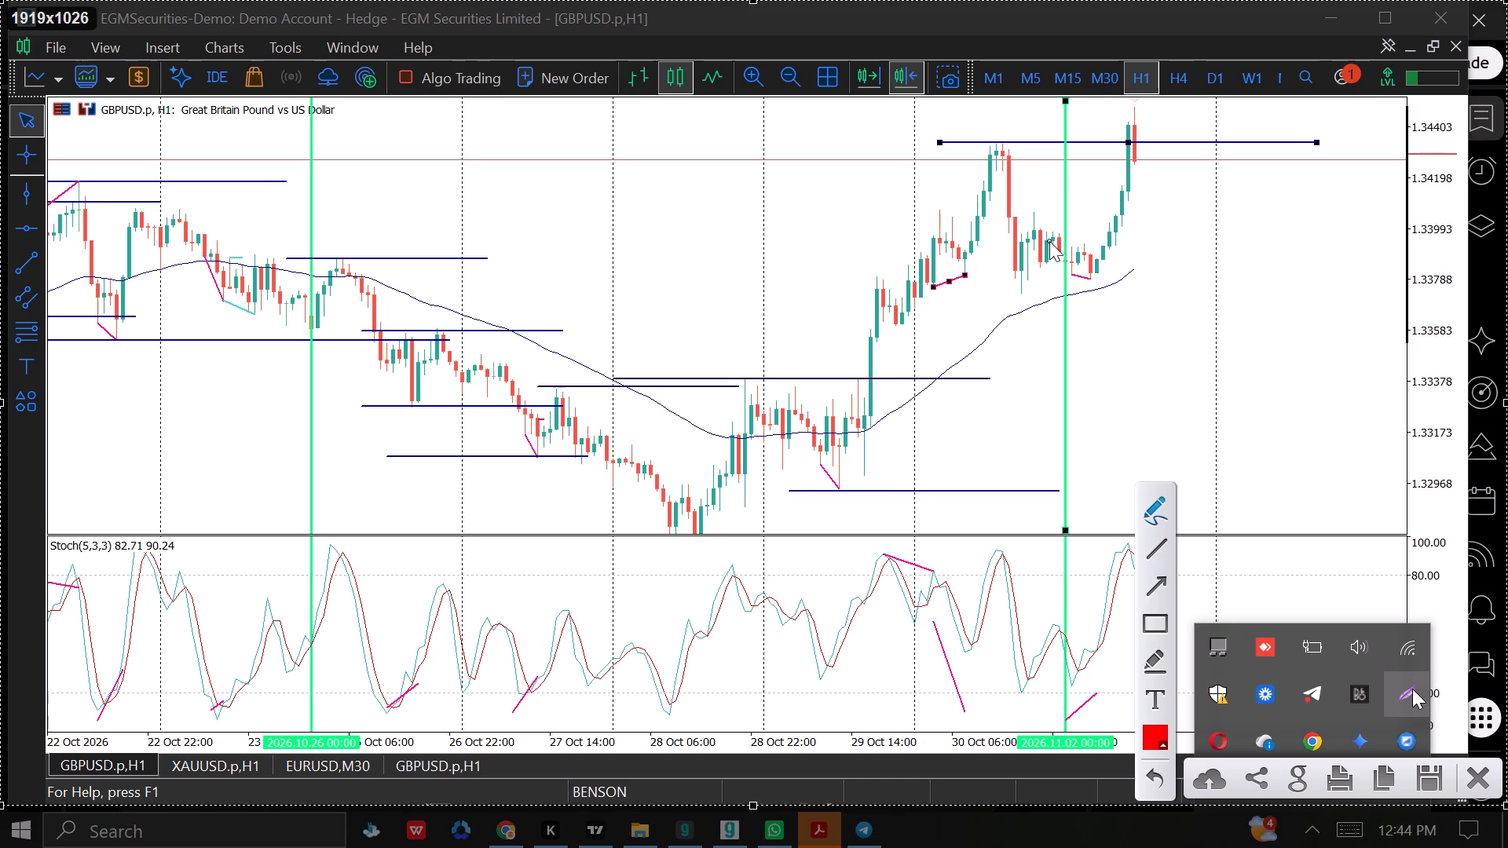
pyautogui.click(957, 273)
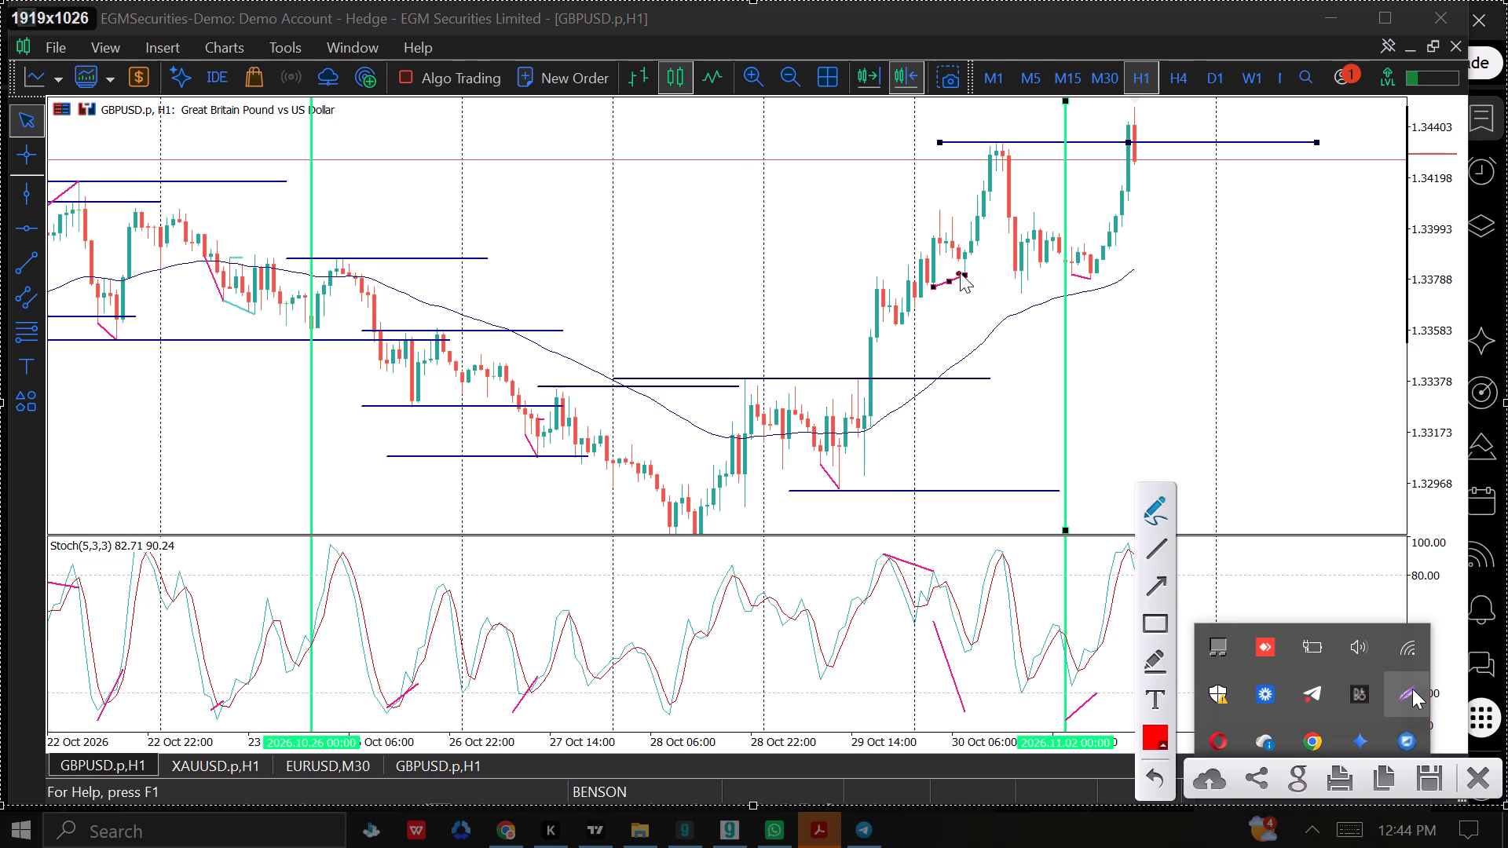
pyautogui.click(968, 266)
pyautogui.moveTo(1018, 269); pyautogui.dragTo(1006, 279)
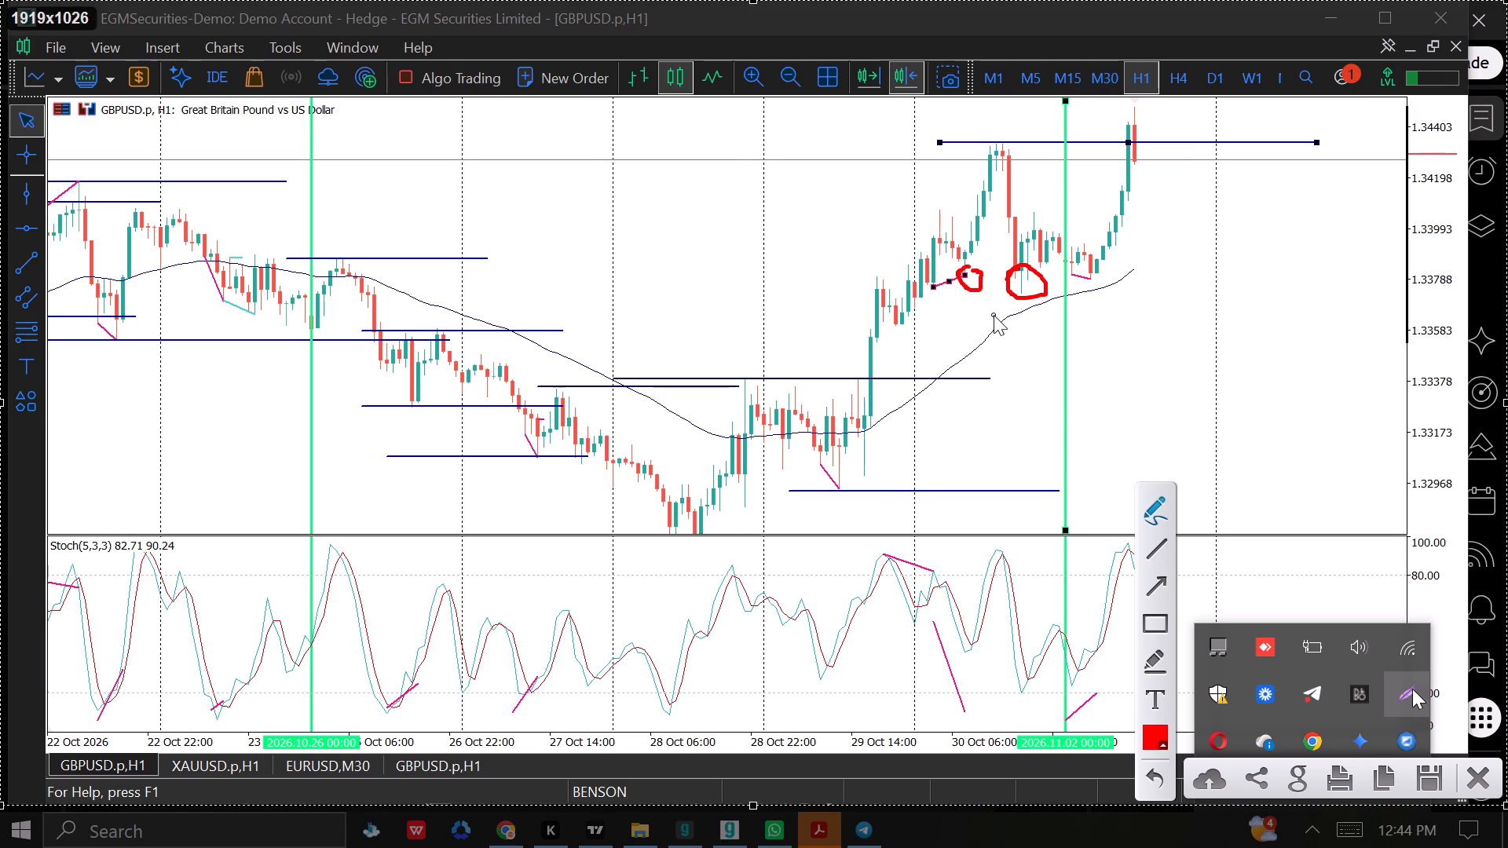
# Handwrite the red label "1hr" beneath the two circled swing lows.
pyautogui.moveTo(994, 313); pyautogui.dragTo(984, 348)
pyautogui.moveTo(1012, 309); pyautogui.dragTo(1027, 346)
pyautogui.moveTo(1041, 317); pyautogui.dragTo(1054, 320)
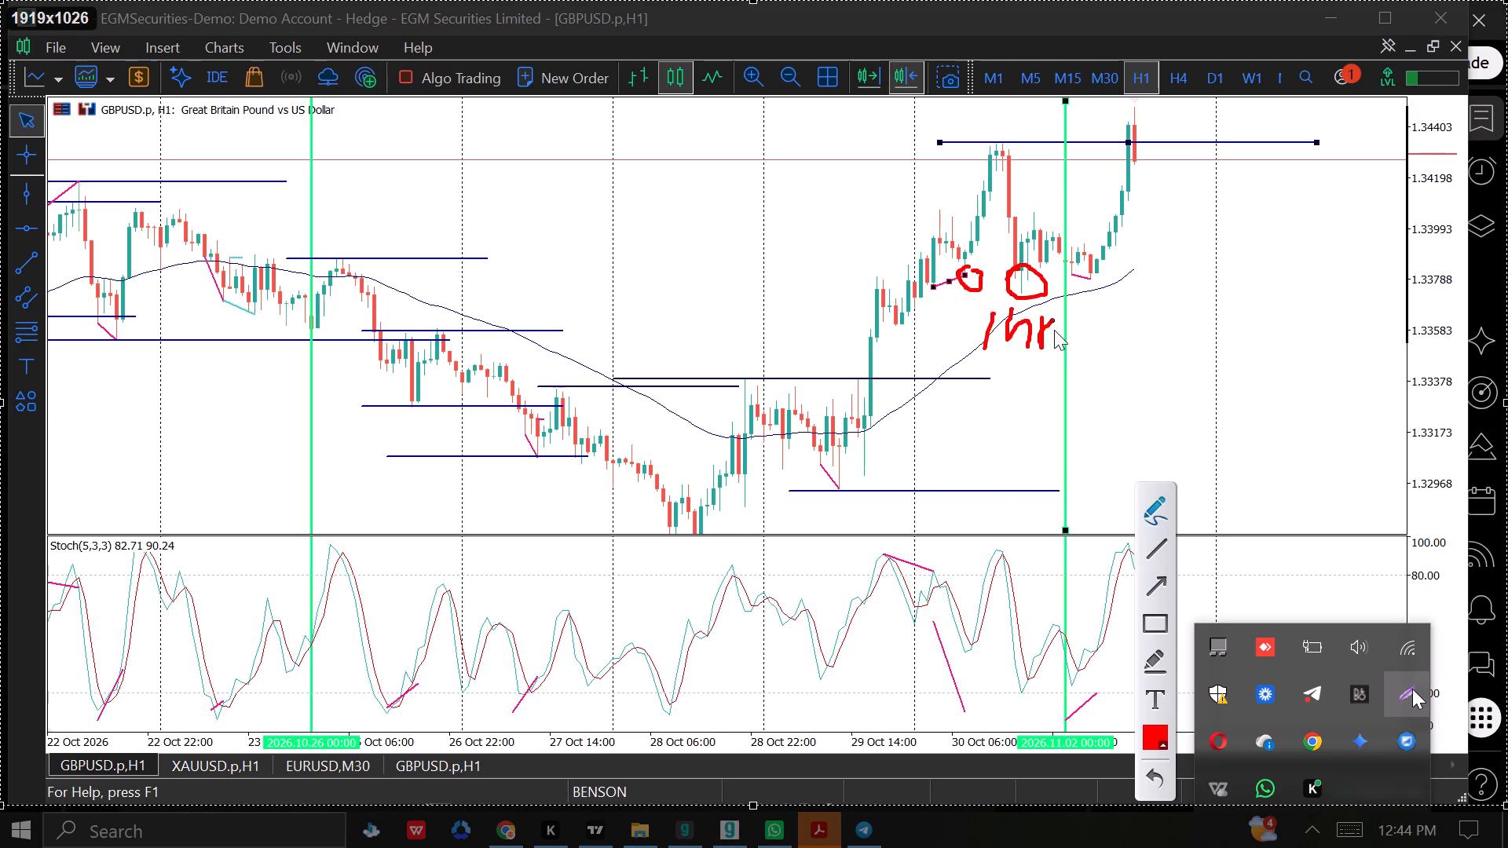
# Handwrite the red label "4H" over the end of the horizontal level line at the 29 October low.
pyautogui.moveTo(987, 456); pyautogui.dragTo(1003, 481)
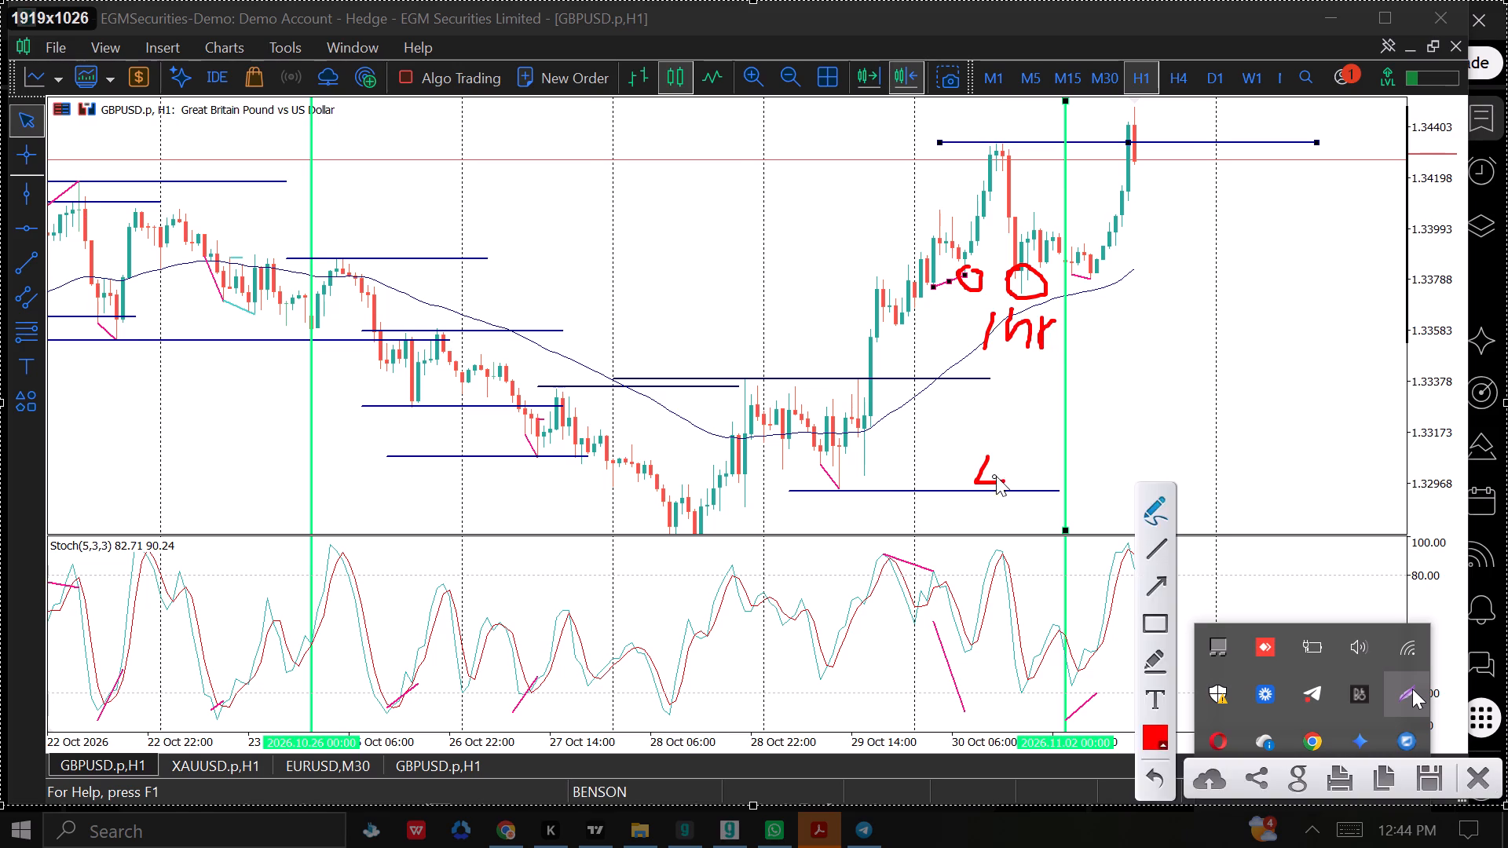
pyautogui.moveTo(998, 466); pyautogui.dragTo(994, 491)
pyautogui.moveTo(1030, 468); pyautogui.dragTo(1027, 488)
pyautogui.moveTo(1053, 461); pyautogui.dragTo(1047, 492)
pyautogui.moveTo(1031, 477); pyautogui.dragTo(1050, 477)
# Draw red arrows down and back up between the horizontal line at the 30 October peak and the 4H level line, just after 2 November.
pyautogui.click(1159, 587)
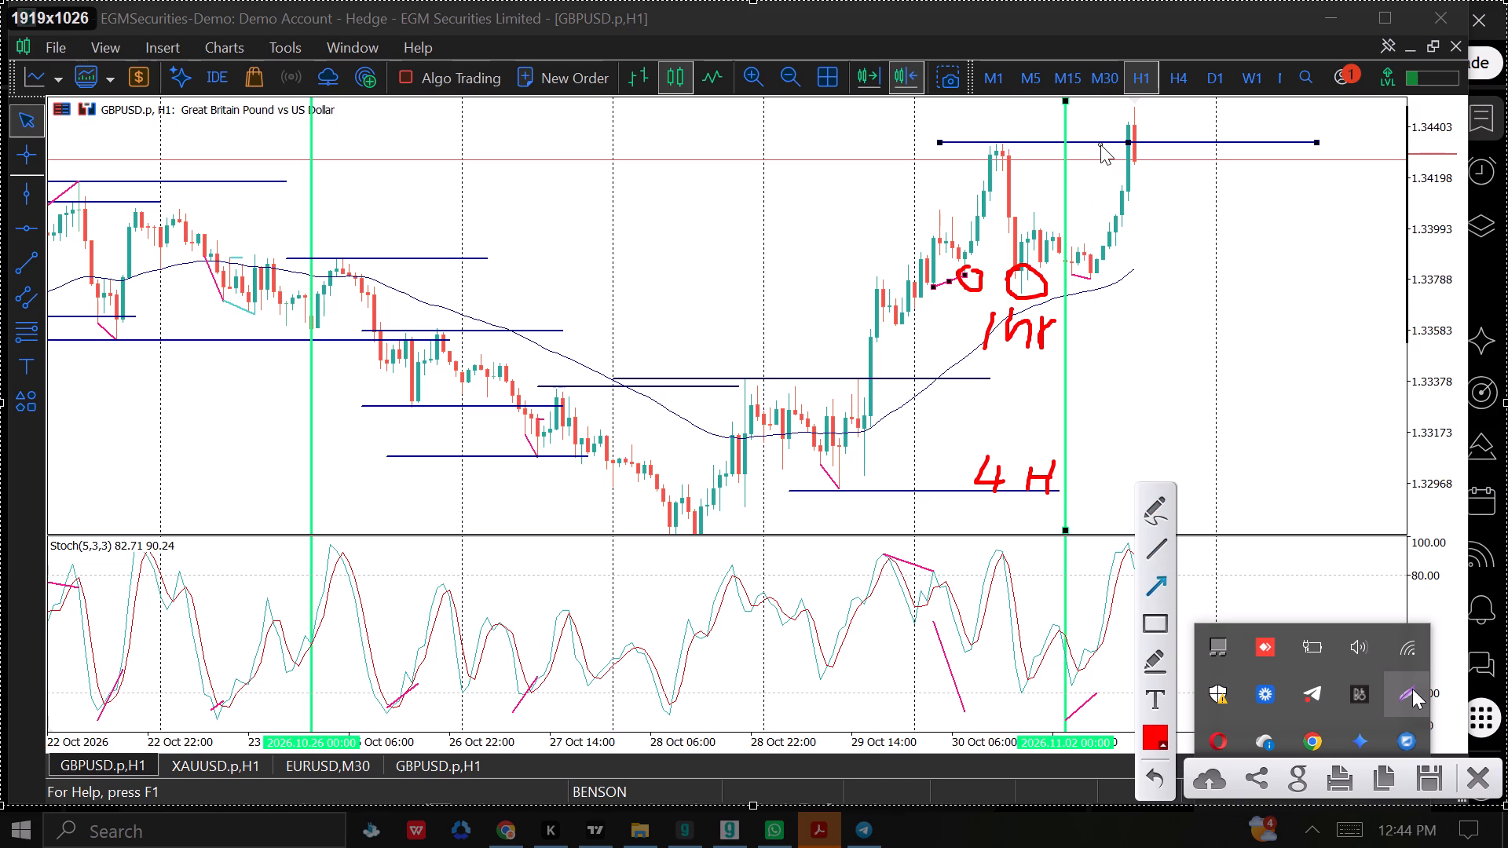
pyautogui.moveTo(1100, 142); pyautogui.dragTo(1086, 487)
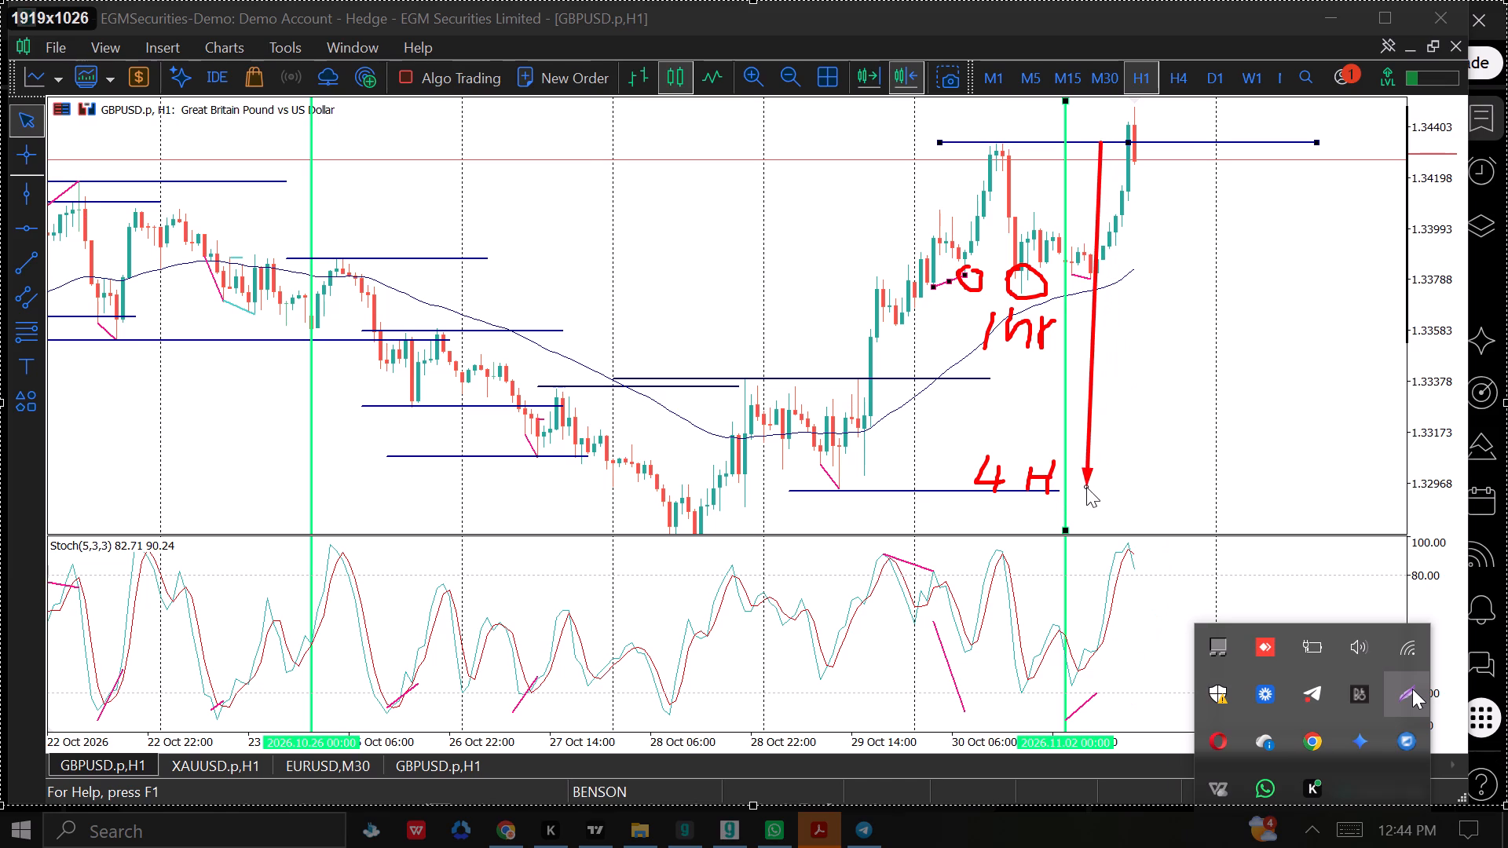
pyautogui.moveTo(1086, 487); pyautogui.dragTo(1086, 488)
pyautogui.moveTo(1086, 488); pyautogui.dragTo(1087, 391)
pyautogui.moveTo(1087, 391); pyautogui.dragTo(1098, 144)
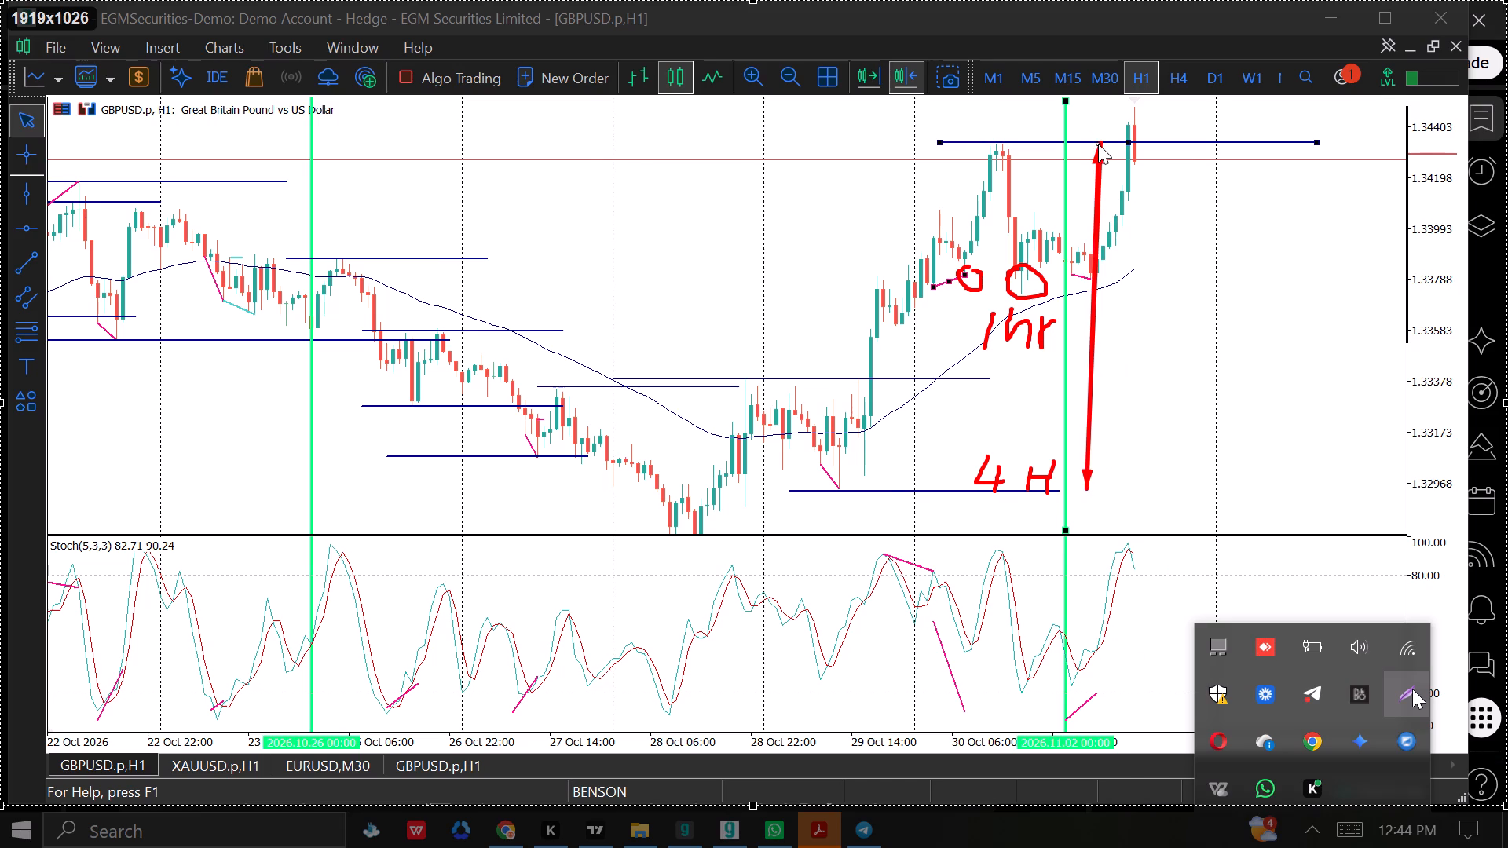
pyautogui.moveTo(1098, 144); pyautogui.dragTo(1101, 141)
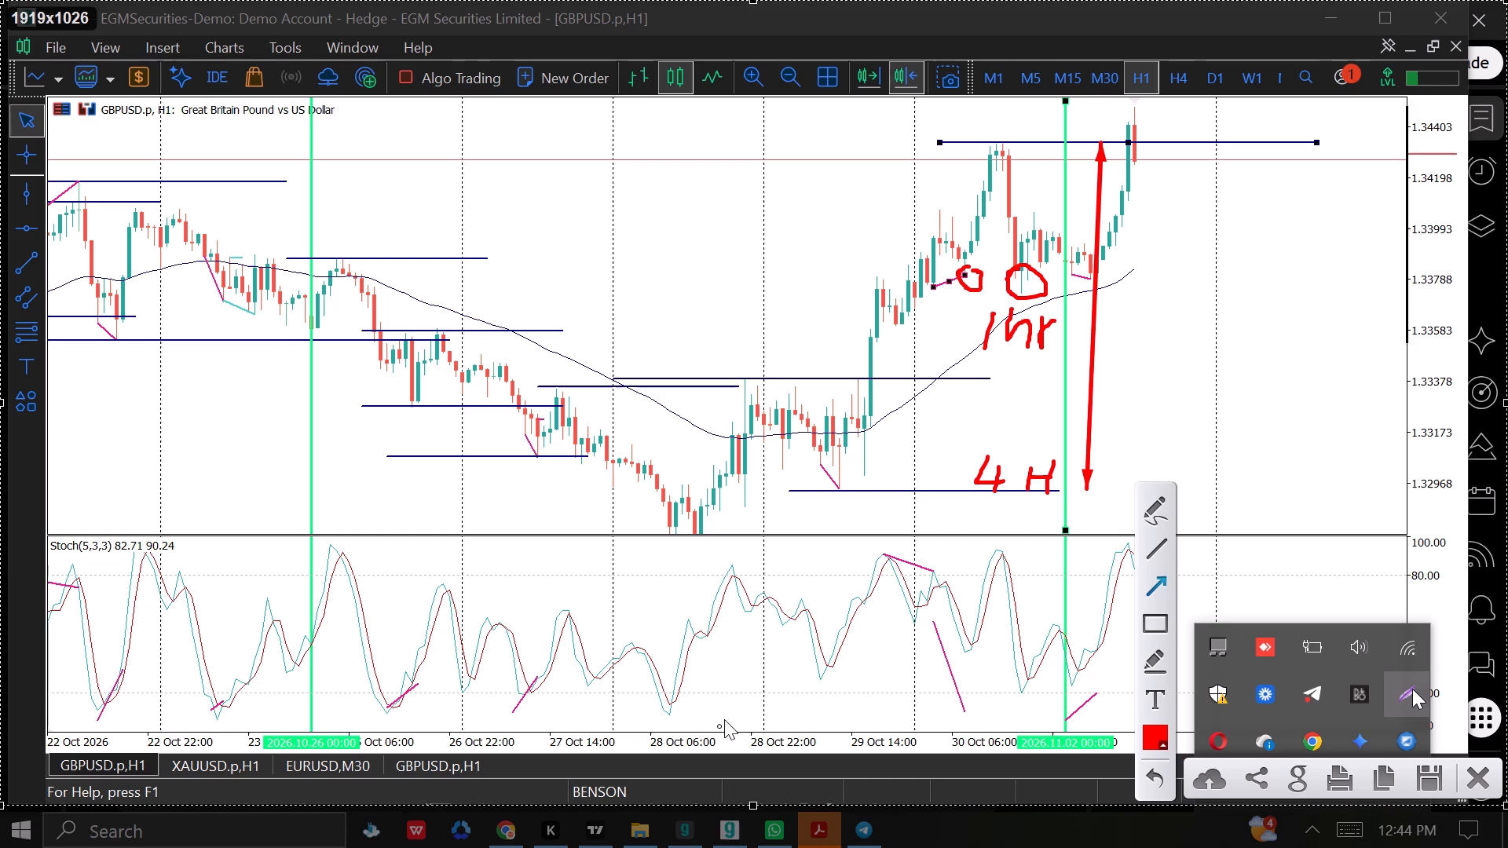
# Copy the annotated GBPUSD H1 chart capture to the clipboard.
pyautogui.click(1373, 773)
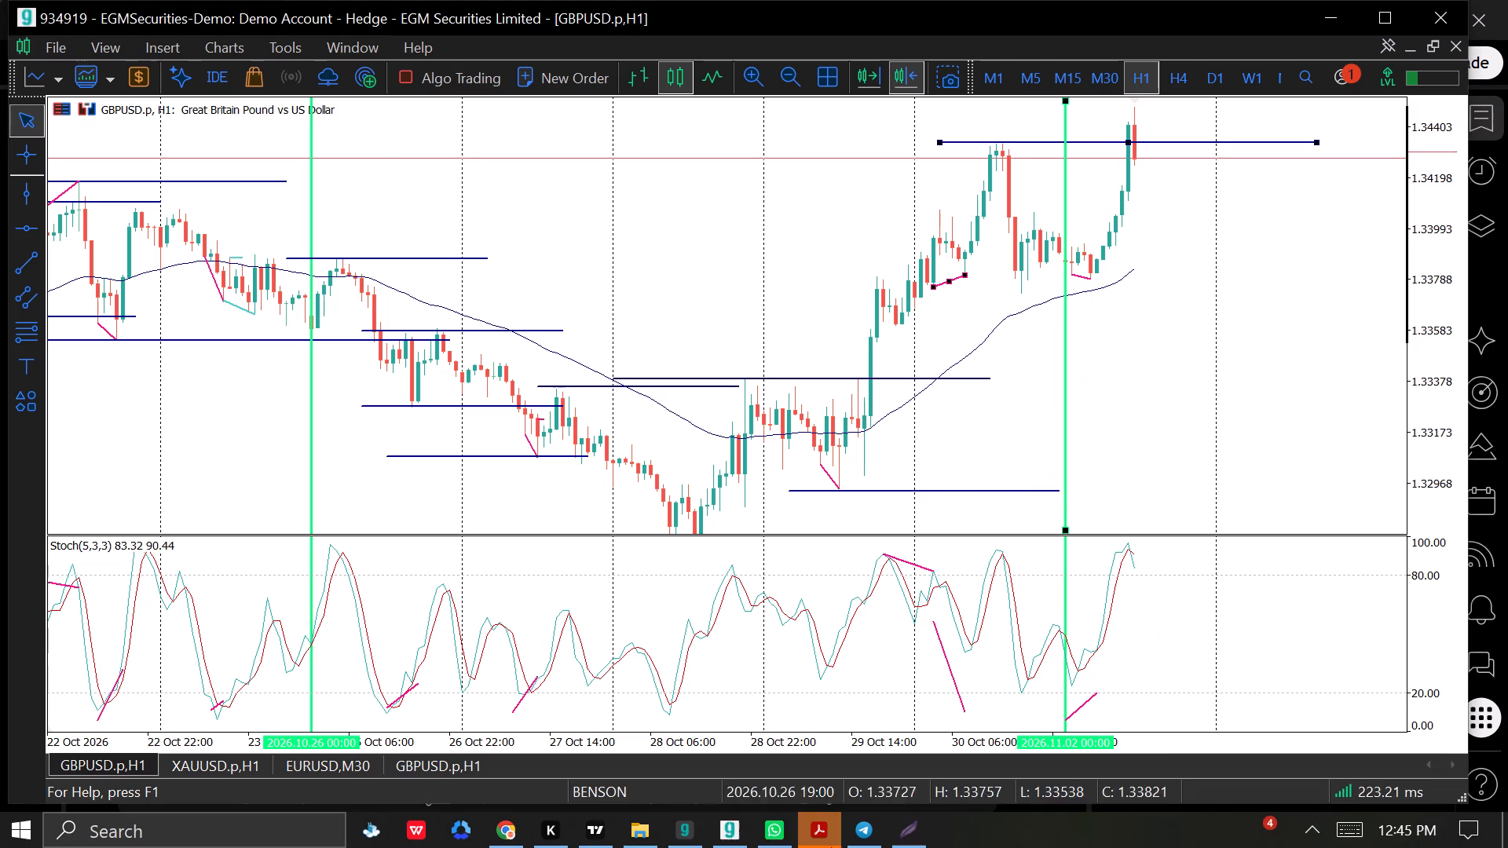
# Hide MetaTrader to bring up the GBPUSD 30-minute chart in TradingView.
pyautogui.click(719, 831)
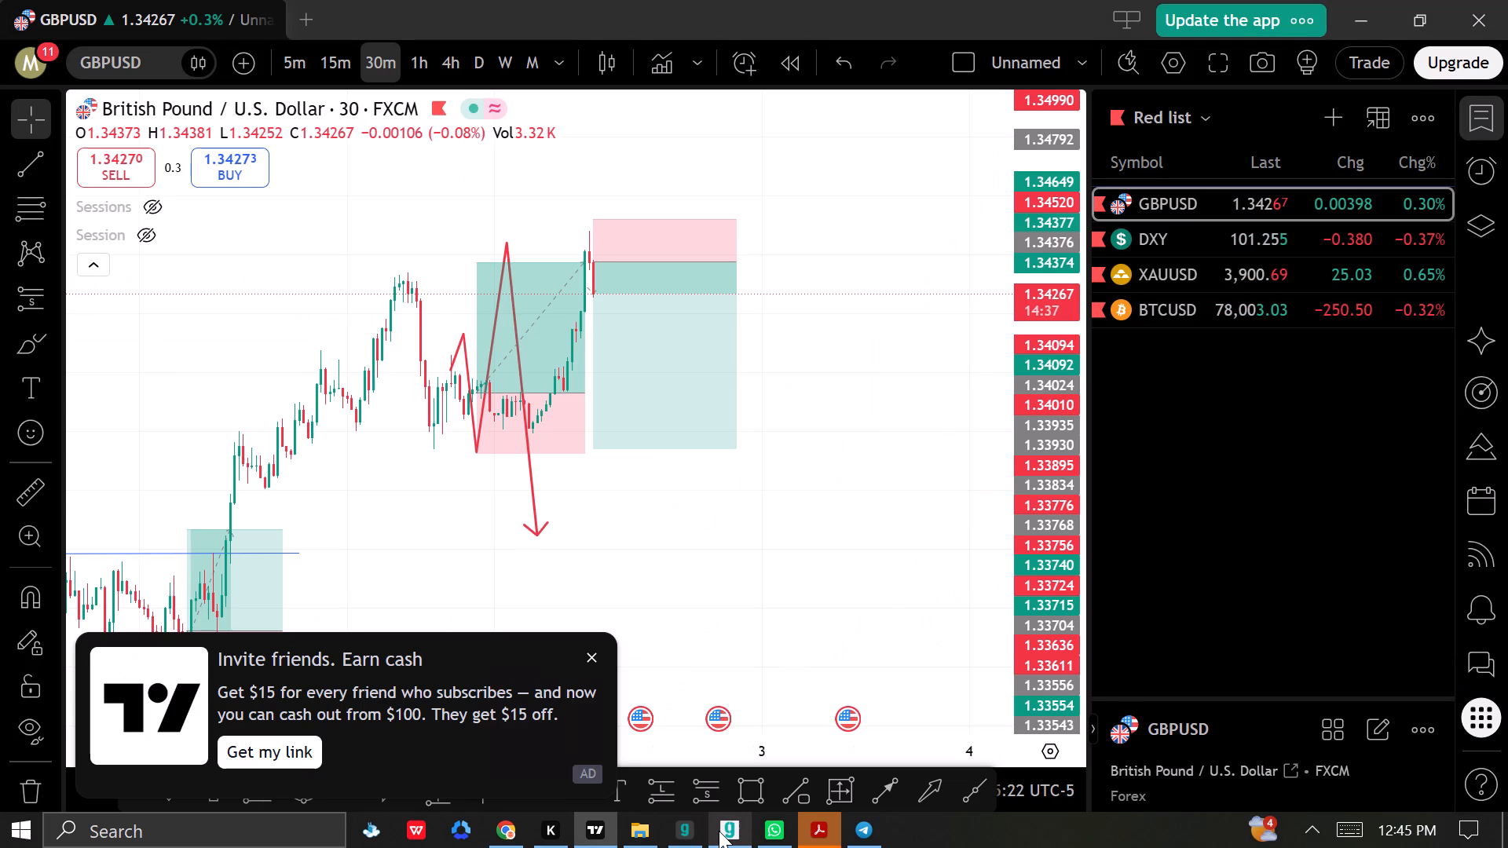
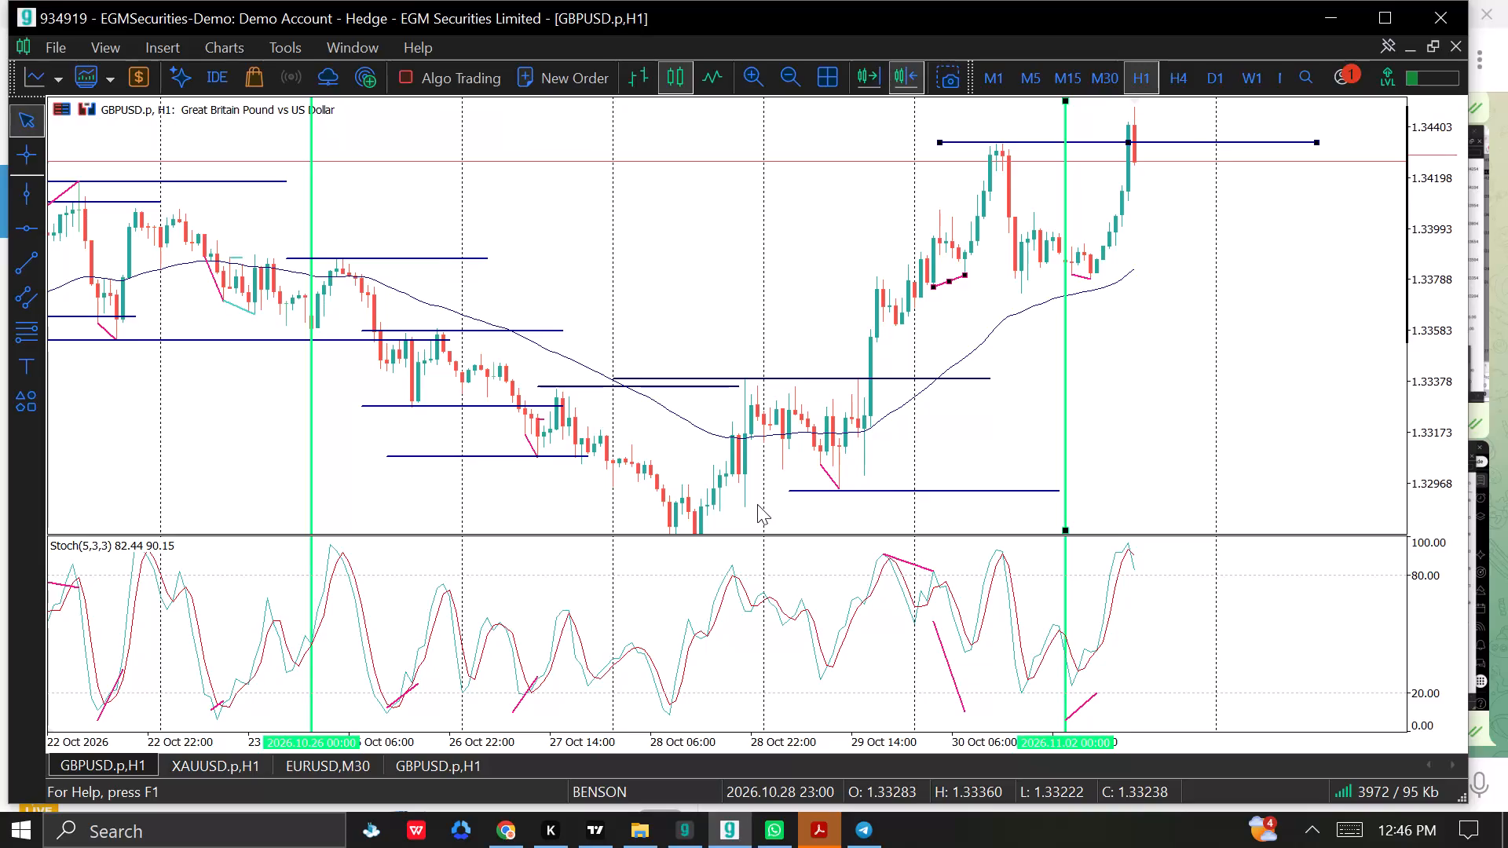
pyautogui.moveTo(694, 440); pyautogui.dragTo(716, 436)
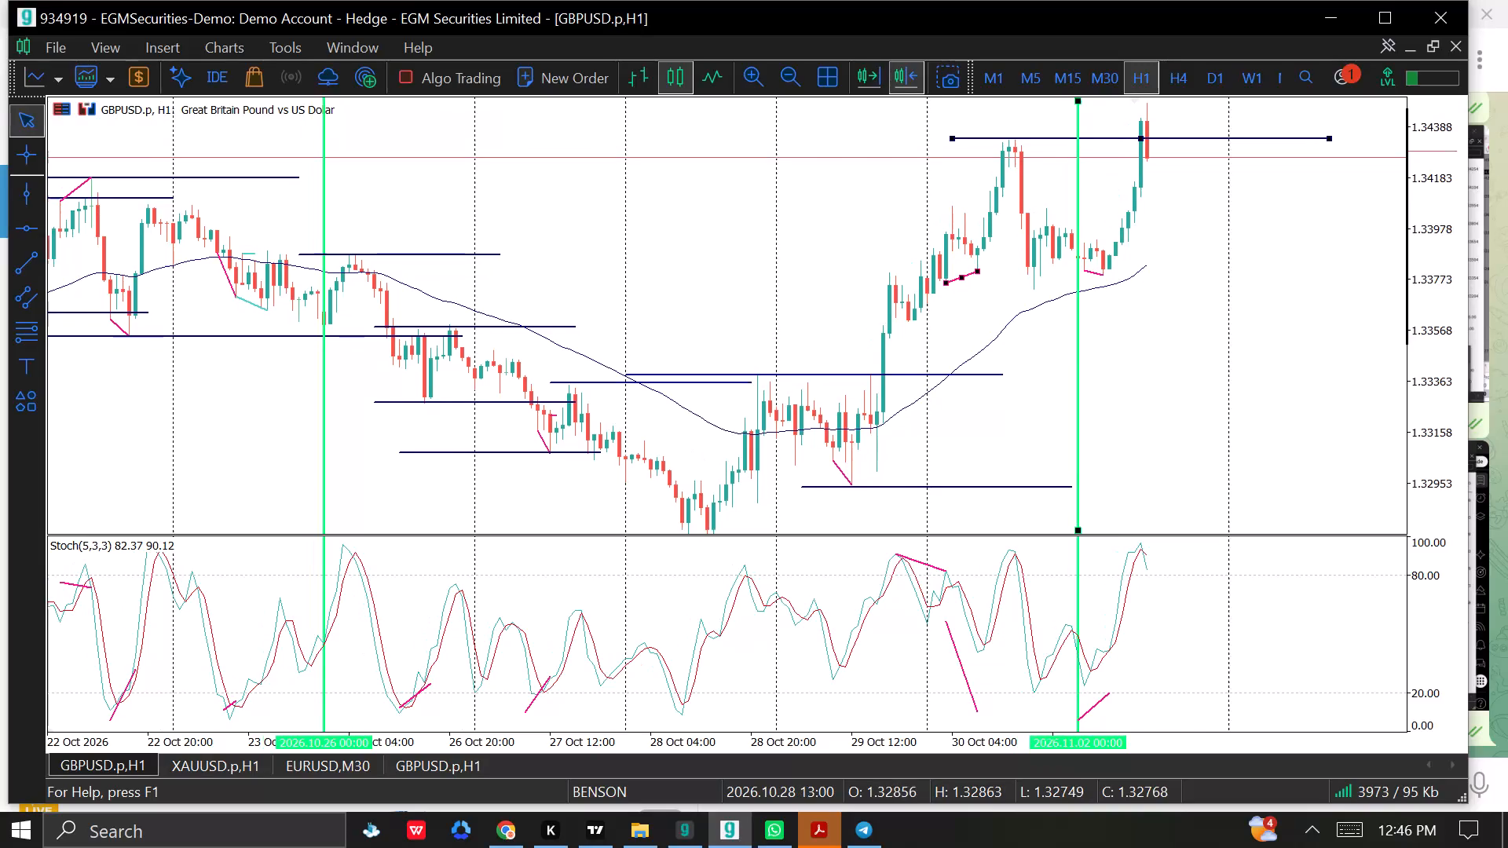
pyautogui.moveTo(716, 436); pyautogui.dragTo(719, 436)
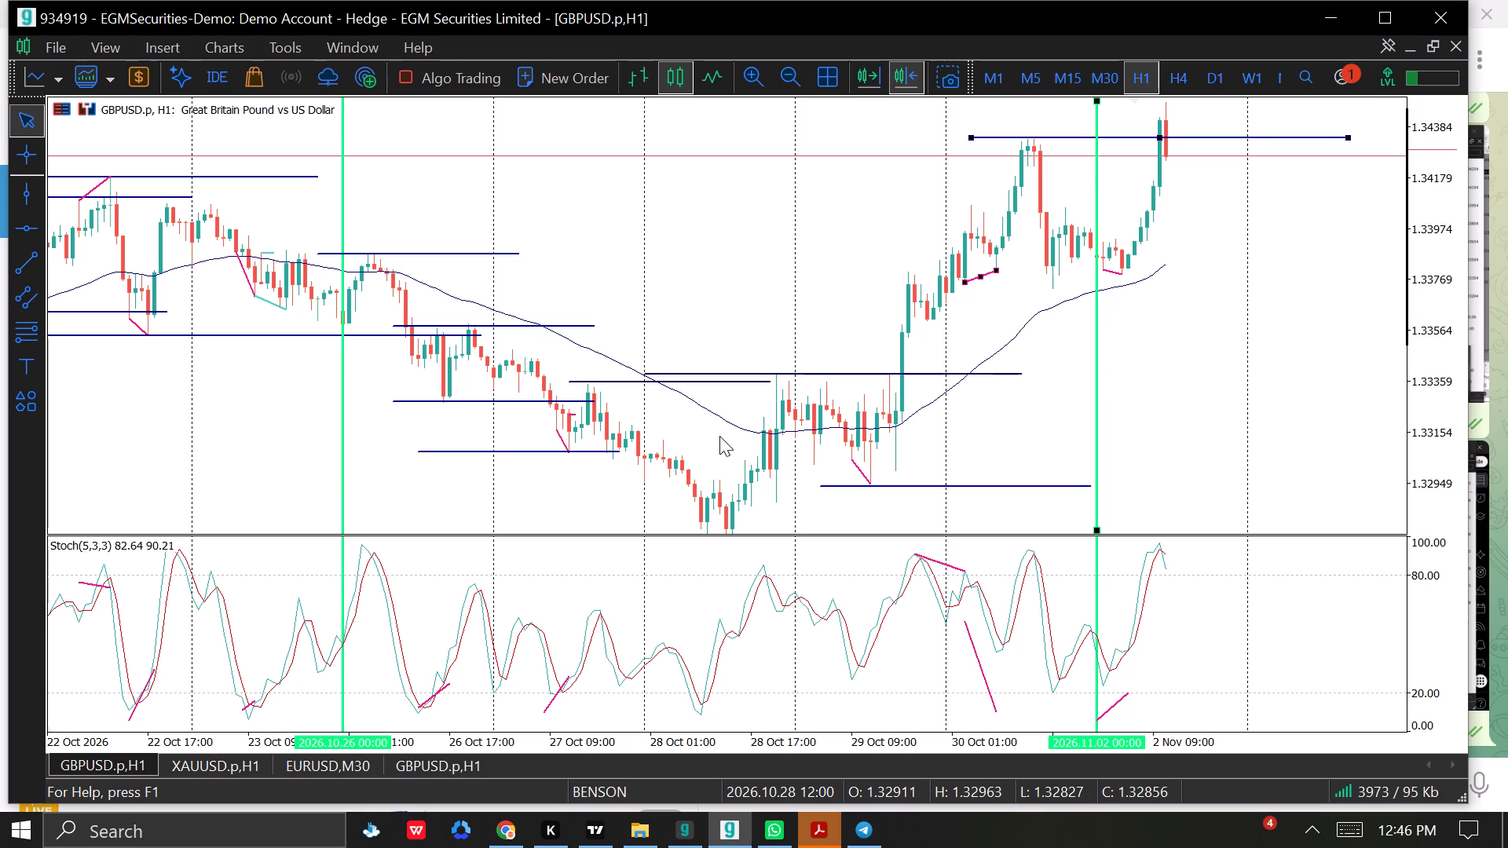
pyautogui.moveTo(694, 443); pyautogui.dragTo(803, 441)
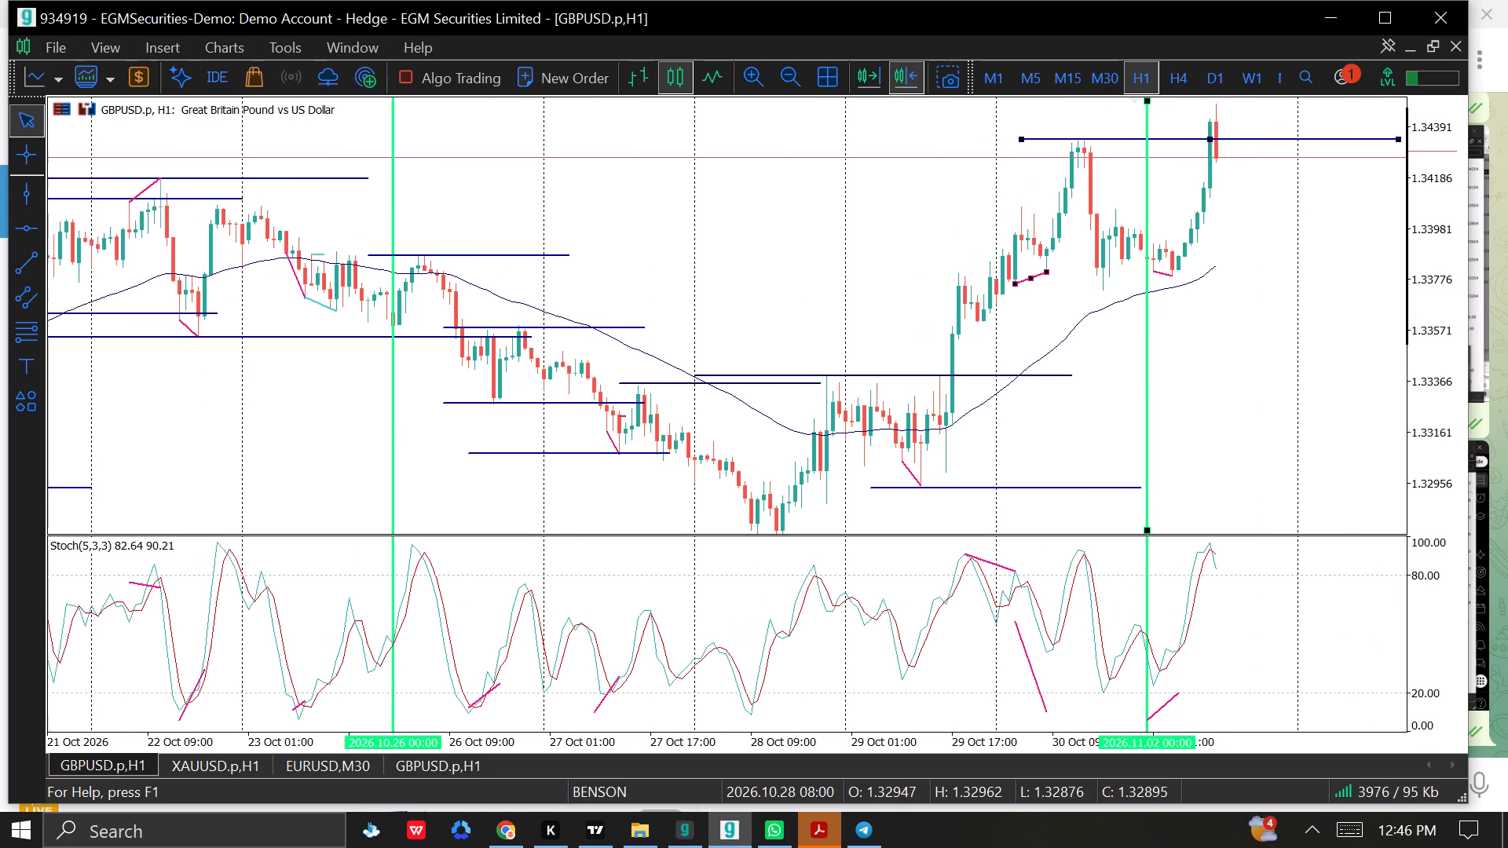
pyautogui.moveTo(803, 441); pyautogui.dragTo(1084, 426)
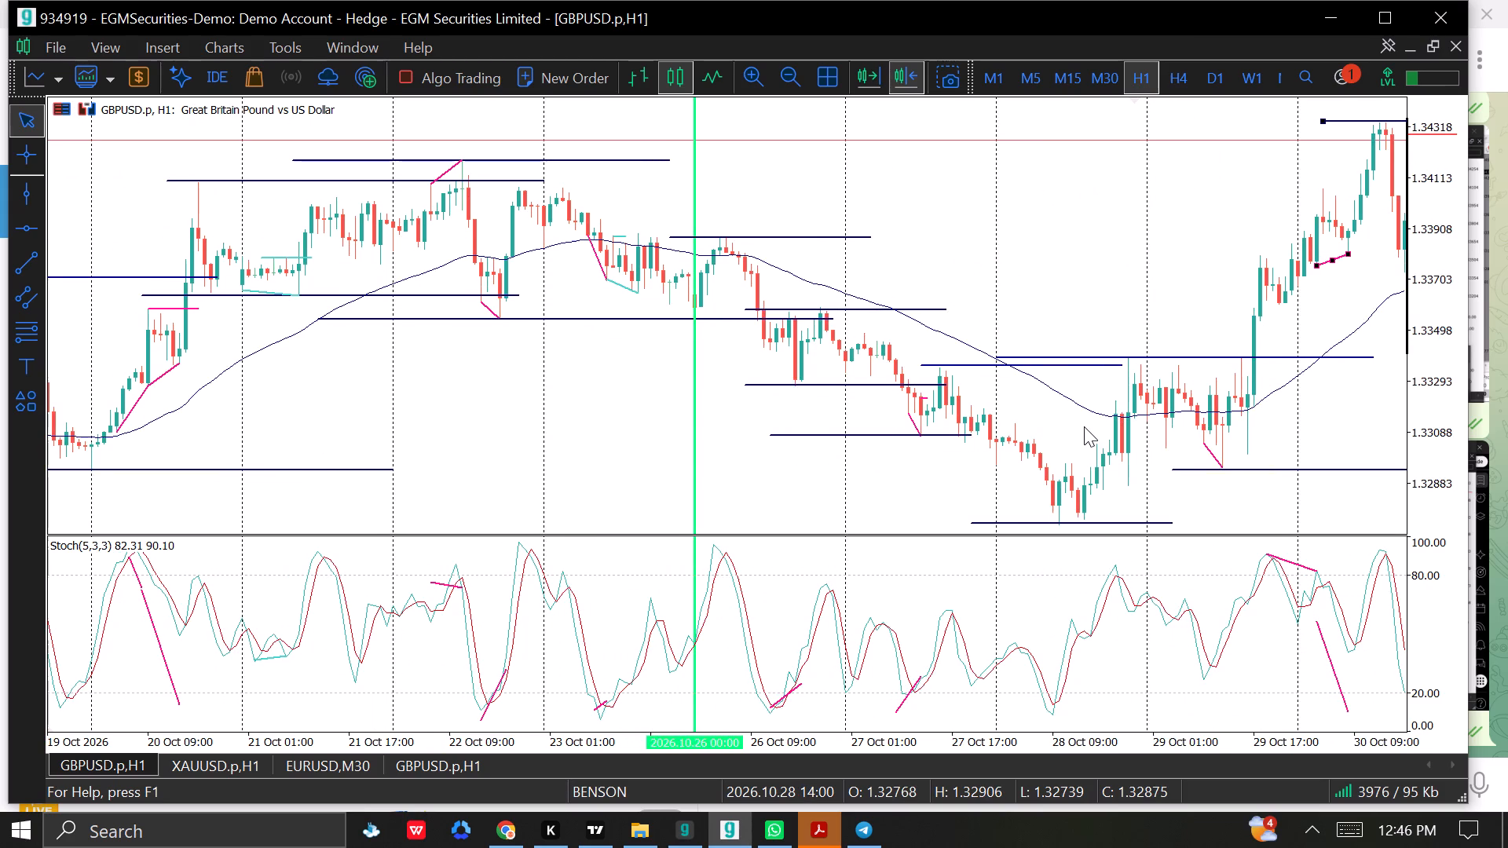
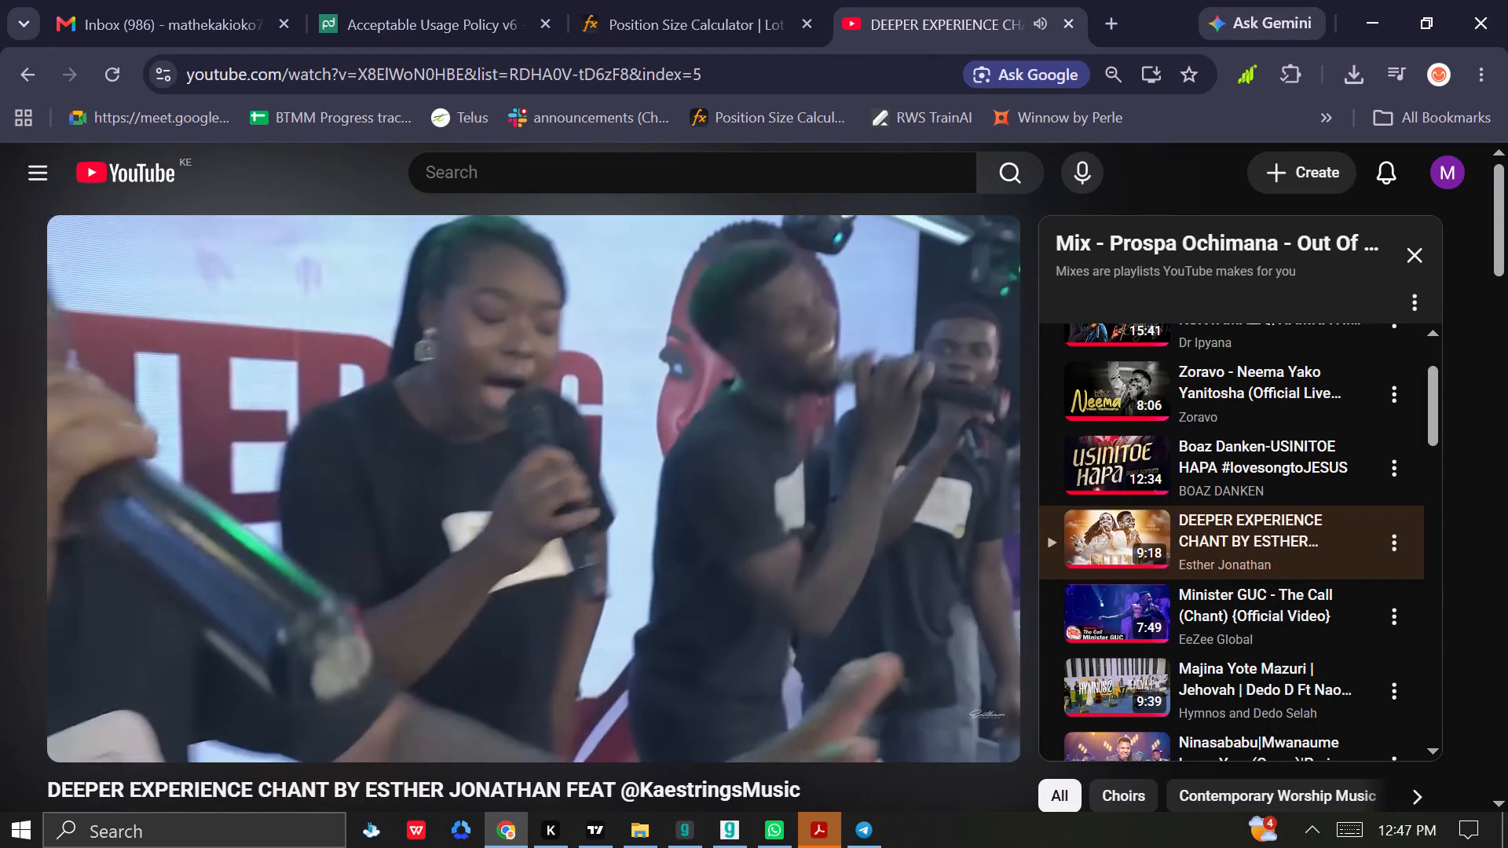
# Open a new browser tab in Google Chrome.
pyautogui.click(1118, 20)
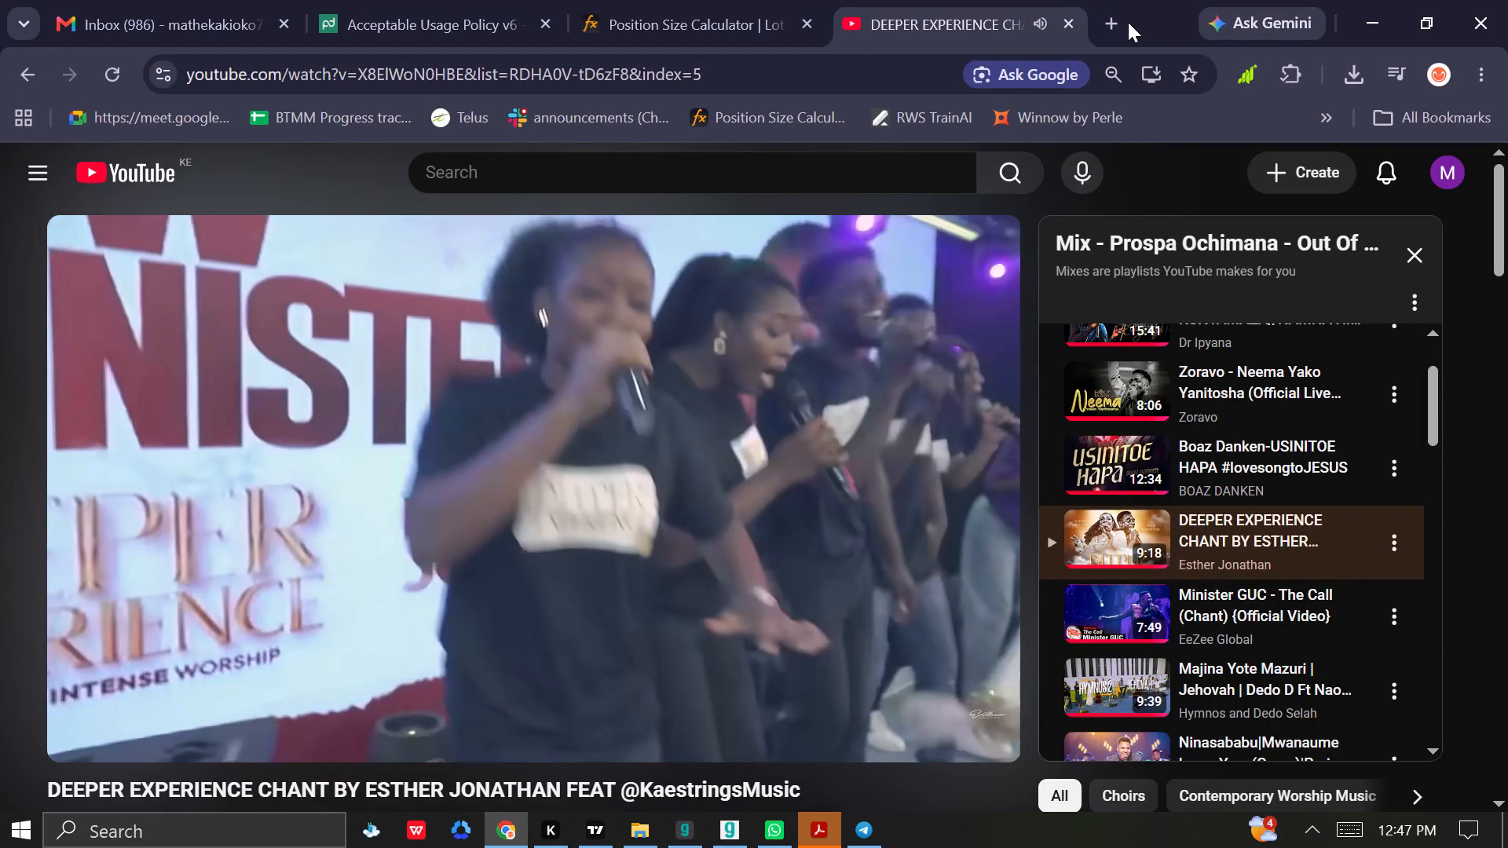
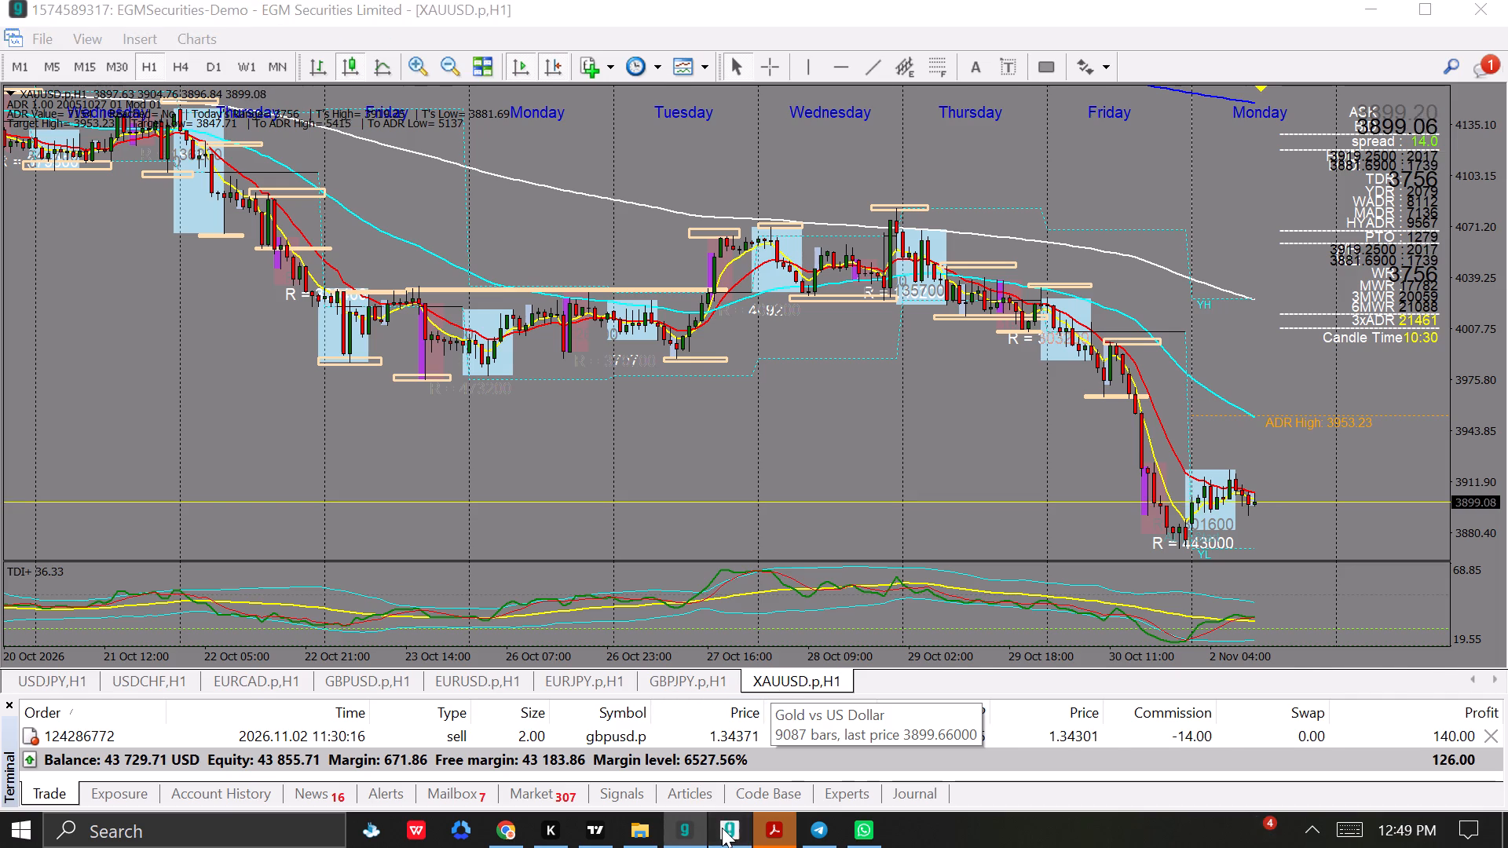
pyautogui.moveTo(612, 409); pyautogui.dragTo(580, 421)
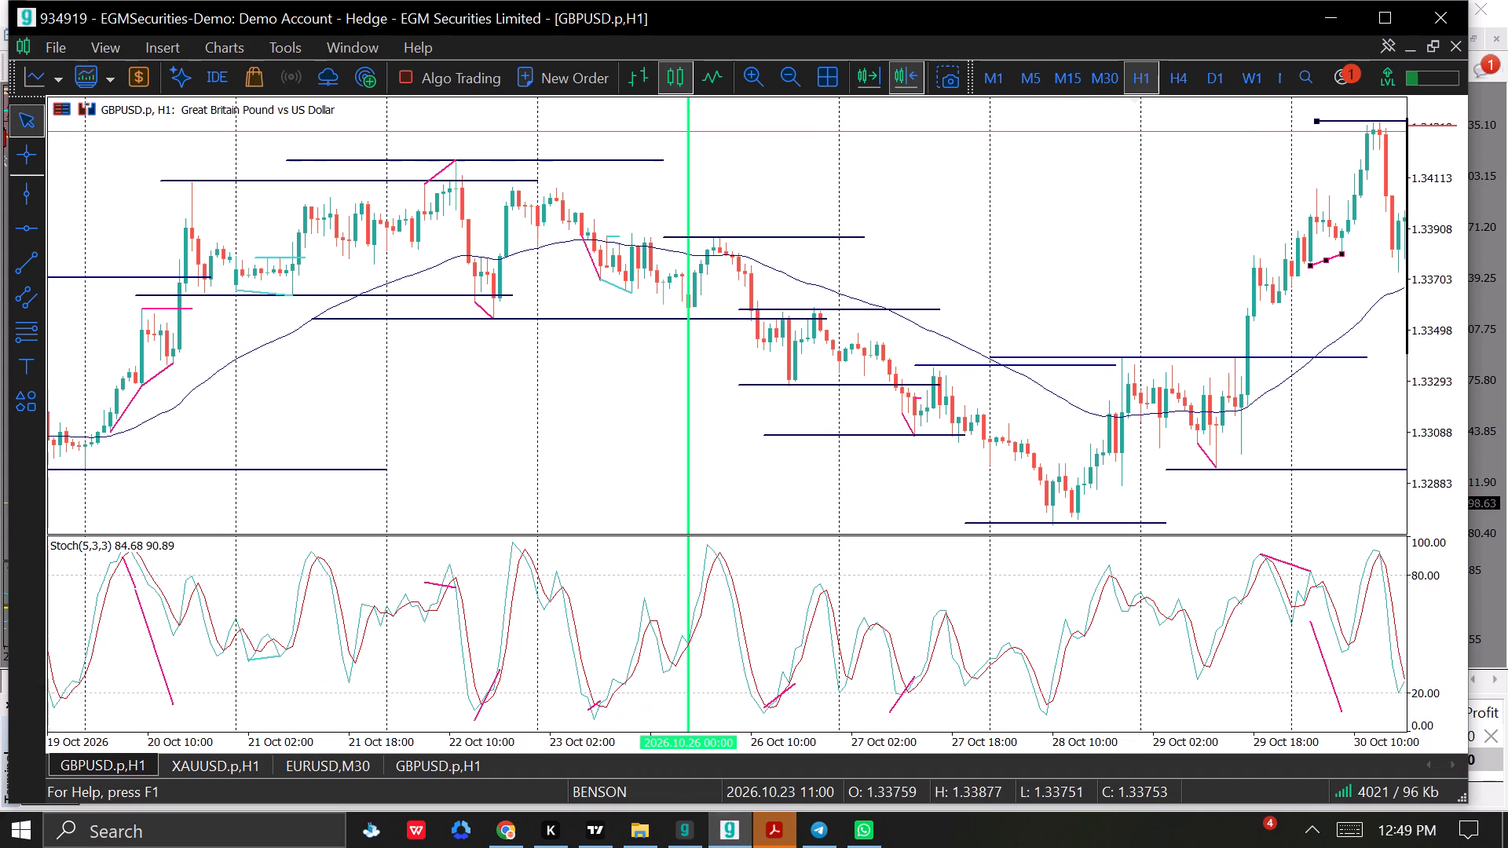
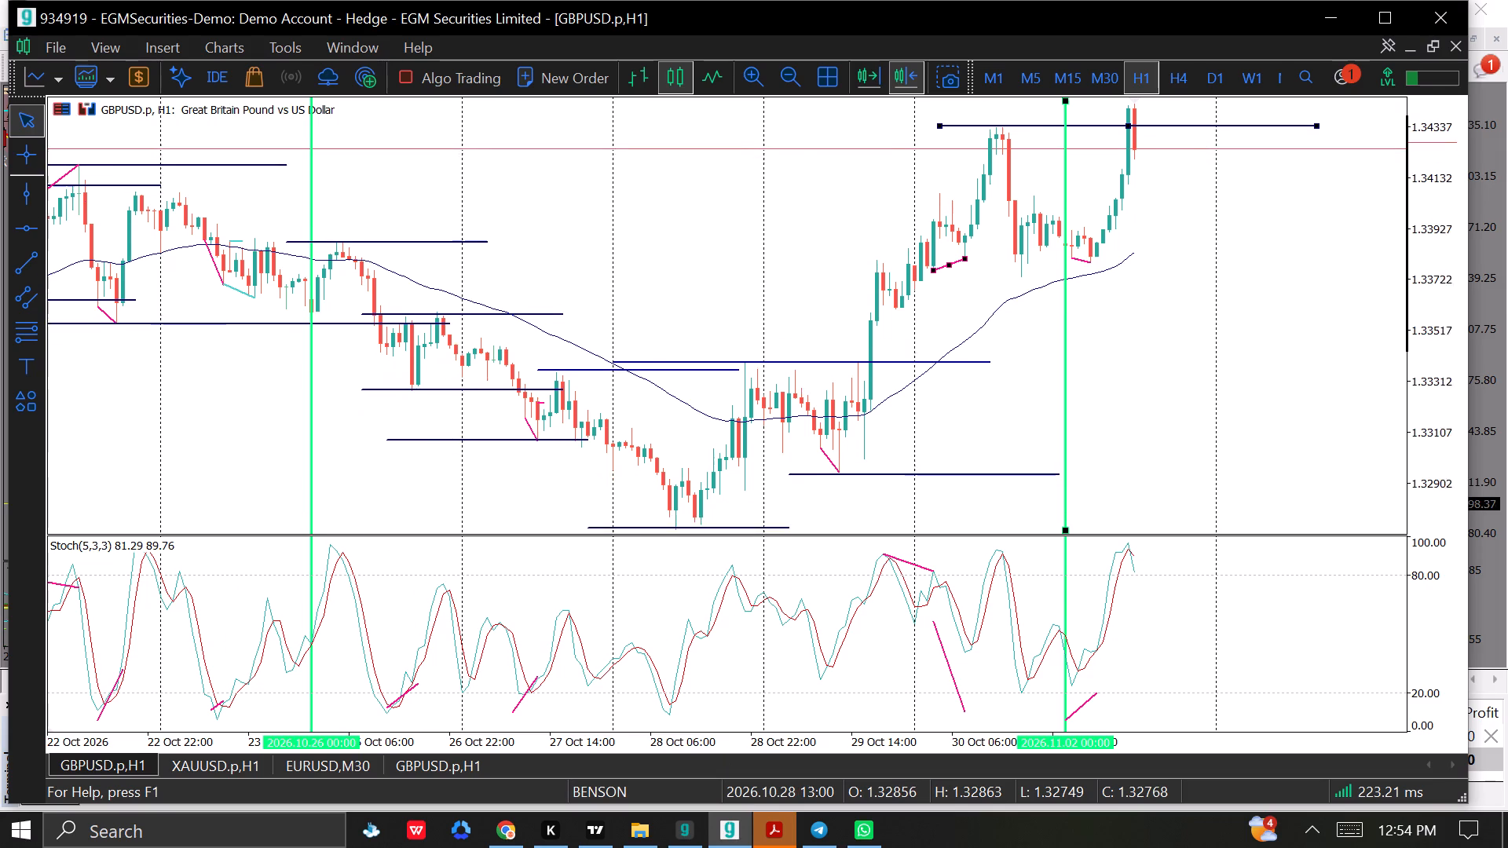
# Examine the GBPUSD H1 price swings from mid-October to 2 November against the marked horizontal levels, moving average and stochastic divergences.
pyautogui.moveTo(697, 404); pyautogui.dragTo(693, 371)
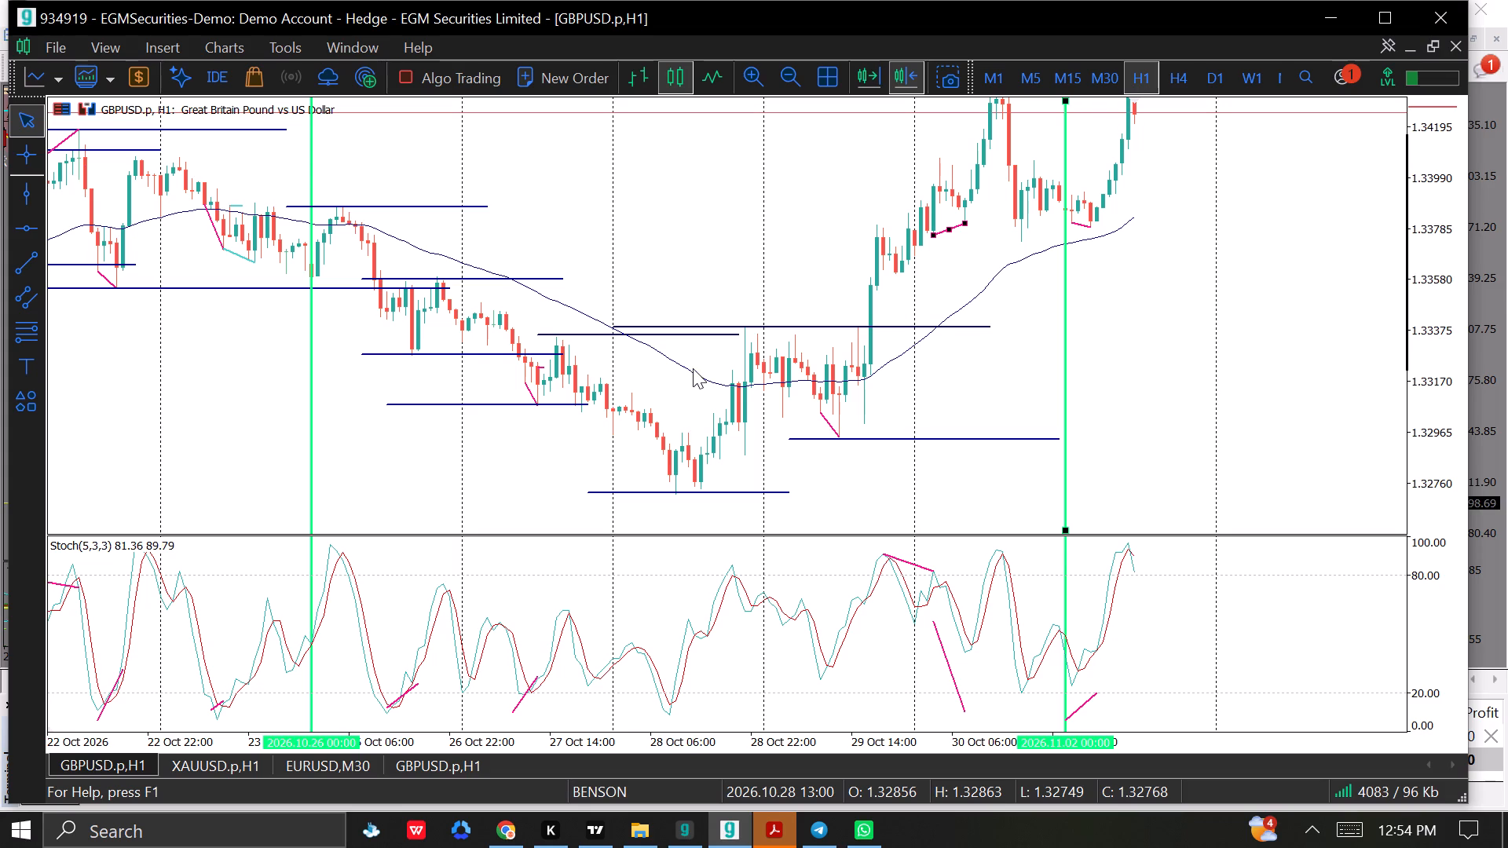
pyautogui.click(20, 155)
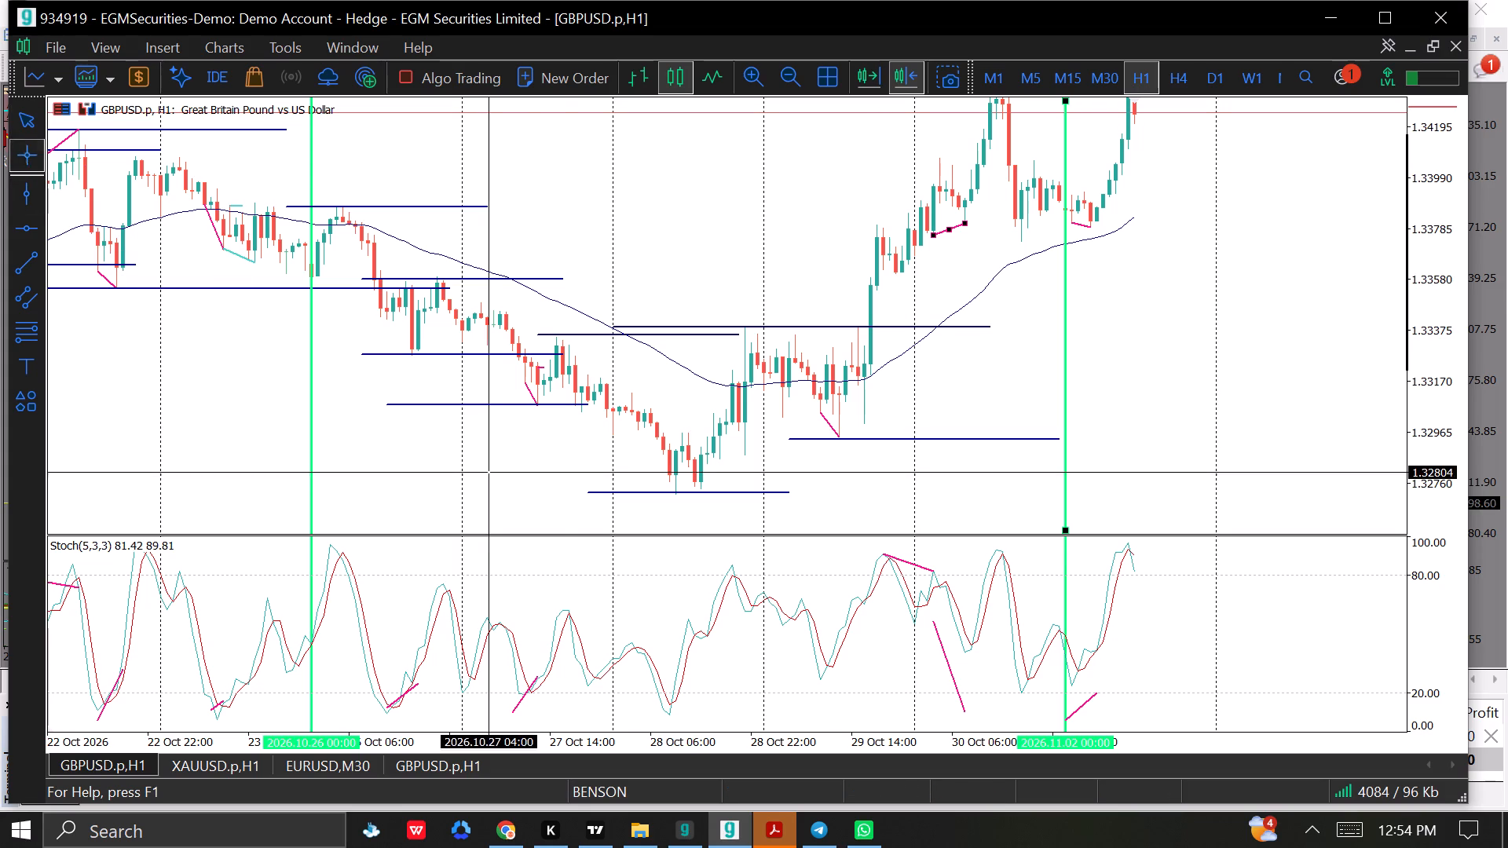
pyautogui.click(564, 429)
pyautogui.moveTo(525, 433); pyautogui.dragTo(968, 495)
pyautogui.moveTo(500, 404); pyautogui.dragTo(654, 476)
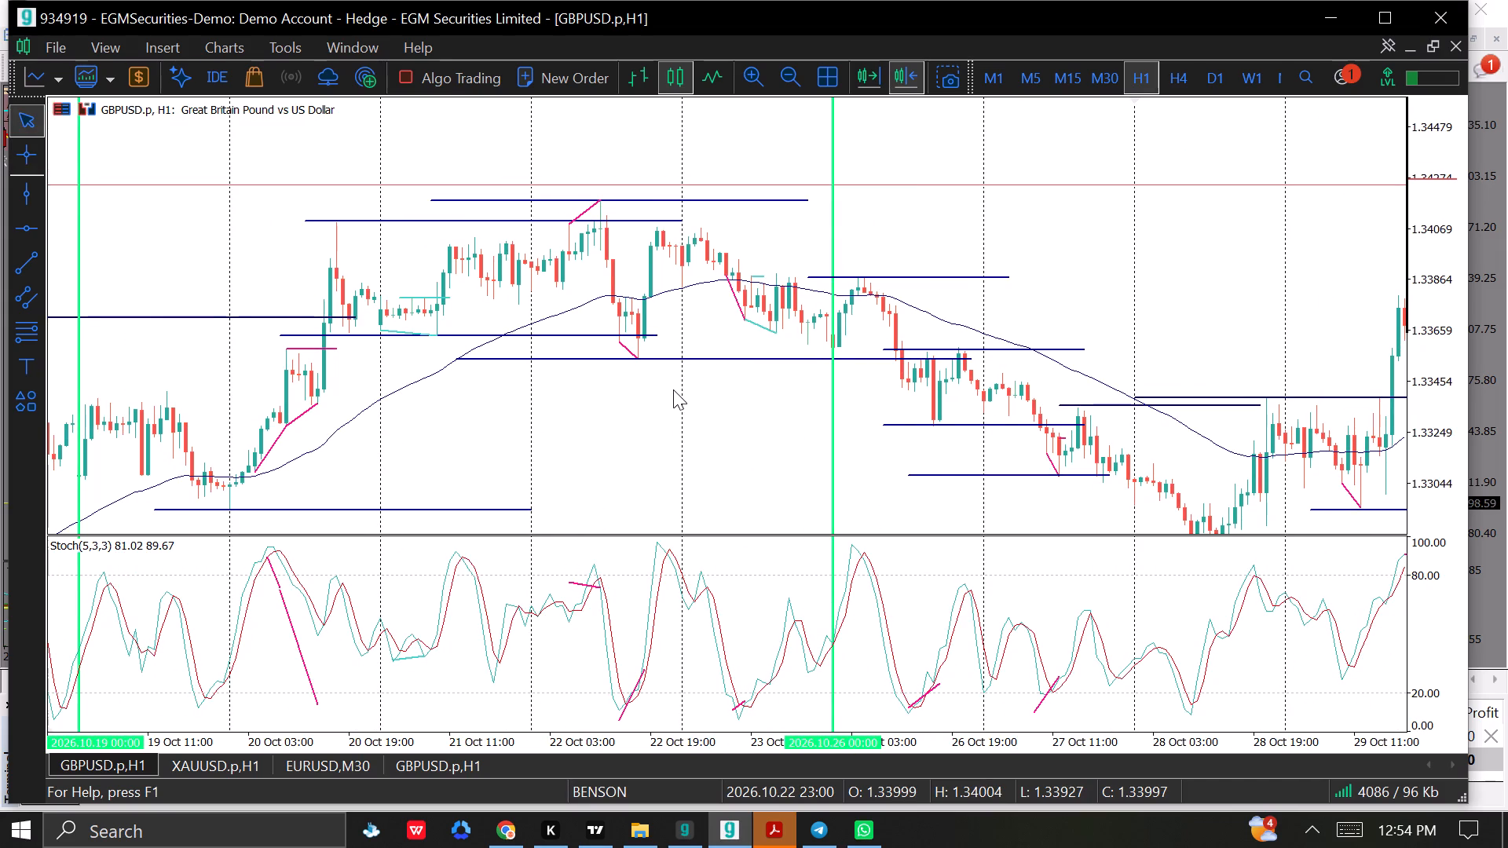
pyautogui.click(12, 154)
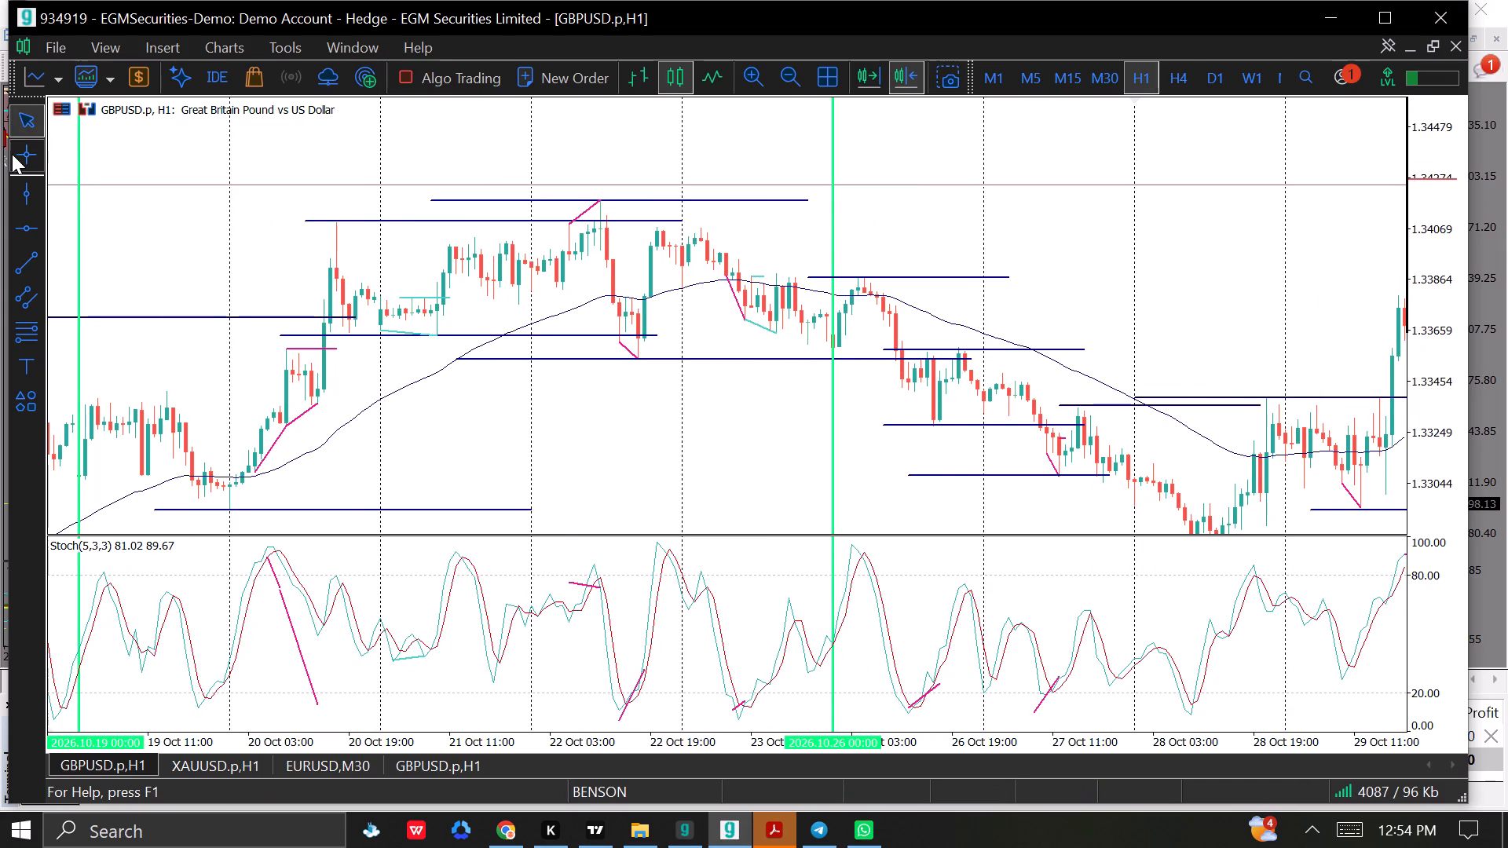
pyautogui.click(553, 234)
pyautogui.moveTo(967, 426); pyautogui.dragTo(897, 411)
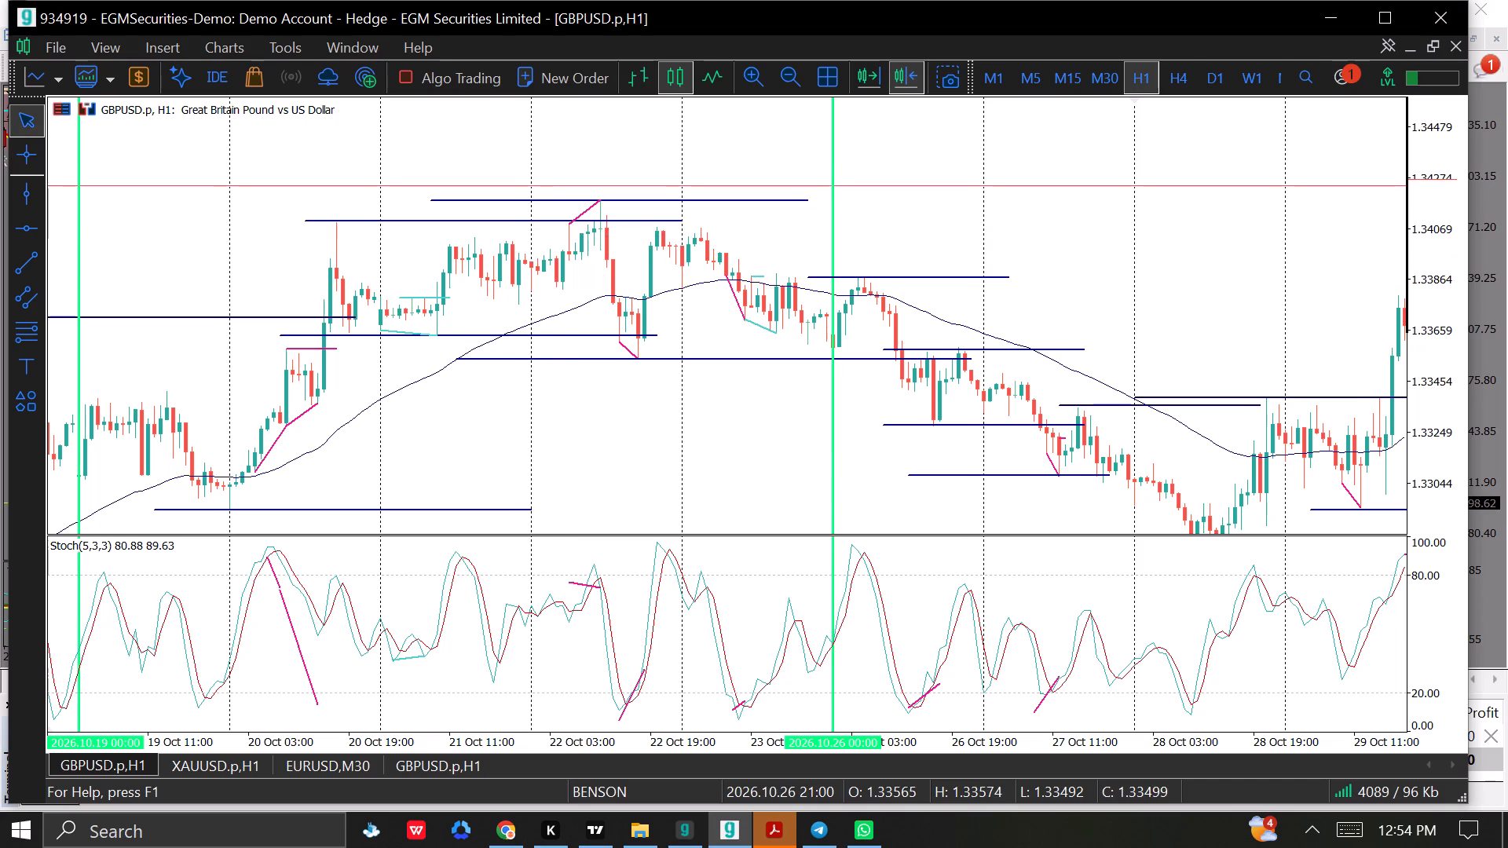
pyautogui.moveTo(897, 411); pyautogui.dragTo(525, 345)
pyautogui.moveTo(809, 419); pyautogui.dragTo(700, 422)
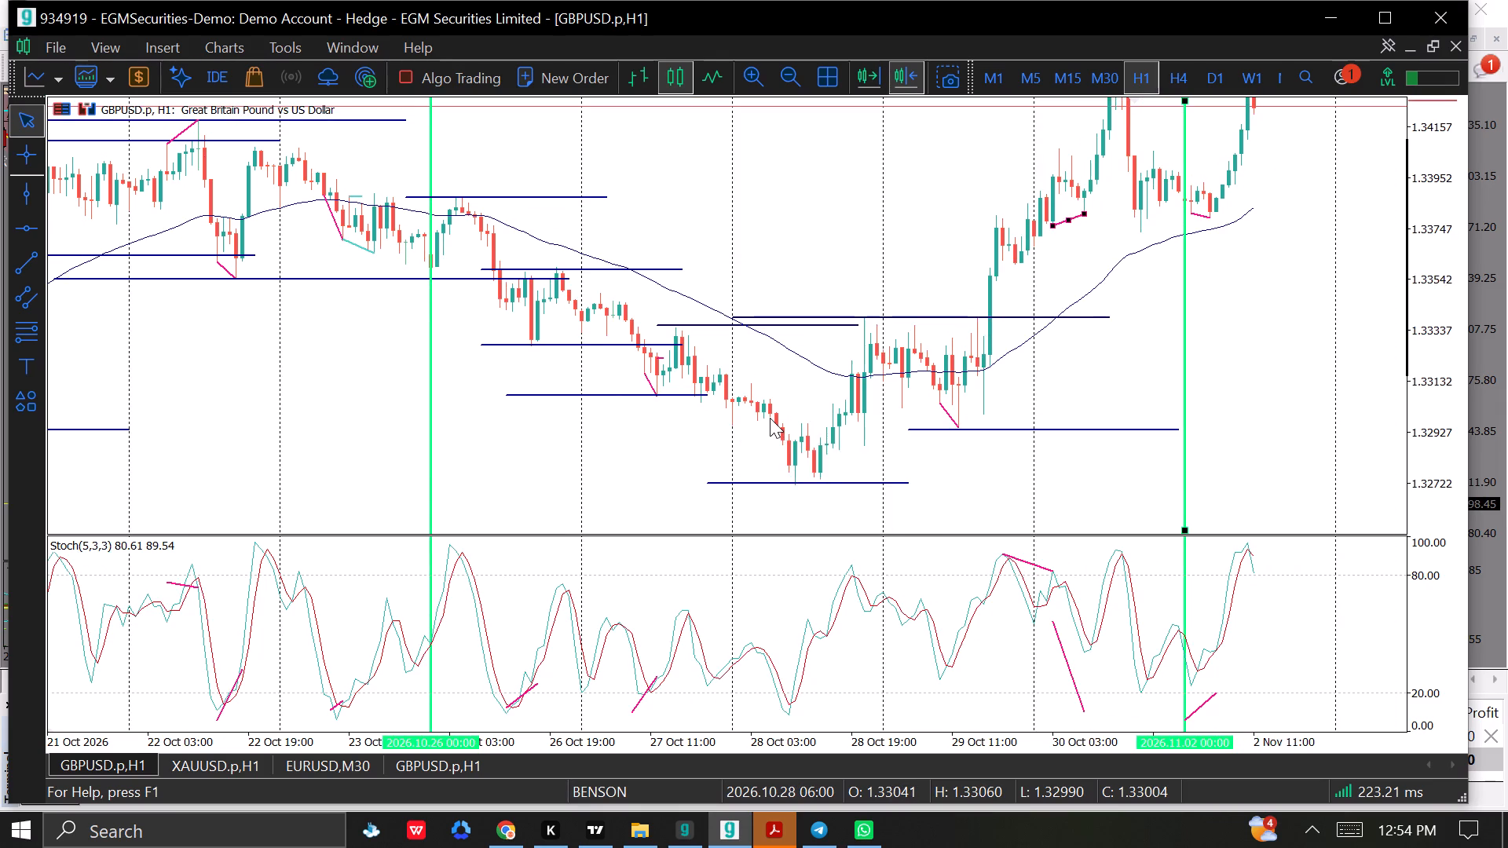
pyautogui.click(18, 159)
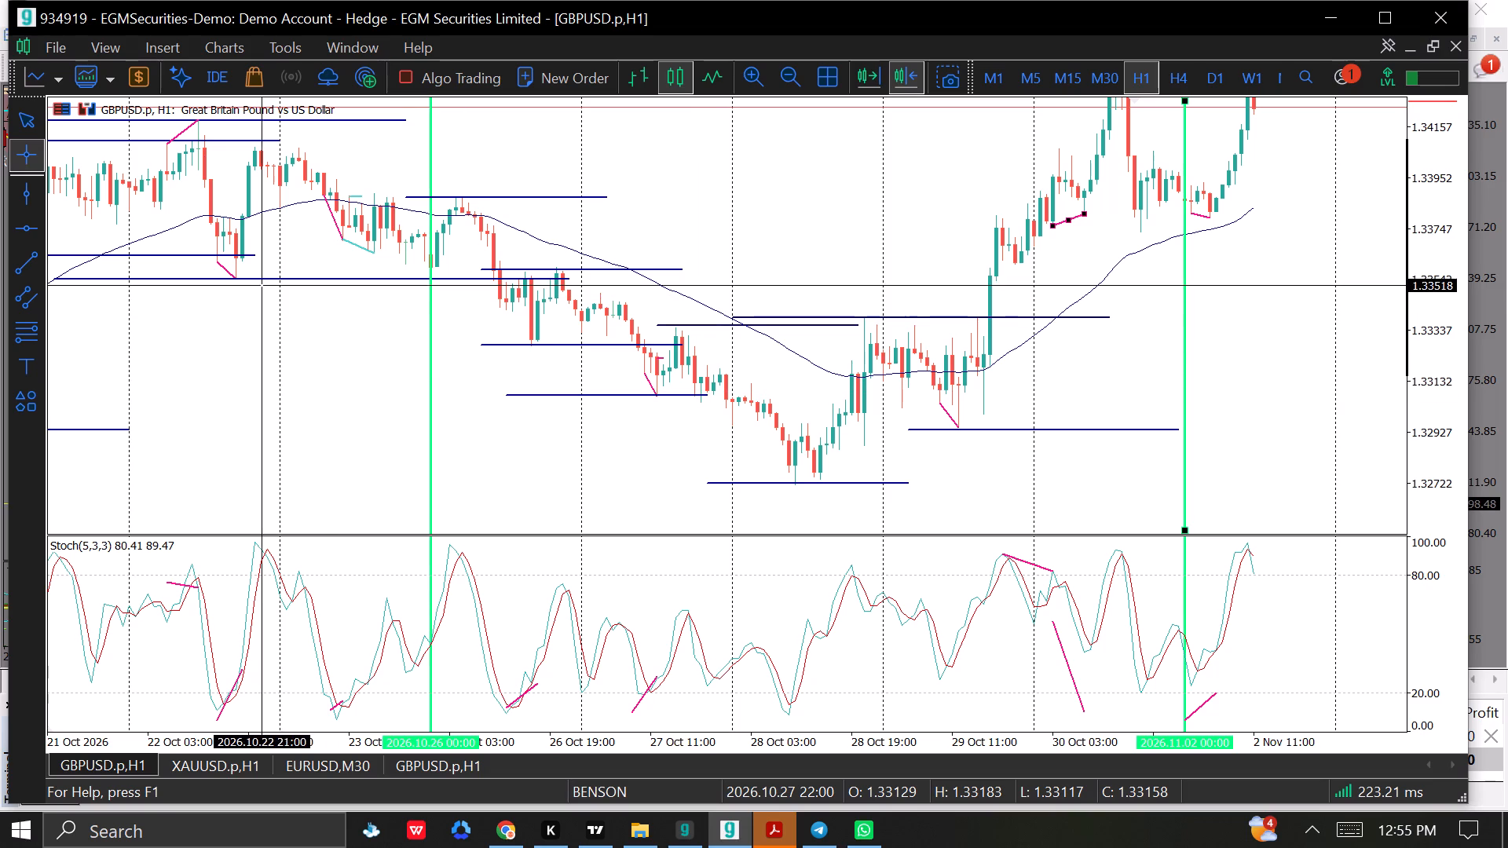
pyautogui.click(270, 320)
pyautogui.moveTo(291, 324); pyautogui.dragTo(602, 392)
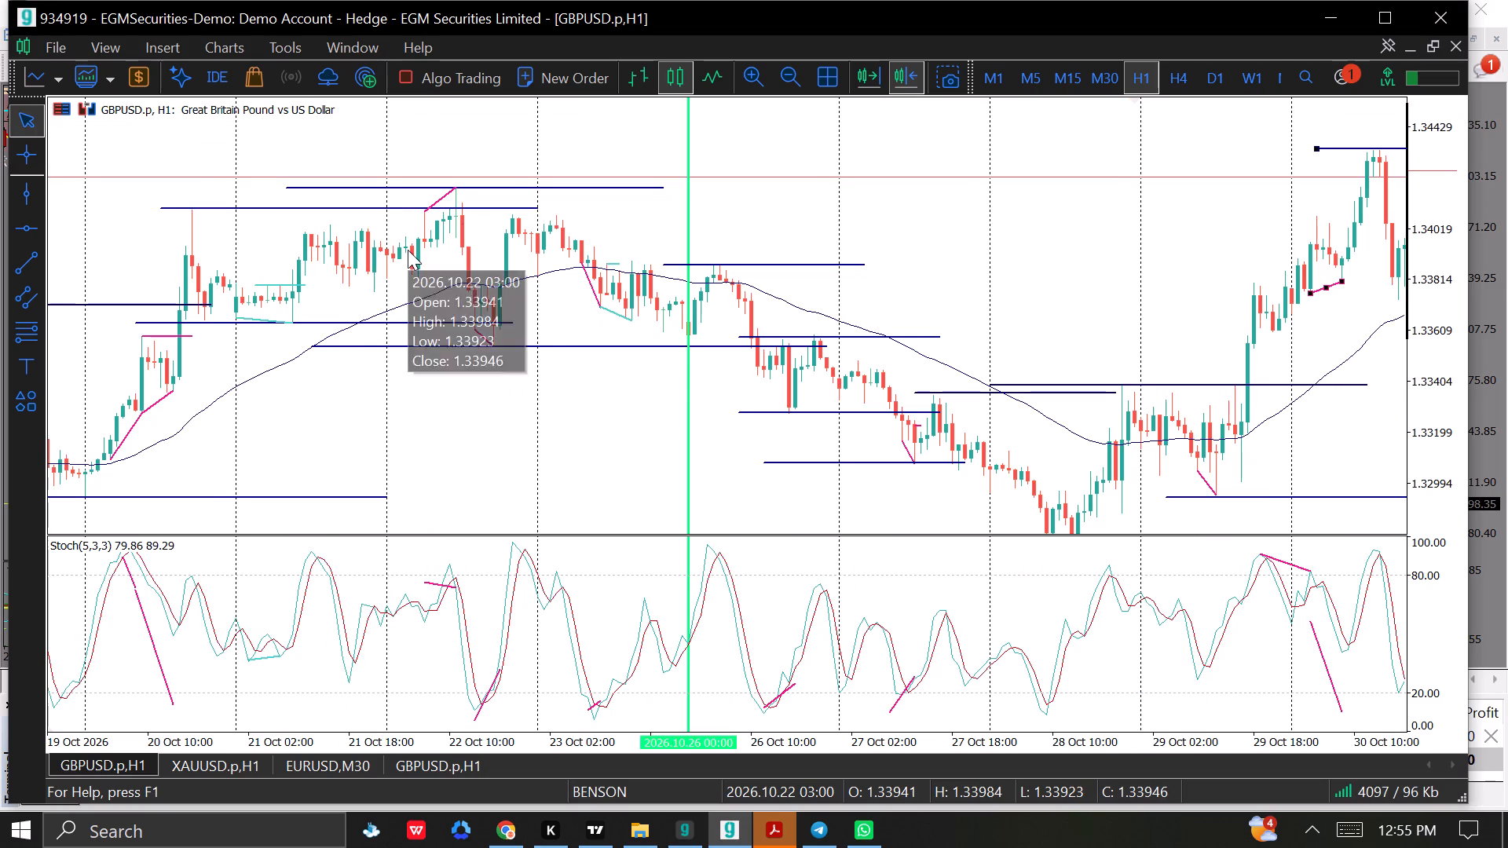
pyautogui.click(19, 163)
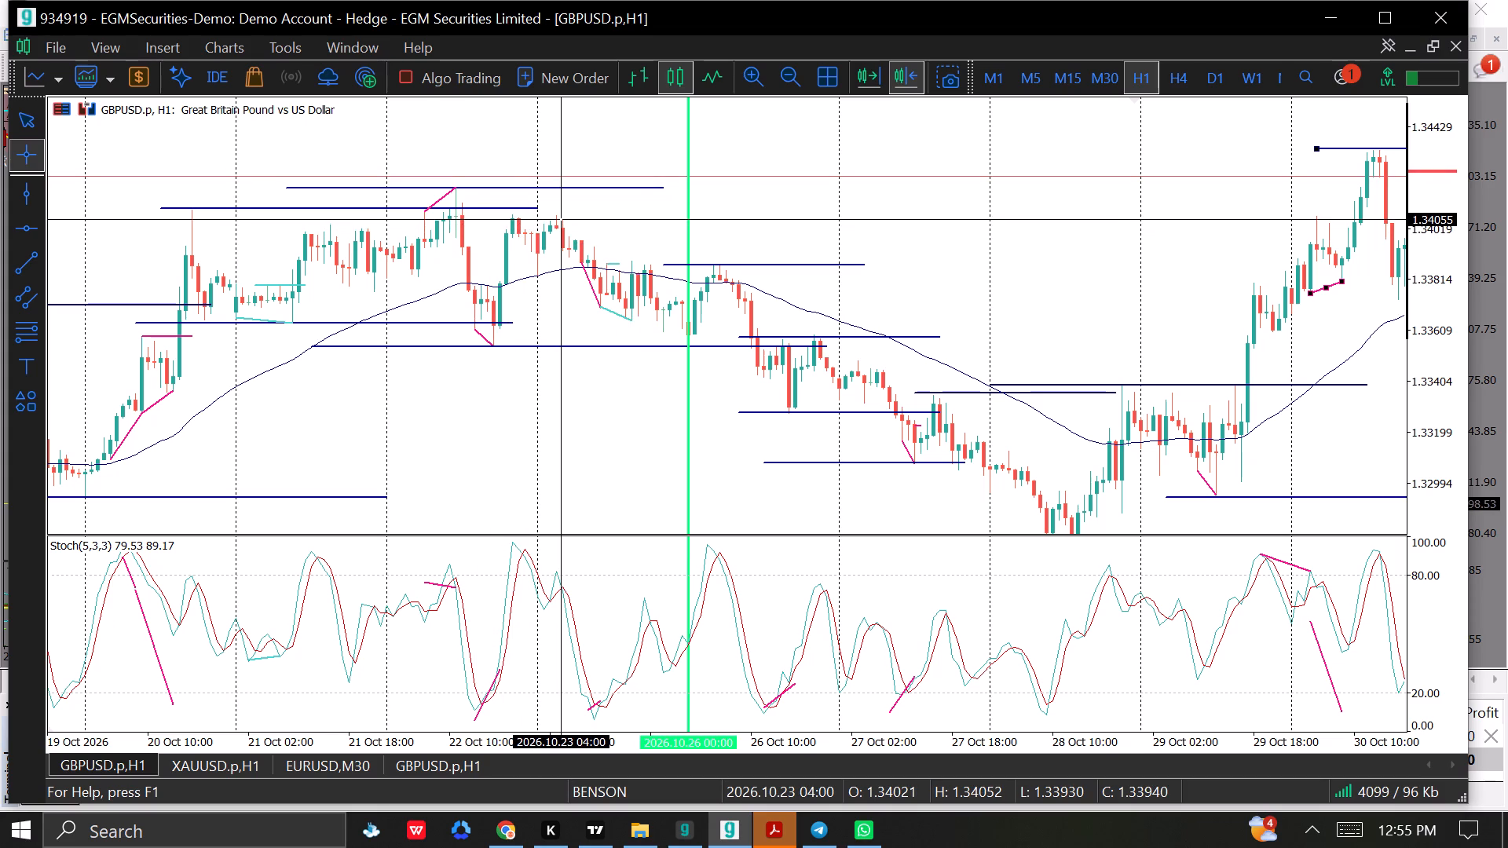
pyautogui.click(663, 429)
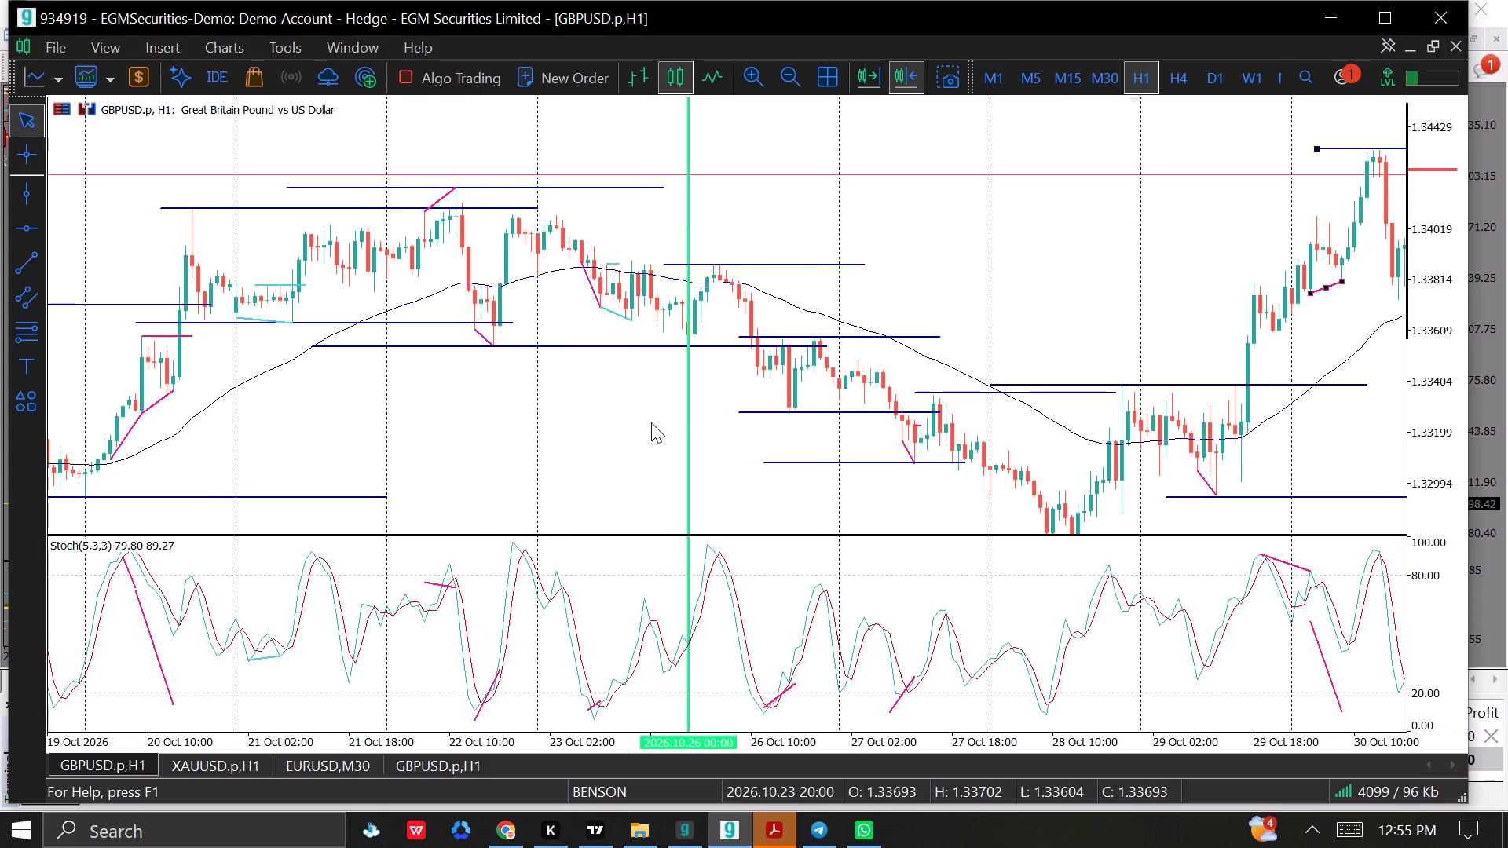
pyautogui.click(924, 185)
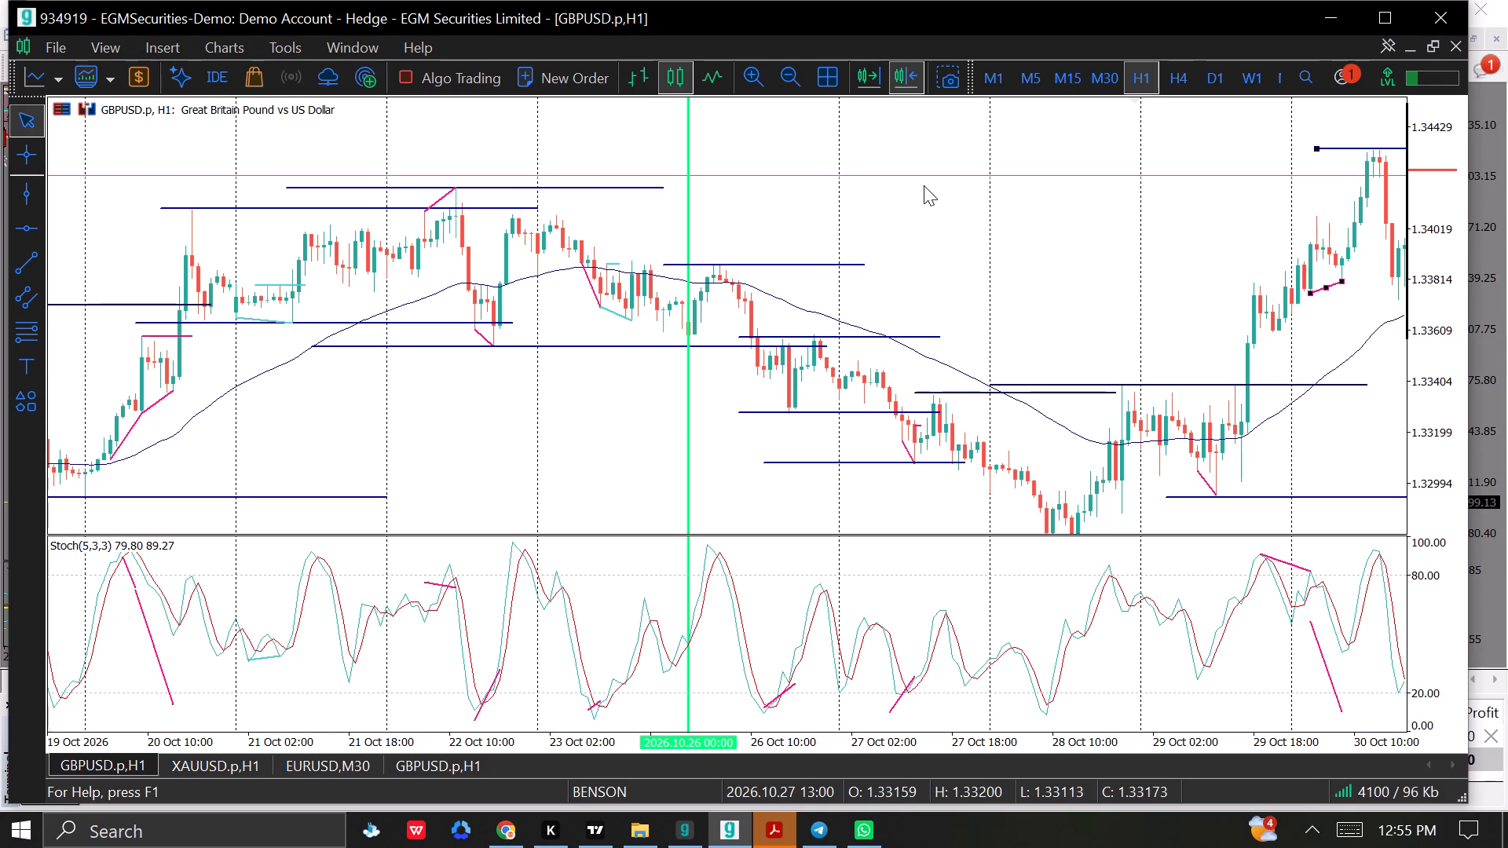
pyautogui.moveTo(902, 275); pyautogui.dragTo(682, 238)
pyautogui.moveTo(916, 279); pyautogui.dragTo(701, 366)
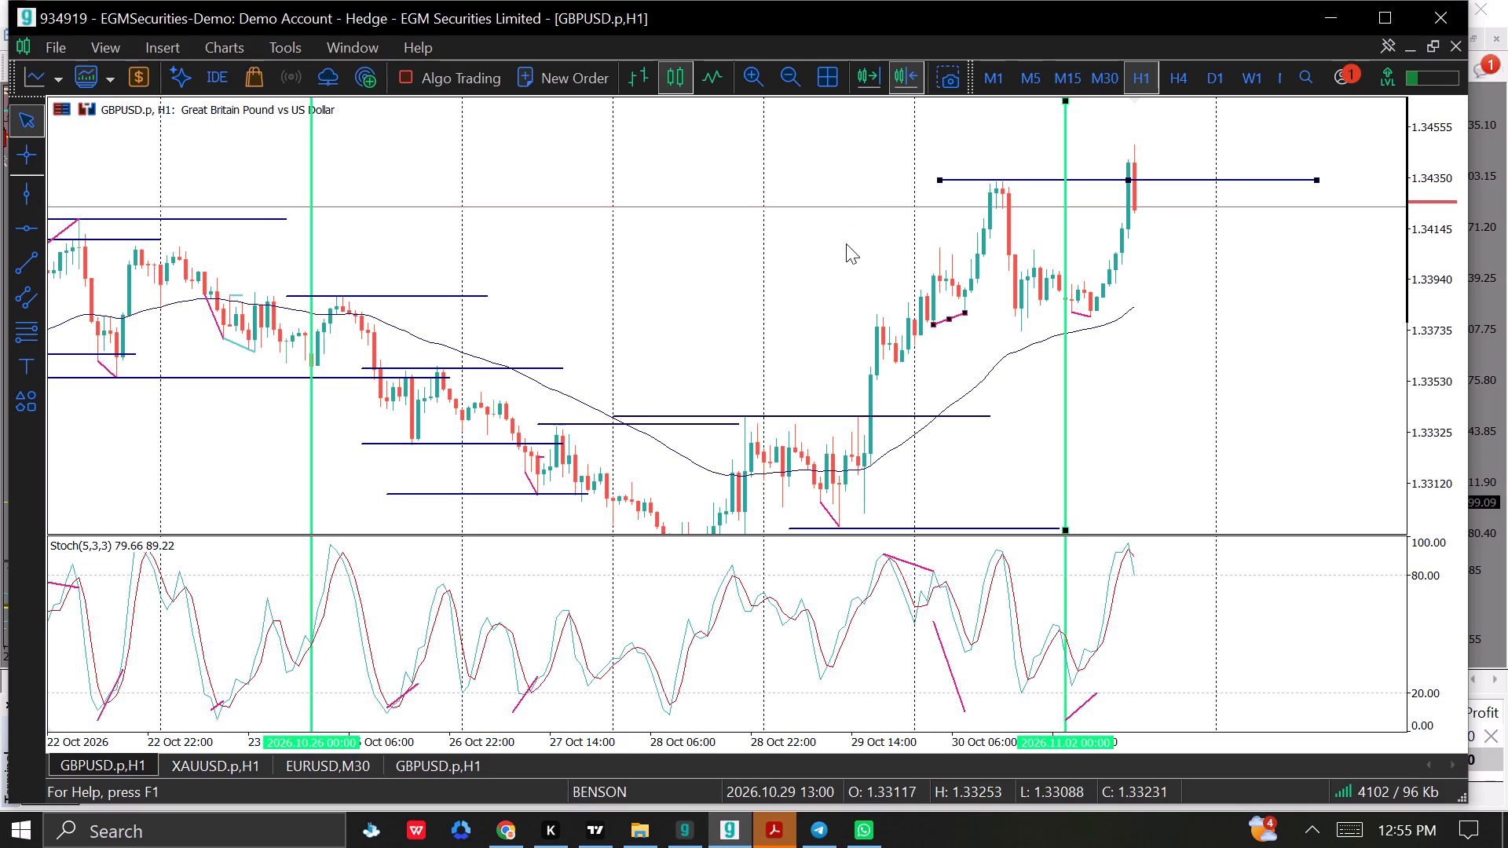
# Switch to TradingView to view the GBPUSD 30-minute chart.
pyautogui.click(582, 832)
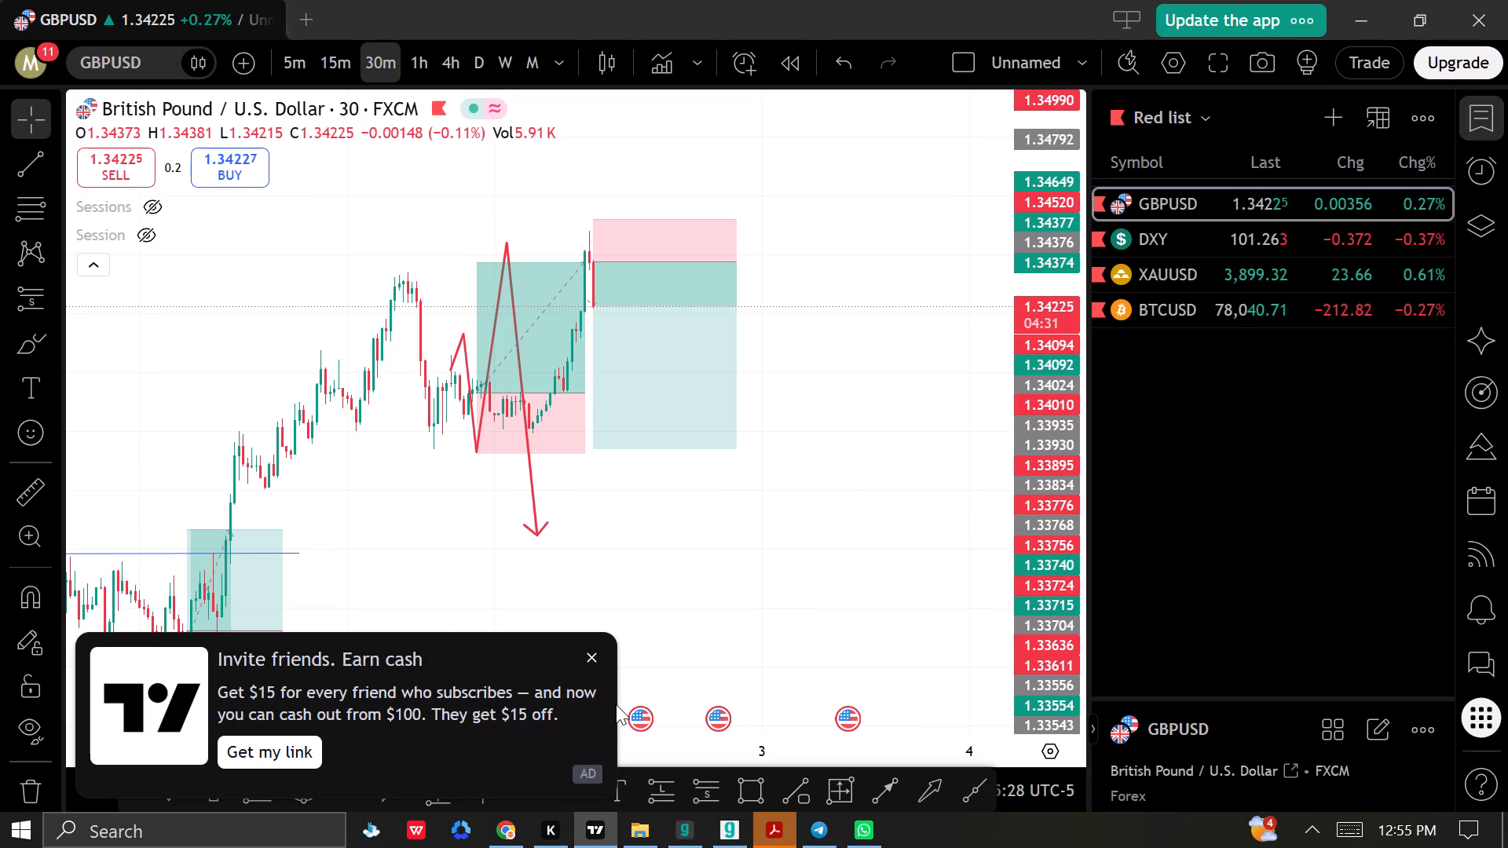
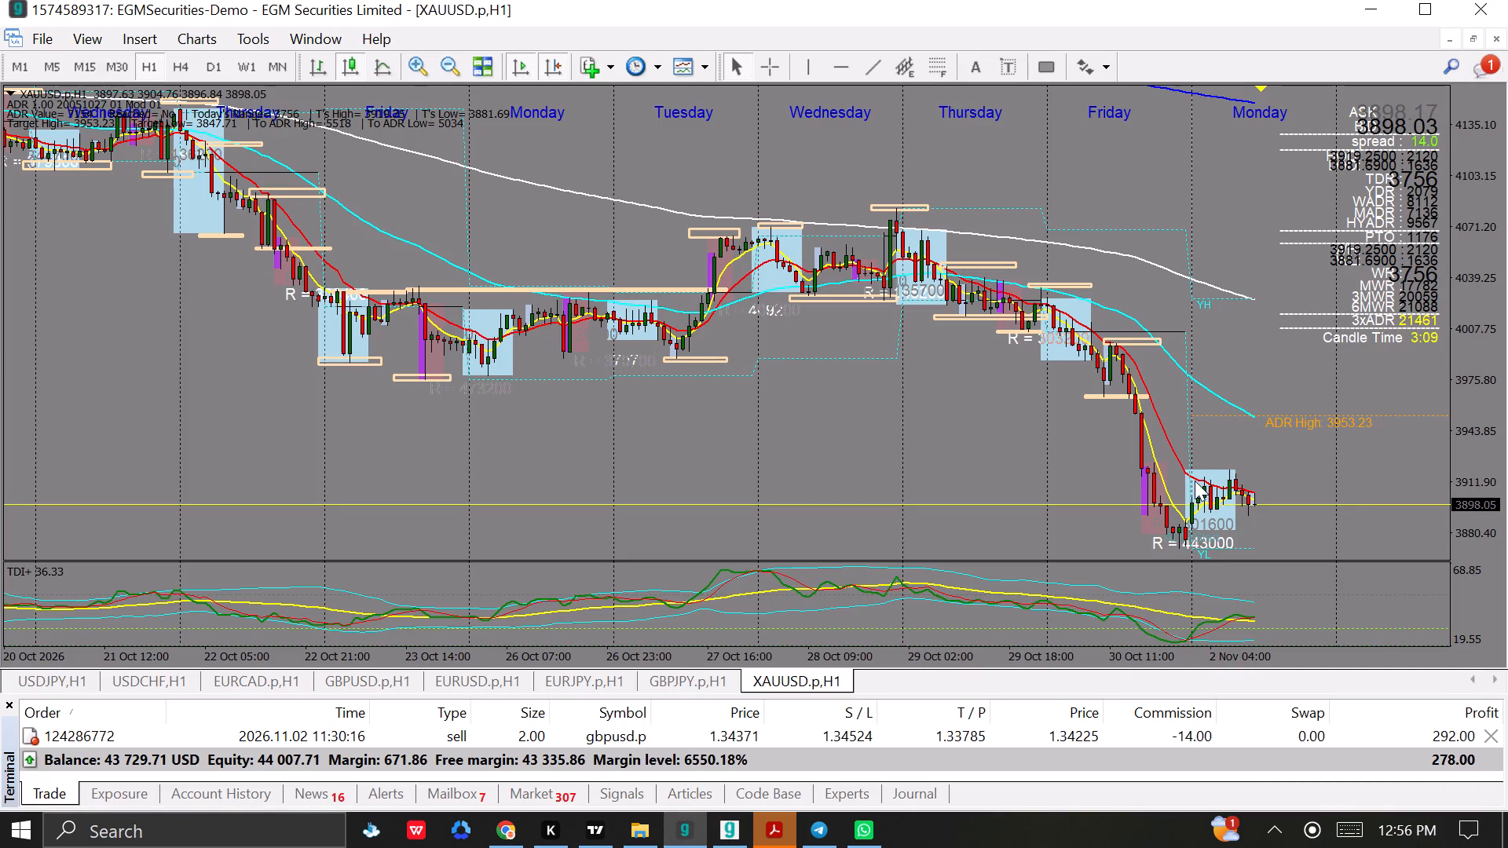
# Examine the XAUUSD H1 candles from 27 October to 2 November more closely in MetaTrader.
pyautogui.moveTo(1008, 444); pyautogui.dragTo(918, 455)
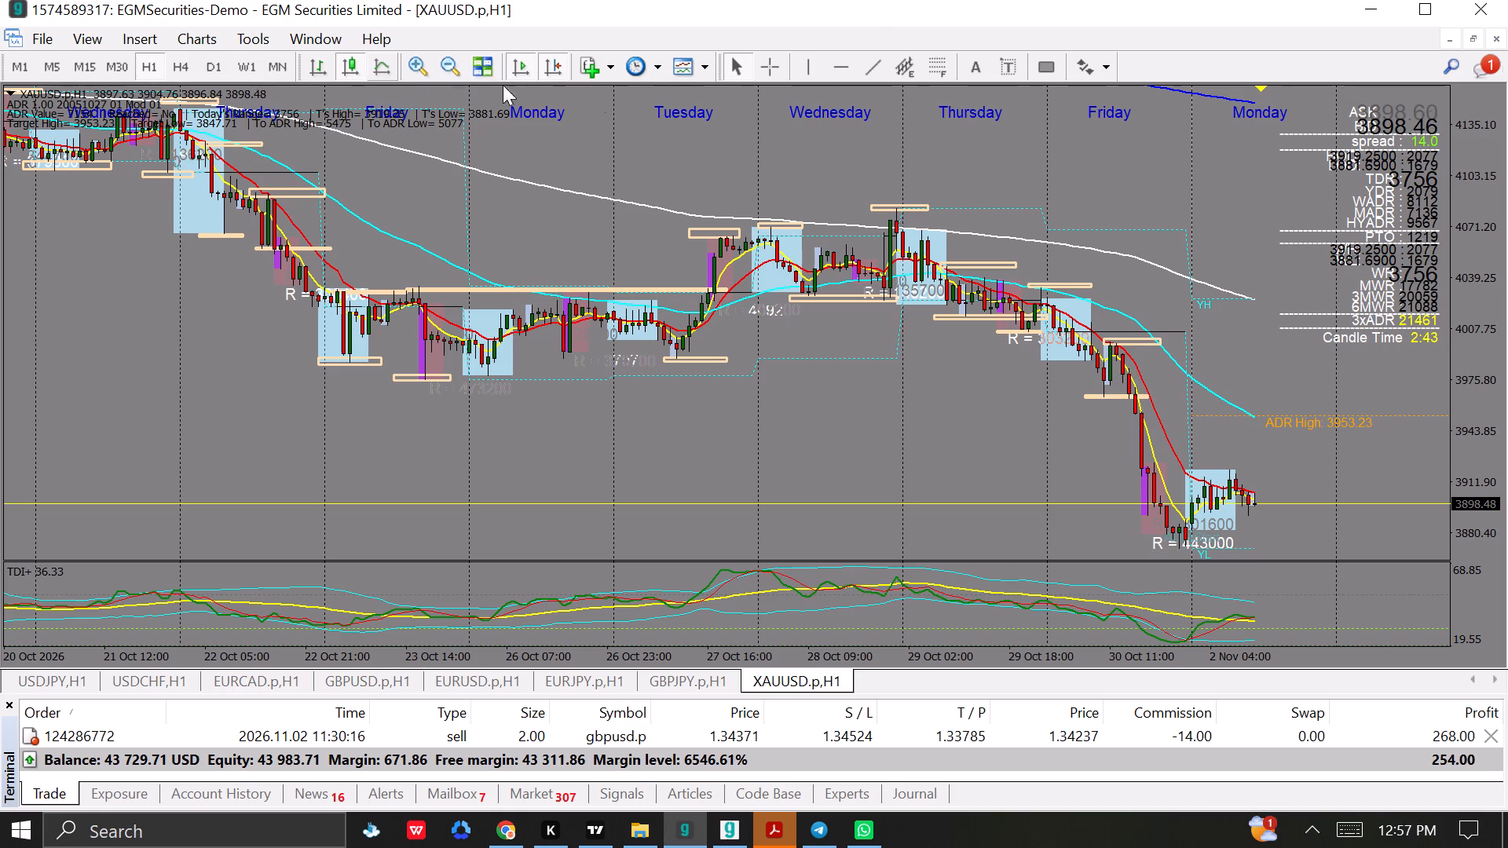
pyautogui.click(418, 67)
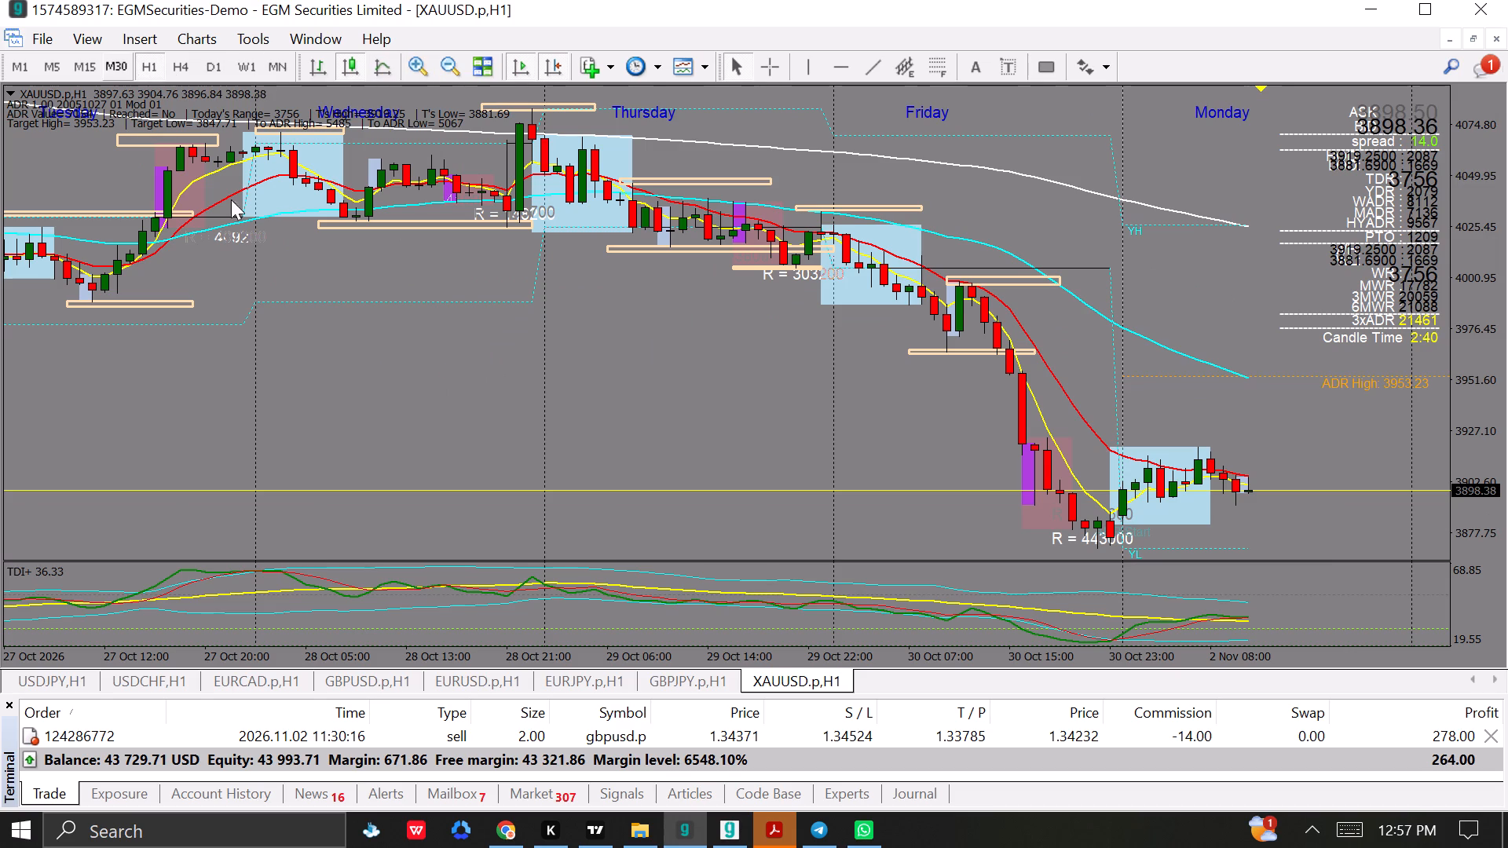
# Switch to TradingView and open the XAUUSD 30-minute chart from the Red list watchlist.
pyautogui.click(602, 826)
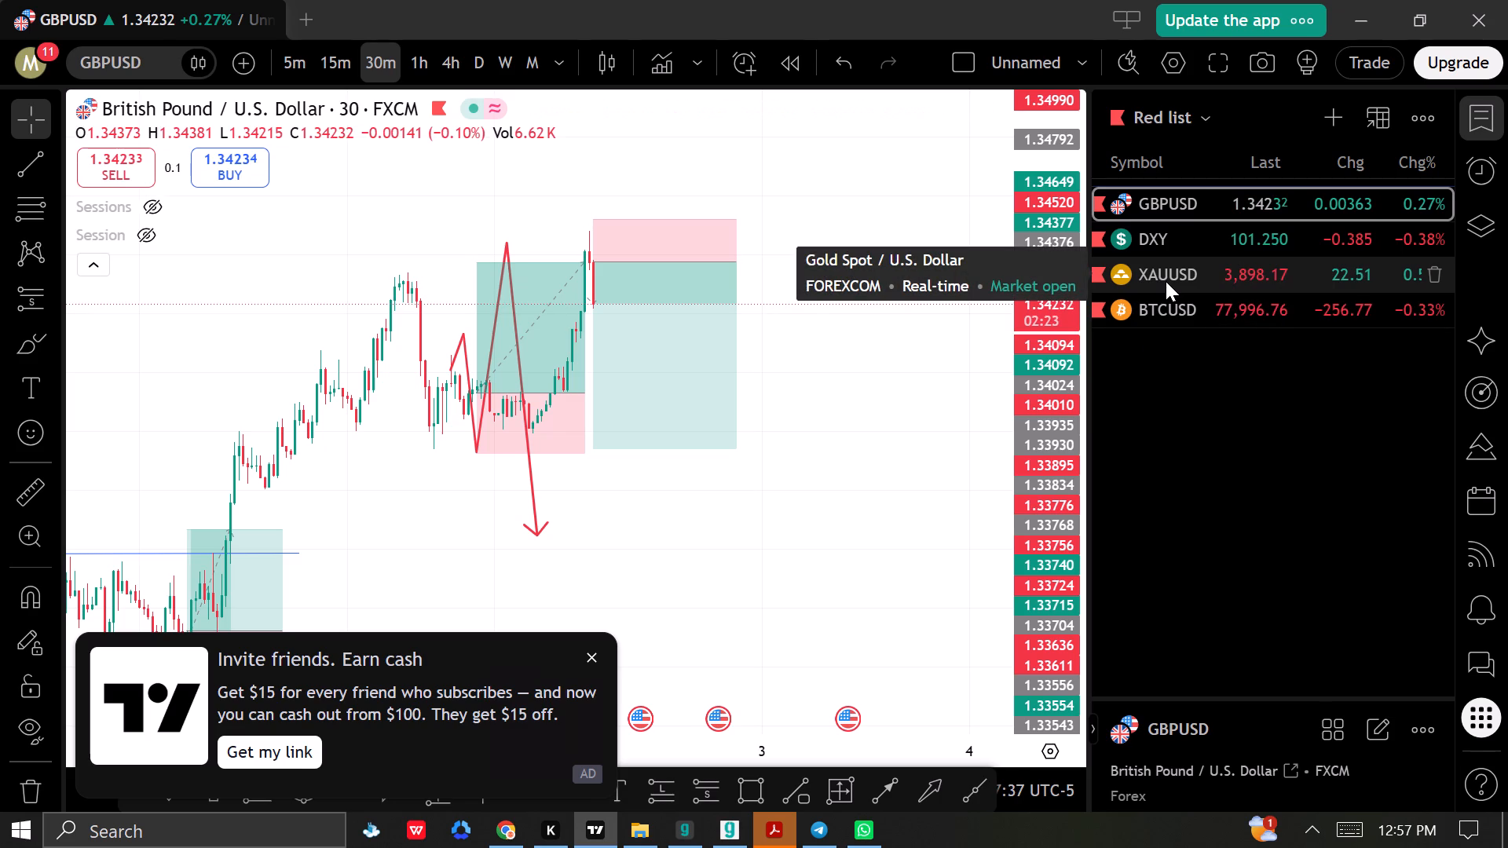
pyautogui.click(1166, 281)
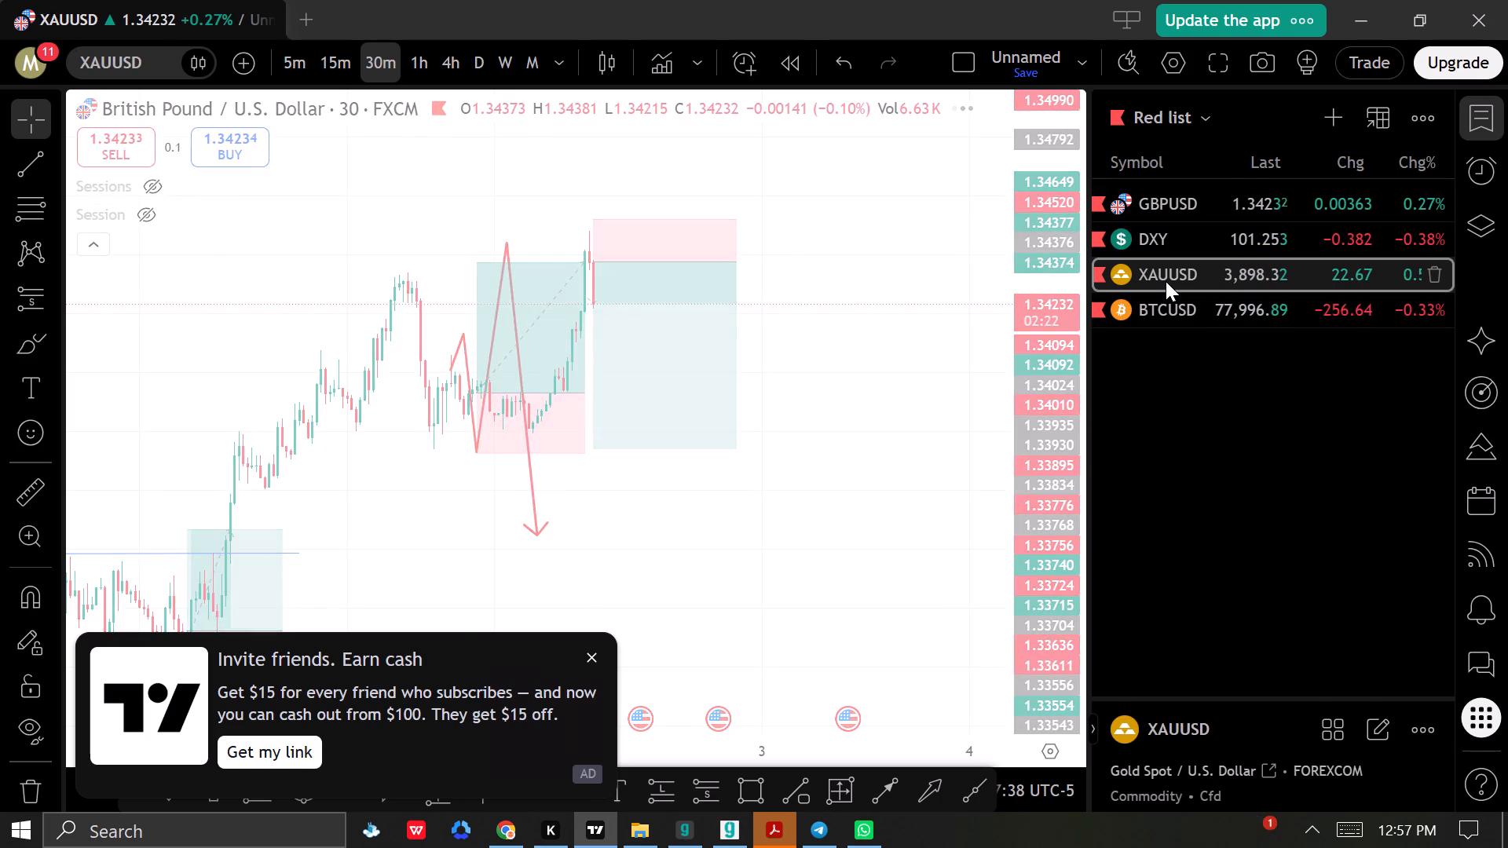
# Examine gold's 30-minute price action from the late-October decline through the 2 November candles.
pyautogui.click(759, 360)
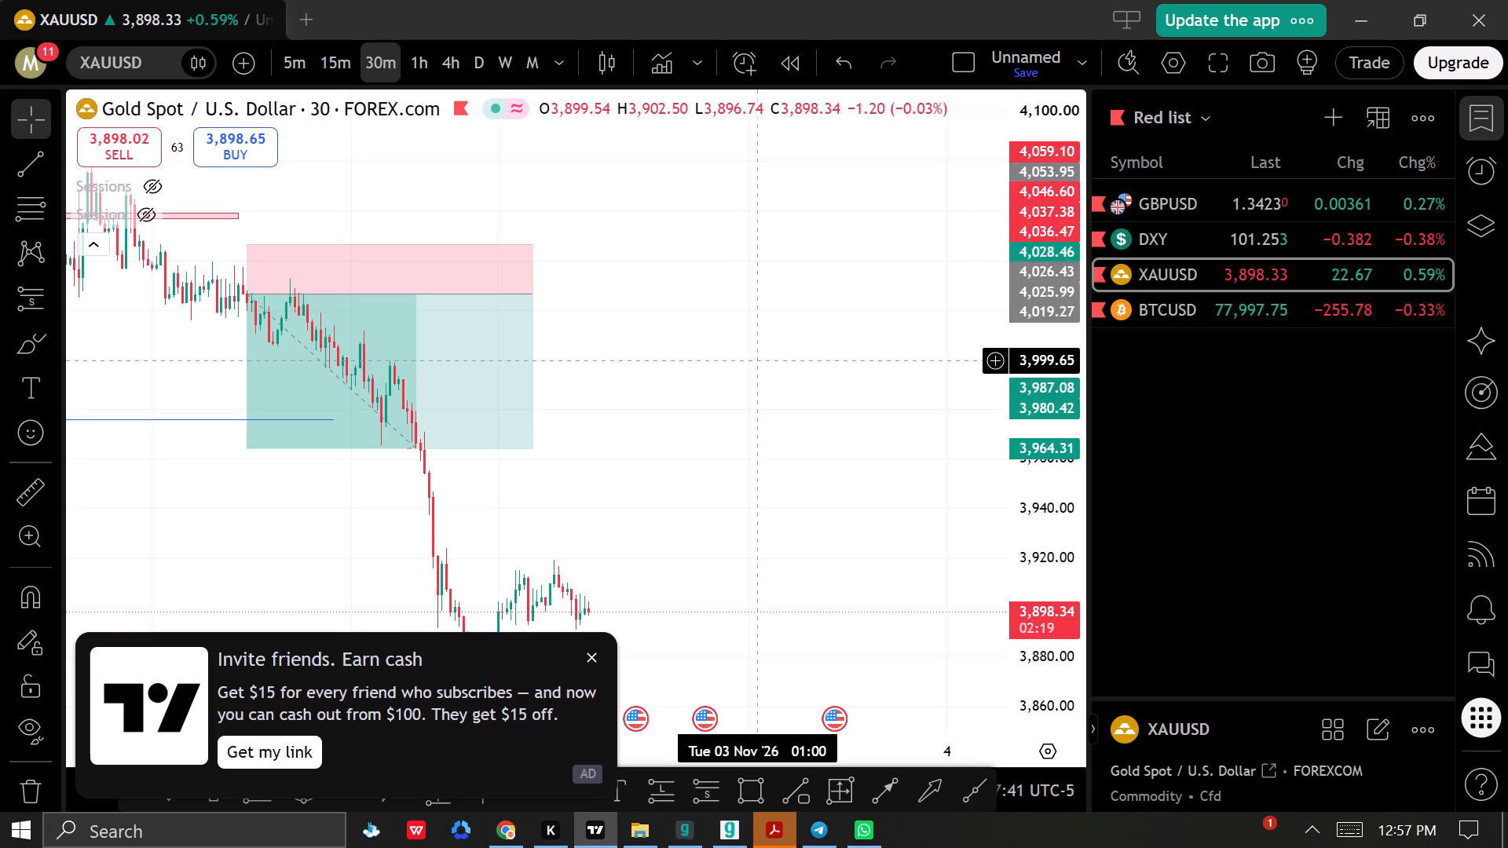
pyautogui.click(759, 361)
pyautogui.moveTo(540, 386); pyautogui.dragTo(396, 382)
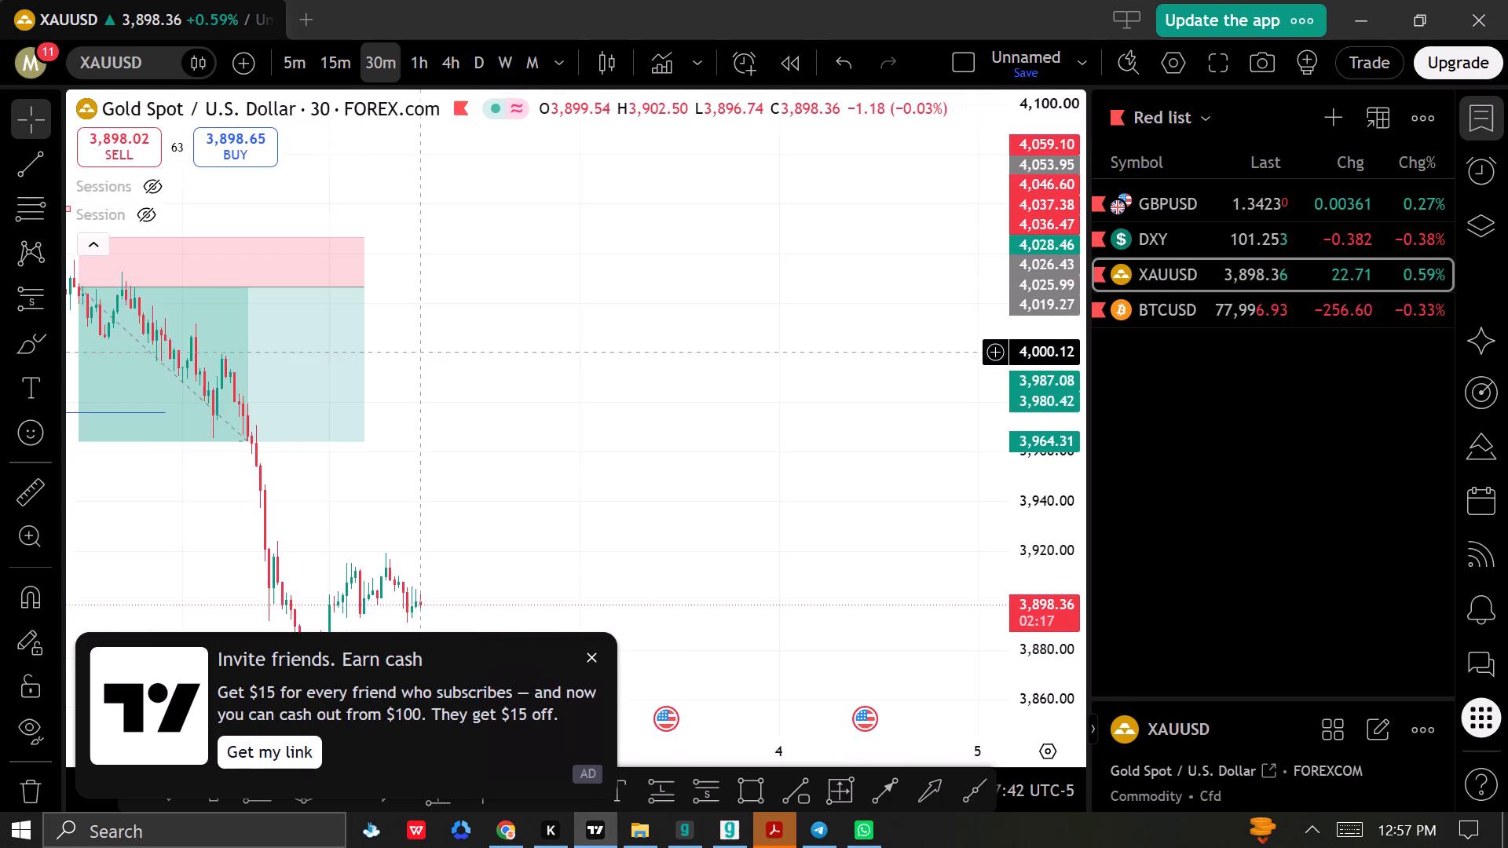
pyautogui.moveTo(763, 353); pyautogui.dragTo(650, 246)
pyautogui.moveTo(822, 383); pyautogui.dragTo(479, 287)
pyautogui.moveTo(465, 287); pyautogui.dragTo(833, 356)
pyautogui.moveTo(683, 338); pyautogui.dragTo(707, 329)
pyautogui.moveTo(592, 324); pyautogui.dragTo(730, 277)
pyautogui.scroll(1, 542, 464)
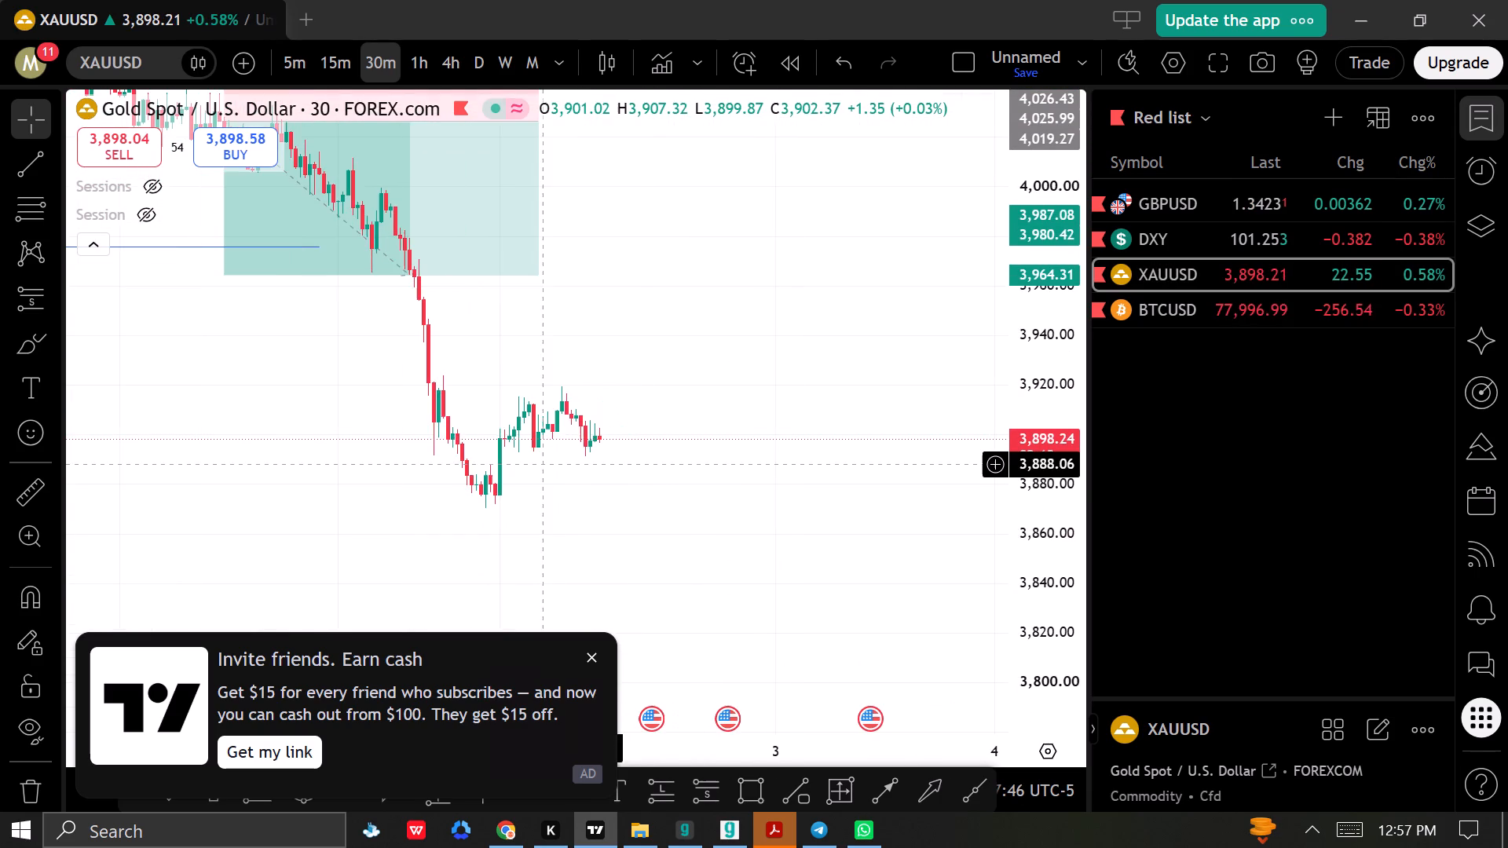
pyautogui.scroll(1, 542, 464)
pyautogui.moveTo(551, 481); pyautogui.dragTo(702, 392)
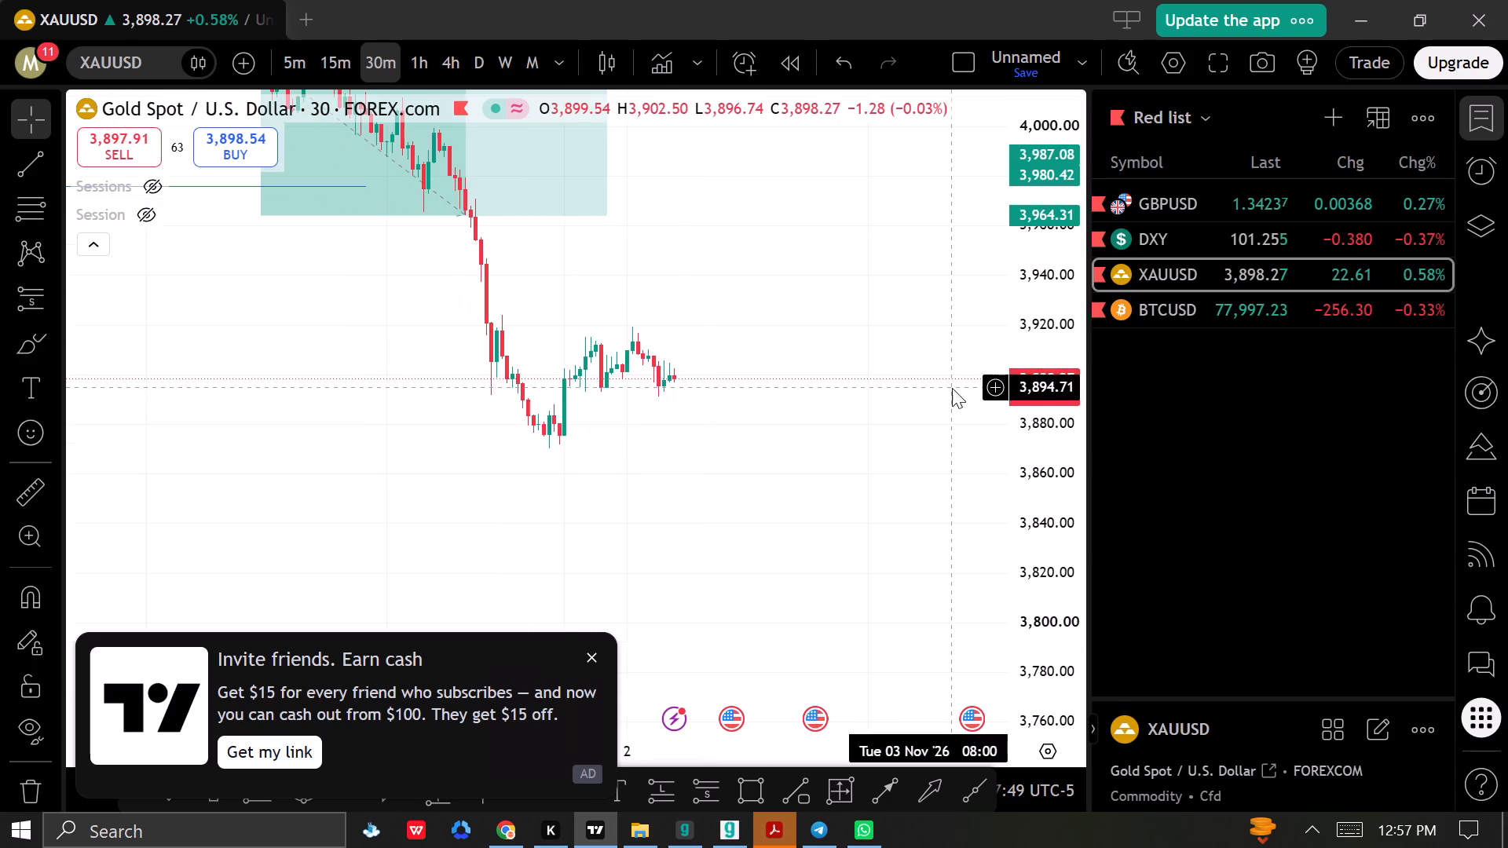
pyautogui.scroll(14, 1038, 400)
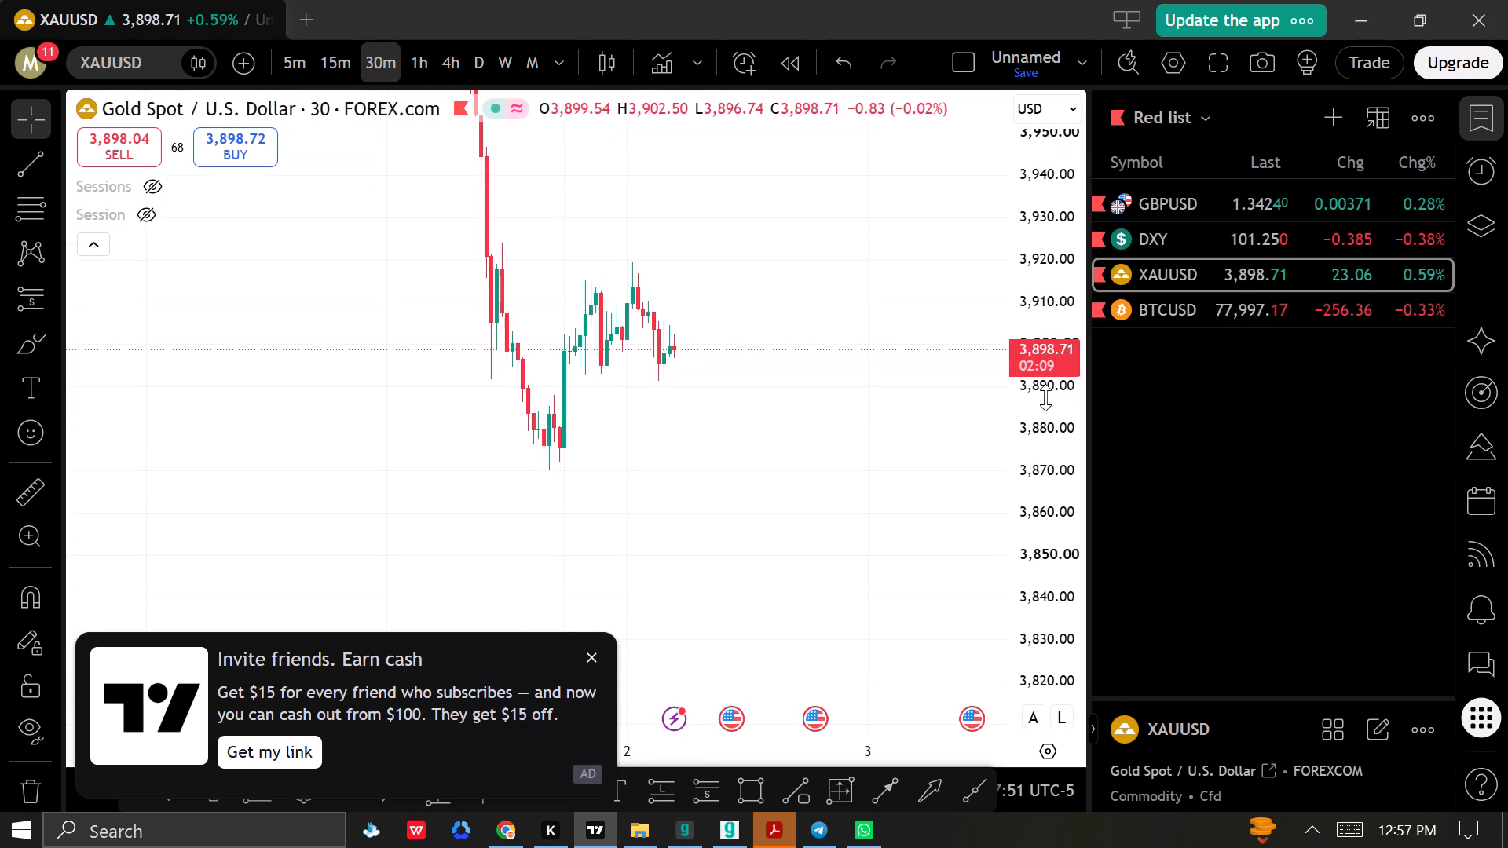
pyautogui.scroll(2, 447, 292)
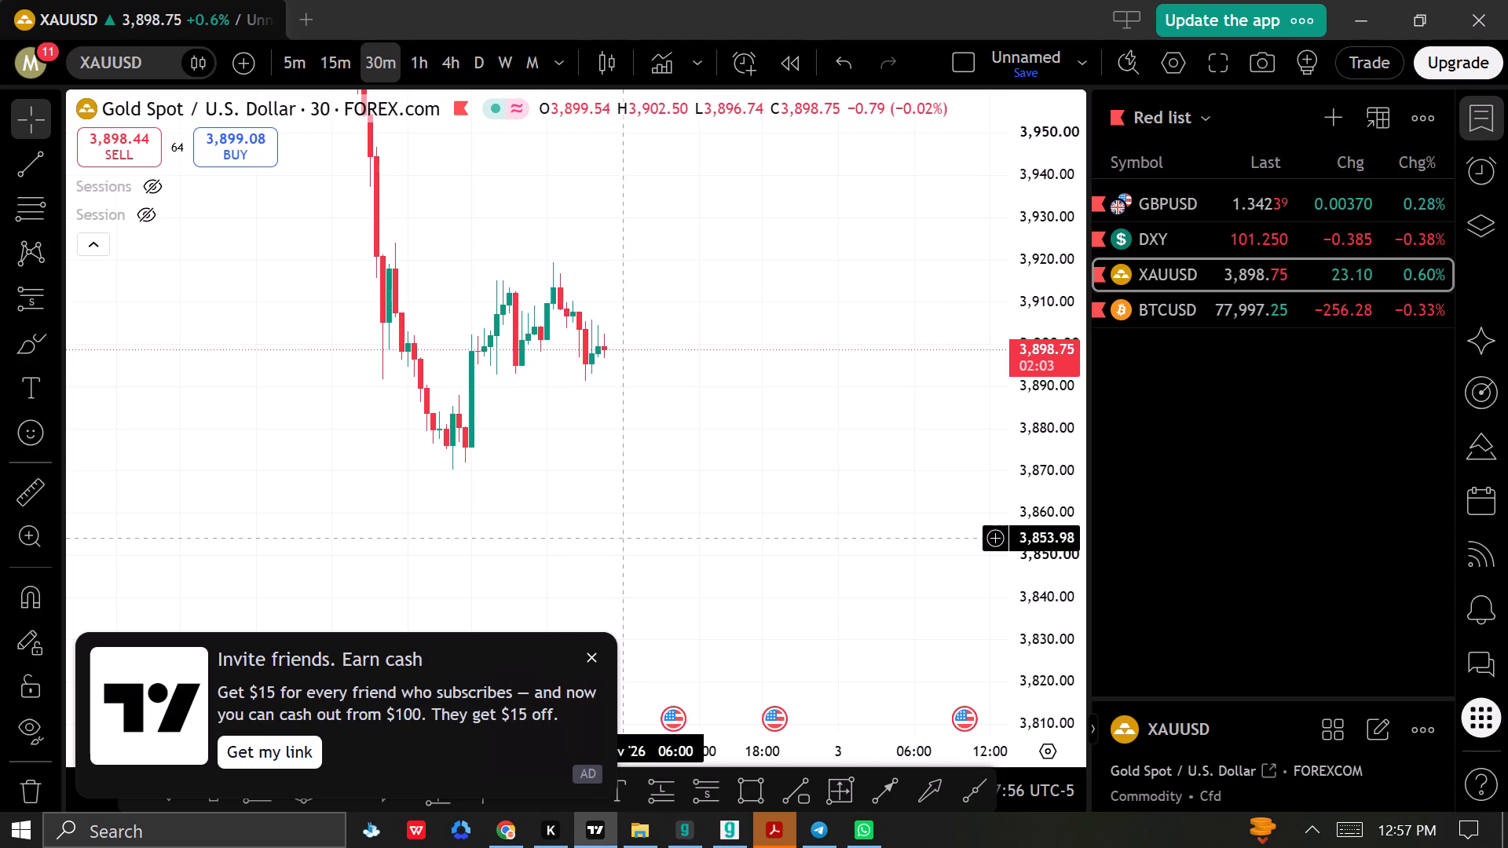
# Draw a short position from 2 November 01:30 on the gold chart with entry 3,908.94, stop 3,920.38 and target 3,870.44.
pyautogui.click(594, 655)
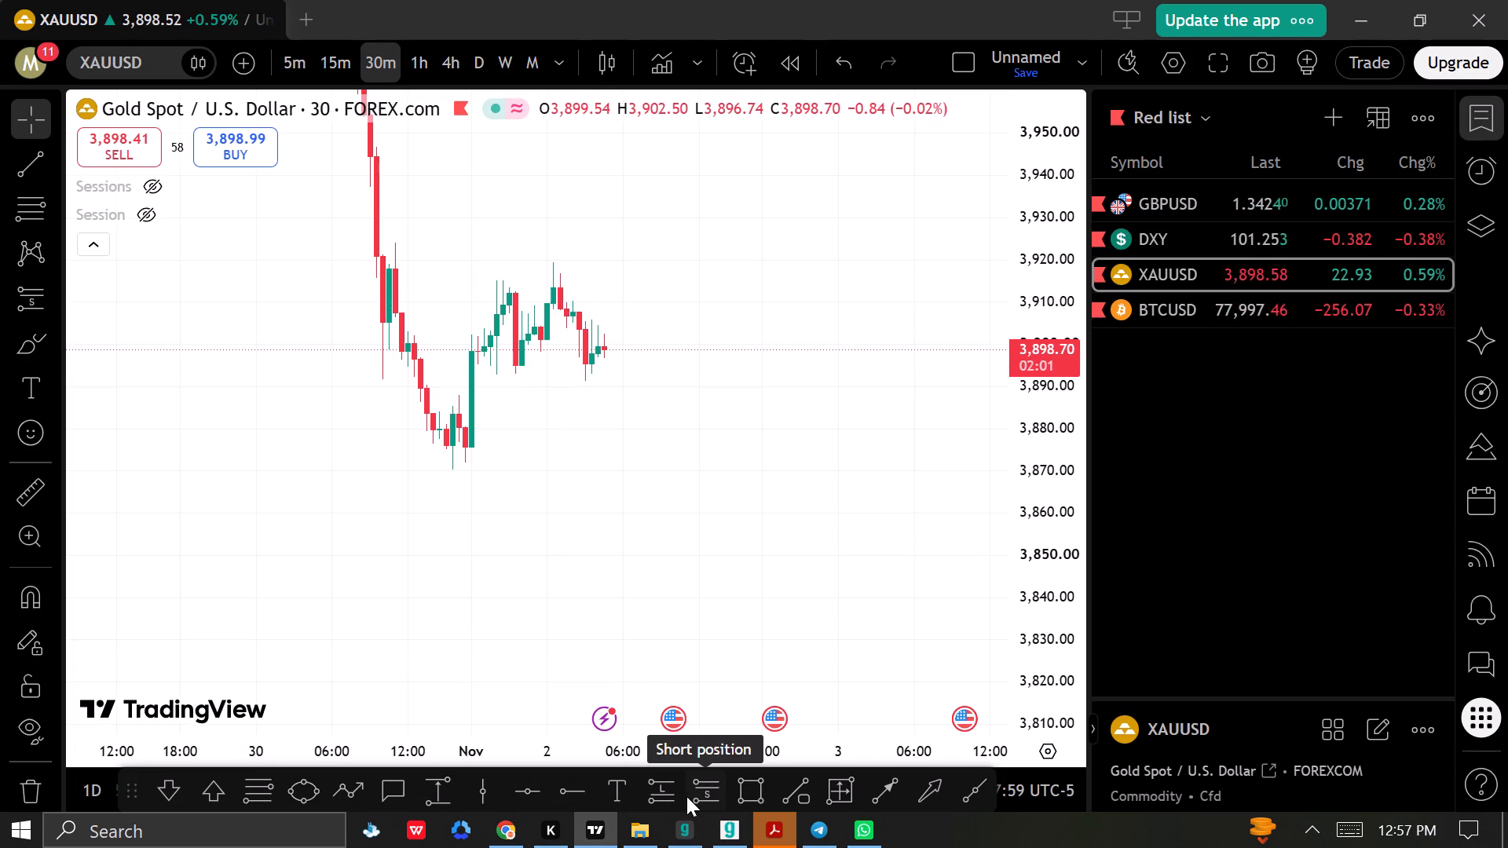
pyautogui.click(686, 796)
pyautogui.click(565, 306)
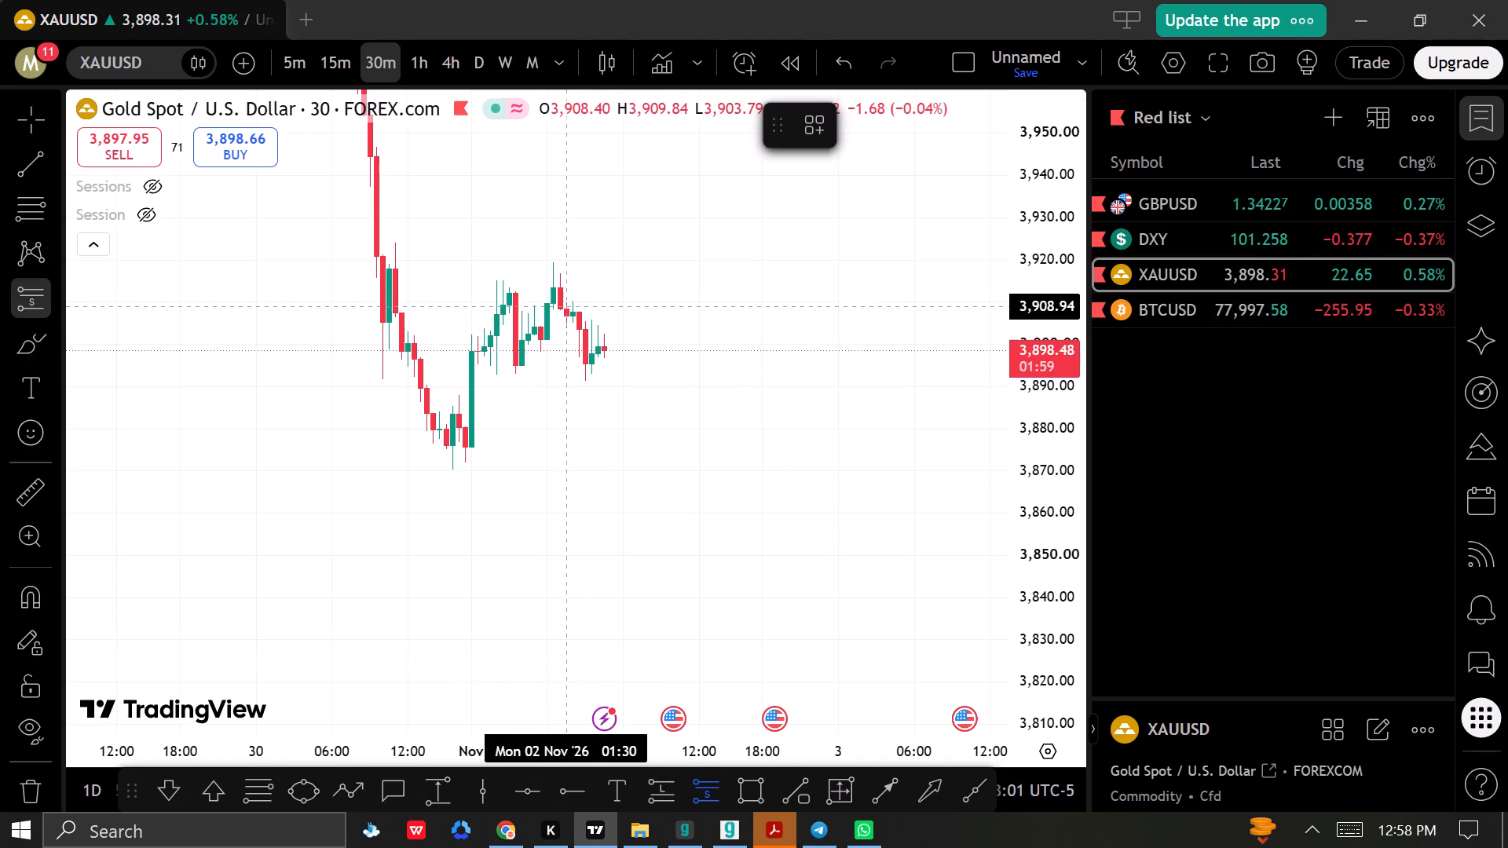
pyautogui.moveTo(568, 166); pyautogui.dragTo(584, 258)
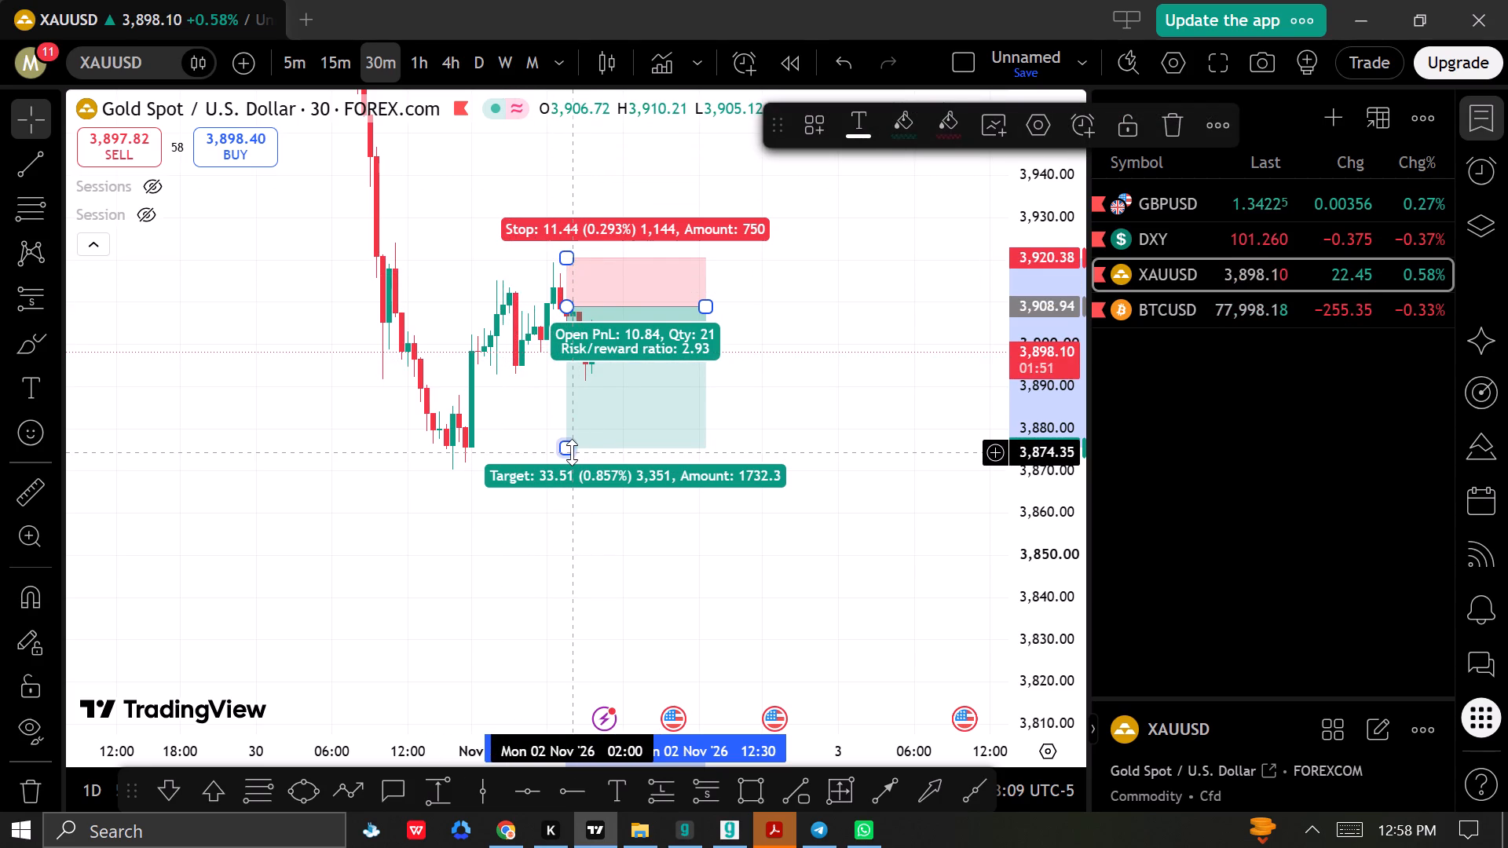
pyautogui.moveTo(564, 448); pyautogui.dragTo(537, 467)
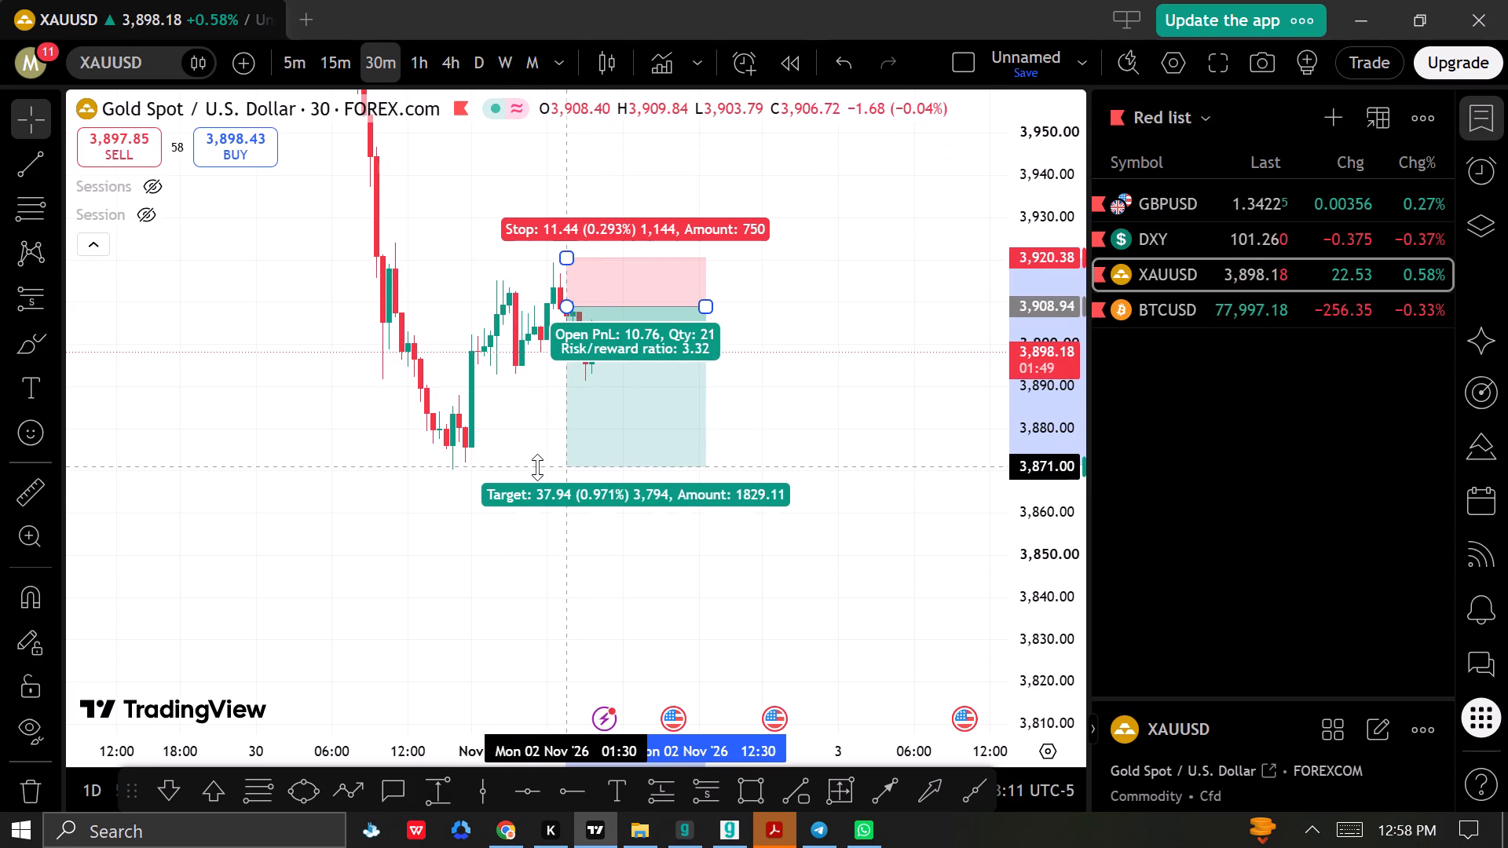
pyautogui.moveTo(537, 467); pyautogui.dragTo(536, 470)
# Lock the gold short position drawing and deselect it.
pyautogui.click(1116, 126)
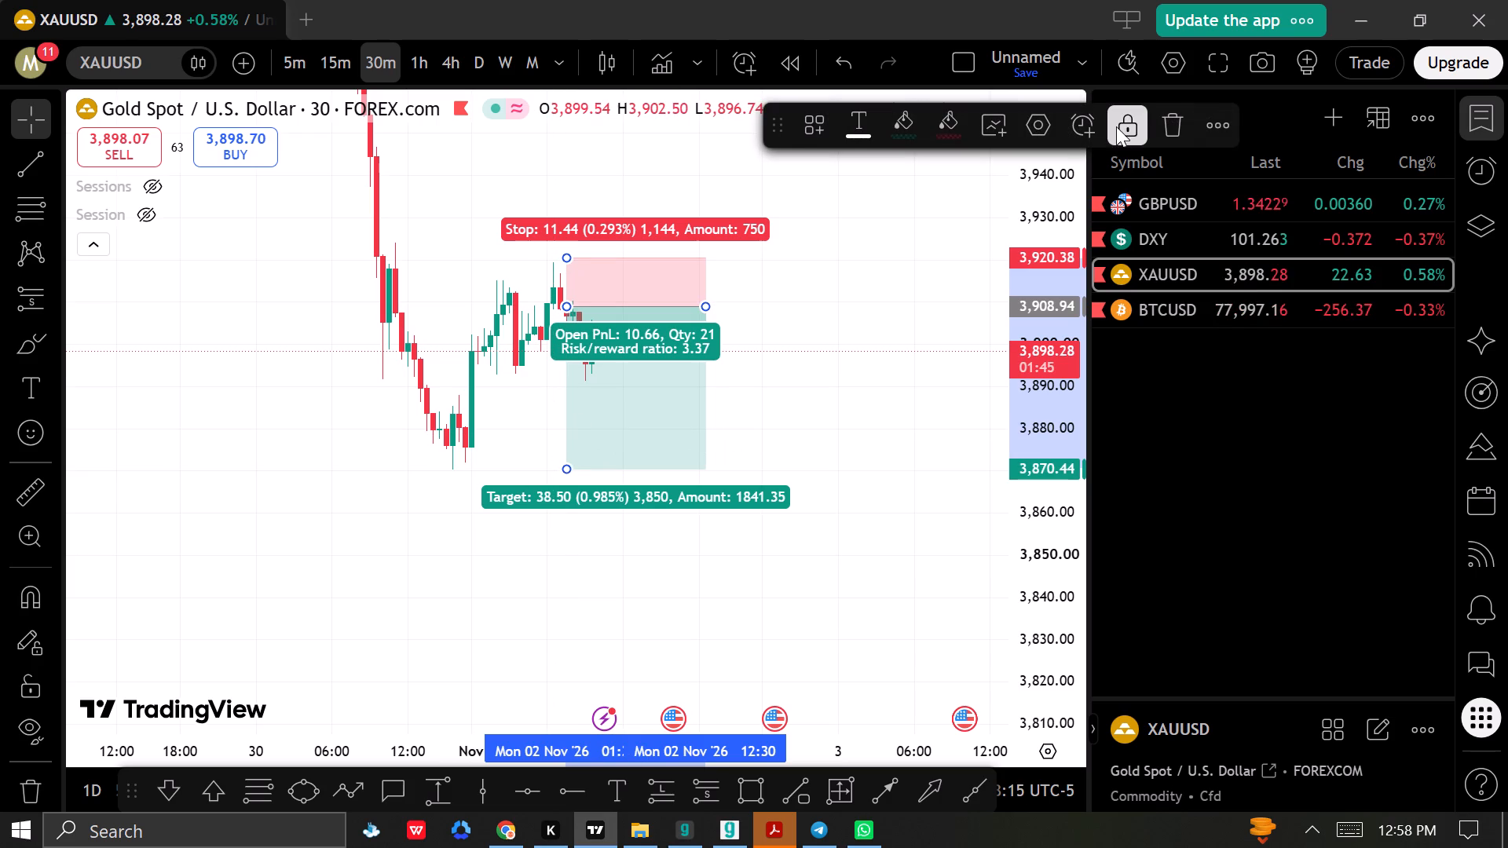
pyautogui.click(420, 316)
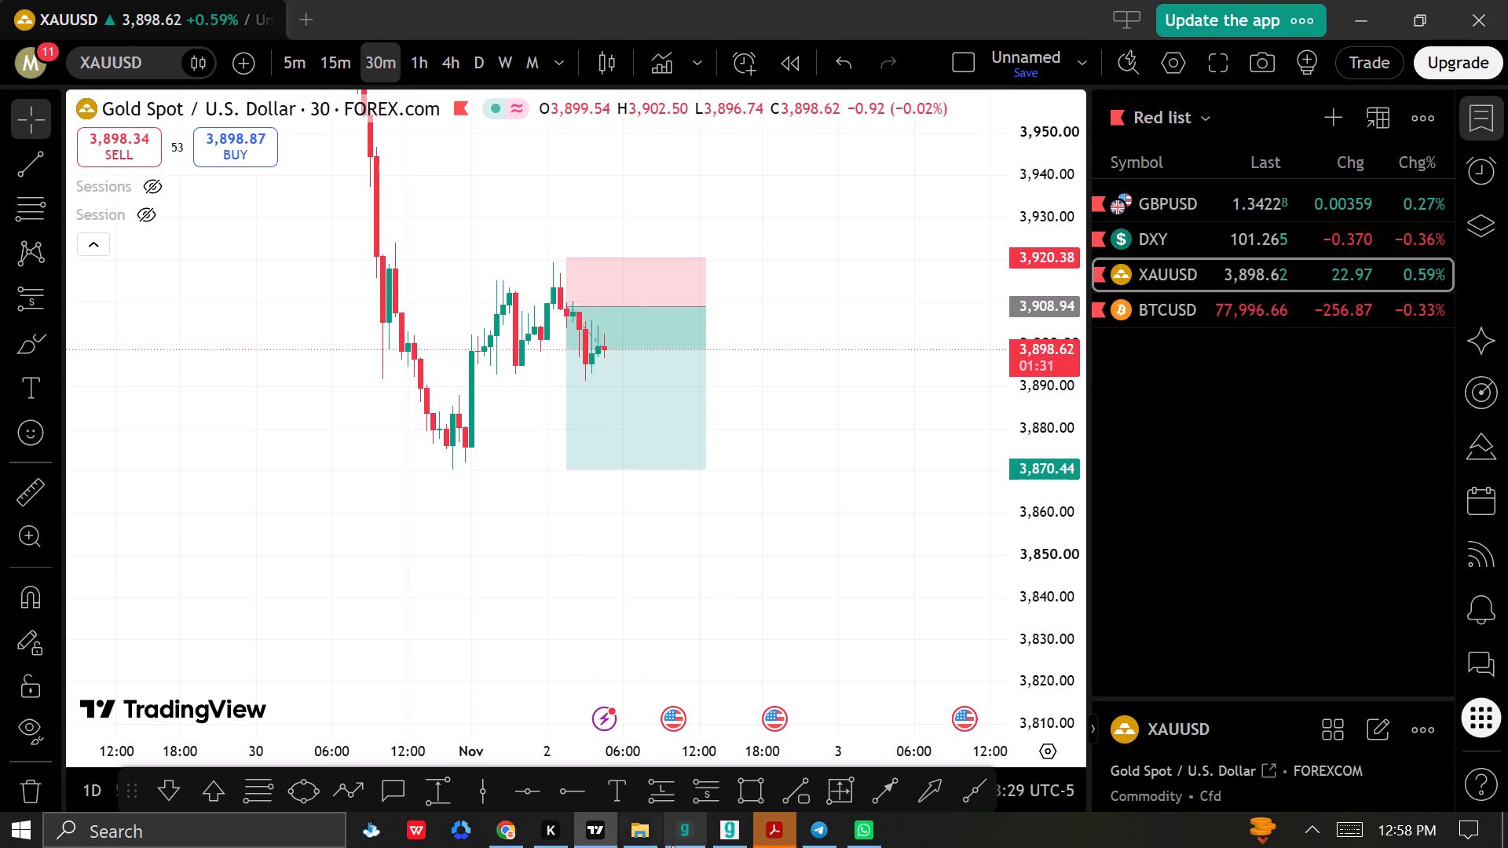
# Switch to the MetaTrader terminal showing the GBPUSD H1 chart with the stochastic.
pyautogui.scroll(-3, 419, 457)
pyautogui.scroll(-5, 475, 488)
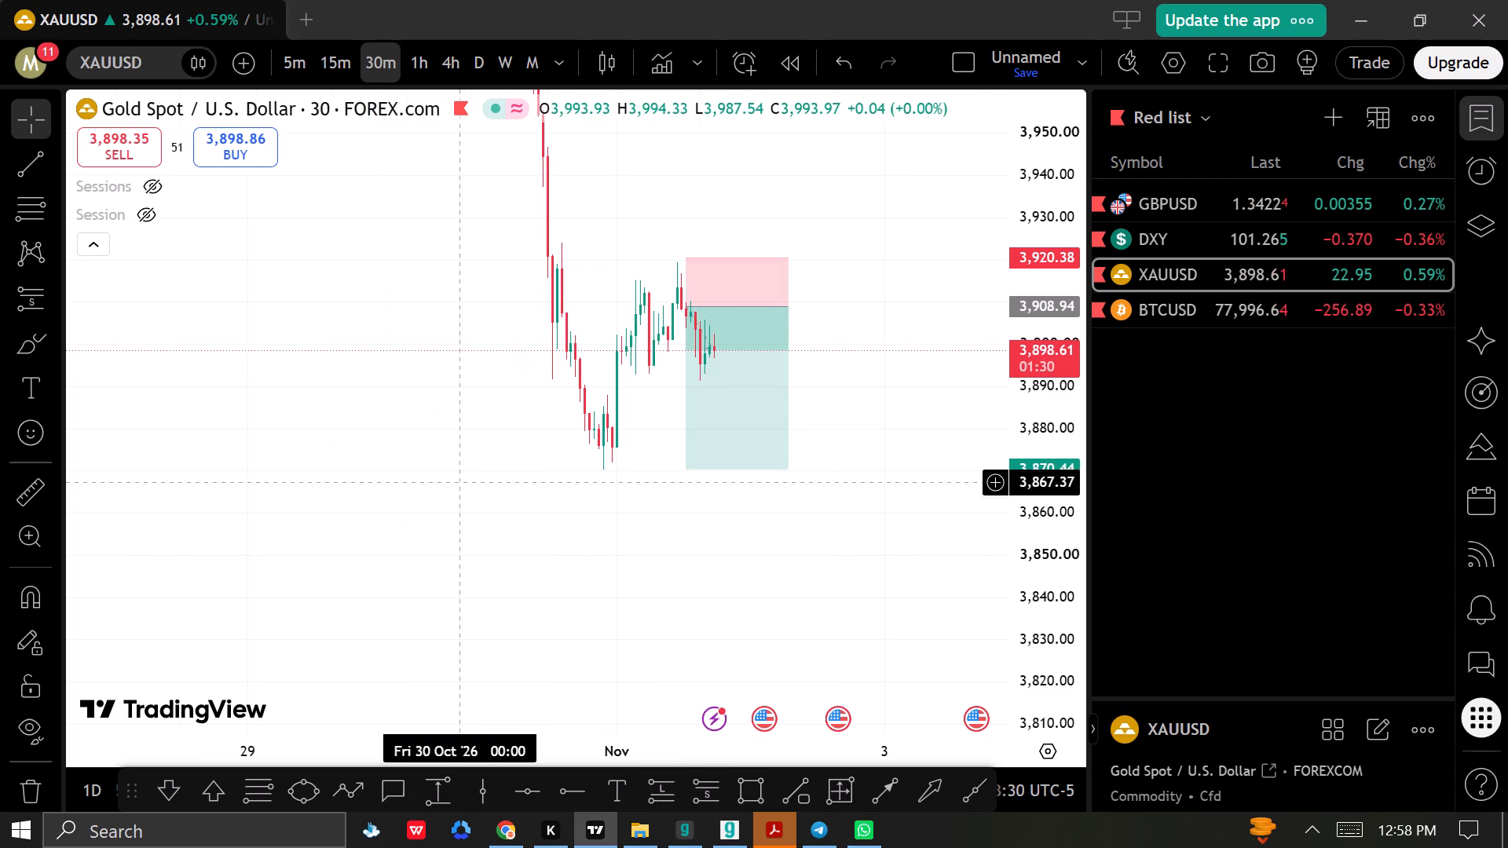
pyautogui.click(723, 820)
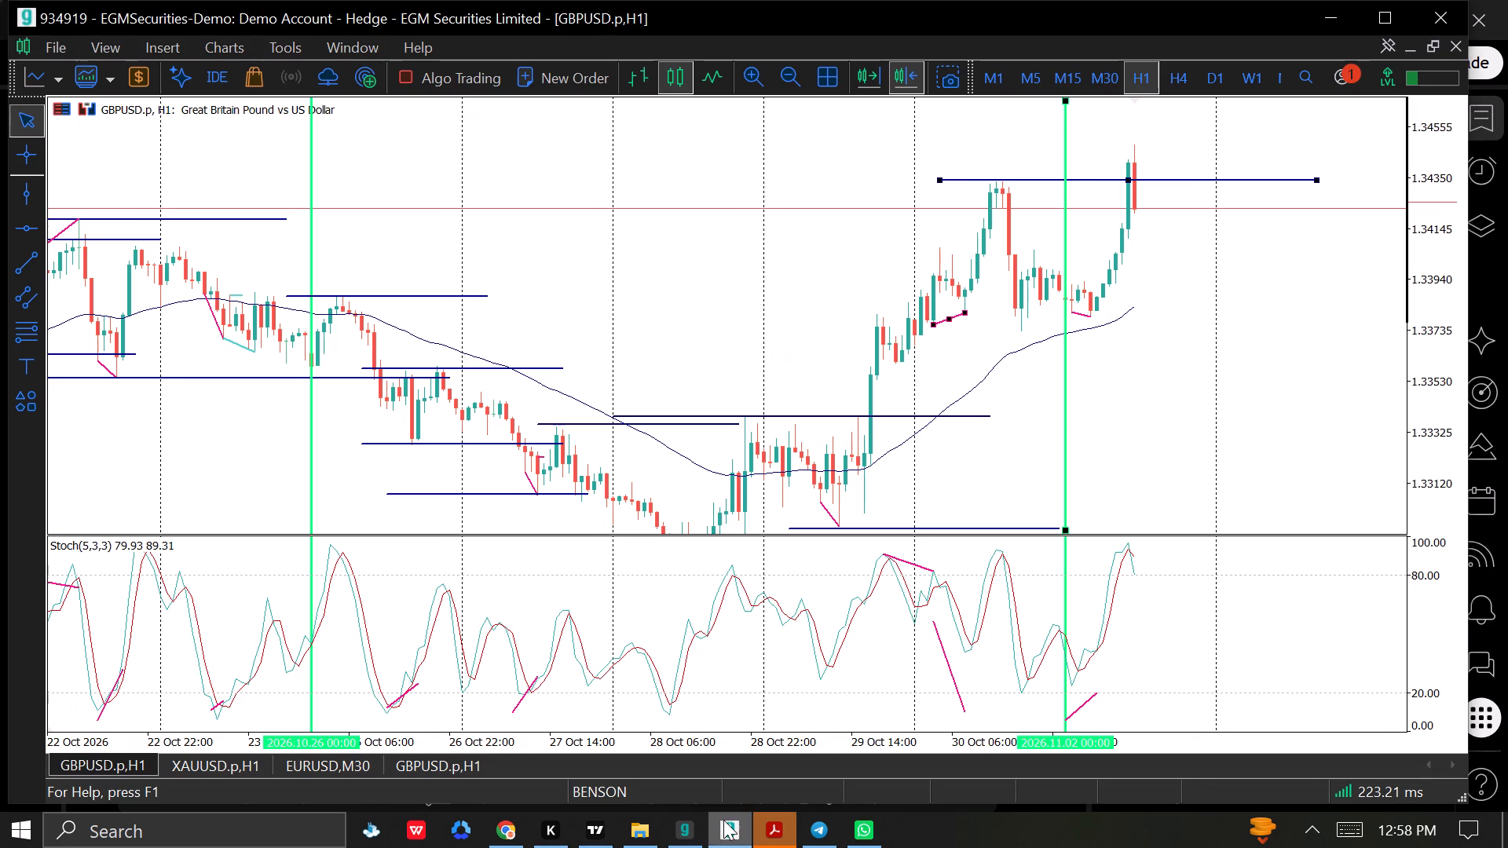
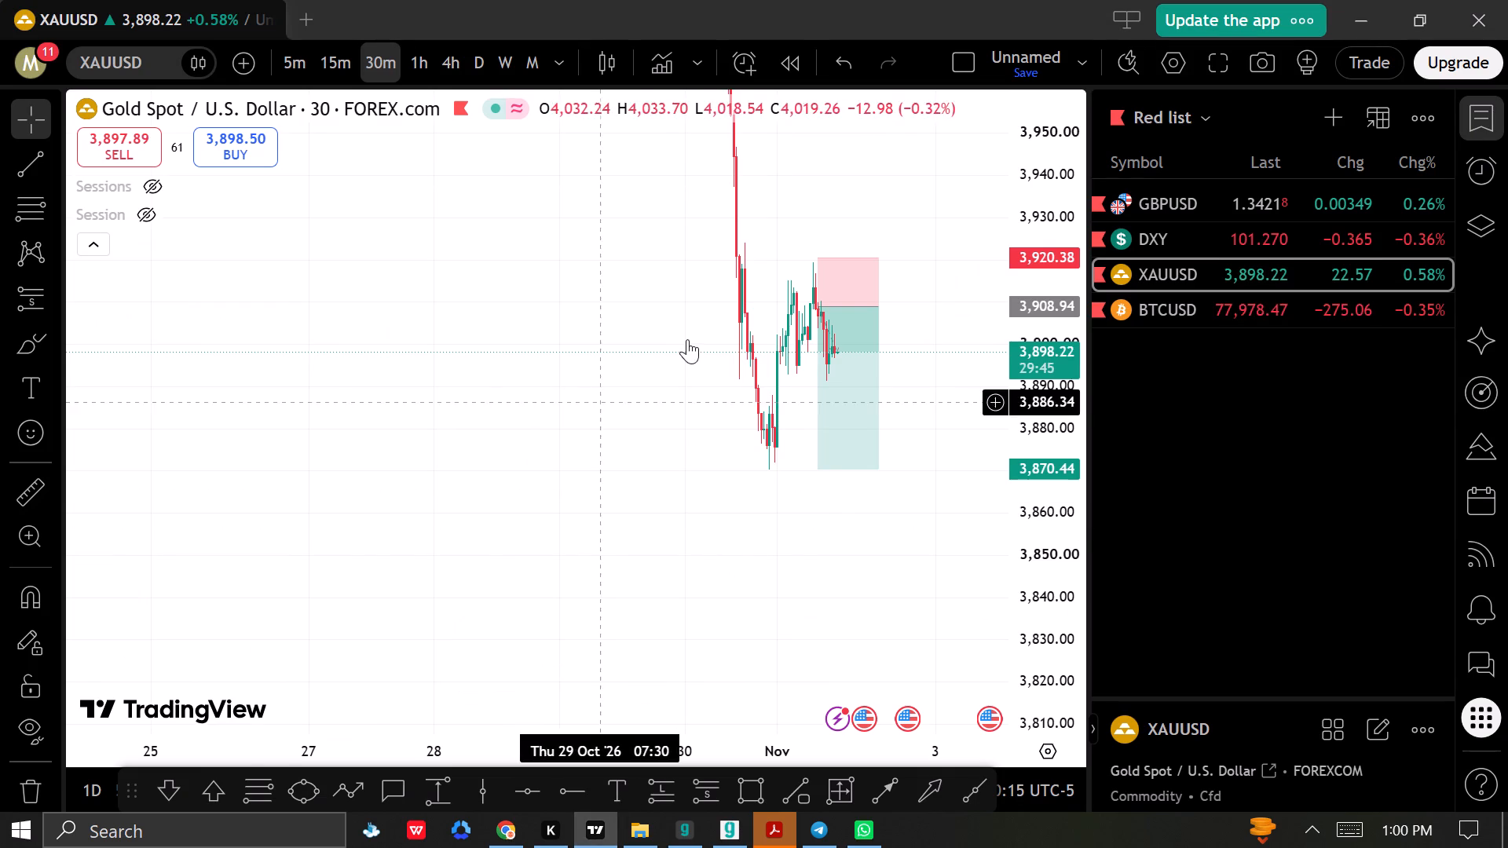
# Switch the 30-minute chart from gold to GBPUSD using the Red list watchlist.
pyautogui.scroll(8, 687, 339)
pyautogui.scroll(-1, 825, 451)
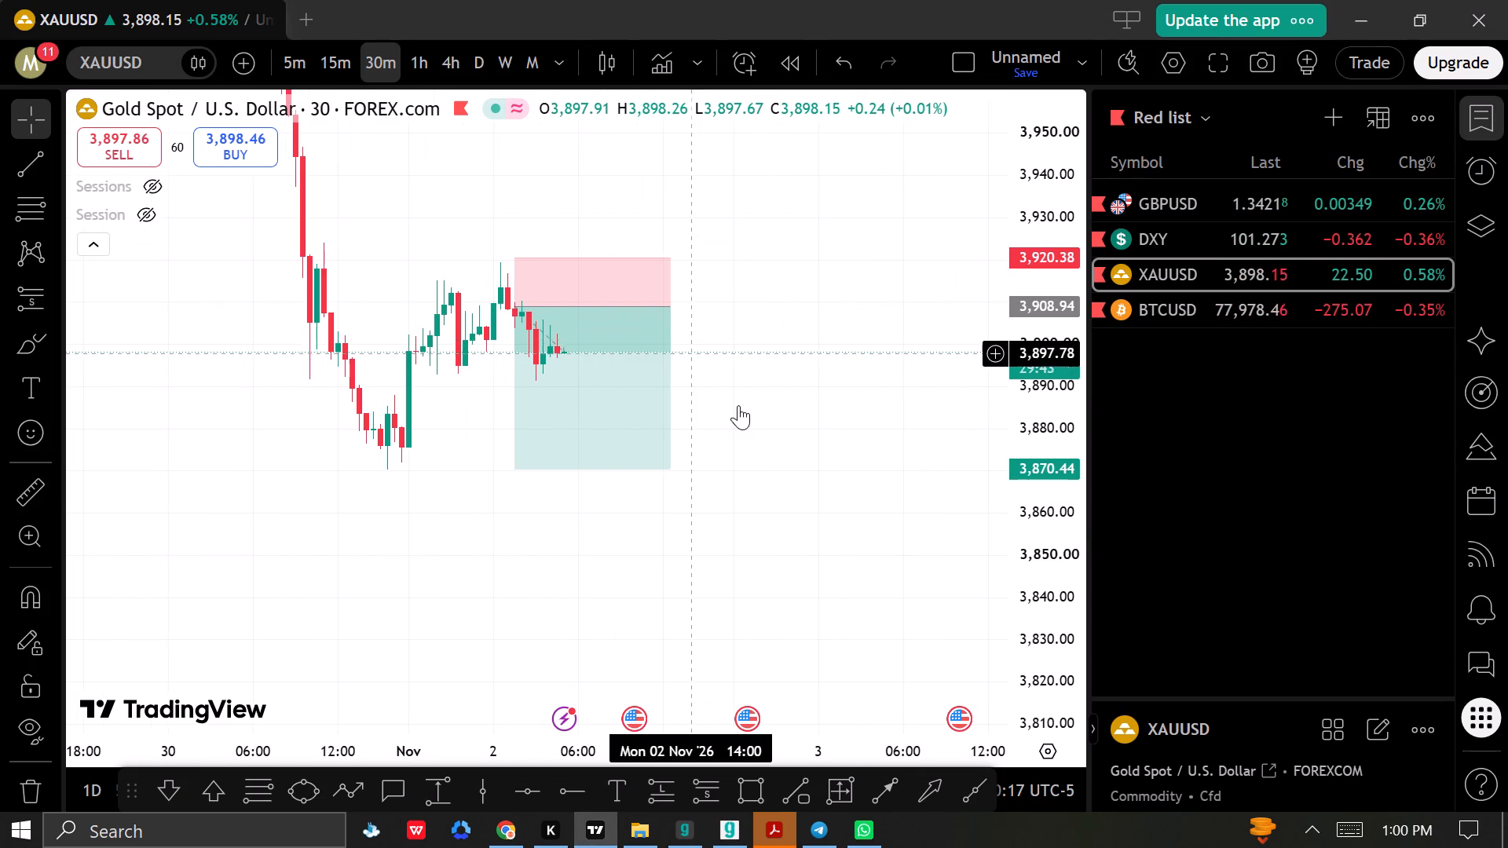
pyautogui.click(1184, 207)
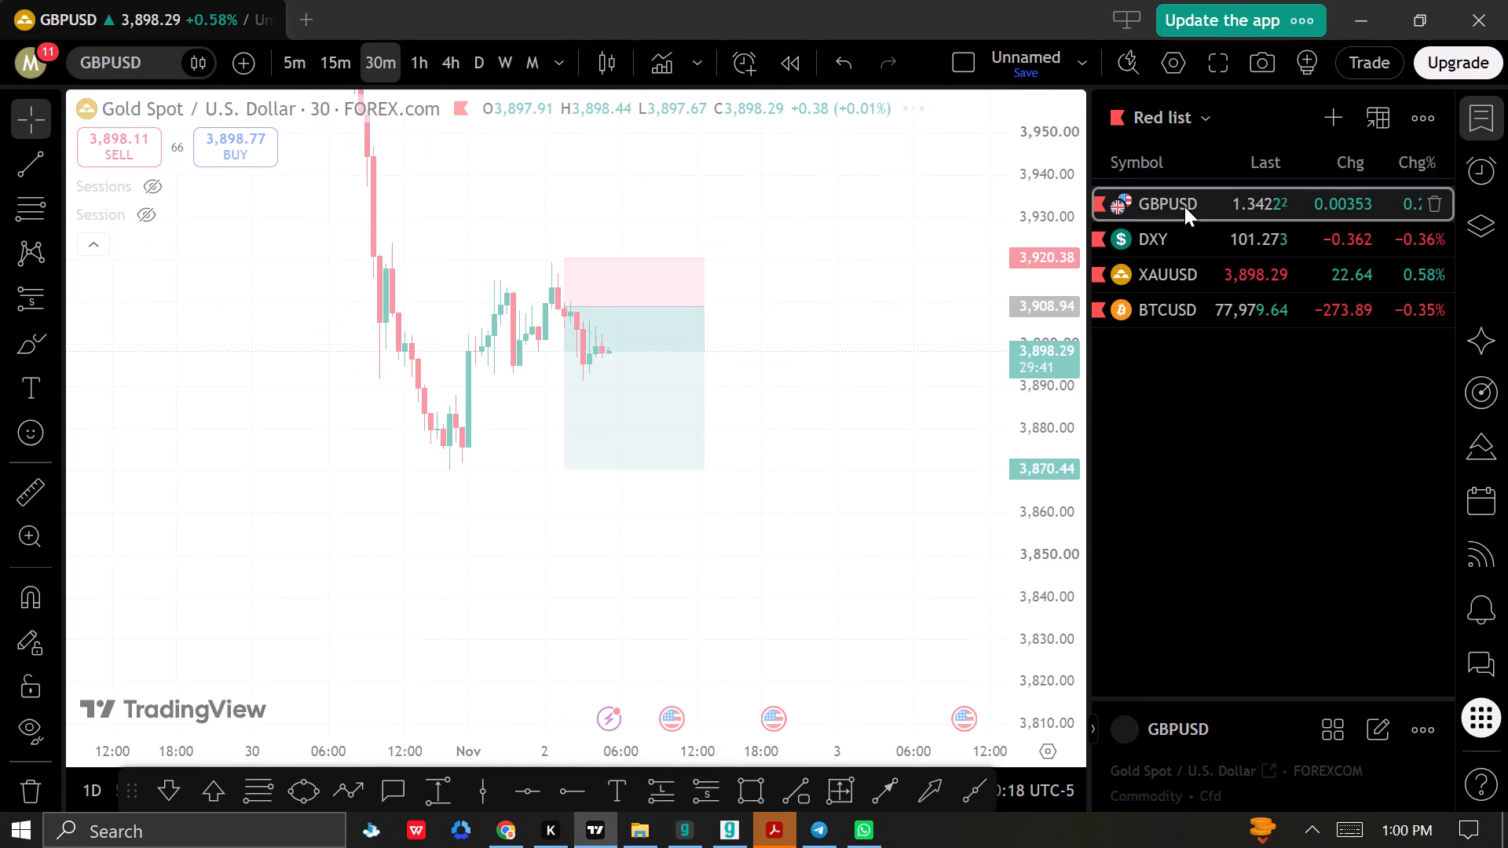
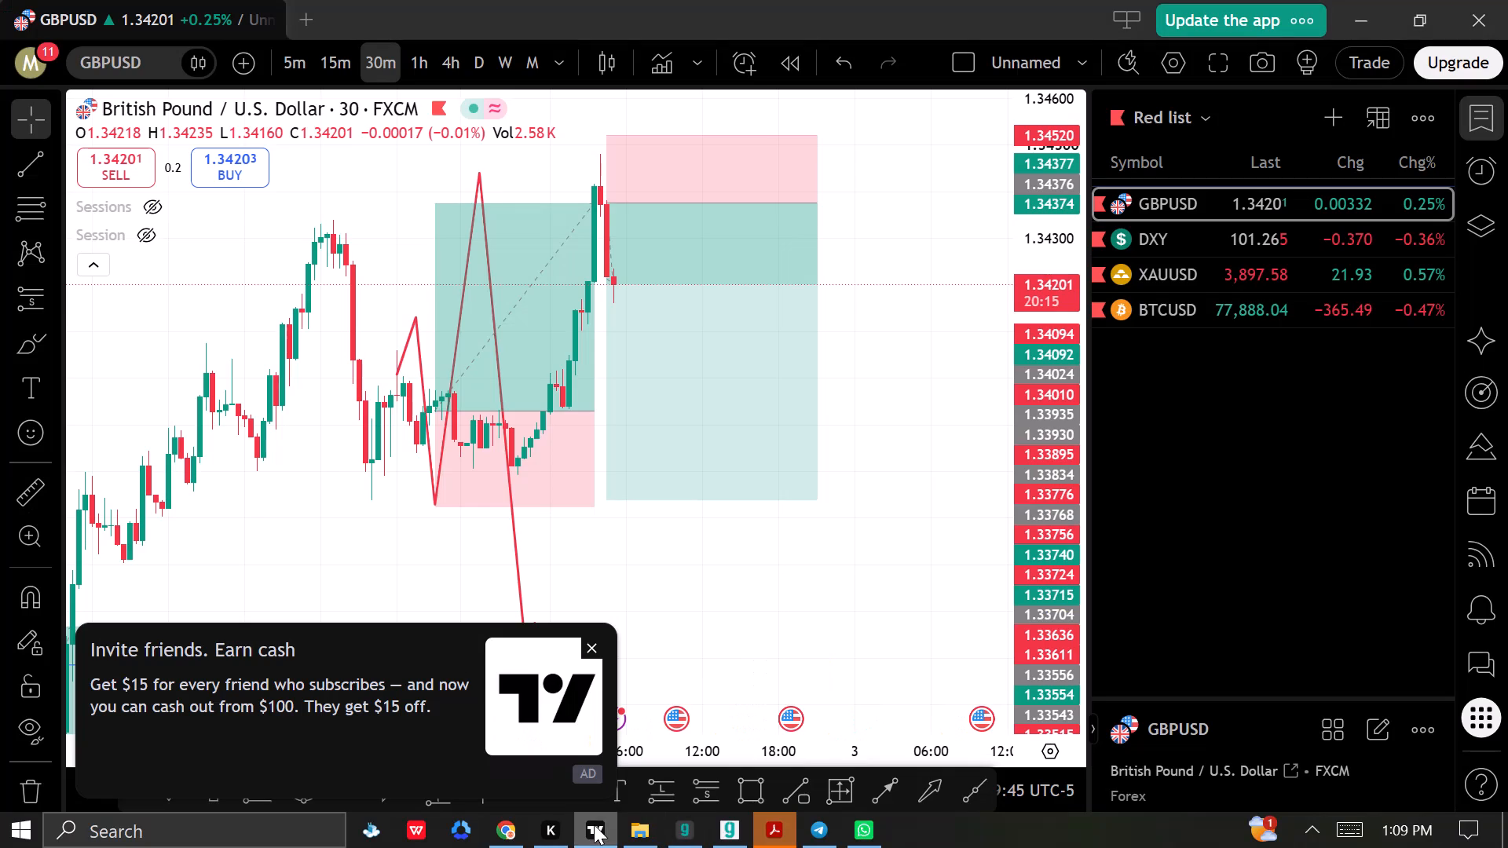
# Switch from TradingView to the MetaTrader window with the GBPUSD one-hour chart.
pyautogui.click(730, 820)
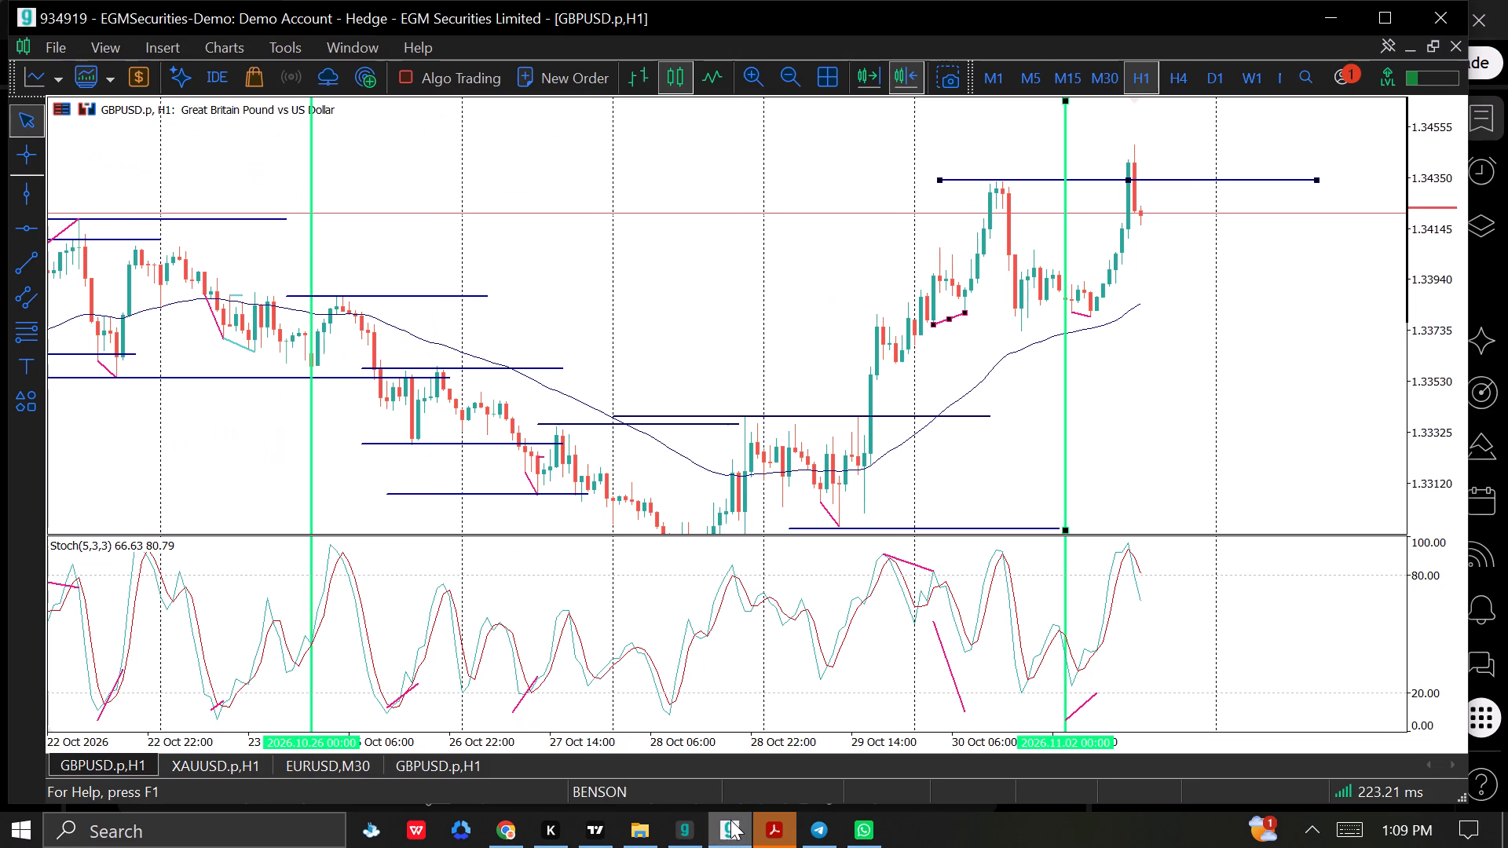
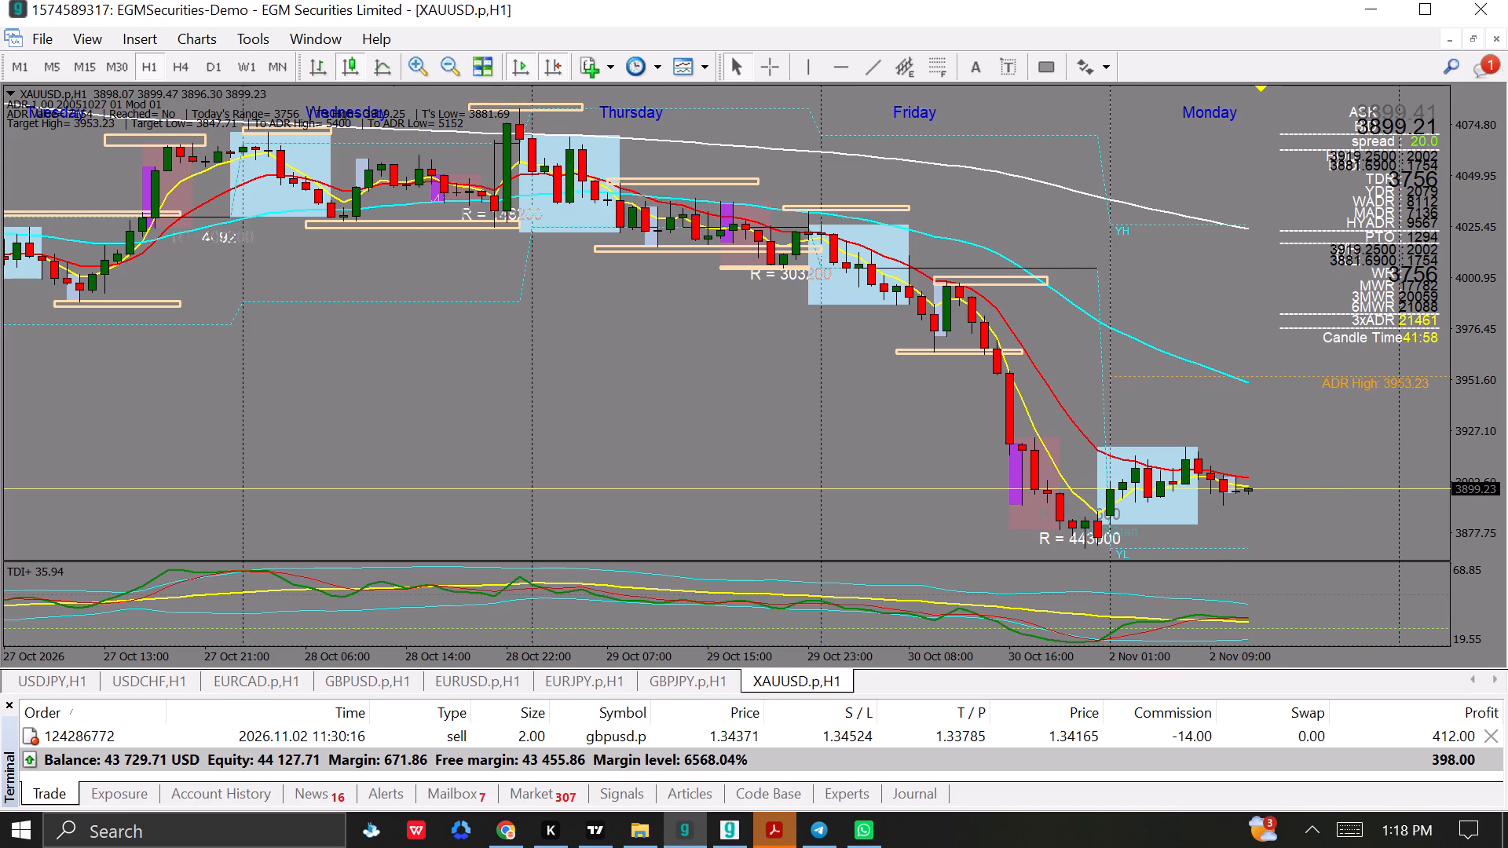
# Examine past gold price action on the XAUUSD one-hour chart, going back from 2 November to late September 2026.
pyautogui.moveTo(683, 359); pyautogui.dragTo(844, 406)
pyautogui.click(534, 75)
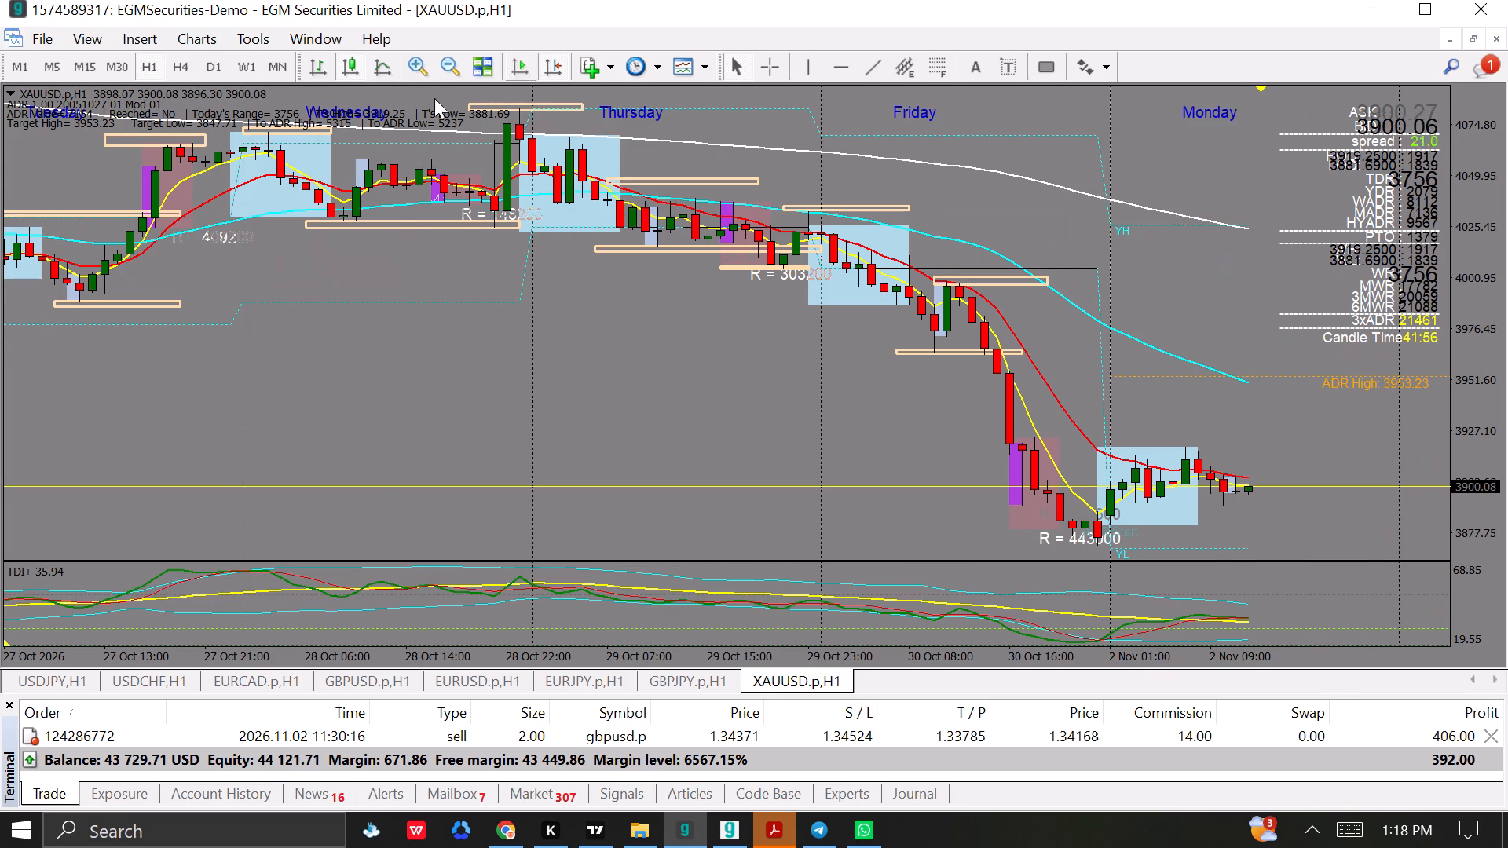
pyautogui.moveTo(396, 257); pyautogui.dragTo(938, 407)
pyautogui.moveTo(765, 350); pyautogui.dragTo(910, 374)
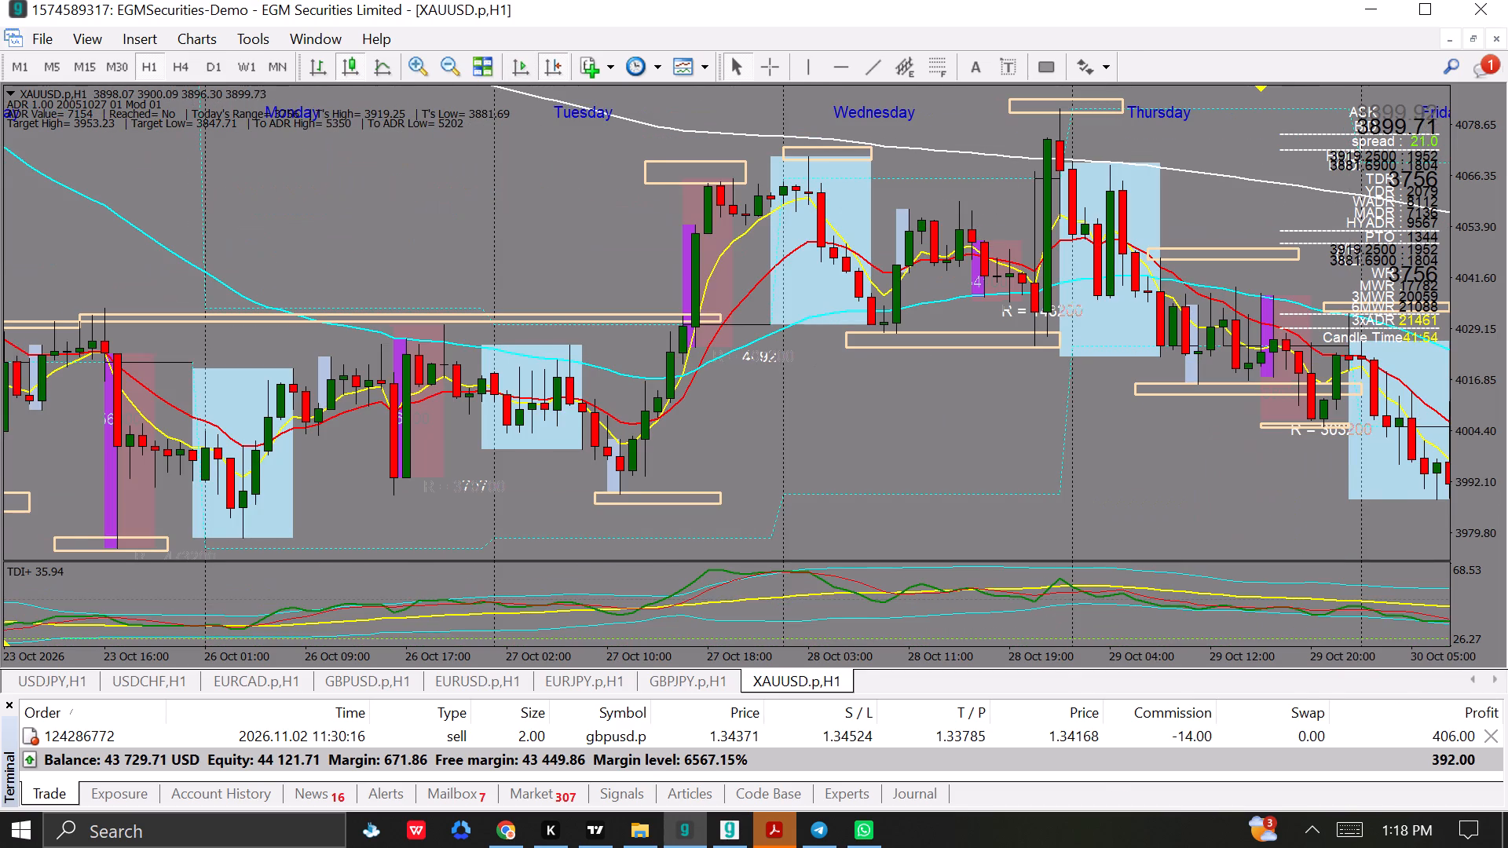
pyautogui.moveTo(910, 374); pyautogui.dragTo(913, 374)
pyautogui.moveTo(432, 296); pyautogui.dragTo(721, 273)
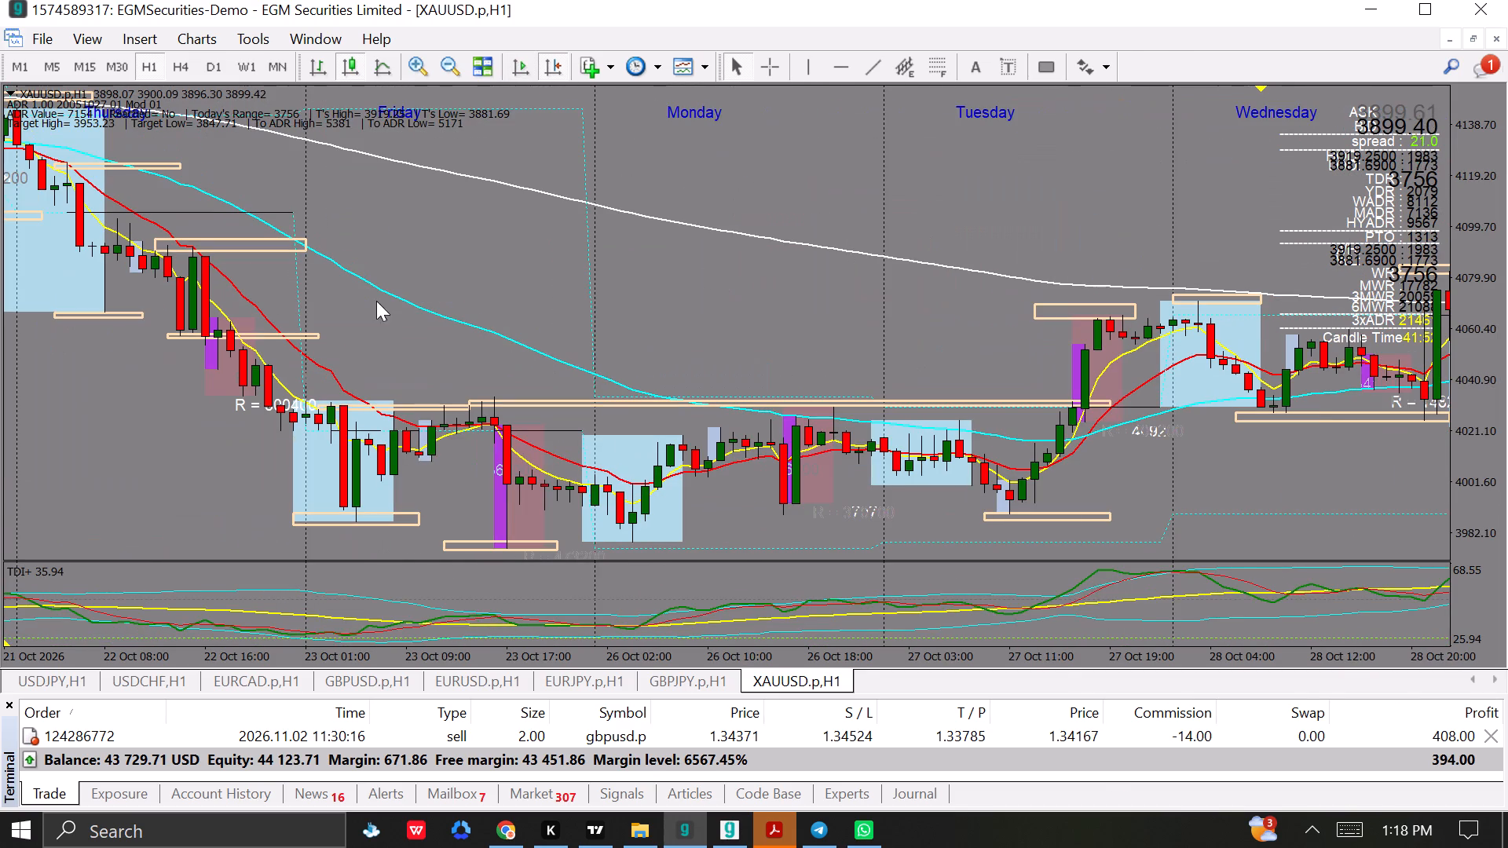
pyautogui.moveTo(376, 301); pyautogui.dragTo(434, 291)
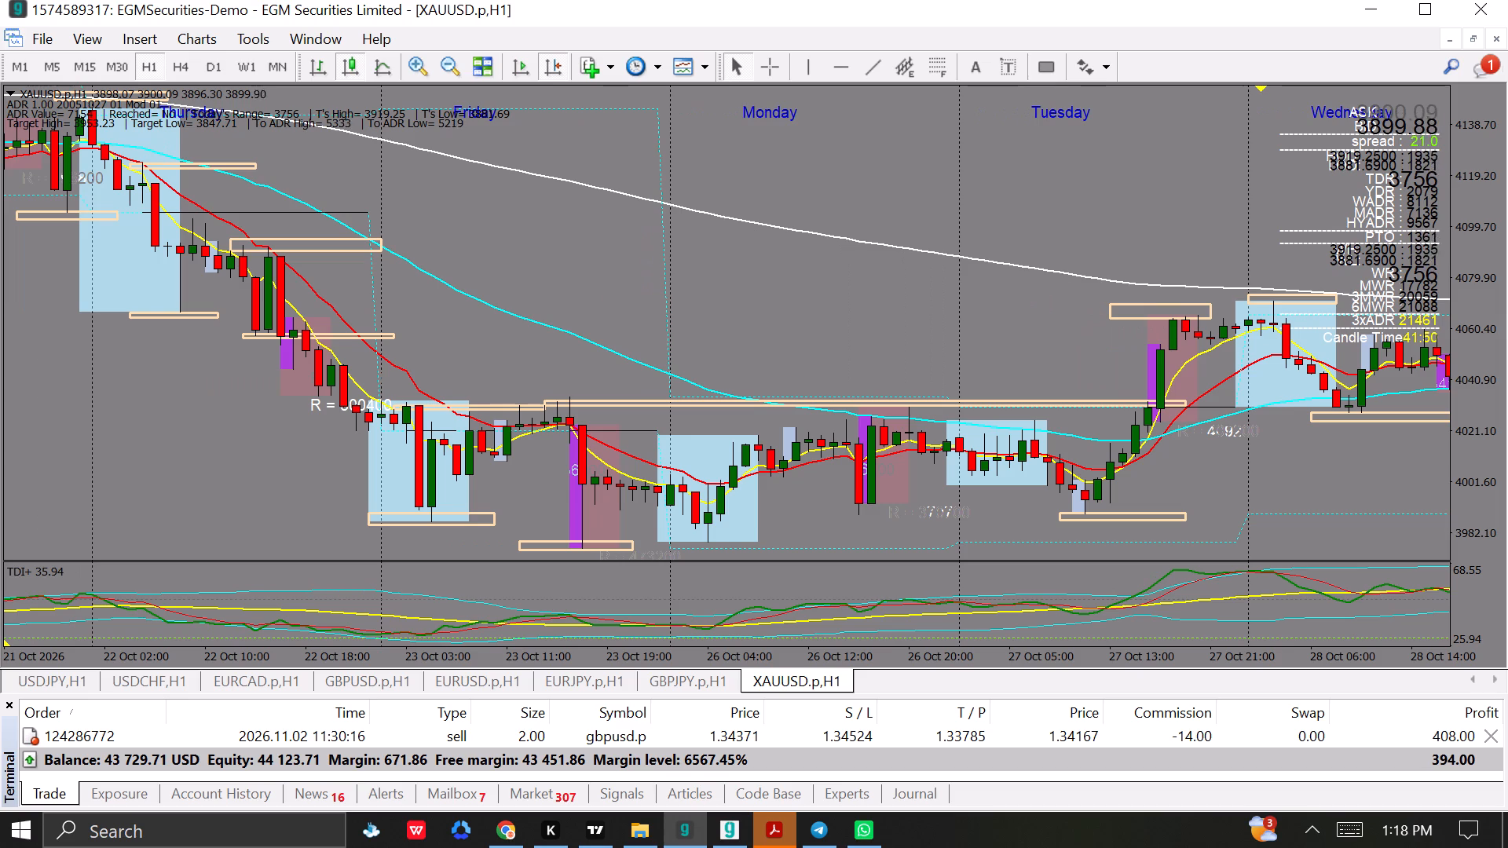
pyautogui.moveTo(434, 291); pyautogui.dragTo(507, 301)
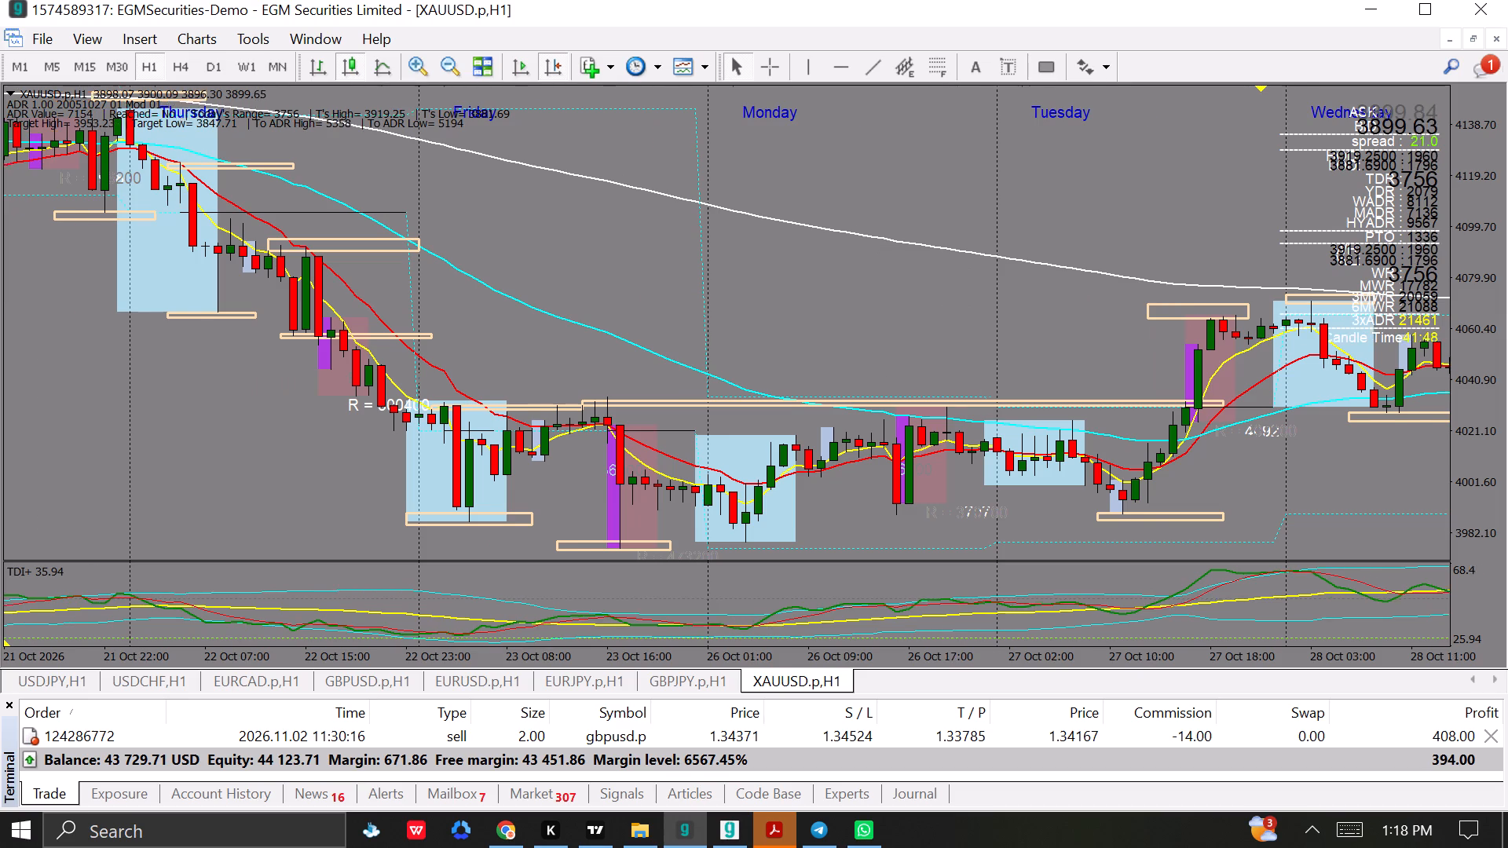
pyautogui.moveTo(224, 310); pyautogui.dragTo(722, 419)
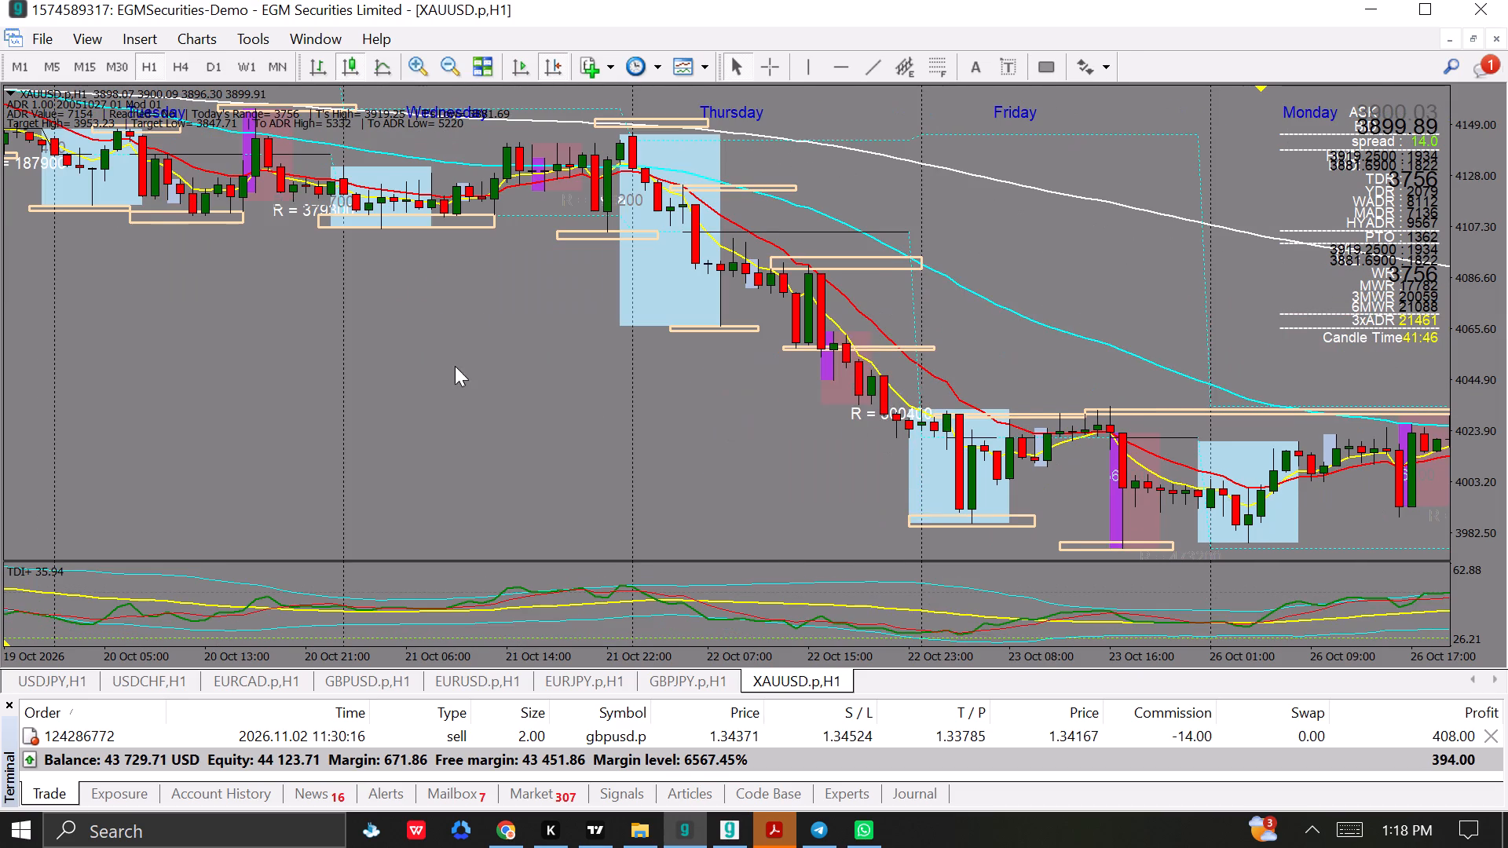
pyautogui.moveTo(455, 366); pyautogui.dragTo(928, 589)
pyautogui.moveTo(445, 287); pyautogui.dragTo(789, 331)
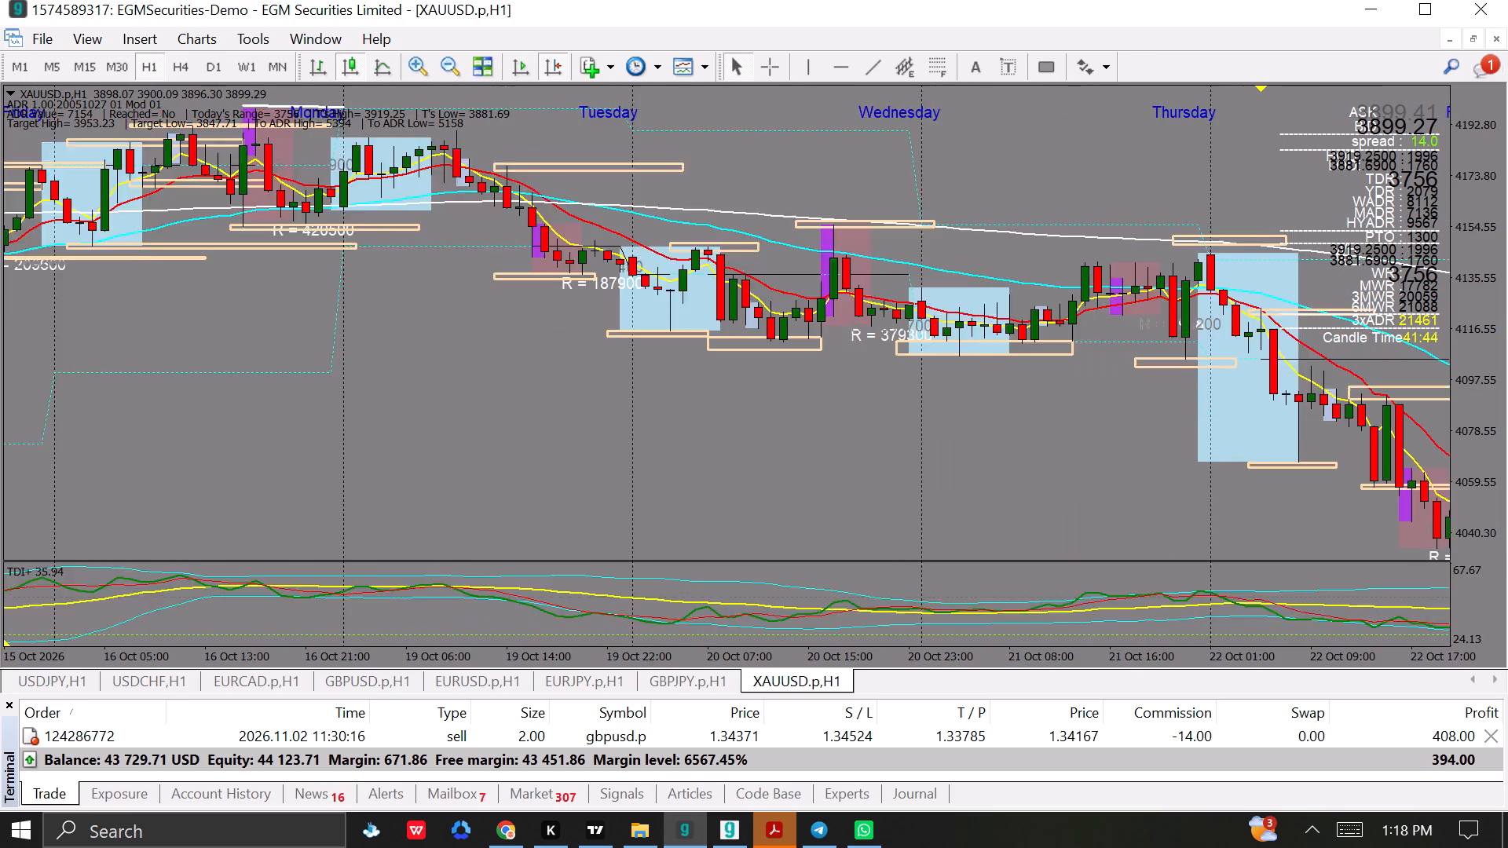
pyautogui.moveTo(789, 331); pyautogui.dragTo(890, 363)
pyautogui.moveTo(485, 309); pyautogui.dragTo(873, 323)
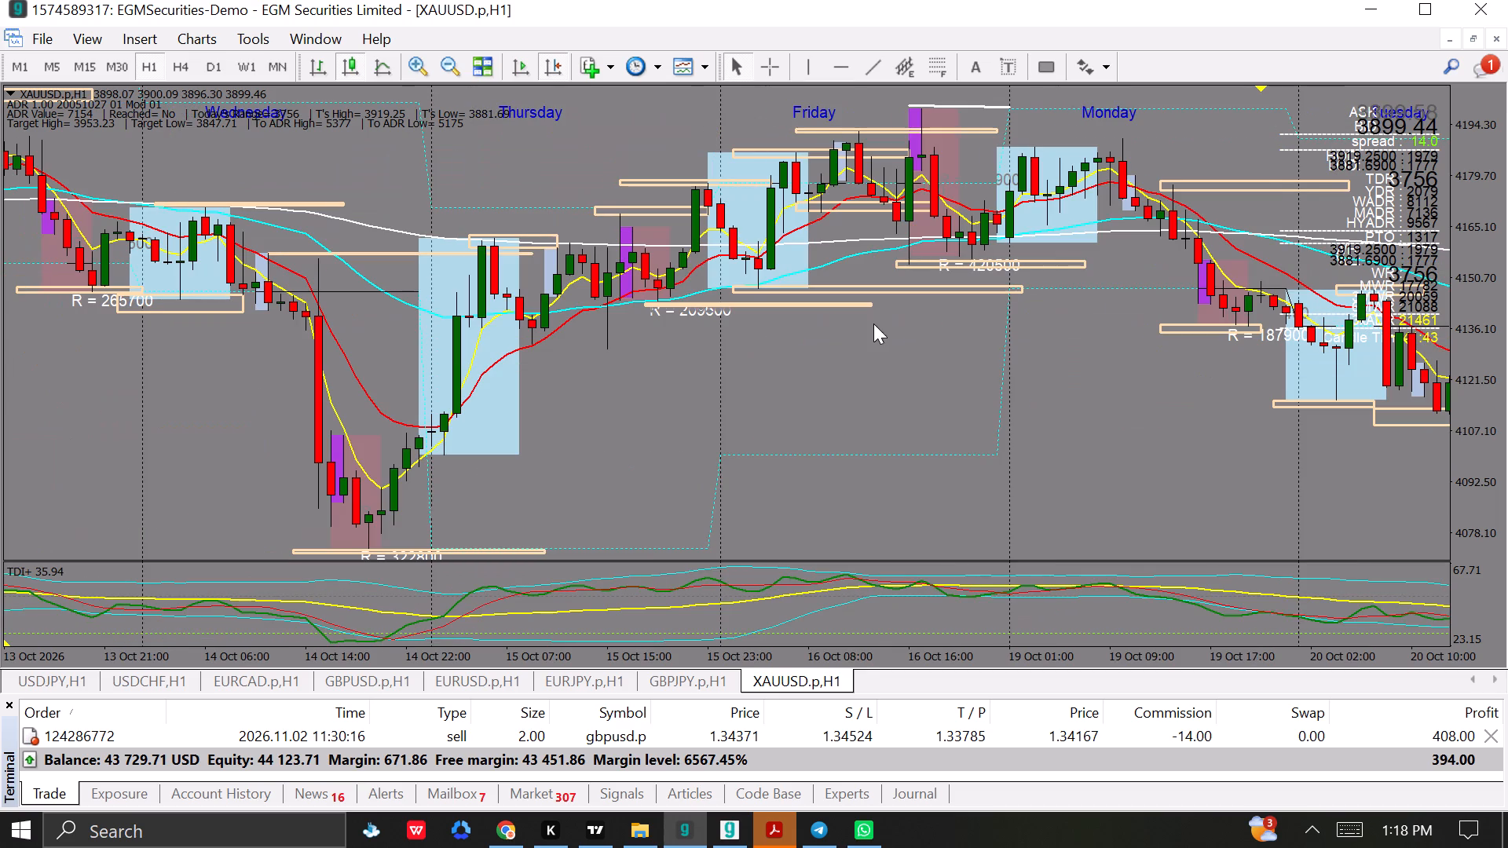
pyautogui.moveTo(368, 332); pyautogui.dragTo(825, 590)
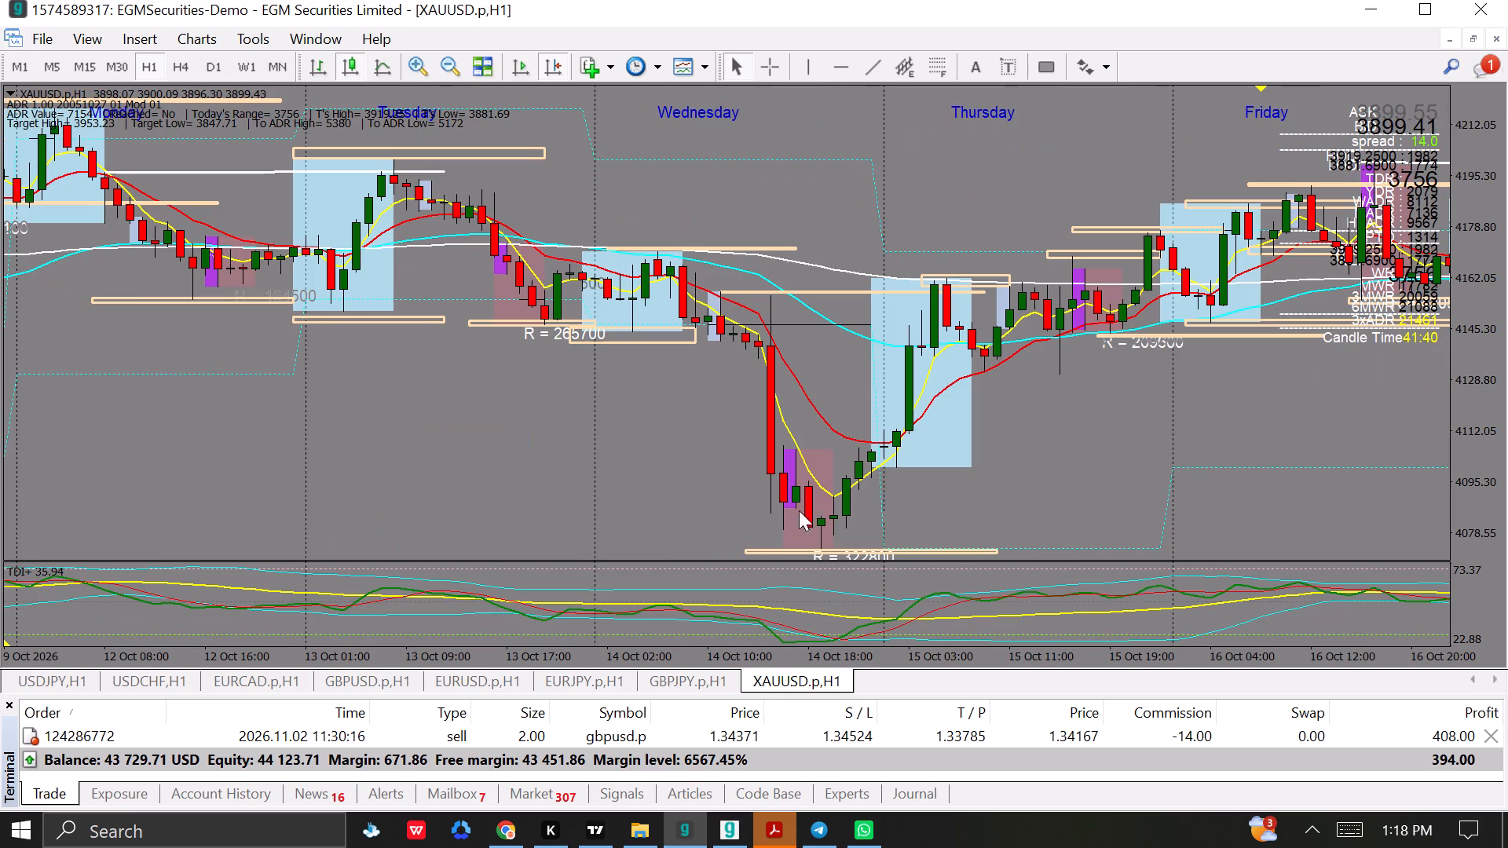
pyautogui.moveTo(392, 391); pyautogui.dragTo(816, 437)
pyautogui.moveTo(500, 430); pyautogui.dragTo(865, 494)
pyautogui.moveTo(499, 470); pyautogui.dragTo(602, 461)
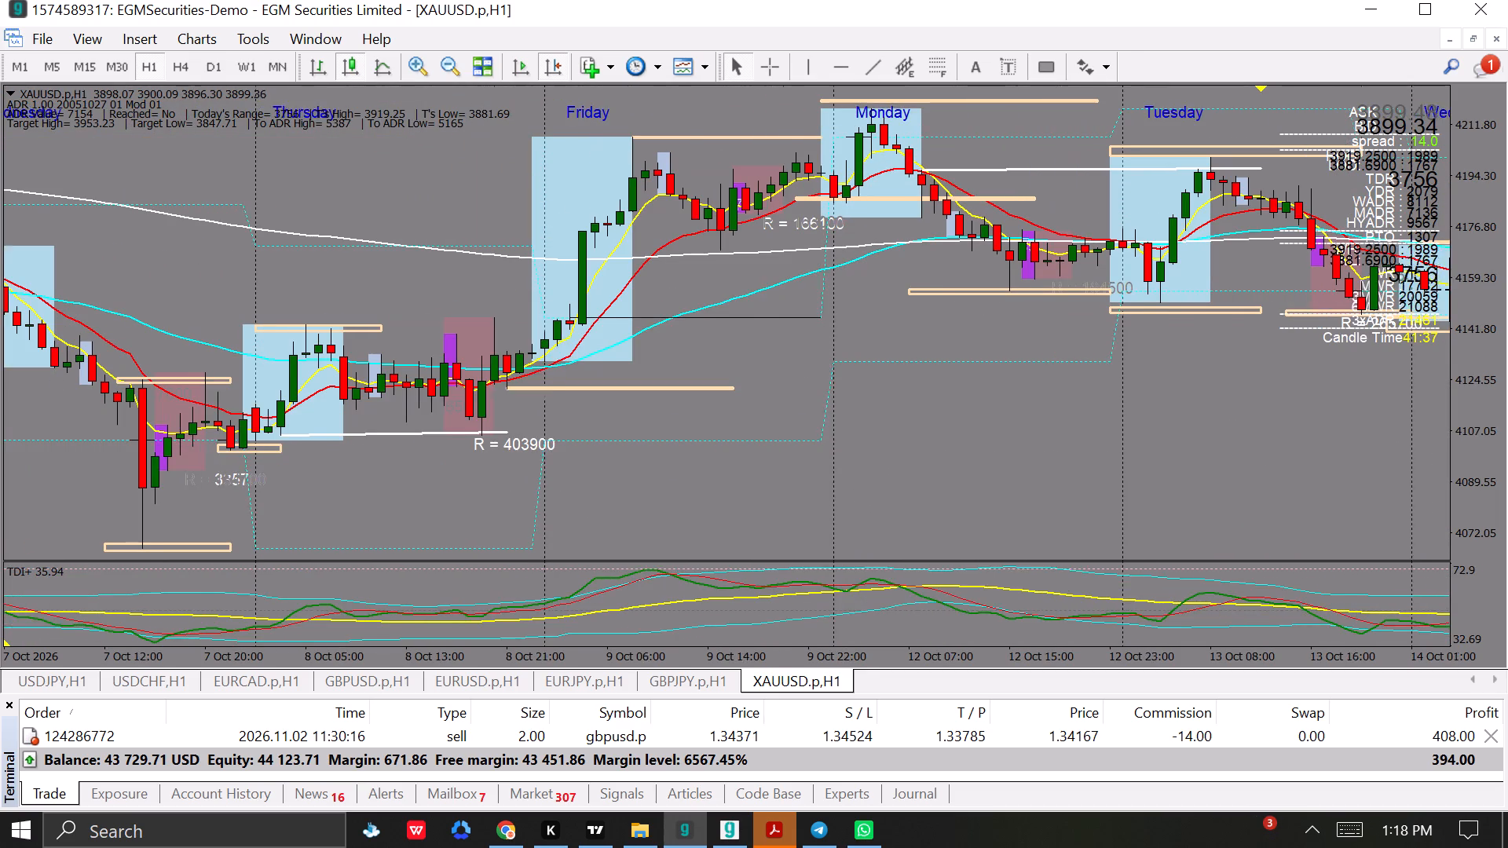
pyautogui.moveTo(602, 461); pyautogui.dragTo(729, 479)
pyautogui.moveTo(558, 421); pyautogui.dragTo(765, 468)
pyautogui.moveTo(393, 386); pyautogui.dragTo(732, 453)
pyautogui.moveTo(454, 402); pyautogui.dragTo(576, 412)
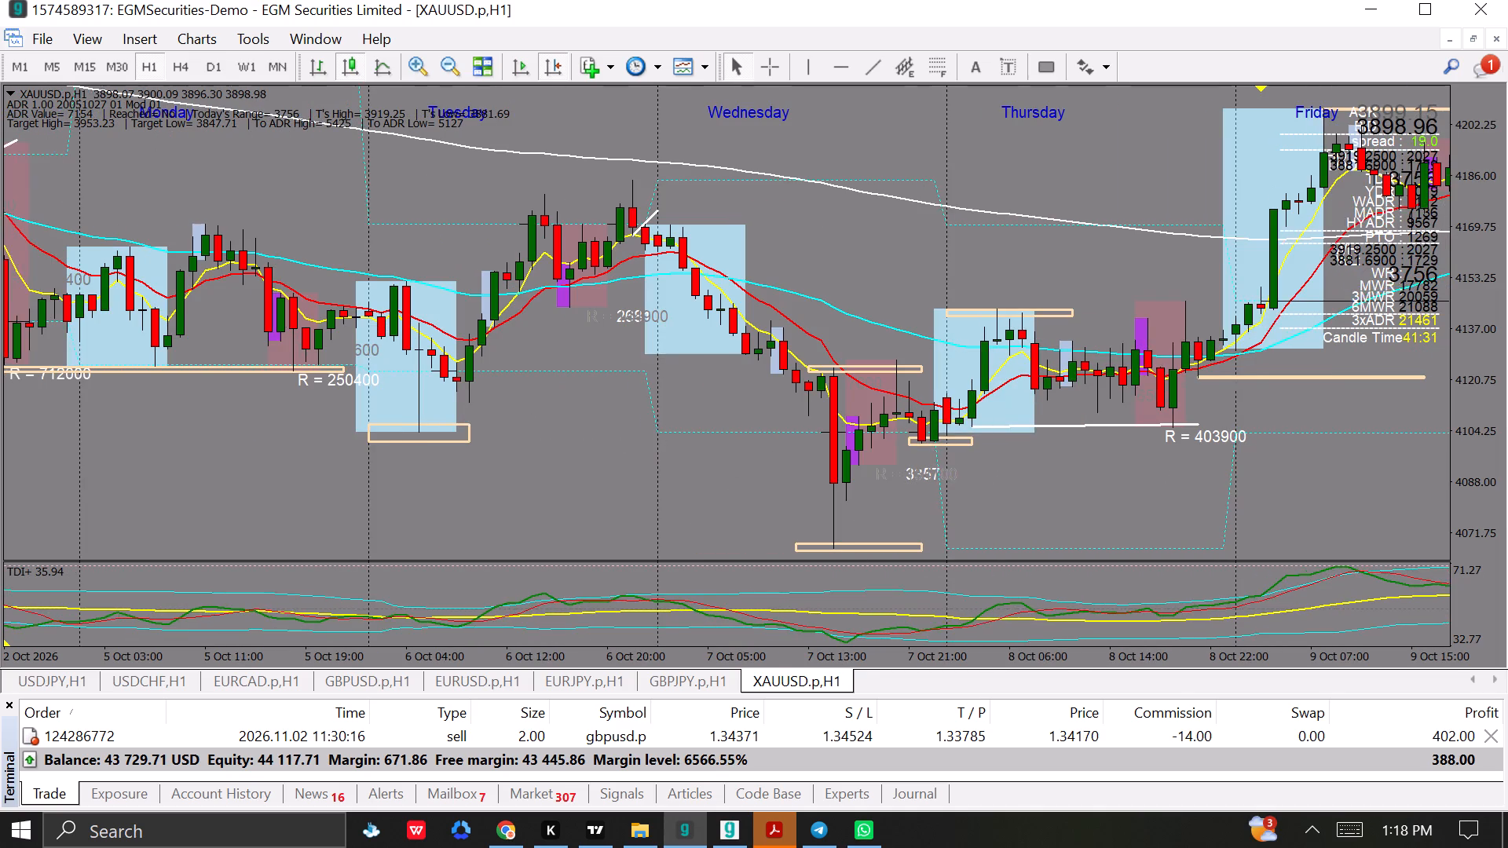
pyautogui.moveTo(576, 412); pyautogui.dragTo(776, 464)
pyautogui.moveTo(467, 422); pyautogui.dragTo(723, 444)
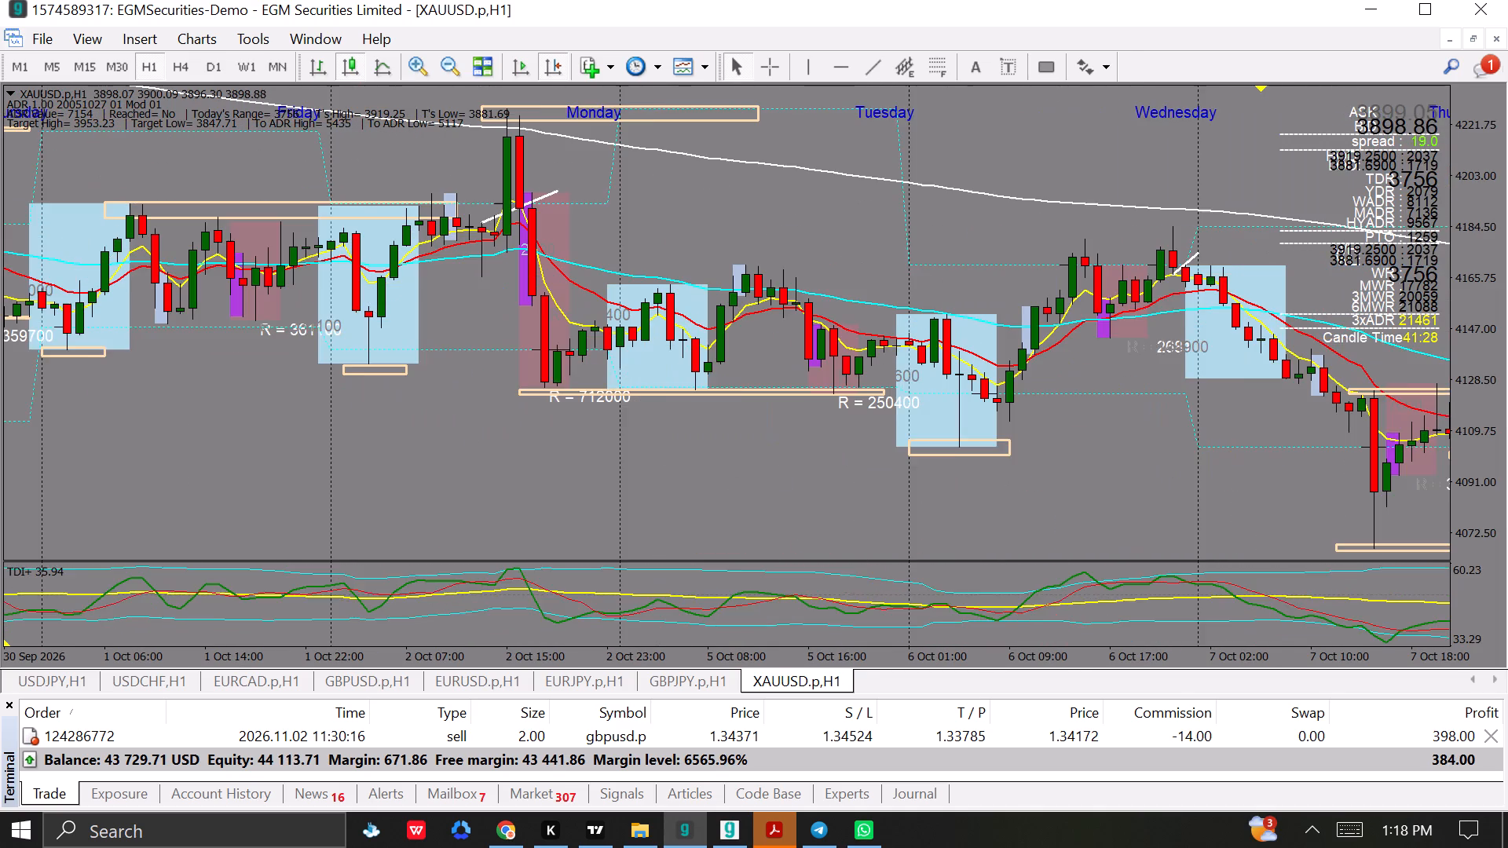
pyautogui.moveTo(723, 444); pyautogui.dragTo(778, 452)
pyautogui.moveTo(398, 371); pyautogui.dragTo(566, 392)
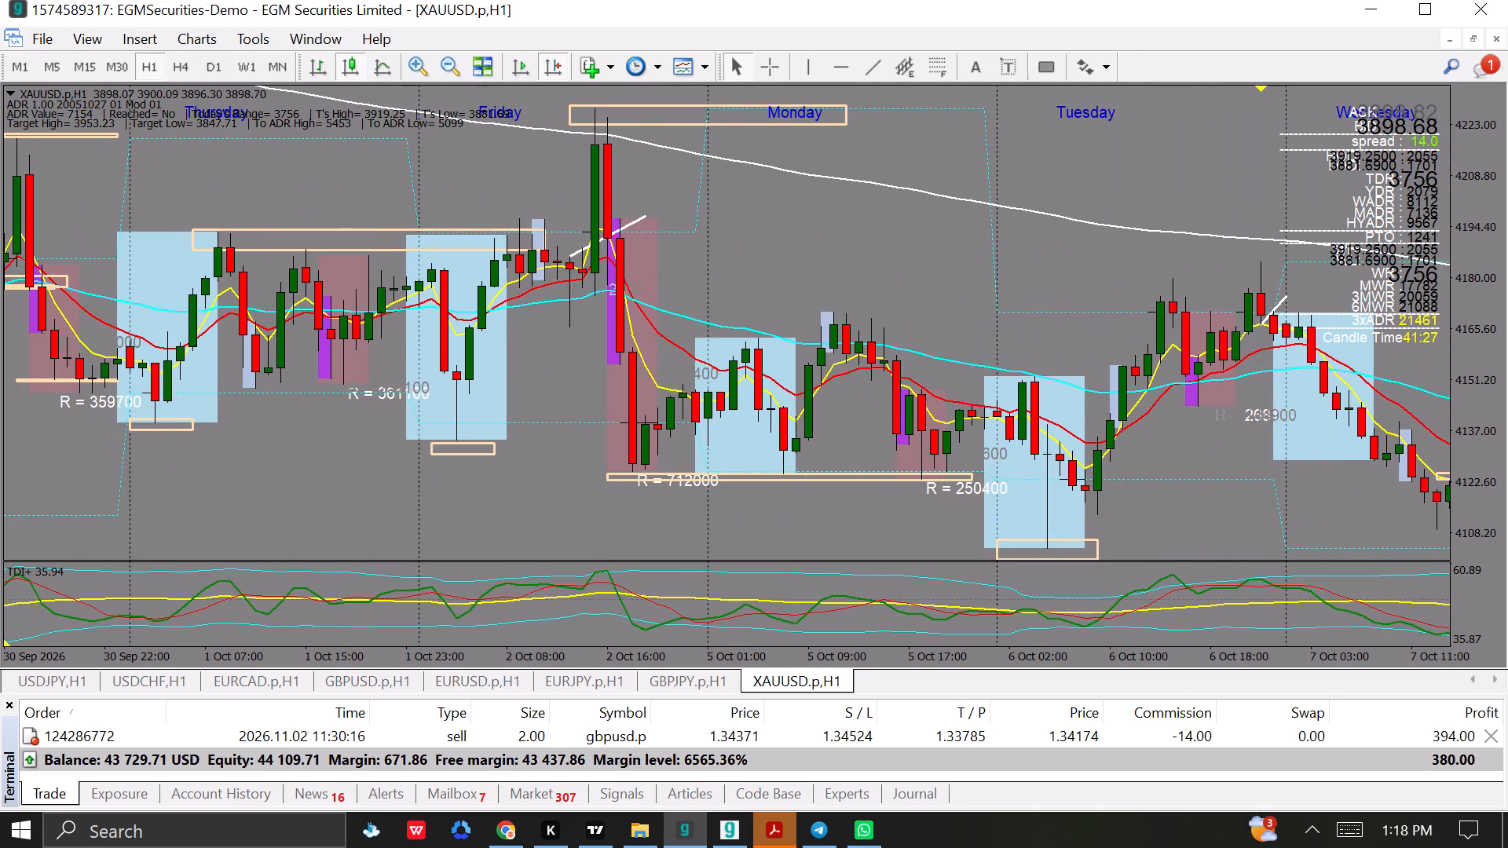
pyautogui.moveTo(566, 392); pyautogui.dragTo(686, 386)
pyautogui.moveTo(478, 383); pyautogui.dragTo(755, 389)
pyautogui.moveTo(356, 376); pyautogui.dragTo(603, 354)
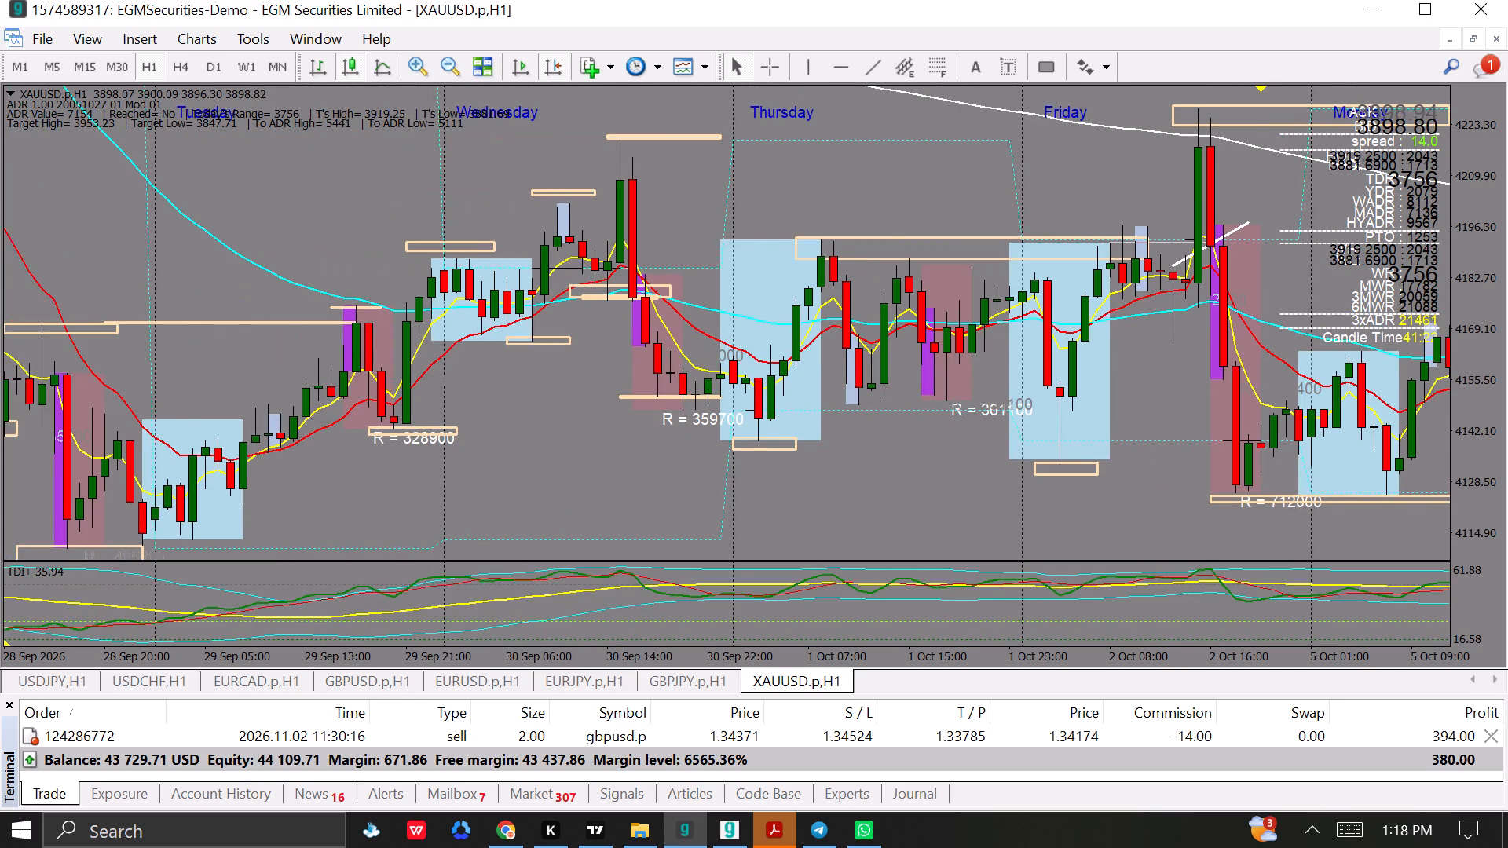
pyautogui.moveTo(603, 354); pyautogui.dragTo(655, 323)
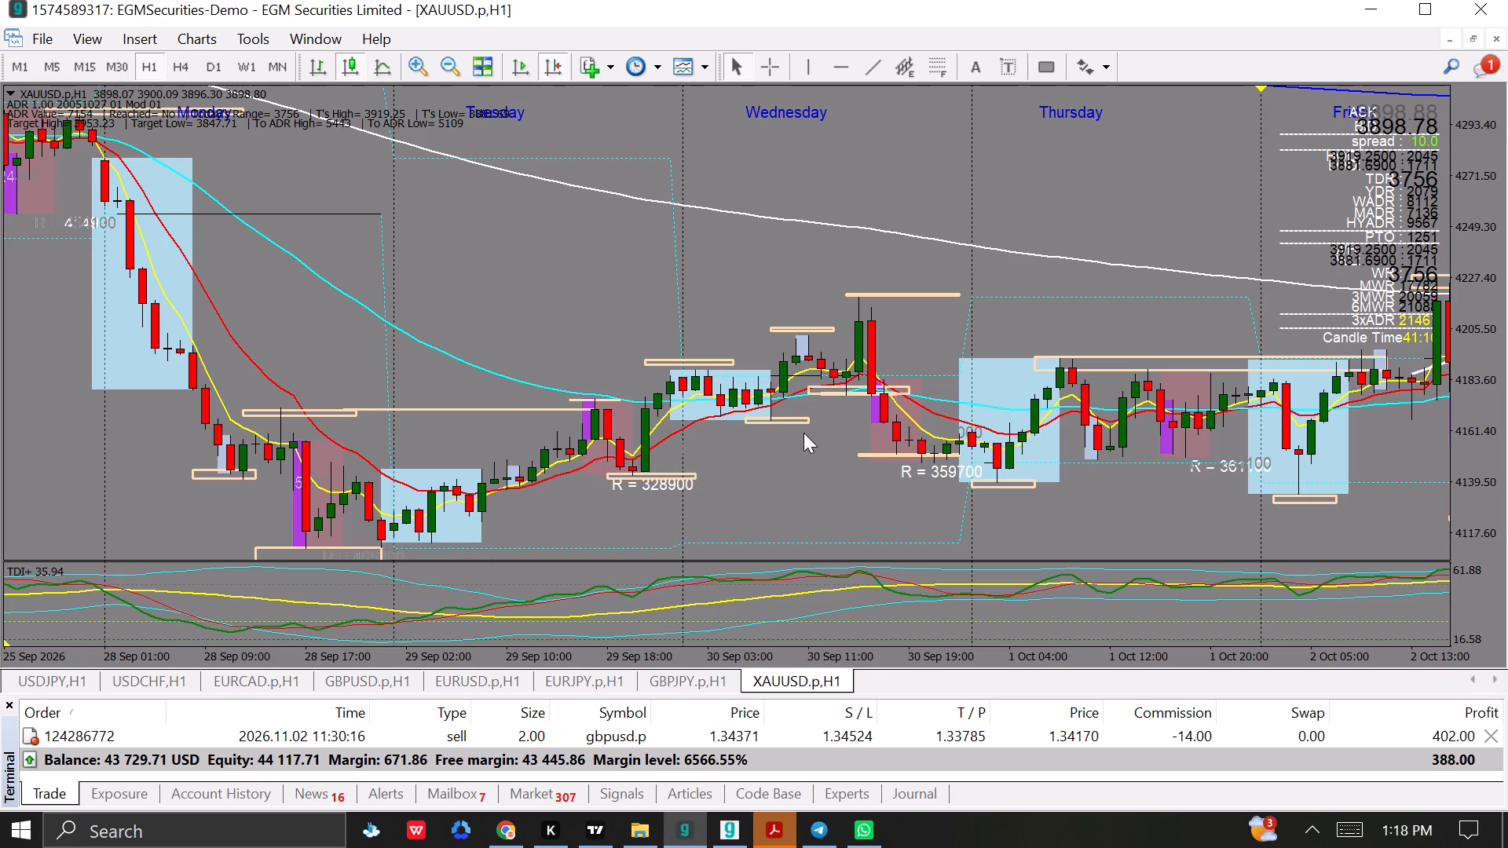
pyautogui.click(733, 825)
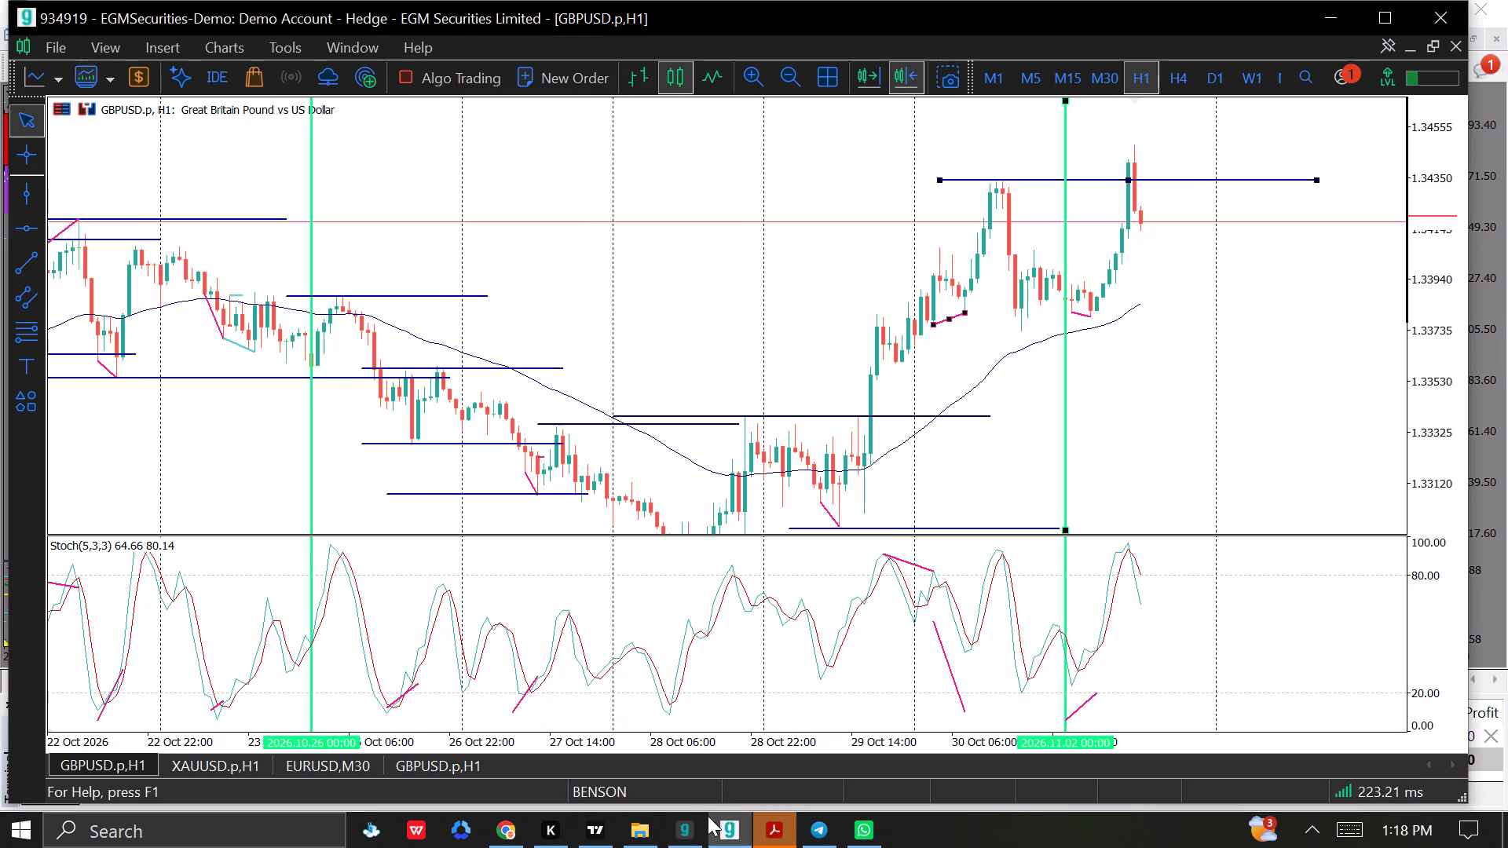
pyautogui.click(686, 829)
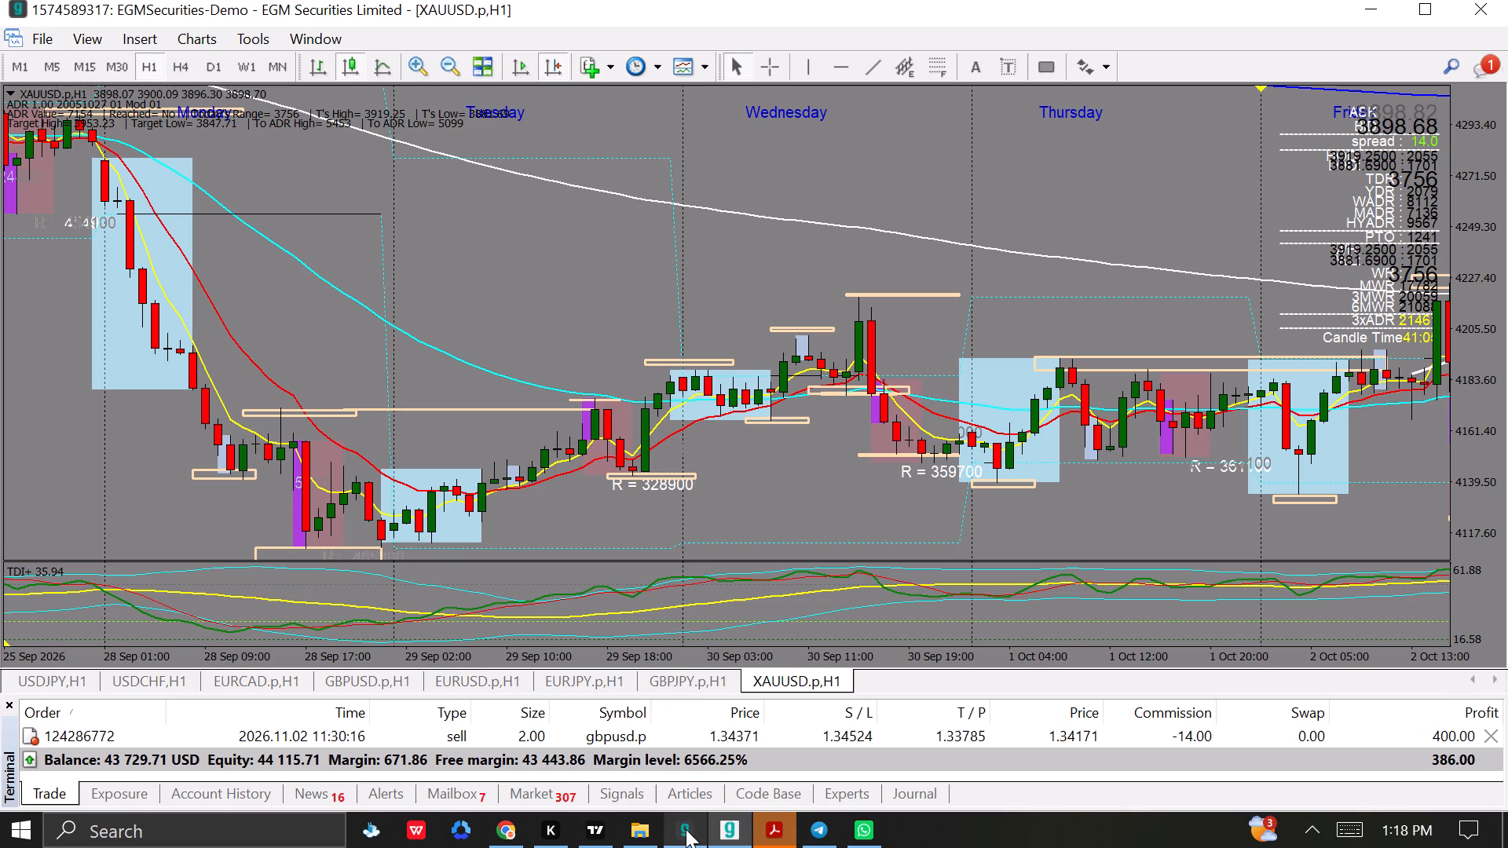
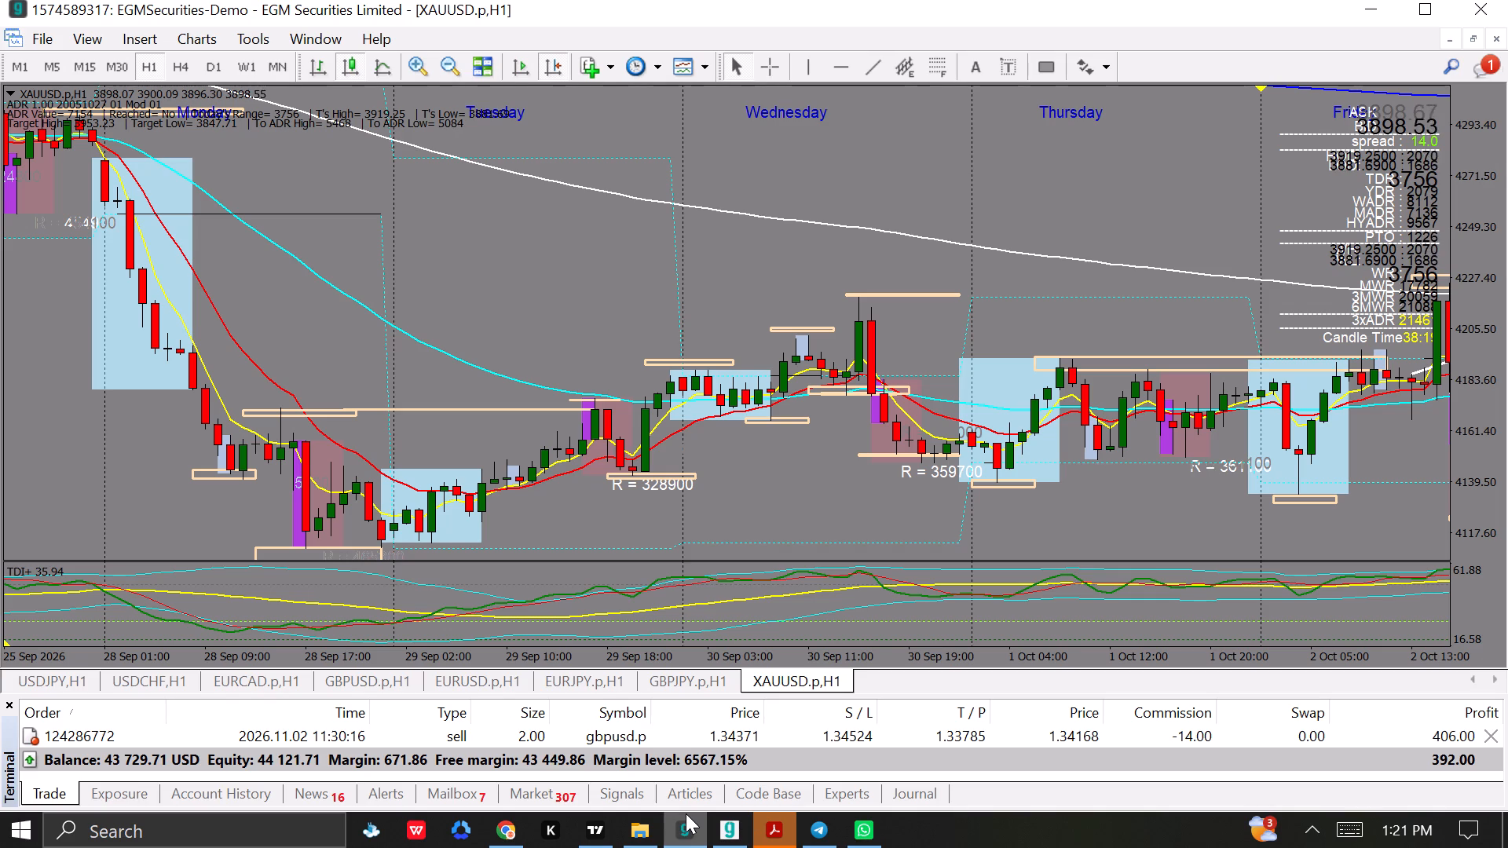
# Switch from MetaTrader to TradingView to view the GBPUSD 30-minute chart.
pyautogui.click(589, 829)
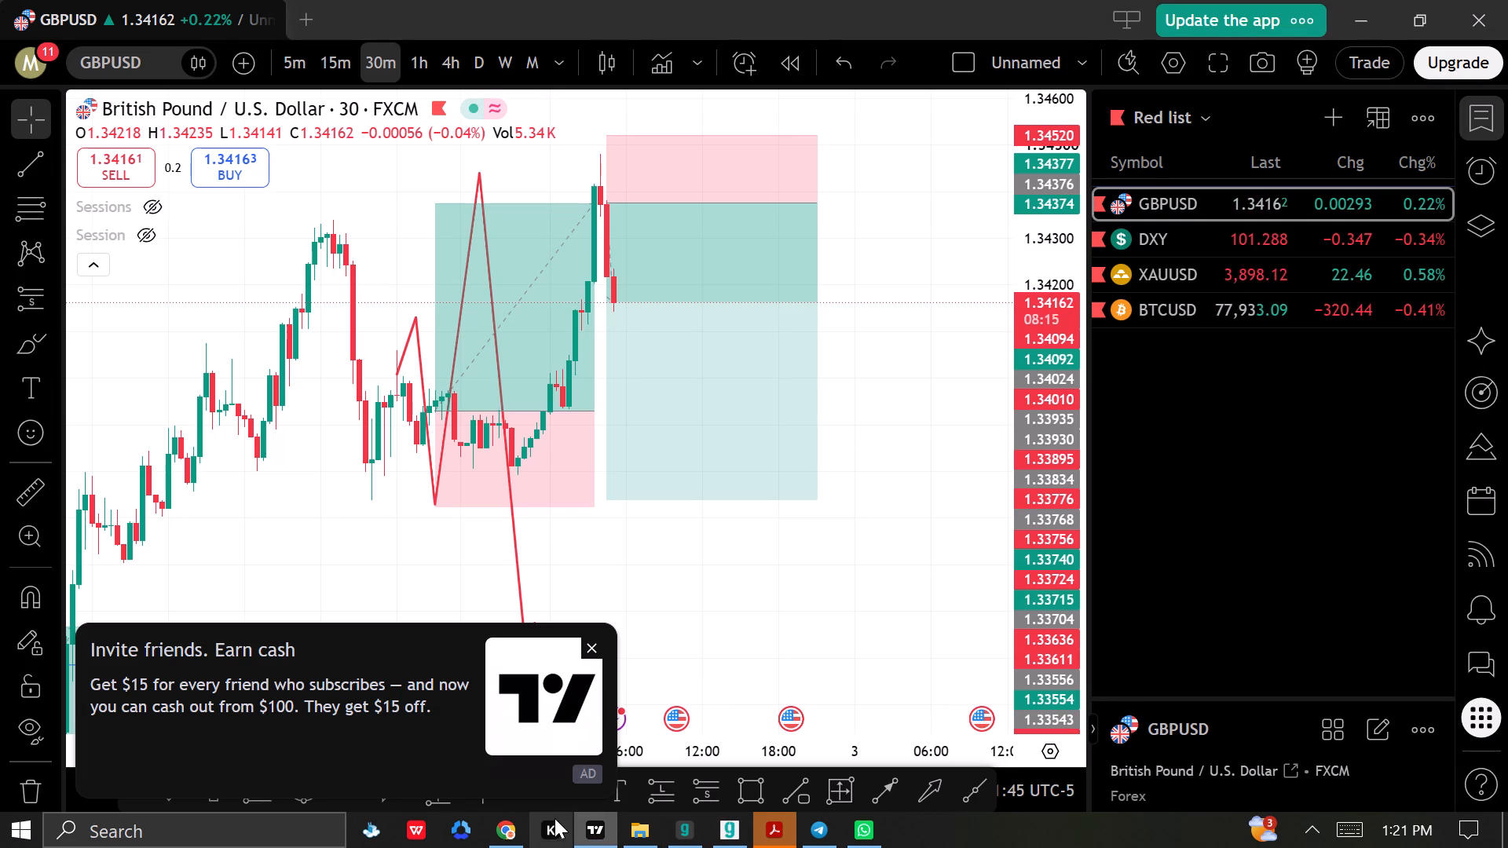
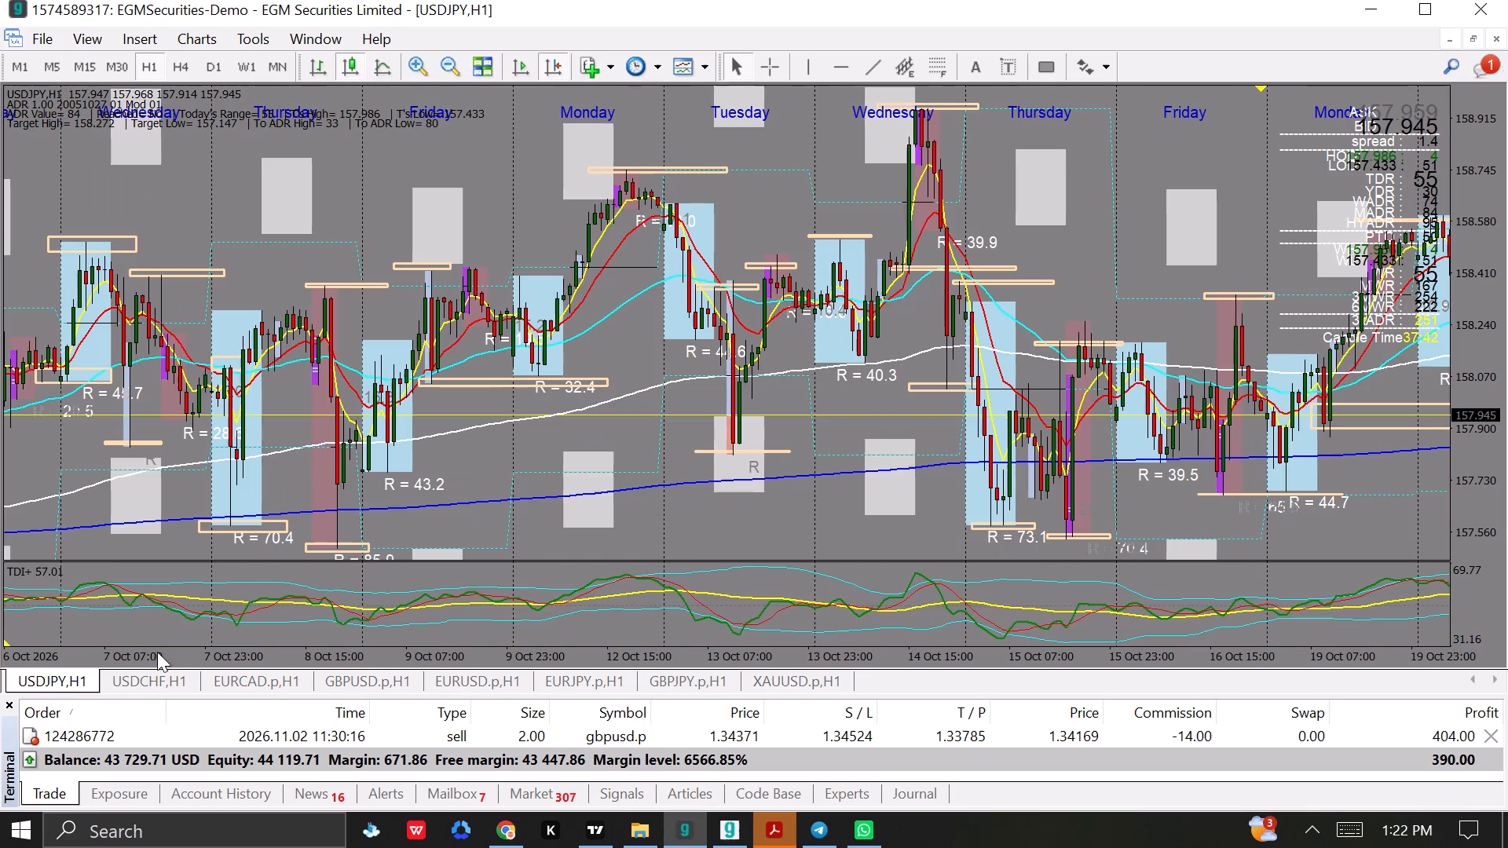
# Review the USDJPY H1 chart in MetaTrader from early October up to the latest candles.
pyautogui.moveTo(603, 447); pyautogui.dragTo(314, 367)
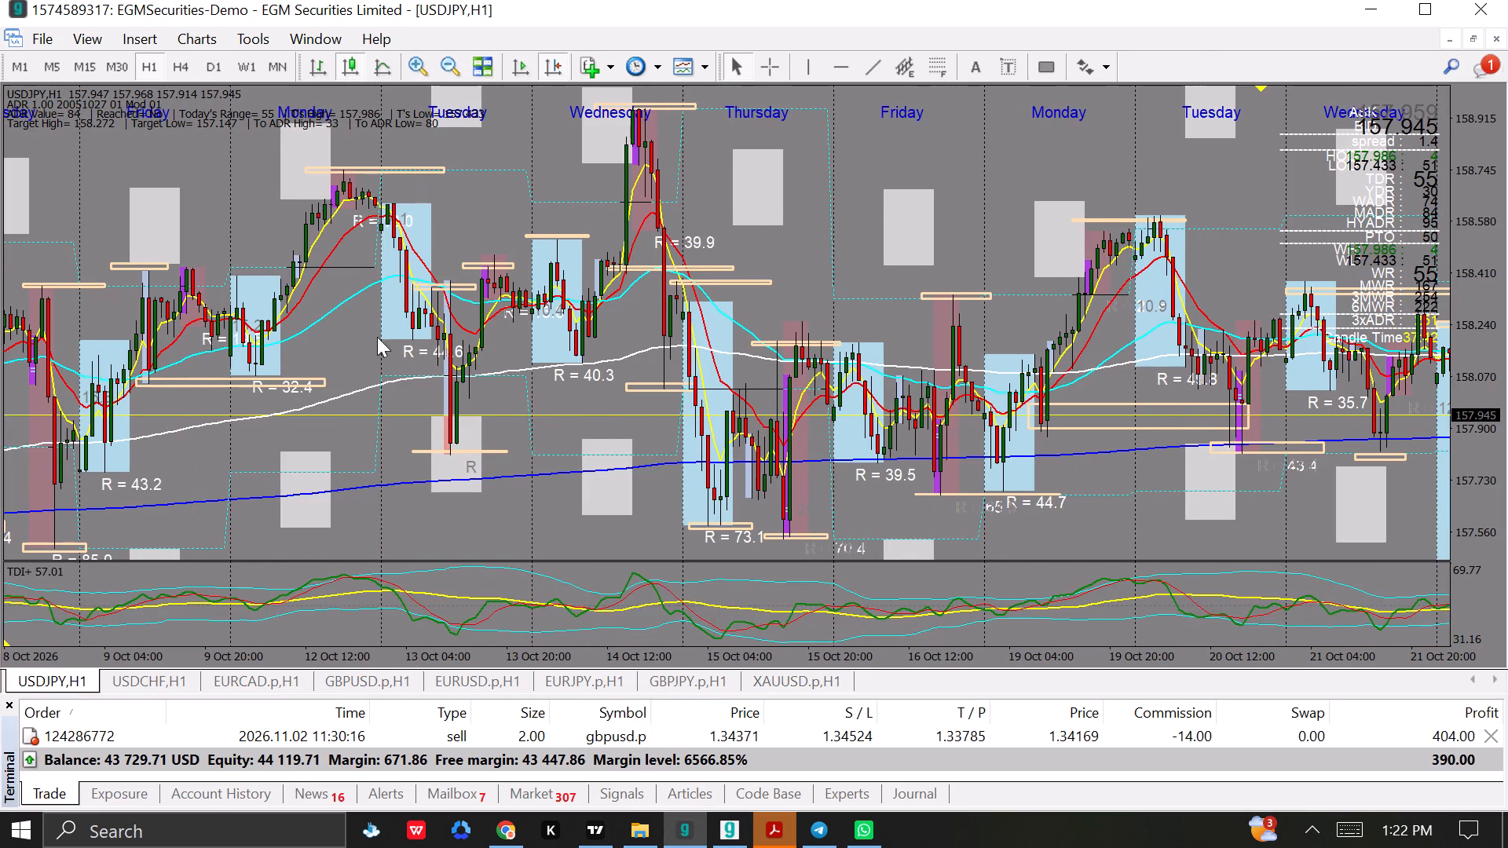
pyautogui.moveTo(792, 295); pyautogui.dragTo(637, 239)
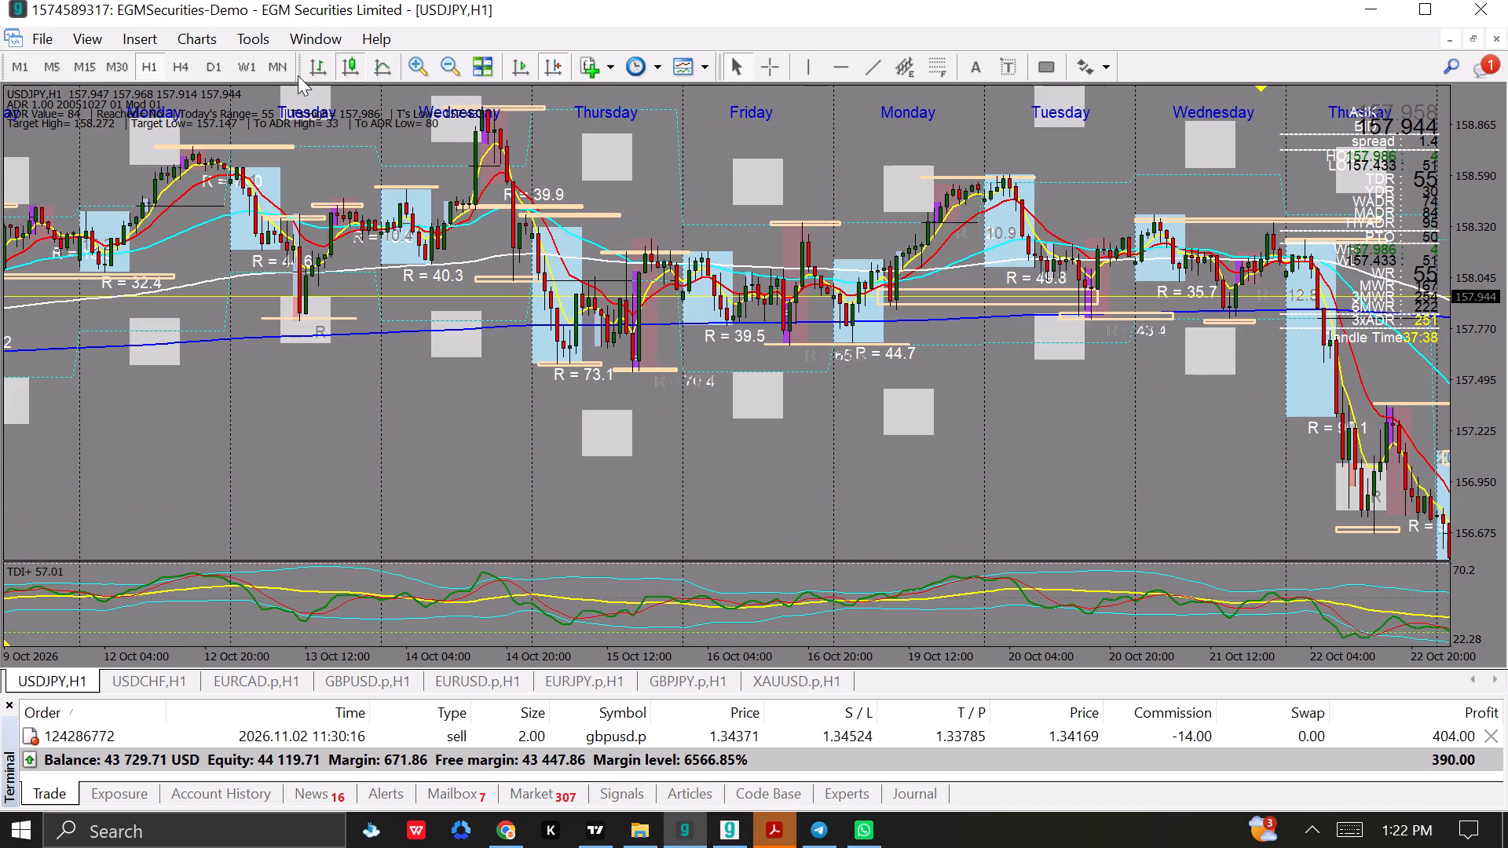
pyautogui.doubleClick(412, 64)
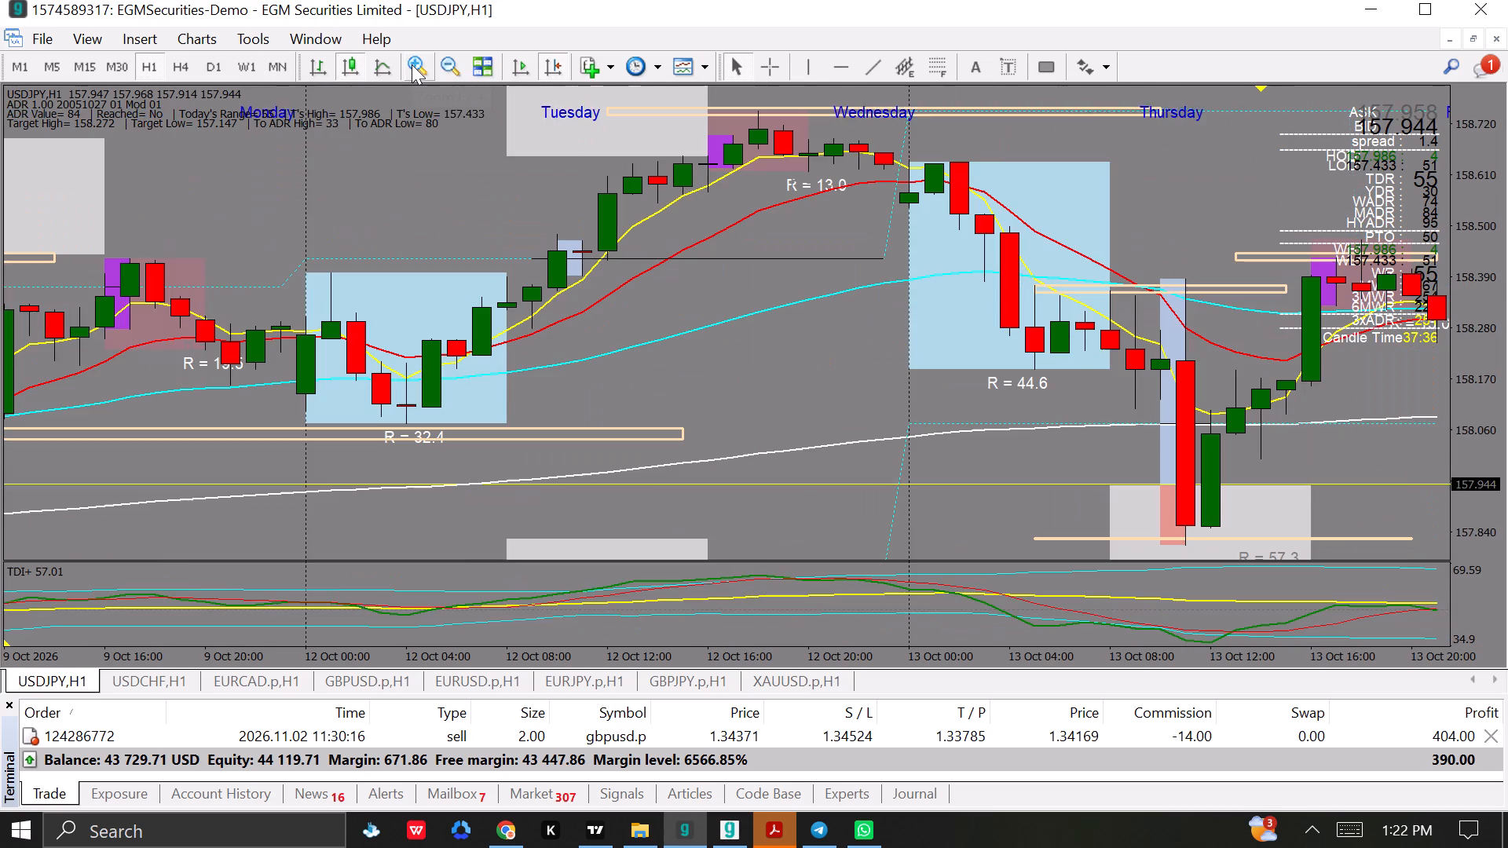
pyautogui.tripleClick(445, 64)
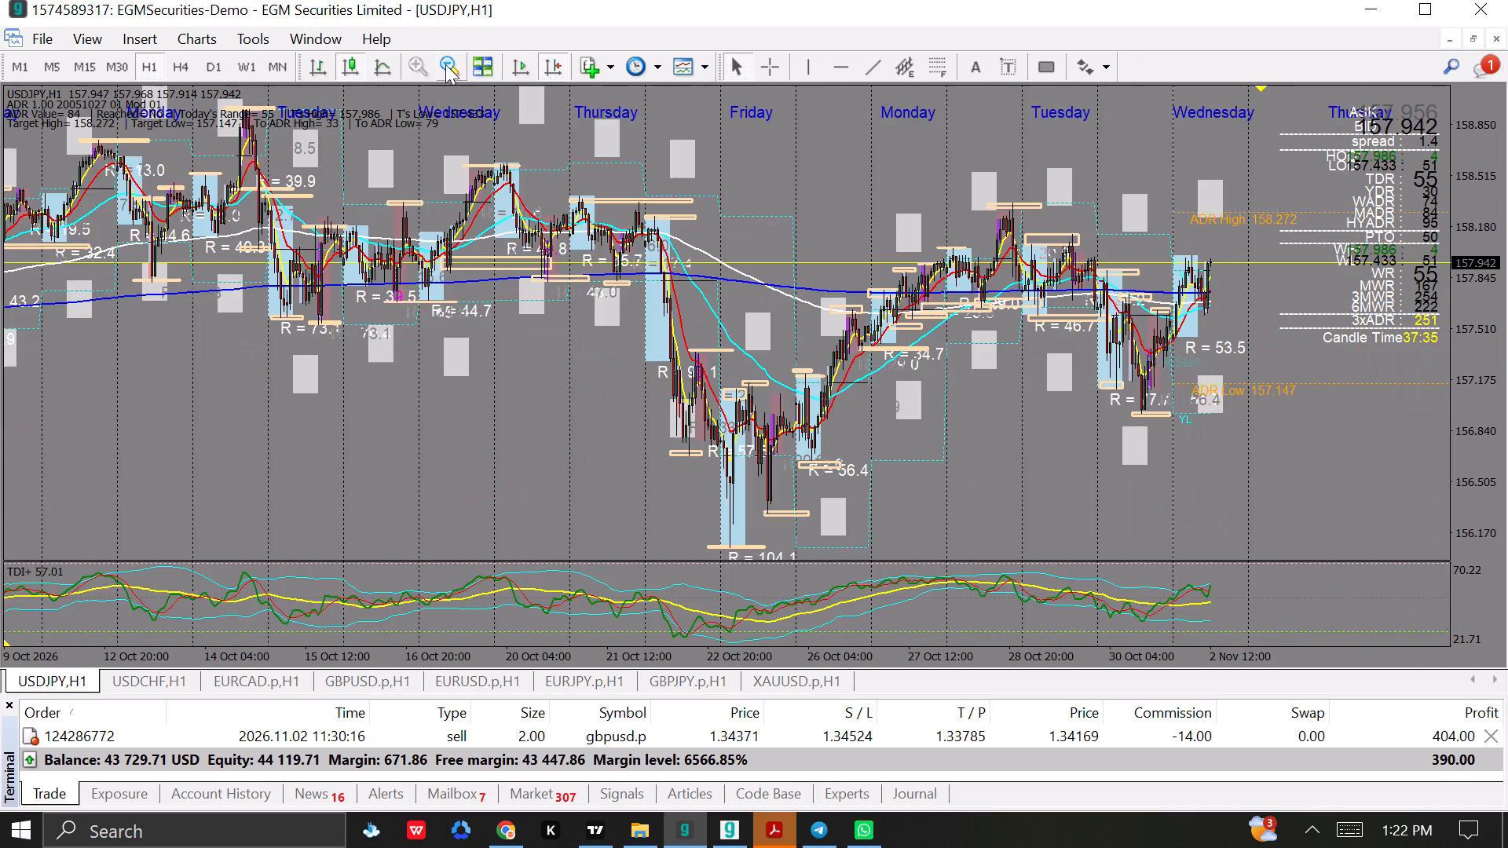
pyautogui.moveTo(600, 327); pyautogui.dragTo(567, 314)
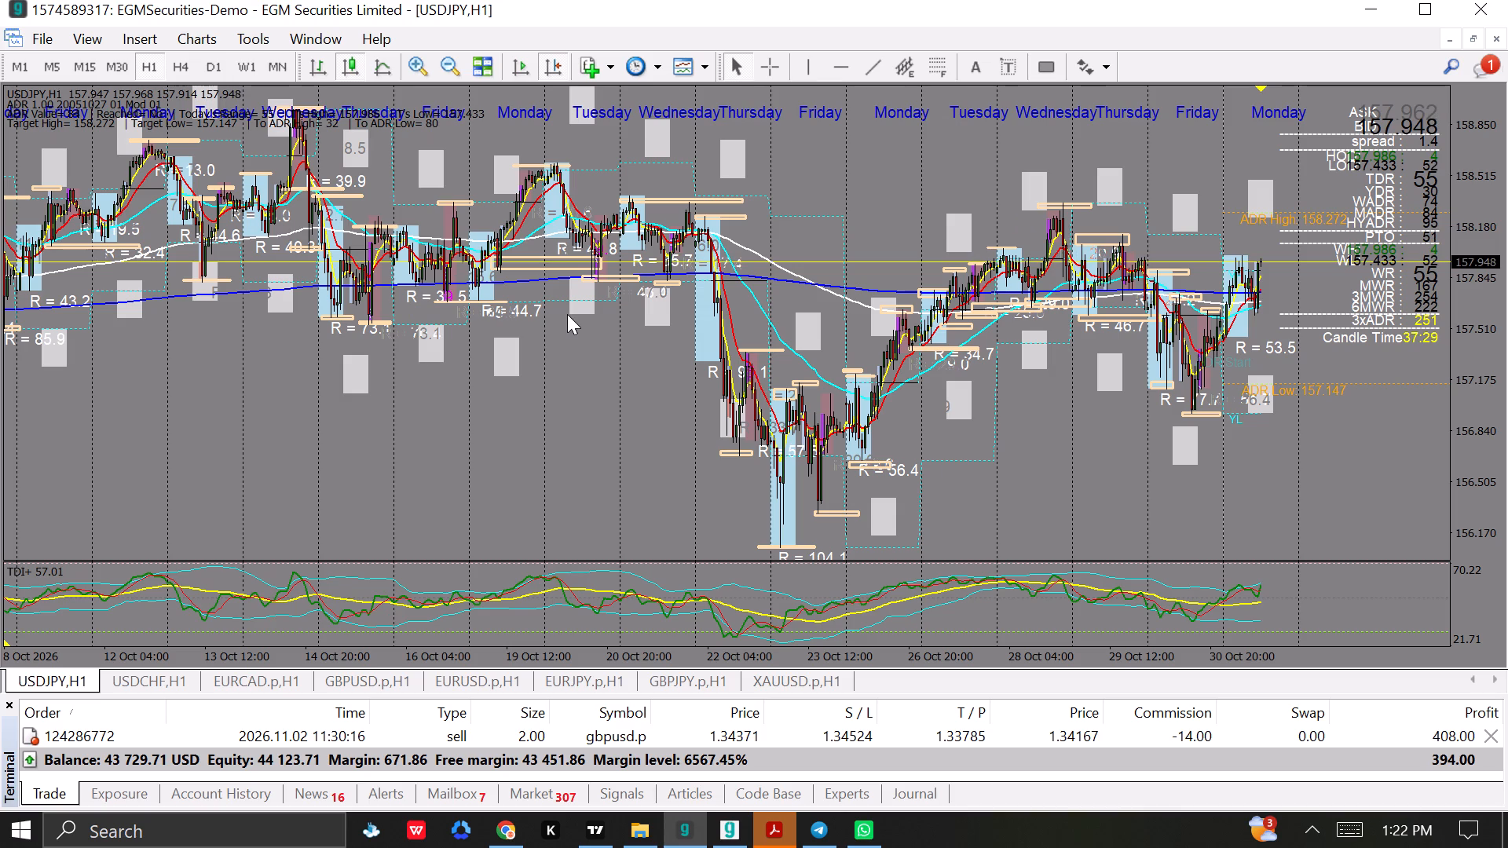
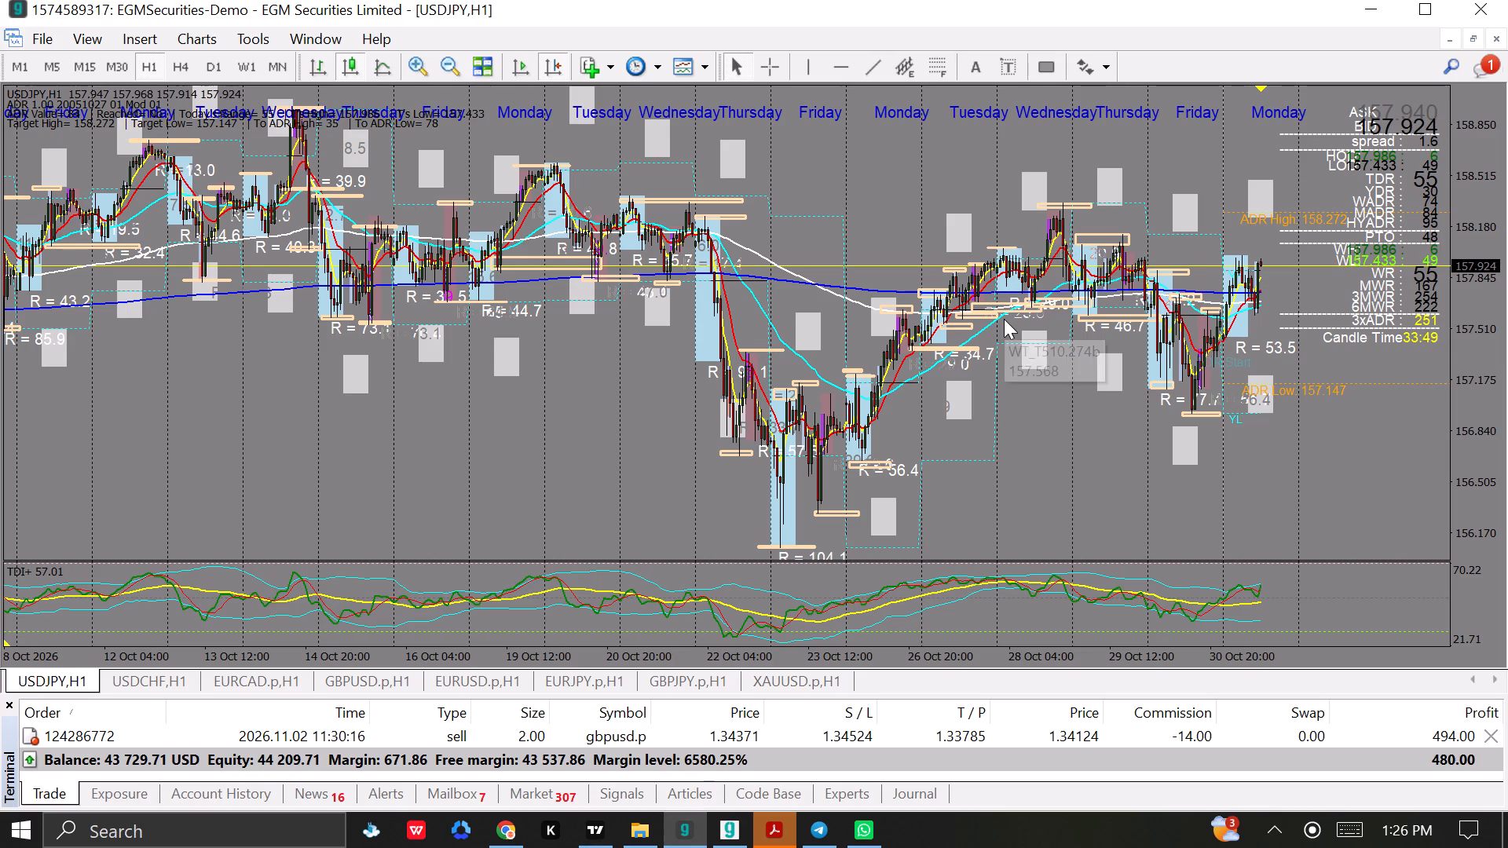
# Draw a thin rectangle marking the low of Monday's shaded range on the USDJPY H1 chart, at about 157.43.
pyautogui.moveTo(1030, 389); pyautogui.dragTo(933, 389)
pyautogui.moveTo(1065, 440); pyautogui.dragTo(1029, 440)
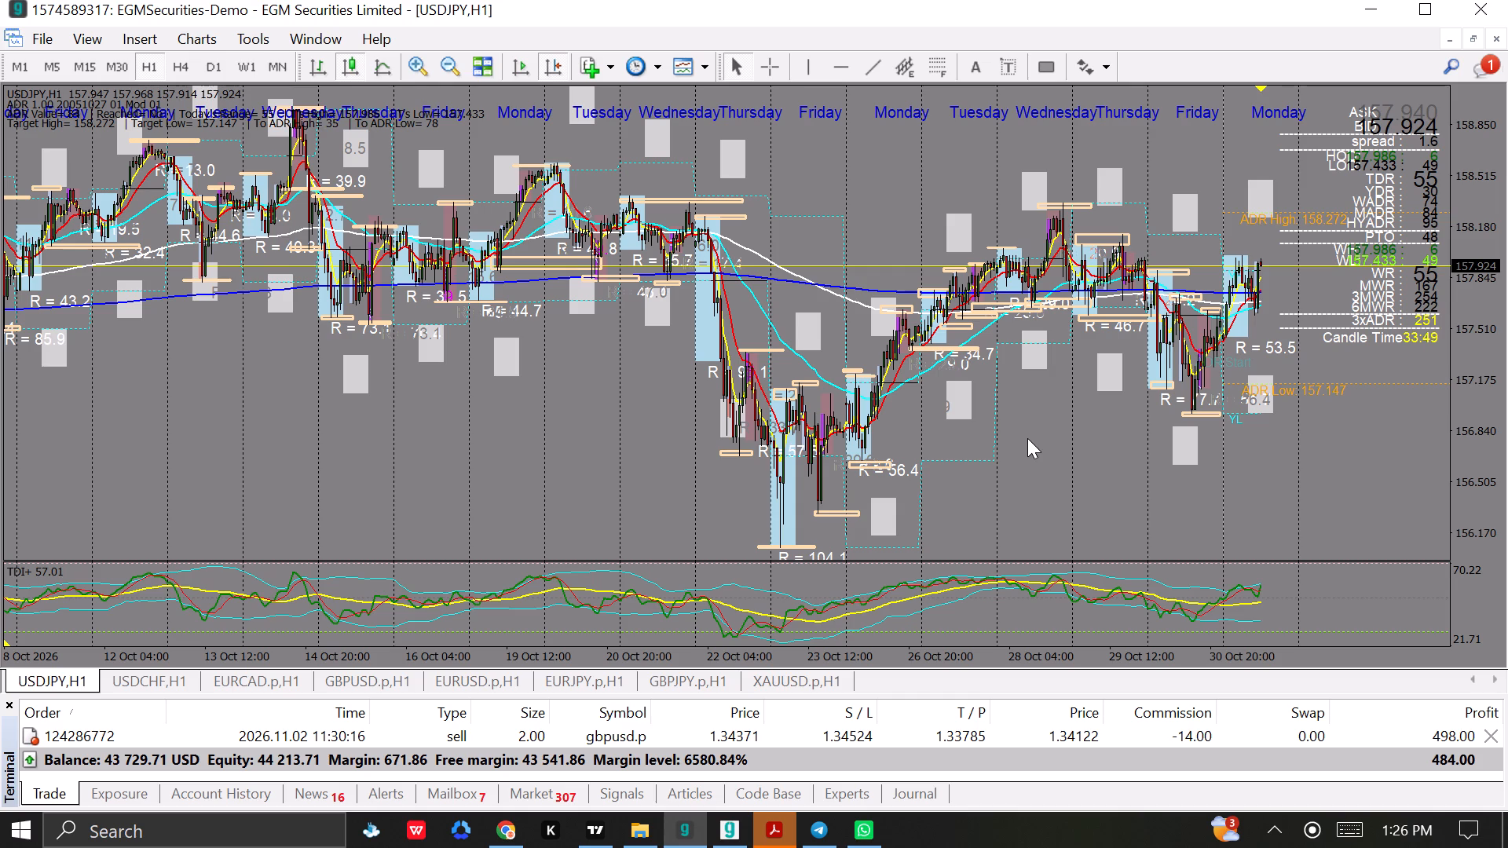
pyautogui.click(404, 57)
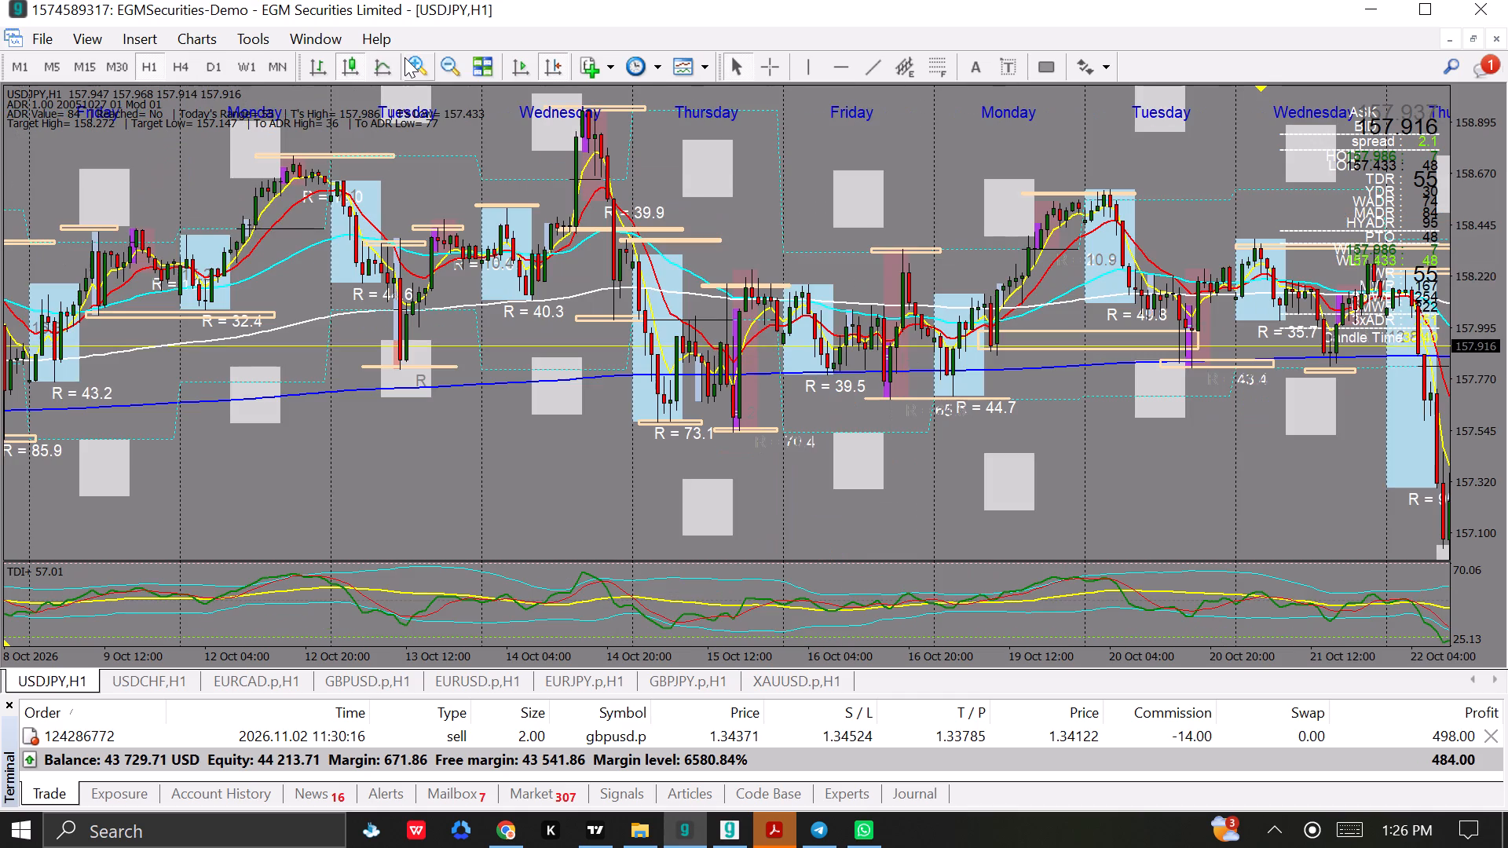
pyautogui.click(545, 59)
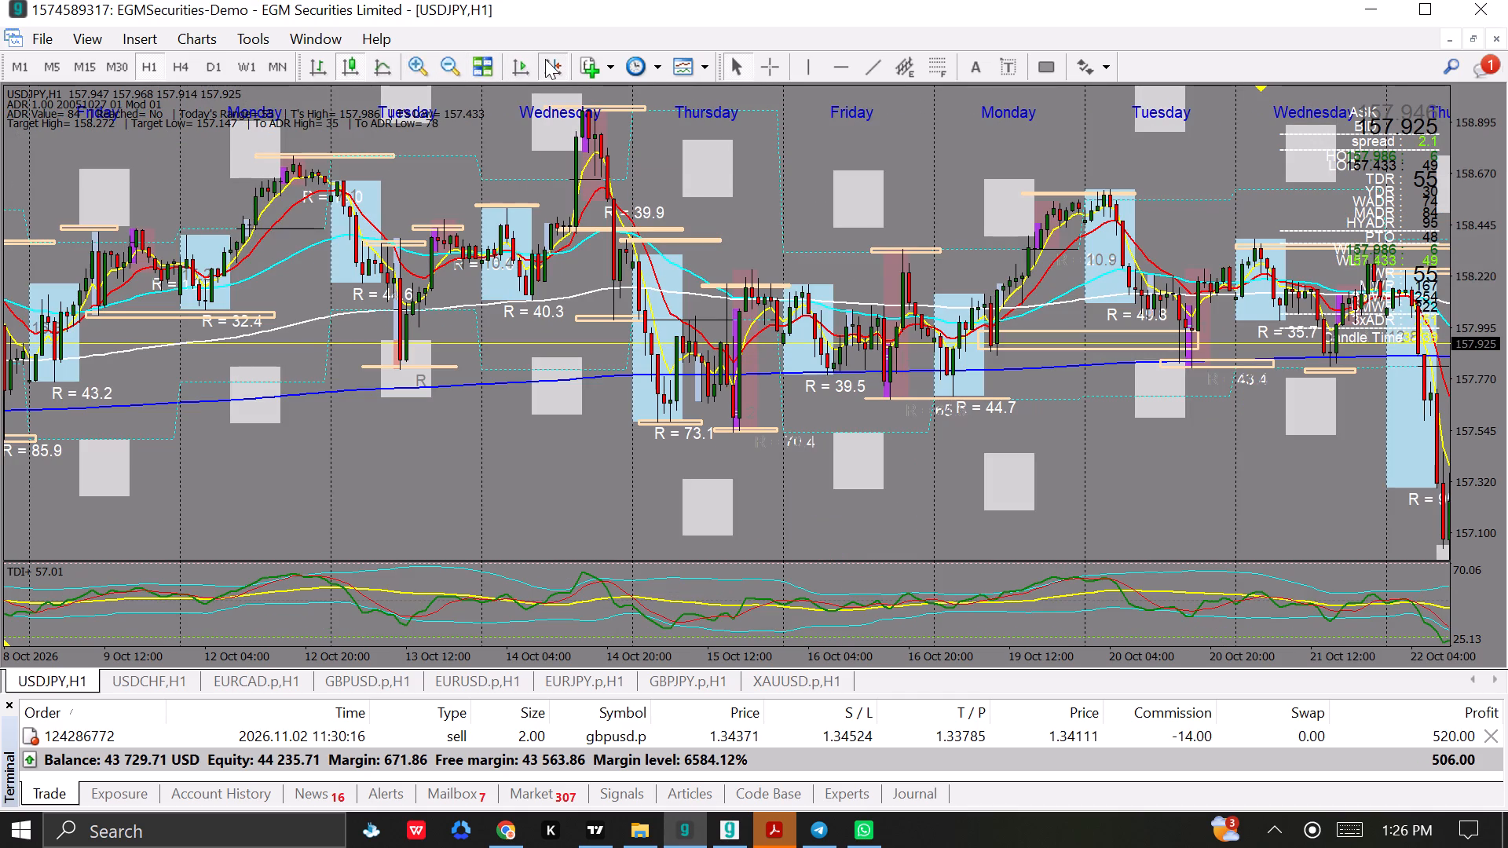
pyautogui.click(545, 59)
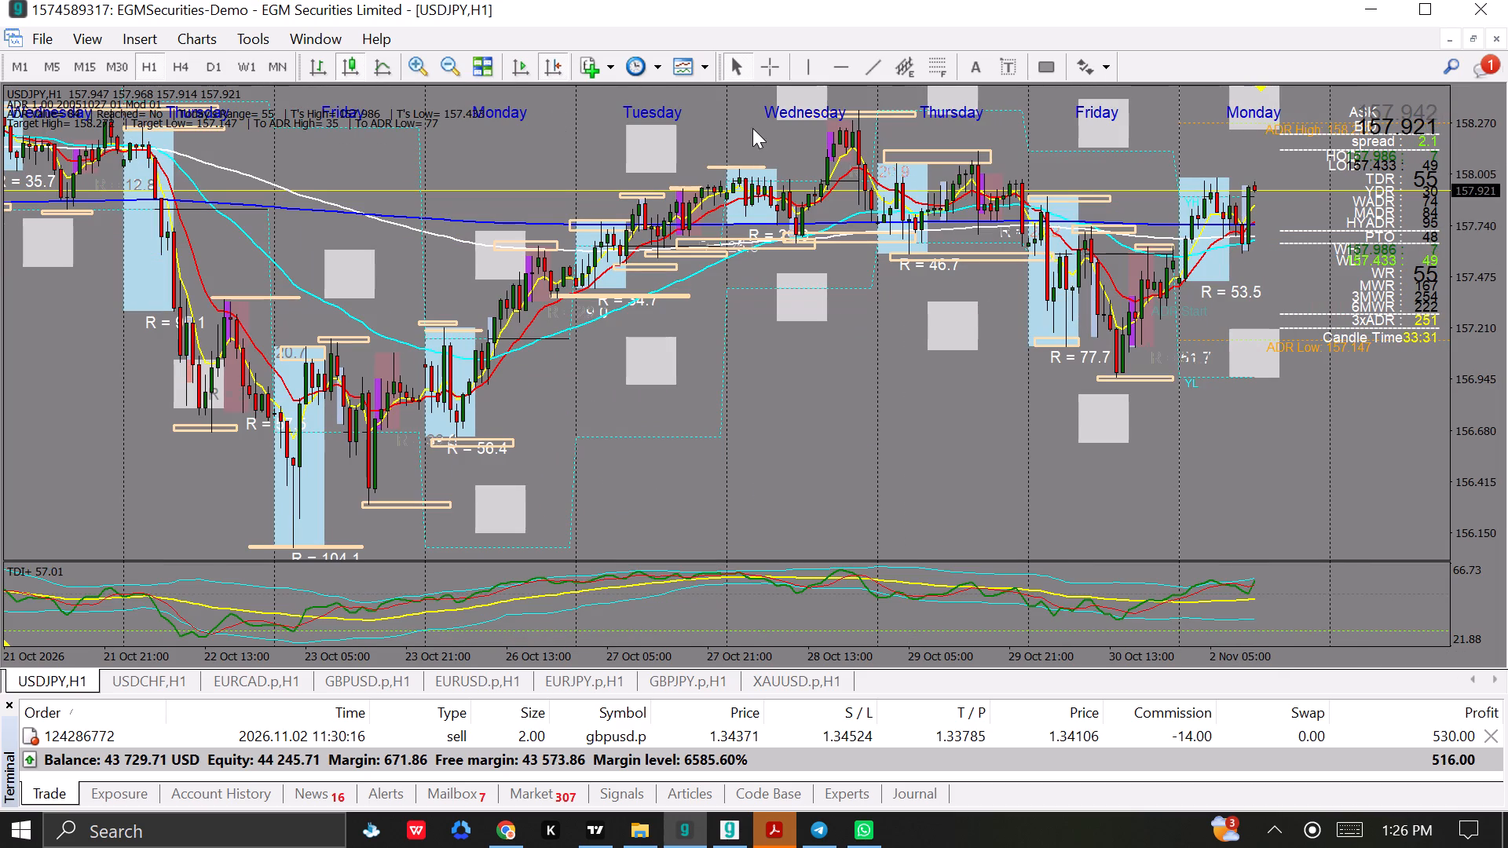
pyautogui.click(1047, 69)
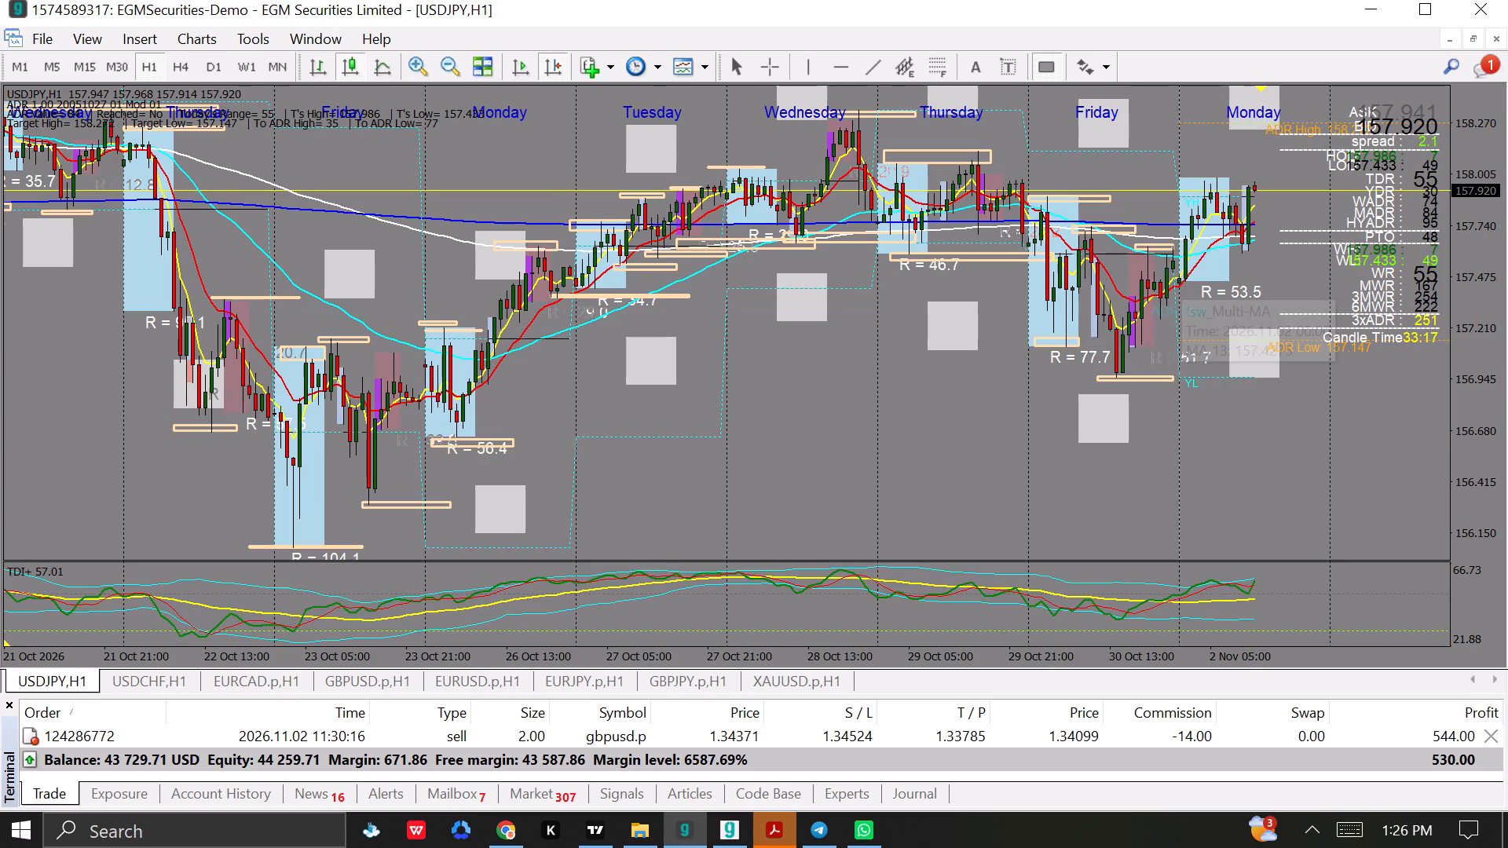
pyautogui.moveTo(1178, 283); pyautogui.dragTo(1250, 289)
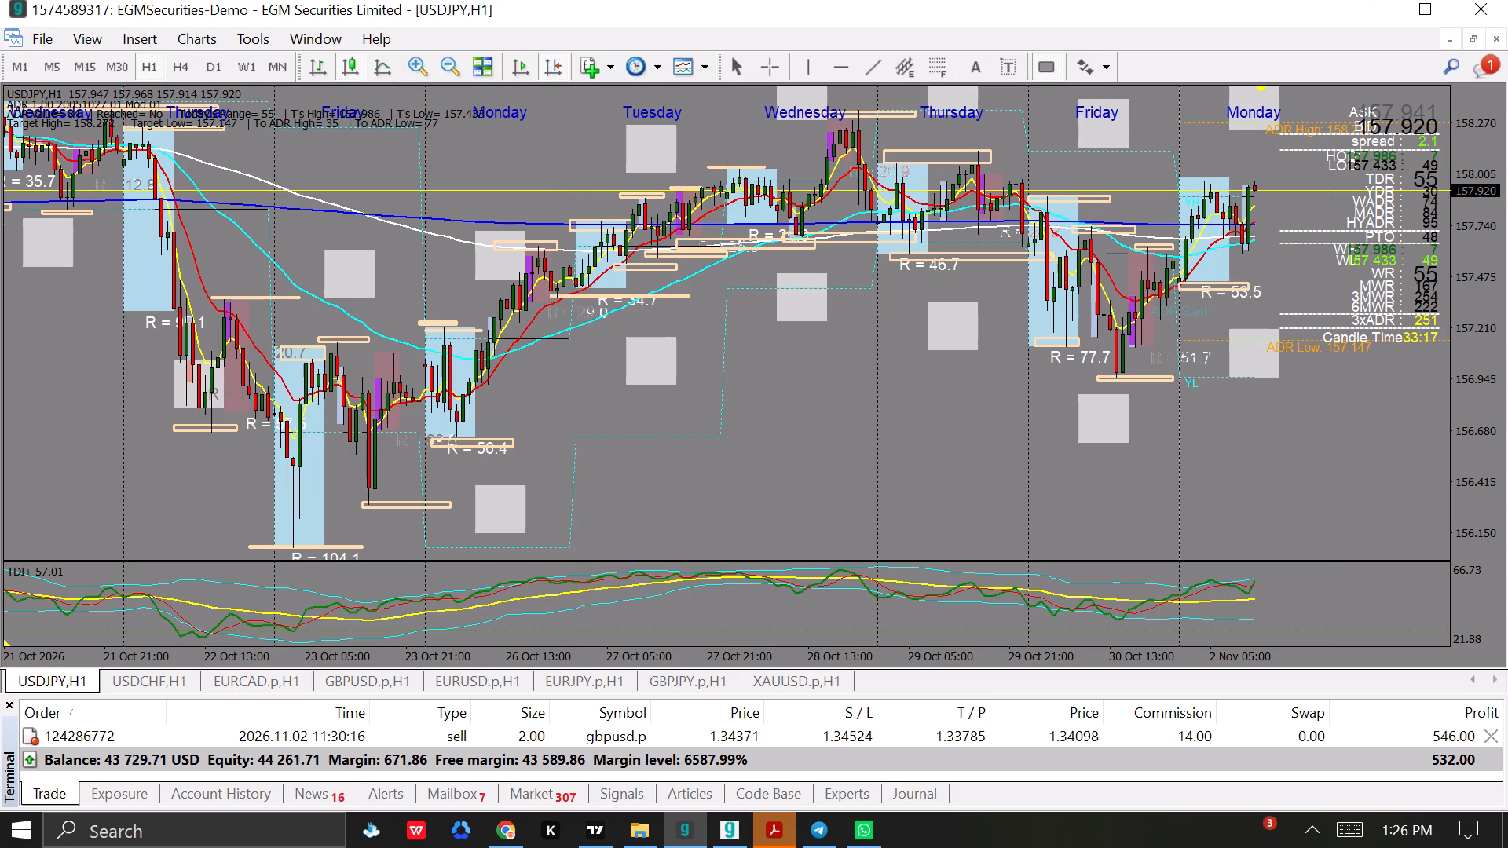
pyautogui.moveTo(1250, 289); pyautogui.dragTo(1254, 287)
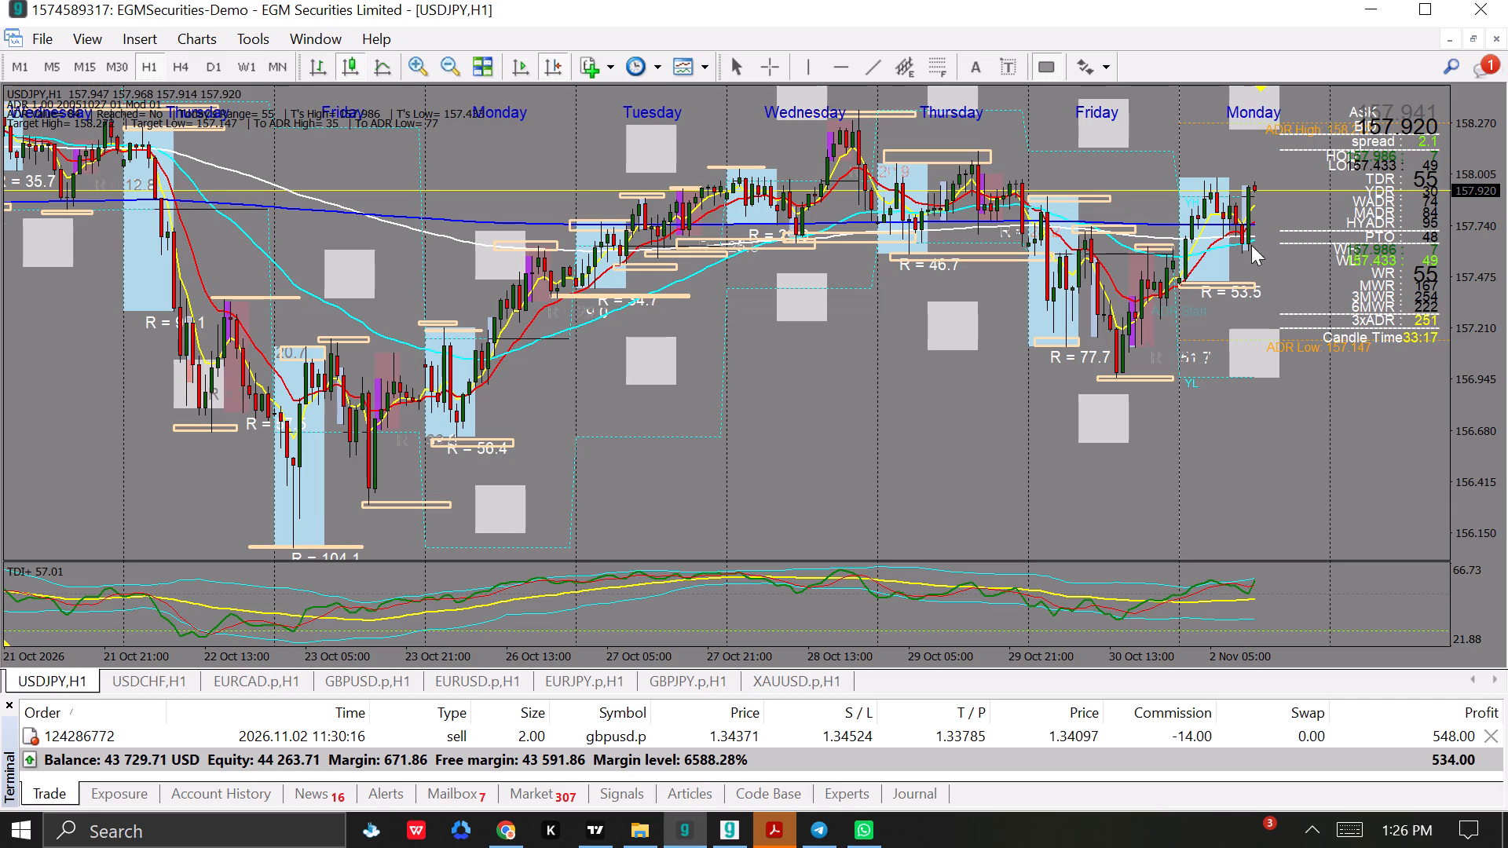
# Draw a thin rectangle marking the high of Monday's shaded range on the USDJPY chart, at about 157.99.
pyautogui.click(1044, 73)
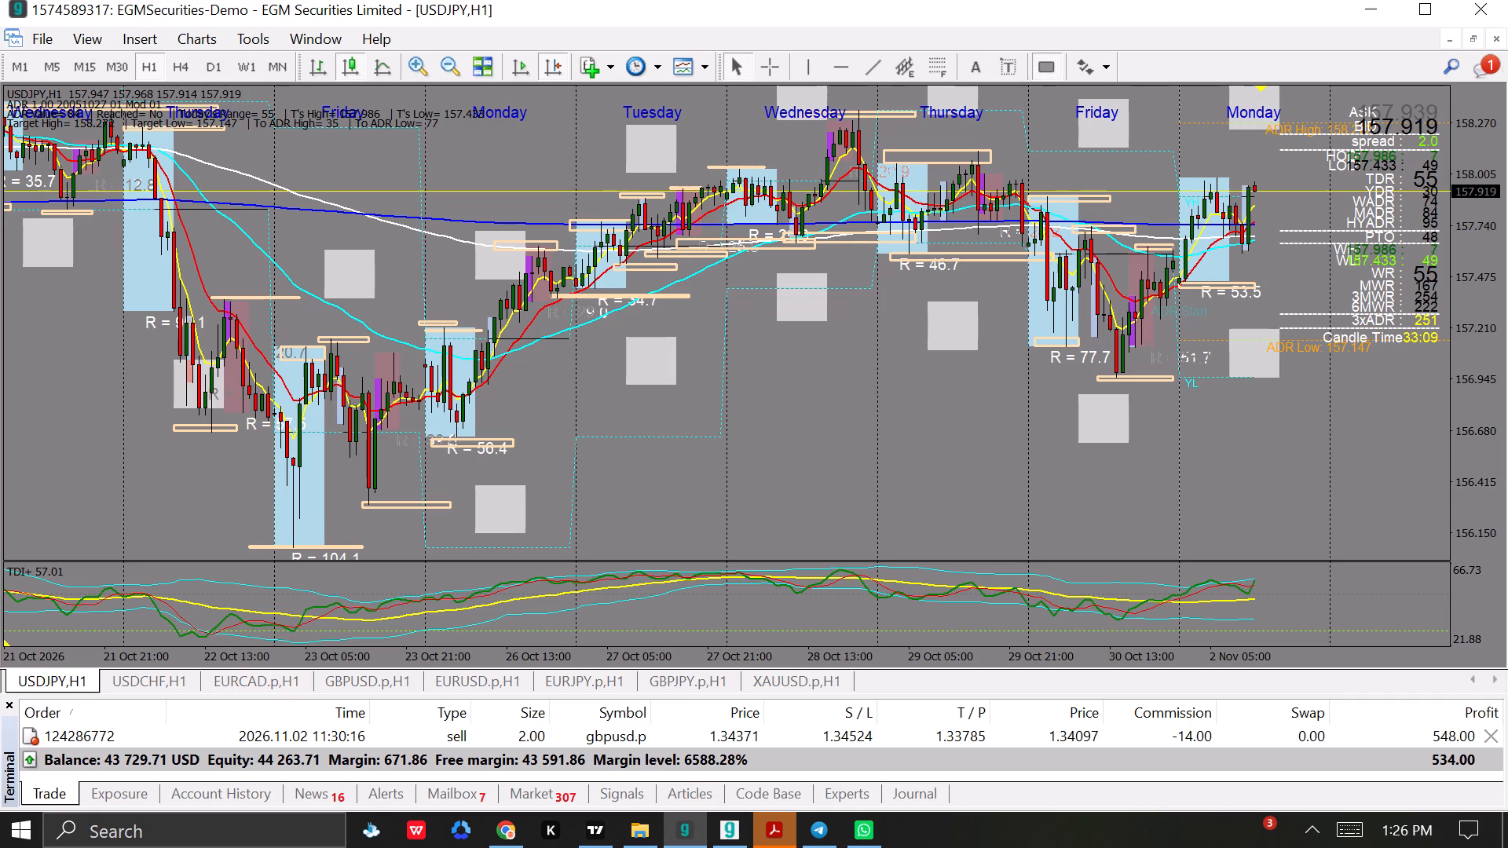
pyautogui.moveTo(1191, 176); pyautogui.dragTo(1240, 177)
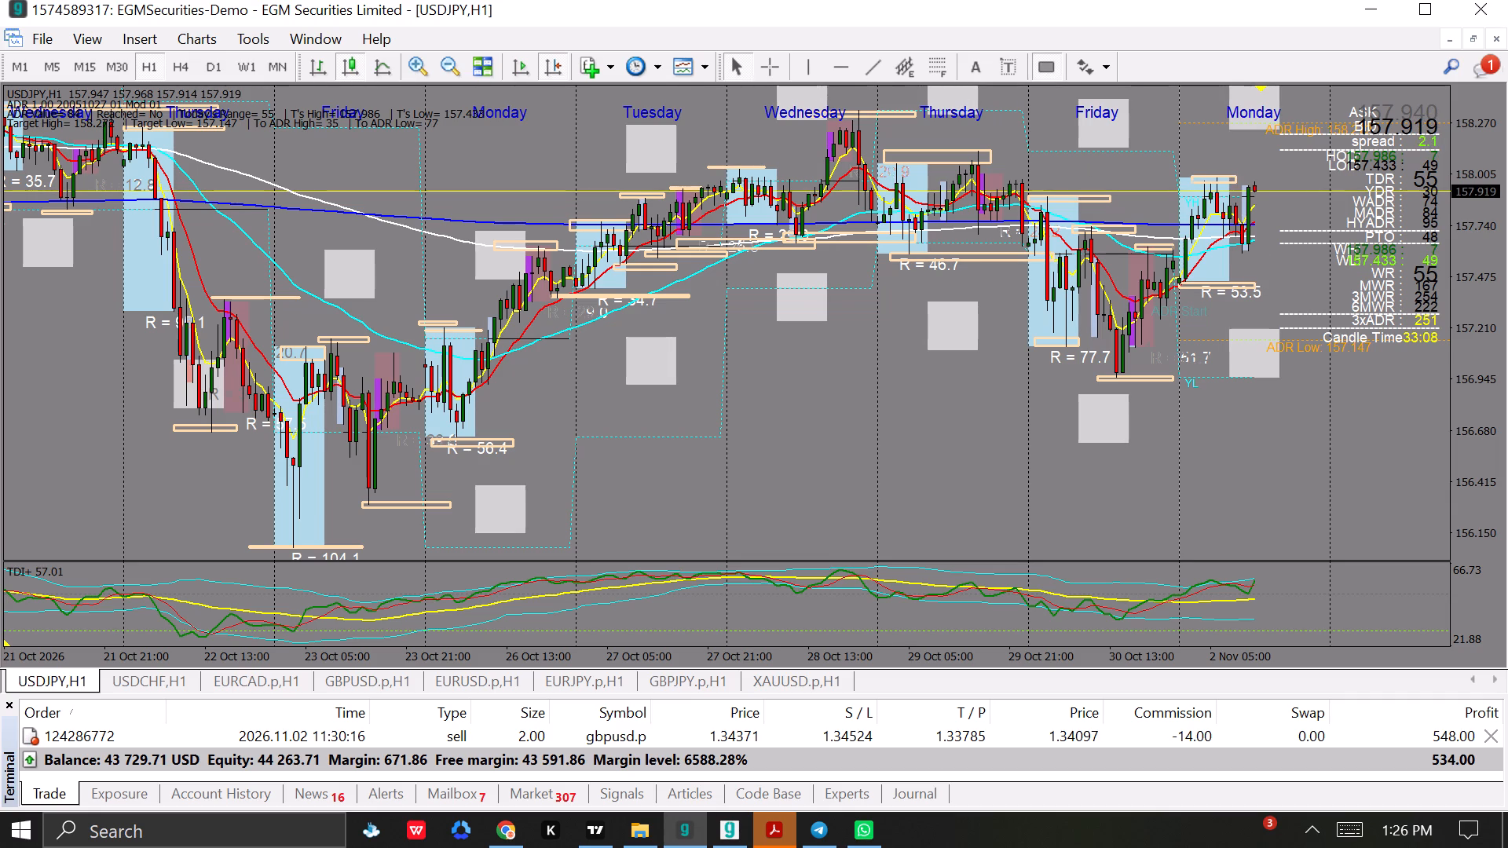
pyautogui.moveTo(1240, 177); pyautogui.dragTo(1245, 180)
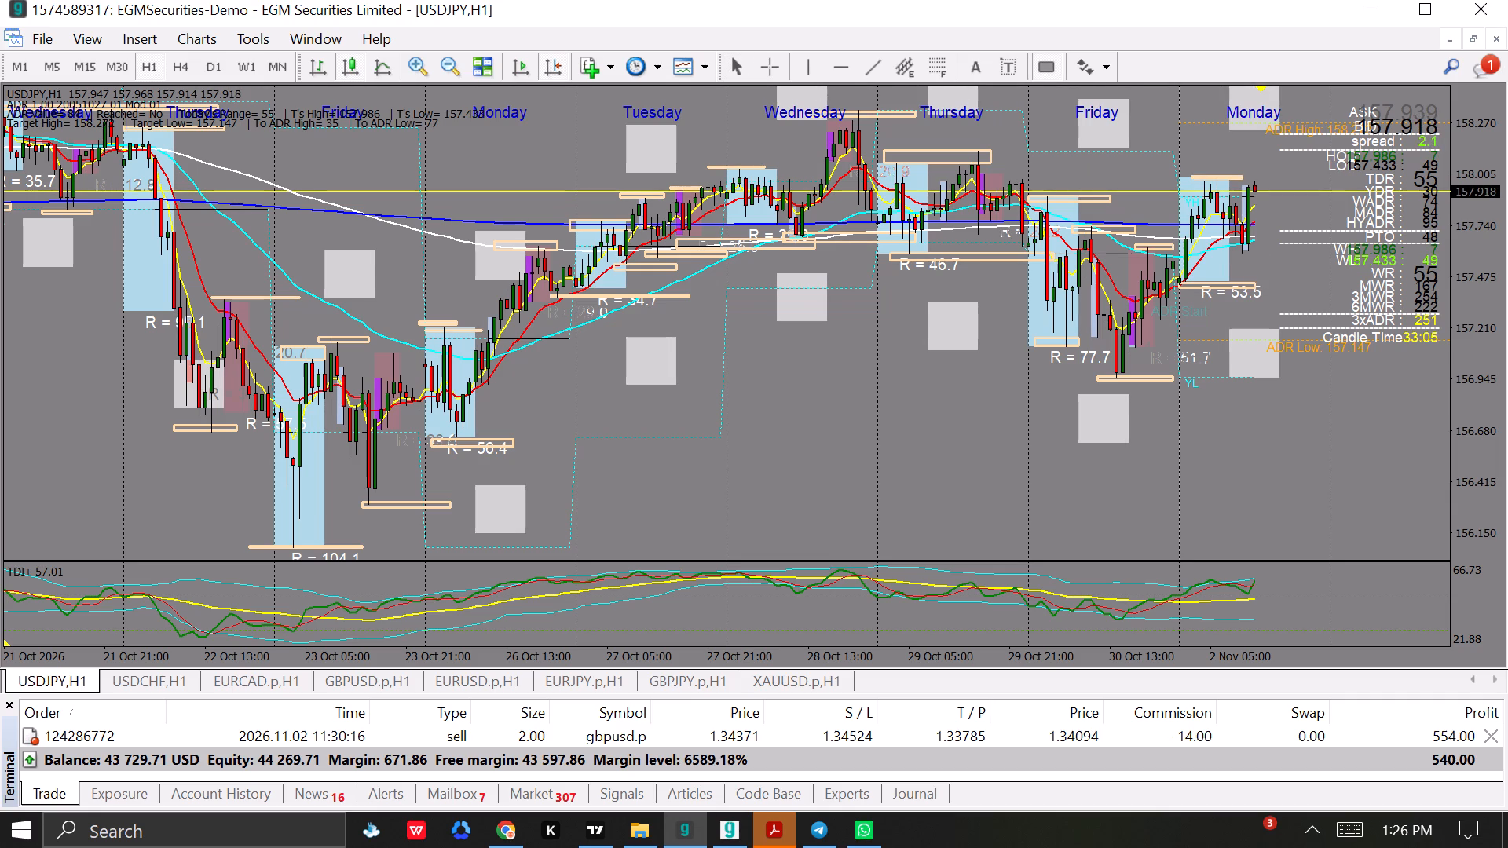
pyautogui.moveTo(1245, 180); pyautogui.dragTo(1243, 180)
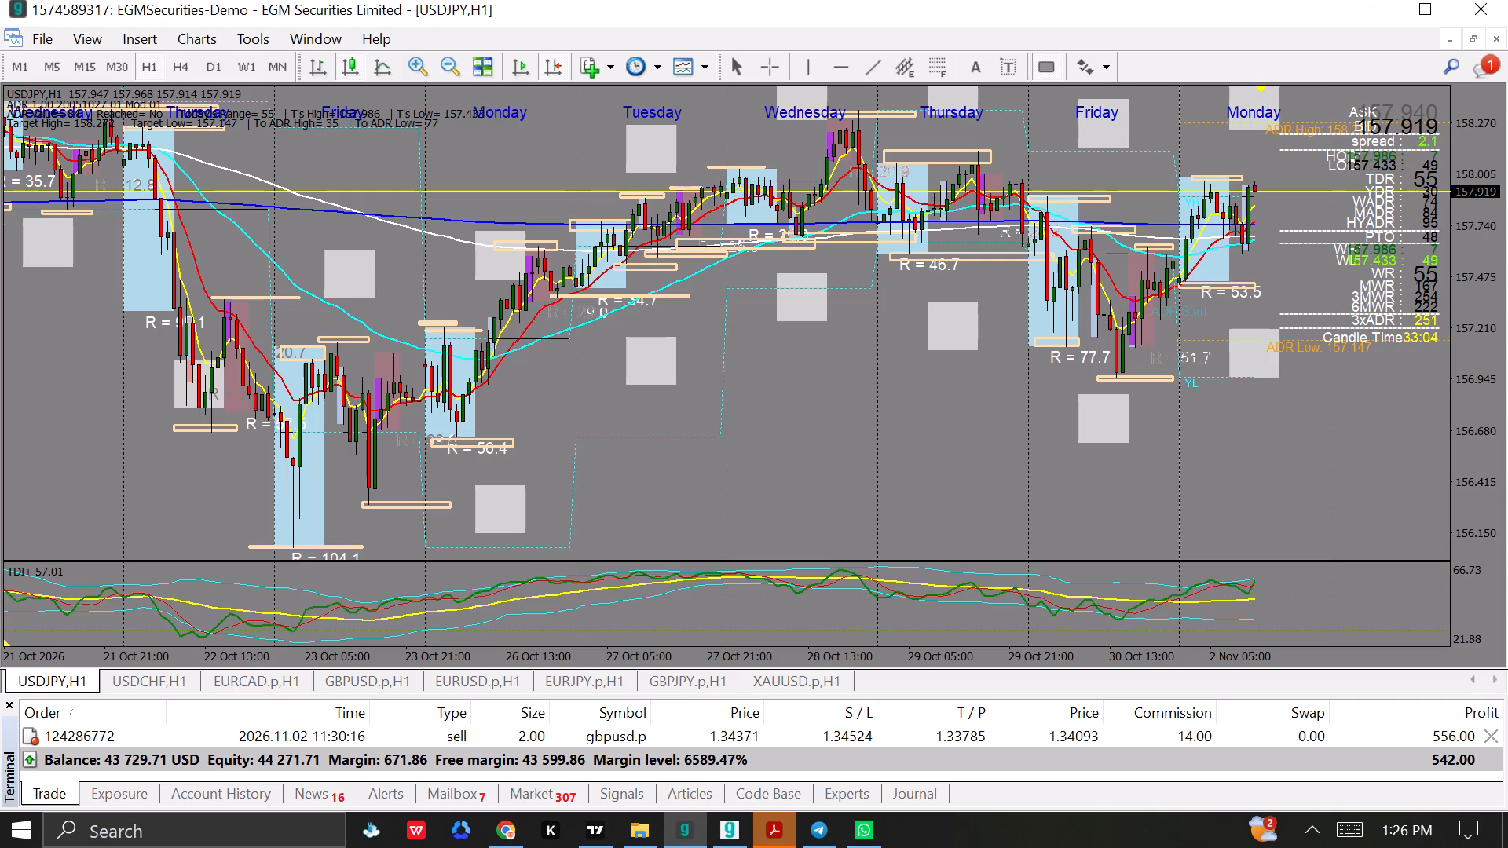
pyautogui.moveTo(1243, 180); pyautogui.dragTo(1245, 179)
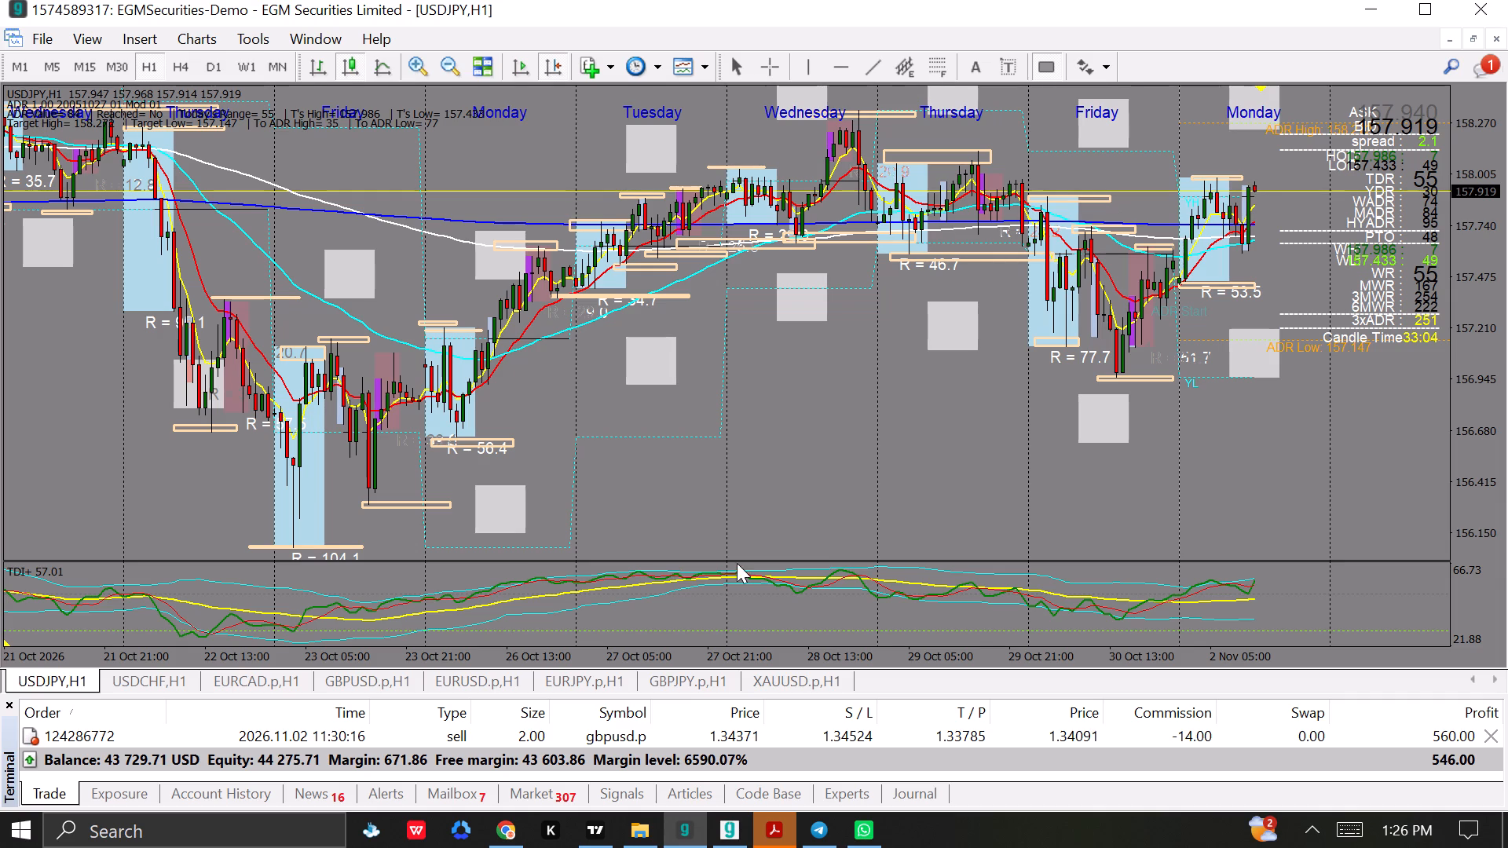
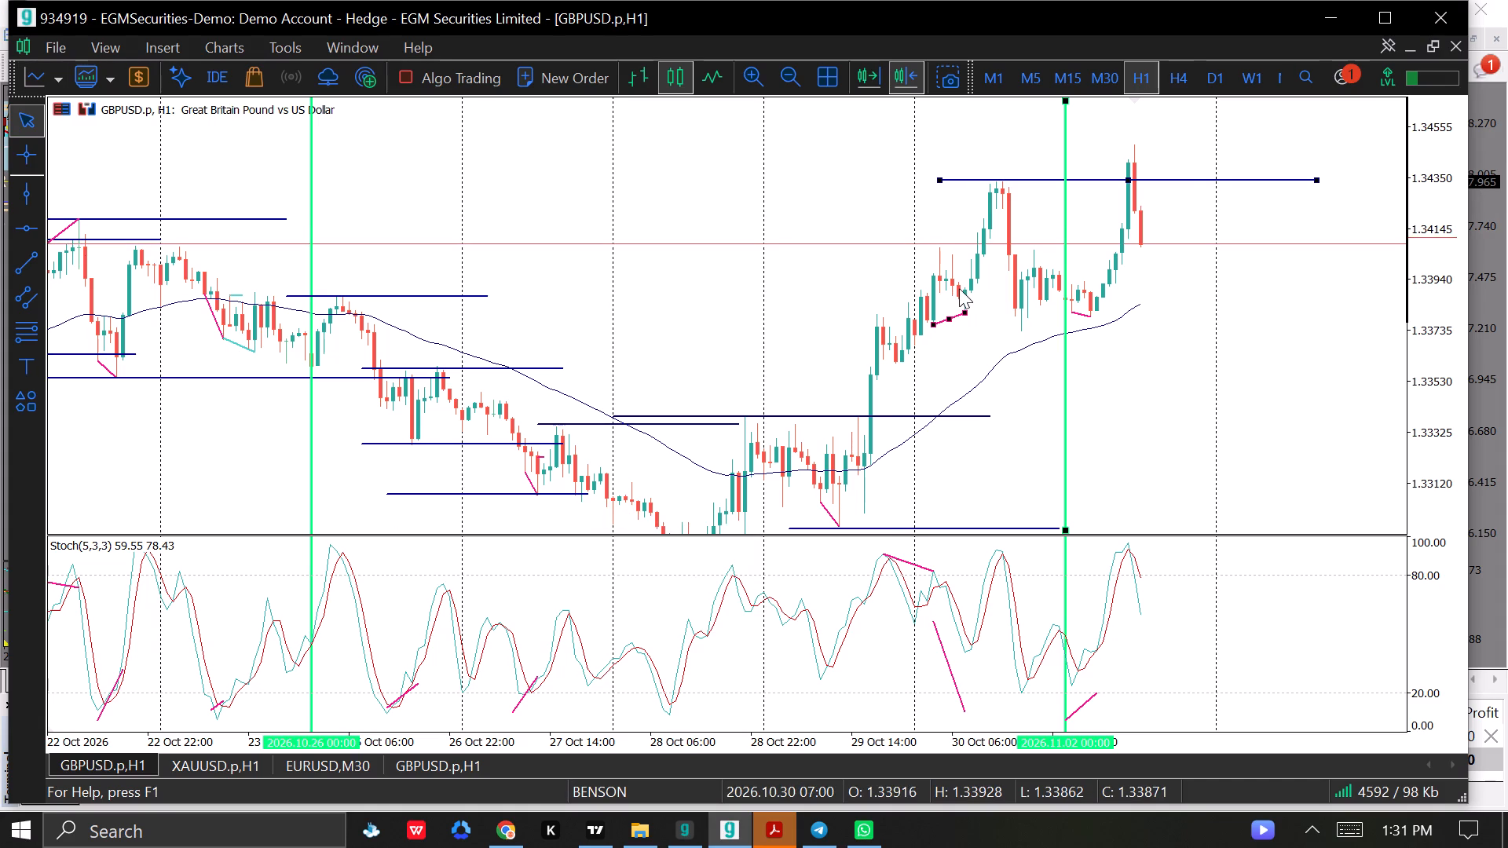
# Switch to the other MetaTrader terminal and examine XAUUSD H1 price action from late September through the latest Monday session.
pyautogui.click(717, 840)
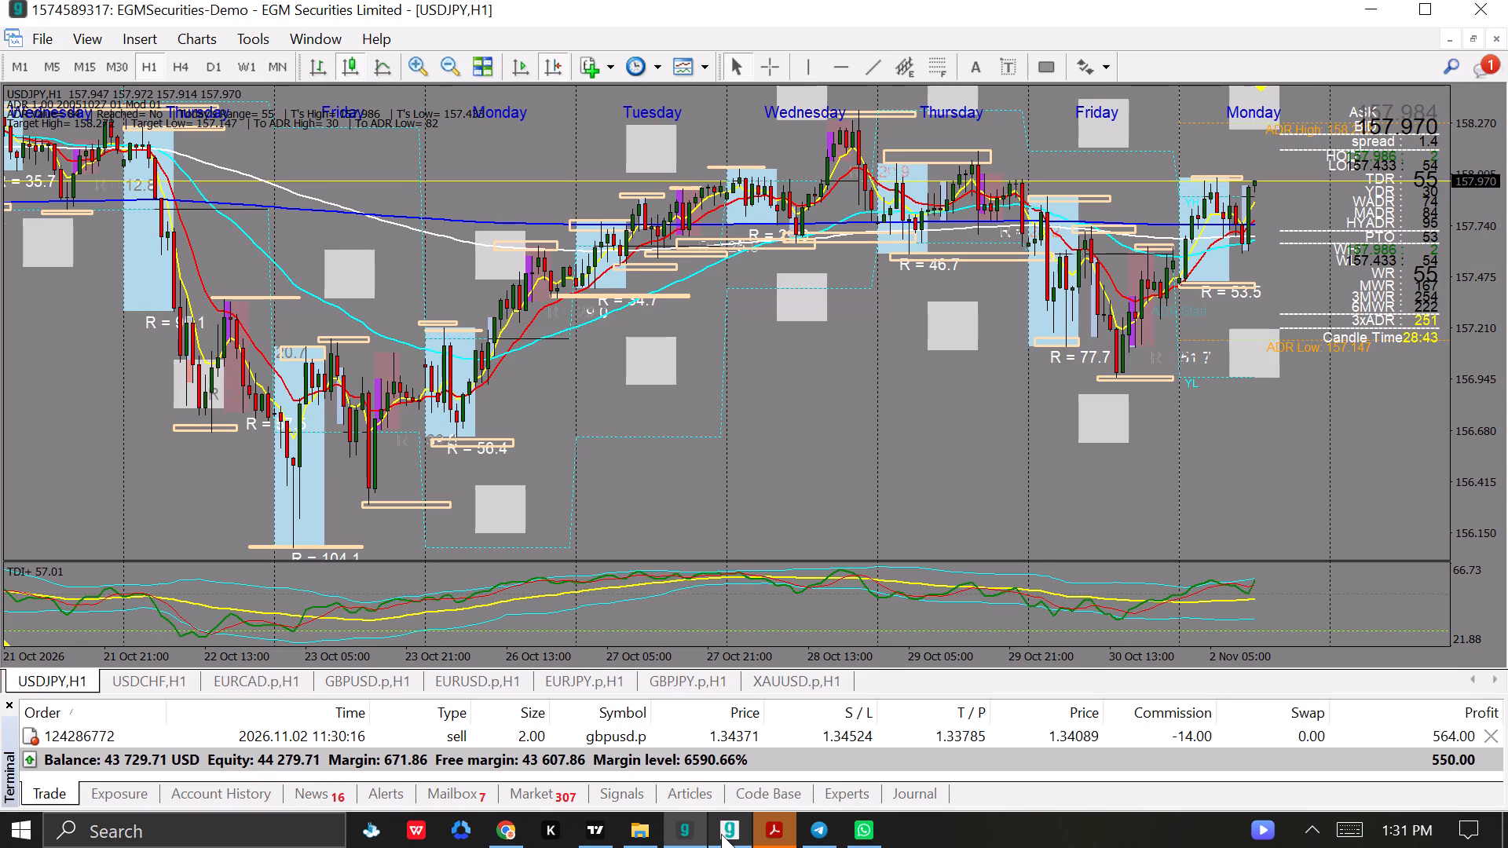
pyautogui.click(796, 678)
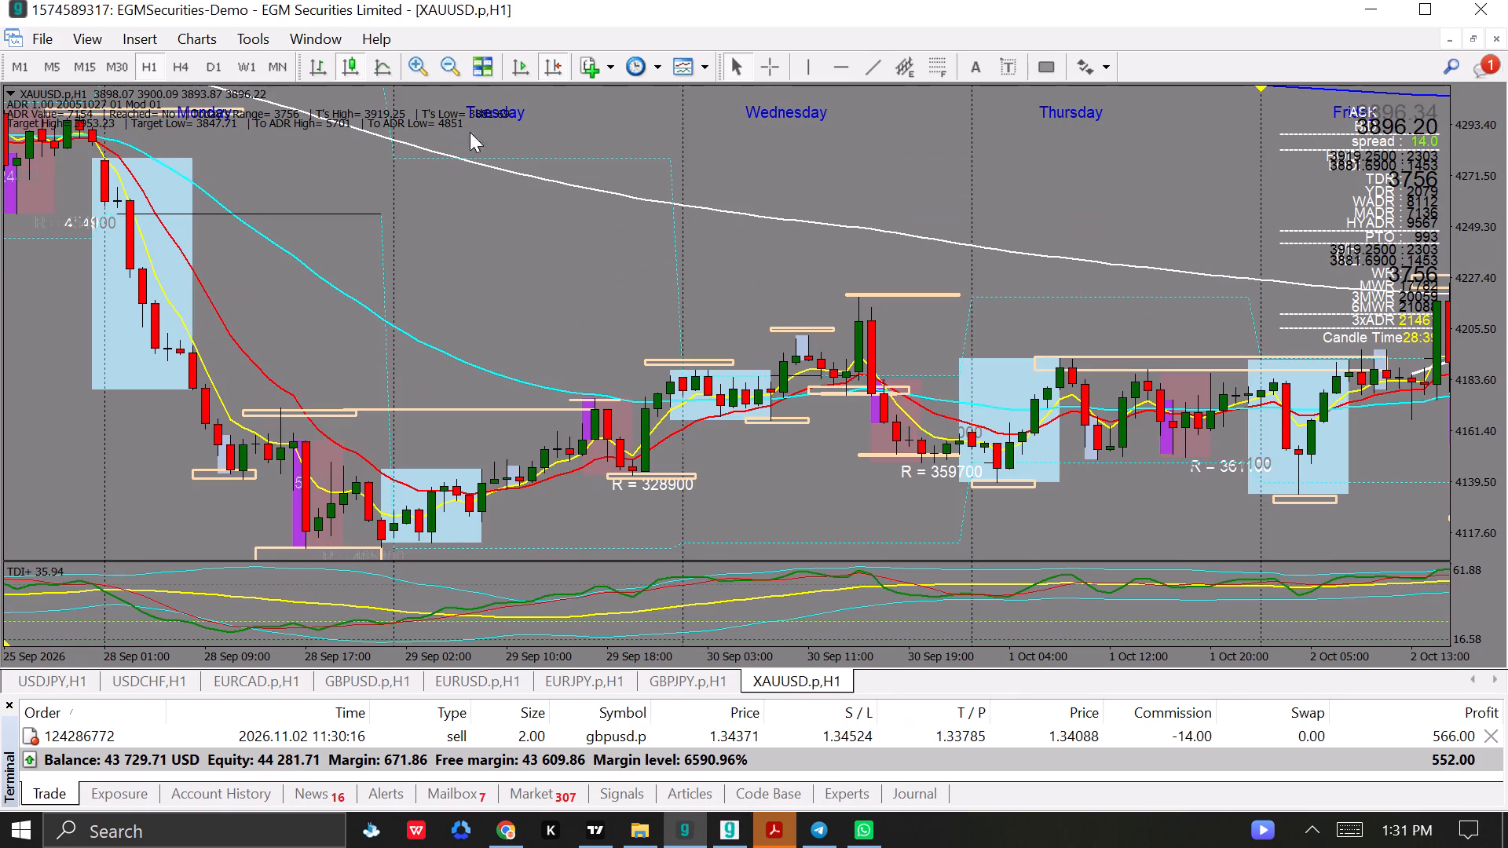
pyautogui.click(419, 60)
pyautogui.doubleClick(448, 65)
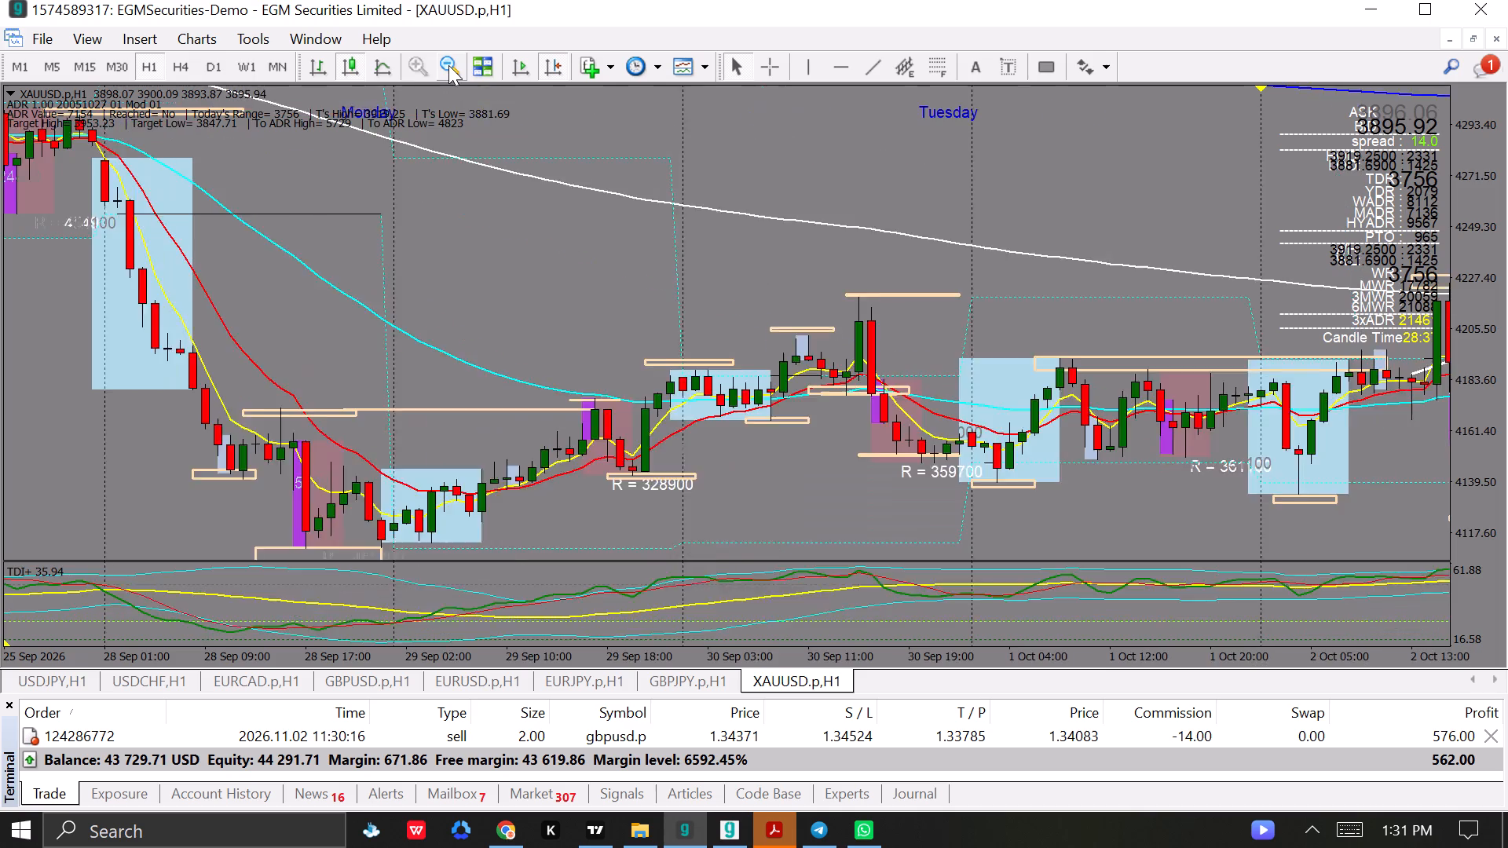
pyautogui.moveTo(940, 526); pyautogui.dragTo(811, 509)
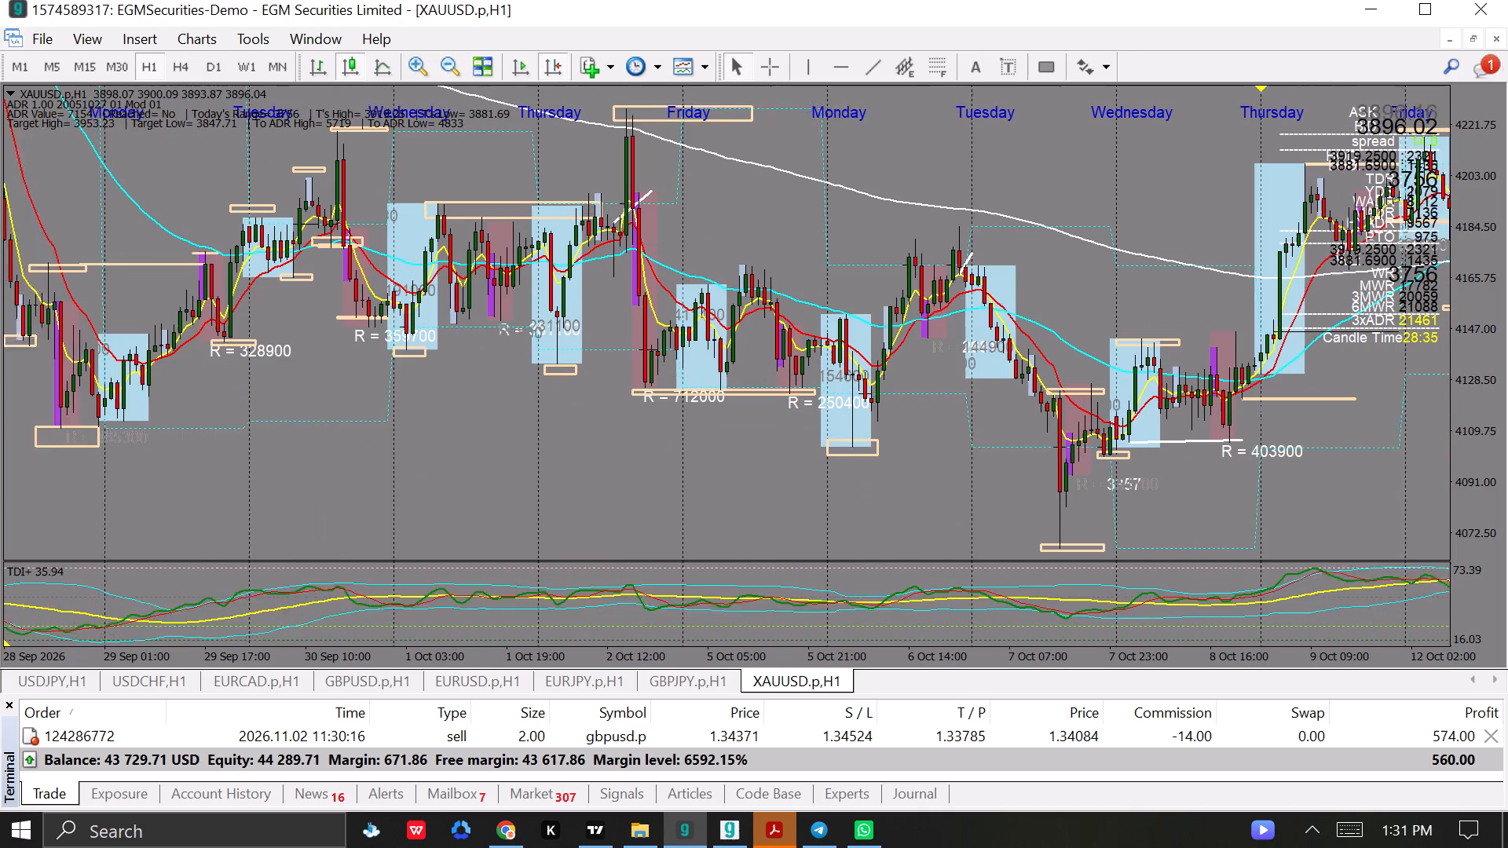
pyautogui.moveTo(811, 509); pyautogui.dragTo(749, 506)
pyautogui.moveTo(862, 481); pyautogui.dragTo(715, 499)
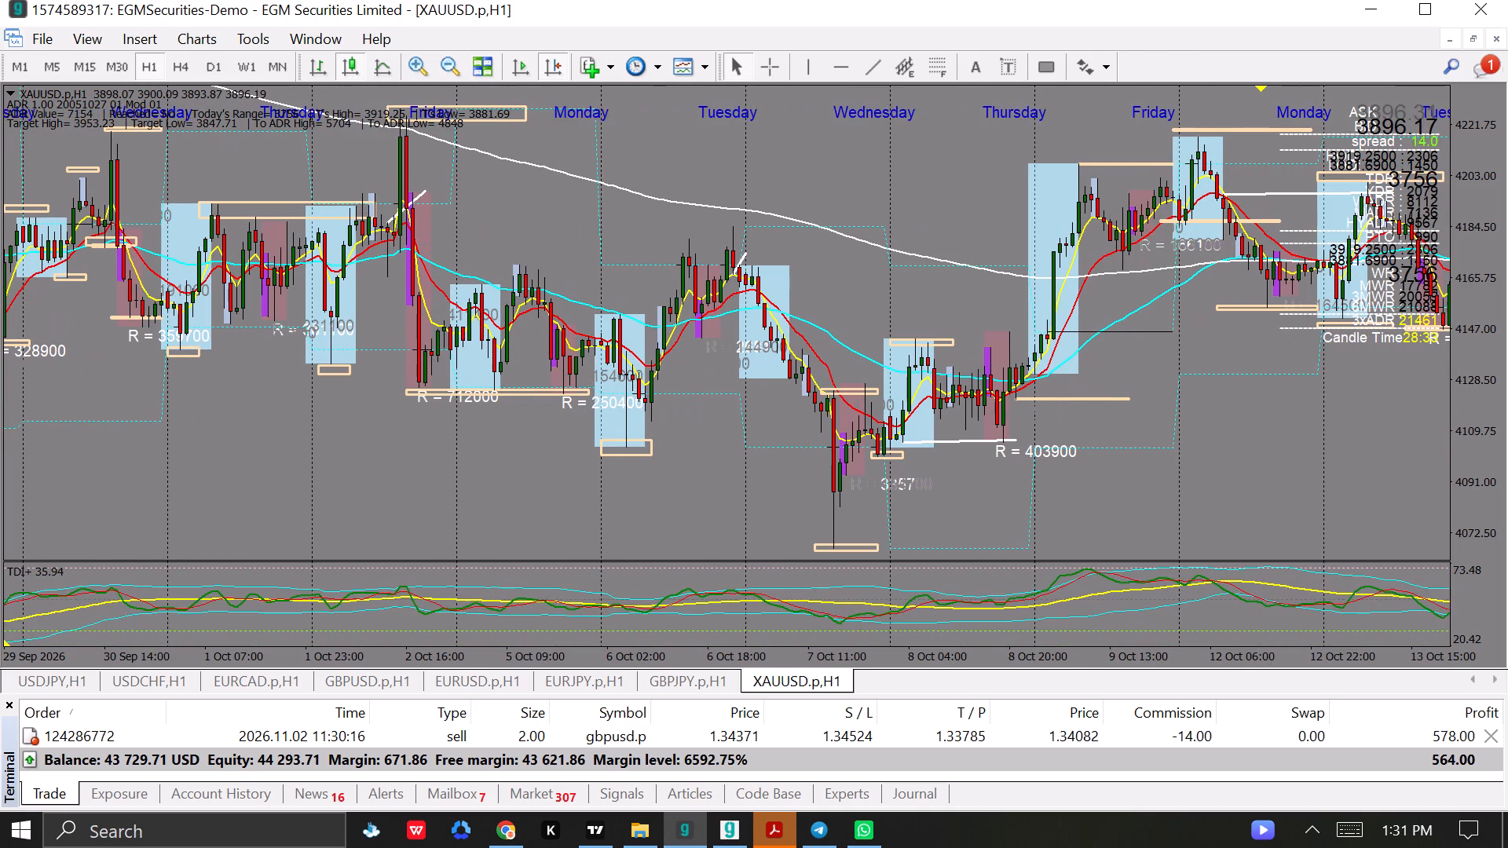
pyautogui.moveTo(819, 445); pyautogui.dragTo(585, 473)
pyautogui.moveTo(1030, 426); pyautogui.dragTo(877, 438)
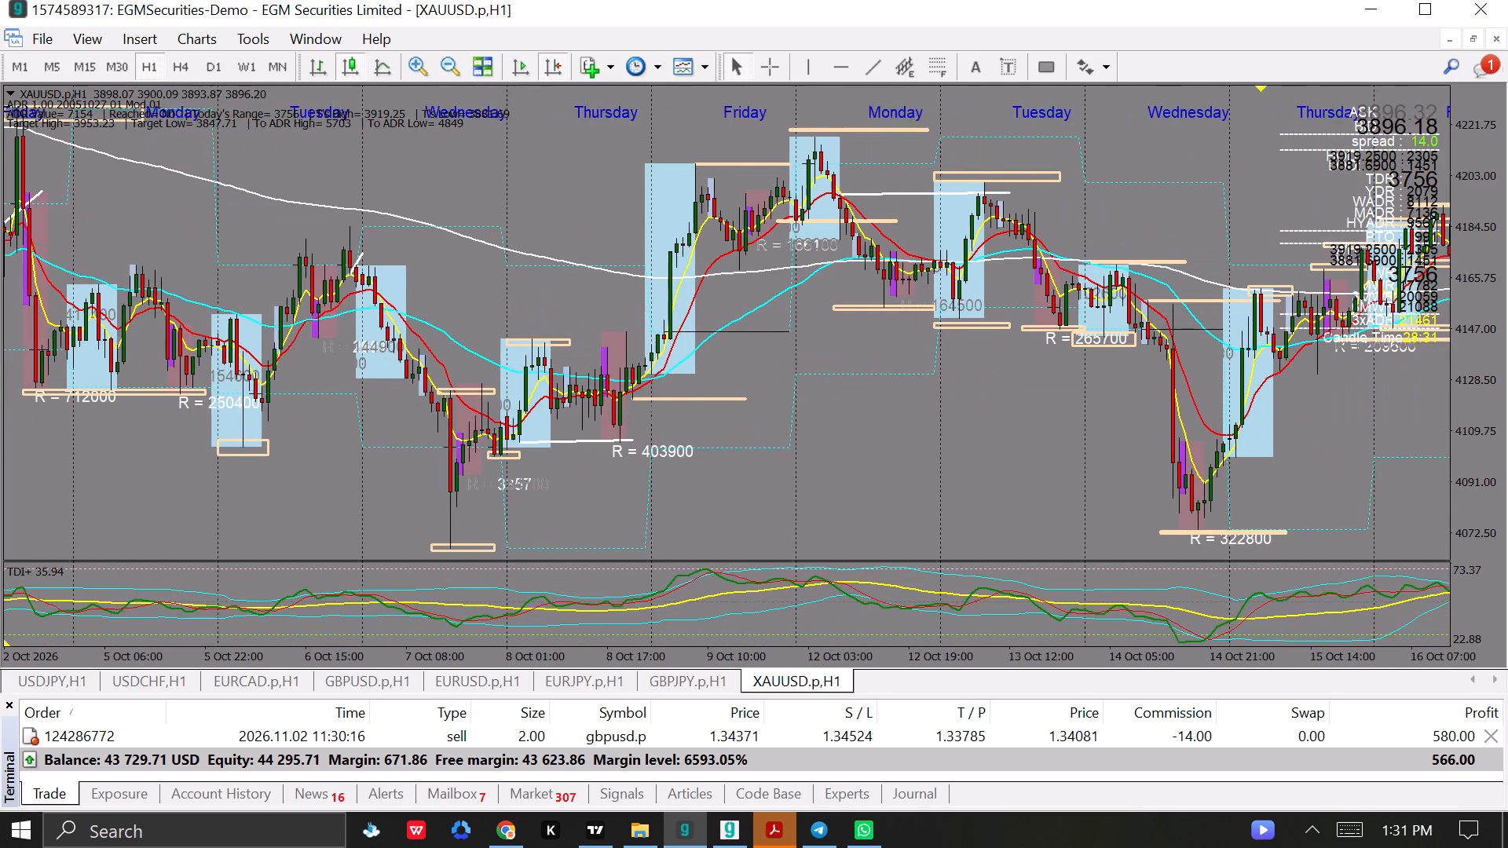
pyautogui.moveTo(877, 438); pyautogui.dragTo(763, 421)
pyautogui.moveTo(945, 368); pyautogui.dragTo(655, 396)
pyautogui.moveTo(1056, 388); pyautogui.dragTo(812, 380)
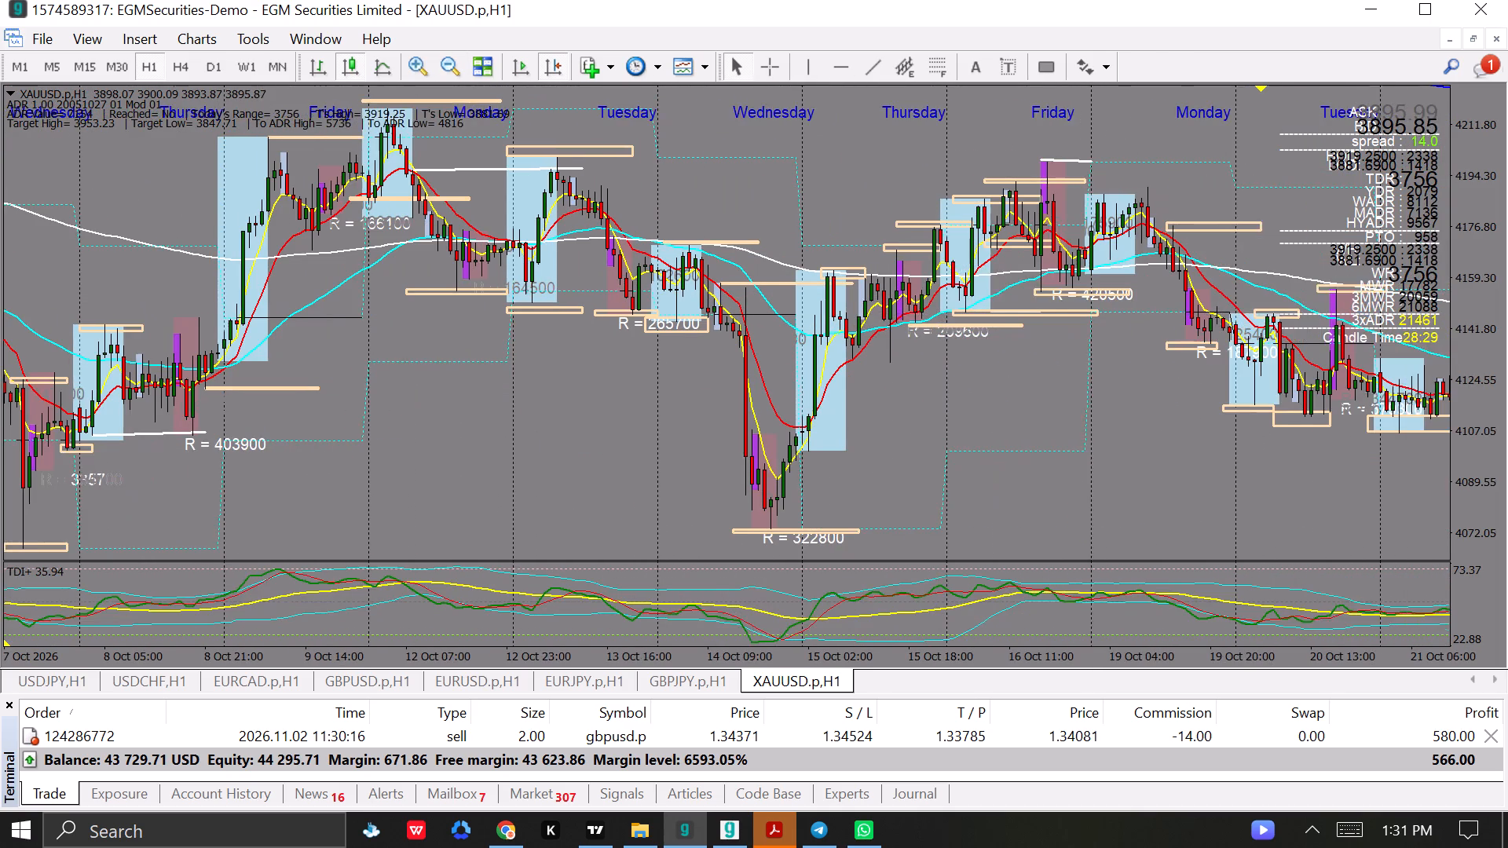
pyautogui.moveTo(970, 408); pyautogui.dragTo(697, 364)
pyautogui.moveTo(994, 417); pyautogui.dragTo(609, 353)
pyautogui.moveTo(892, 399); pyautogui.dragTo(529, 359)
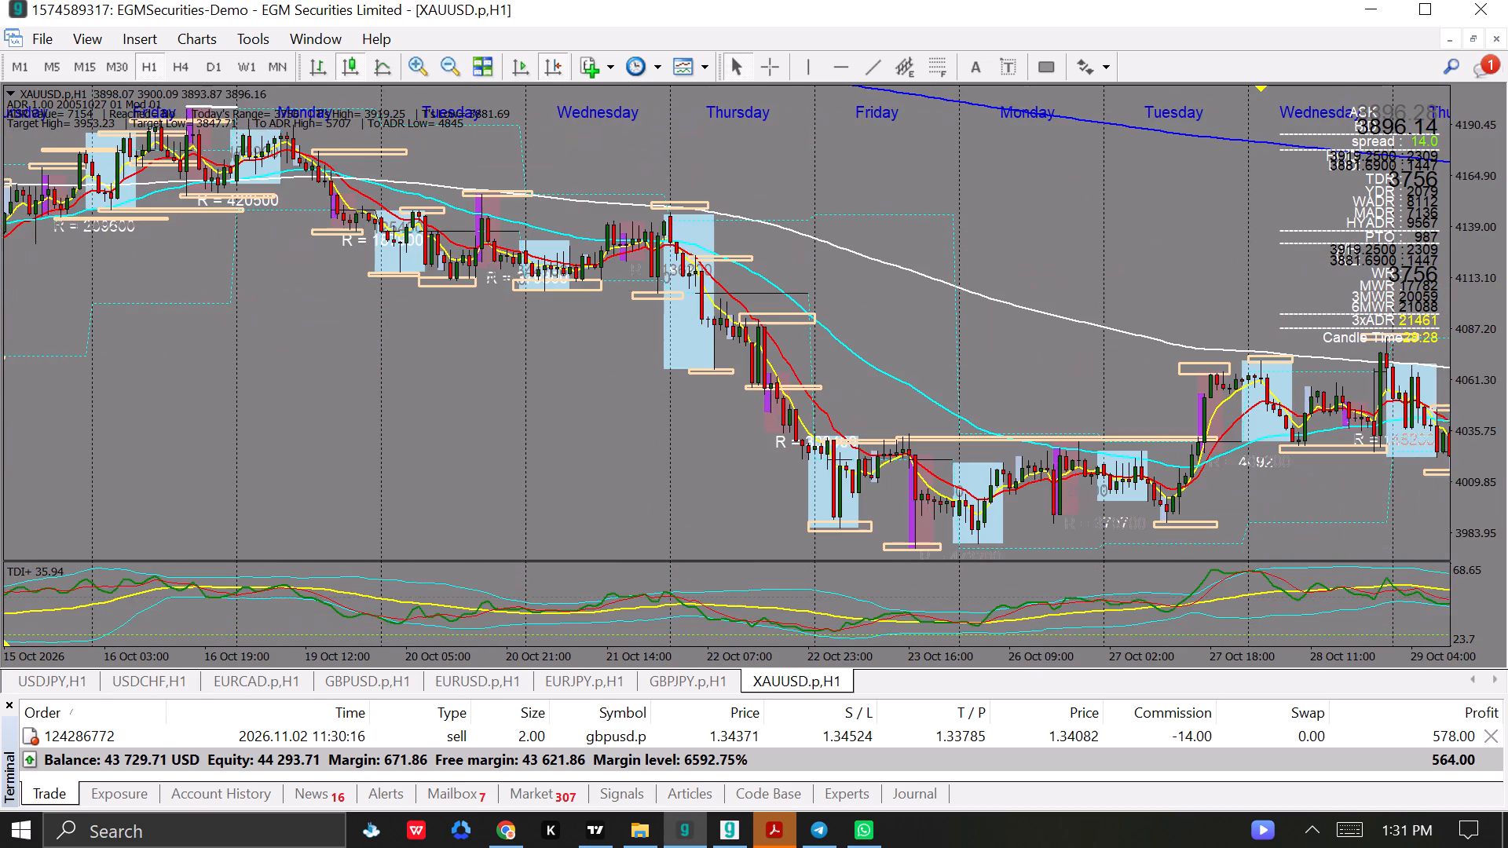
pyautogui.moveTo(529, 359); pyautogui.dragTo(431, 361)
pyautogui.moveTo(1022, 345); pyautogui.dragTo(835, 345)
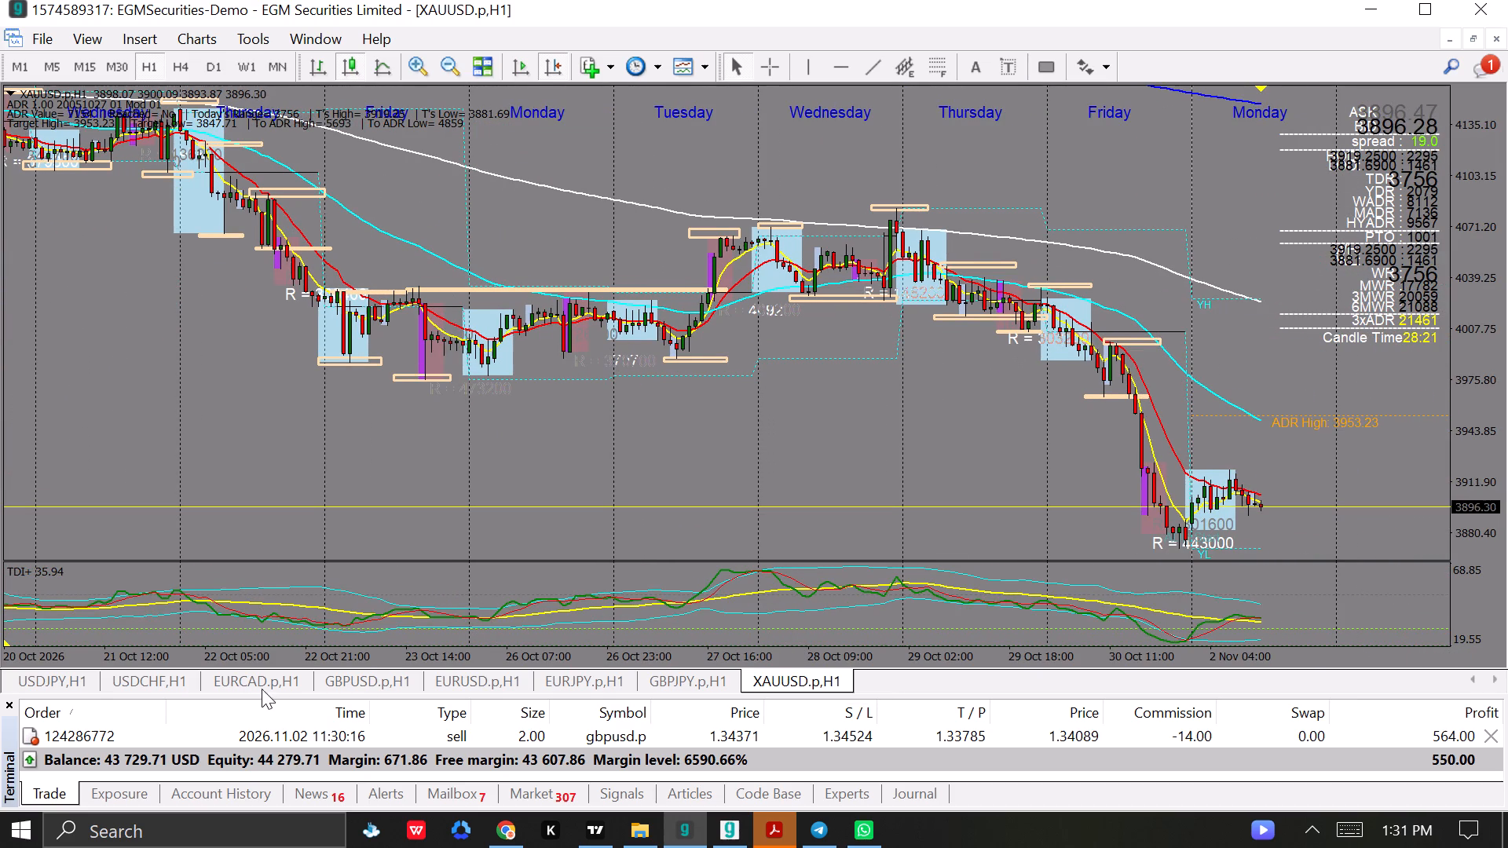
# Bring up the GBPUSD H1 chart with the open sell trade for review.
pyautogui.click(352, 684)
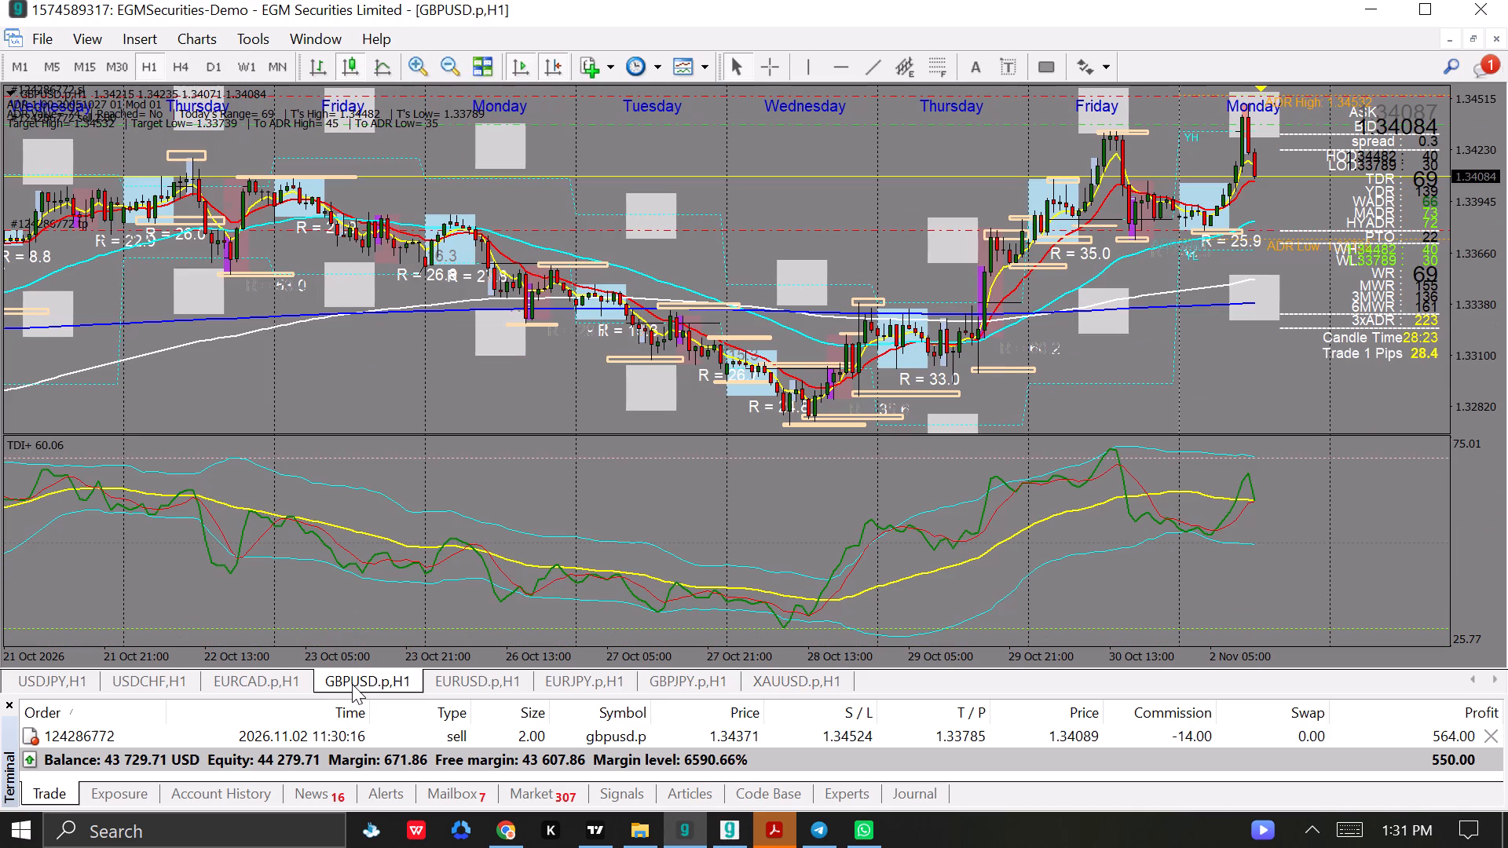
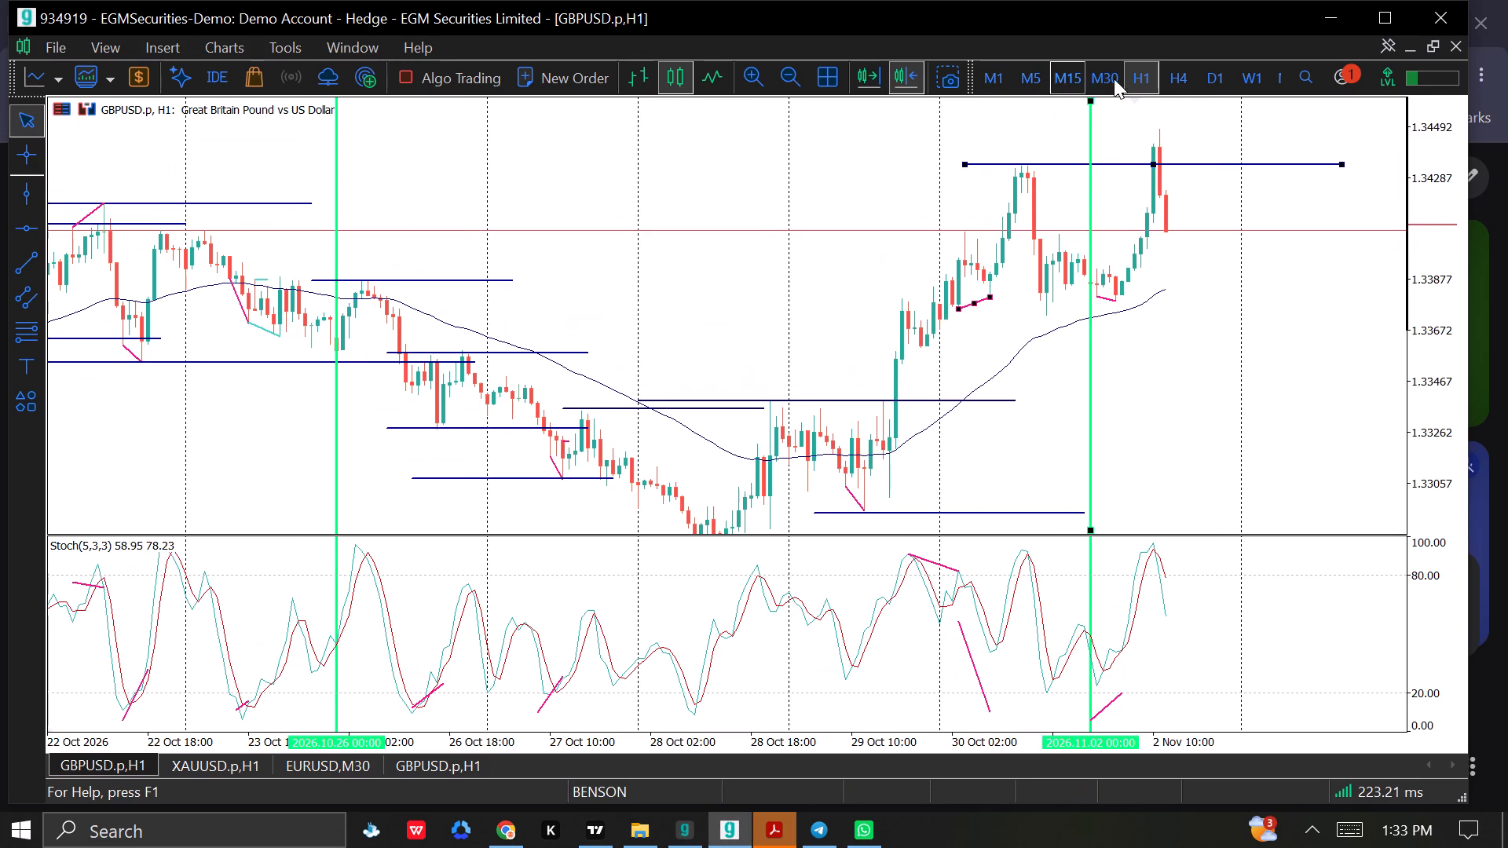
# Switch the GBPUSD chart to the H4 timeframe to examine the October swings up to the 2 November session.
pyautogui.click(1169, 81)
pyautogui.moveTo(733, 345); pyautogui.dragTo(747, 348)
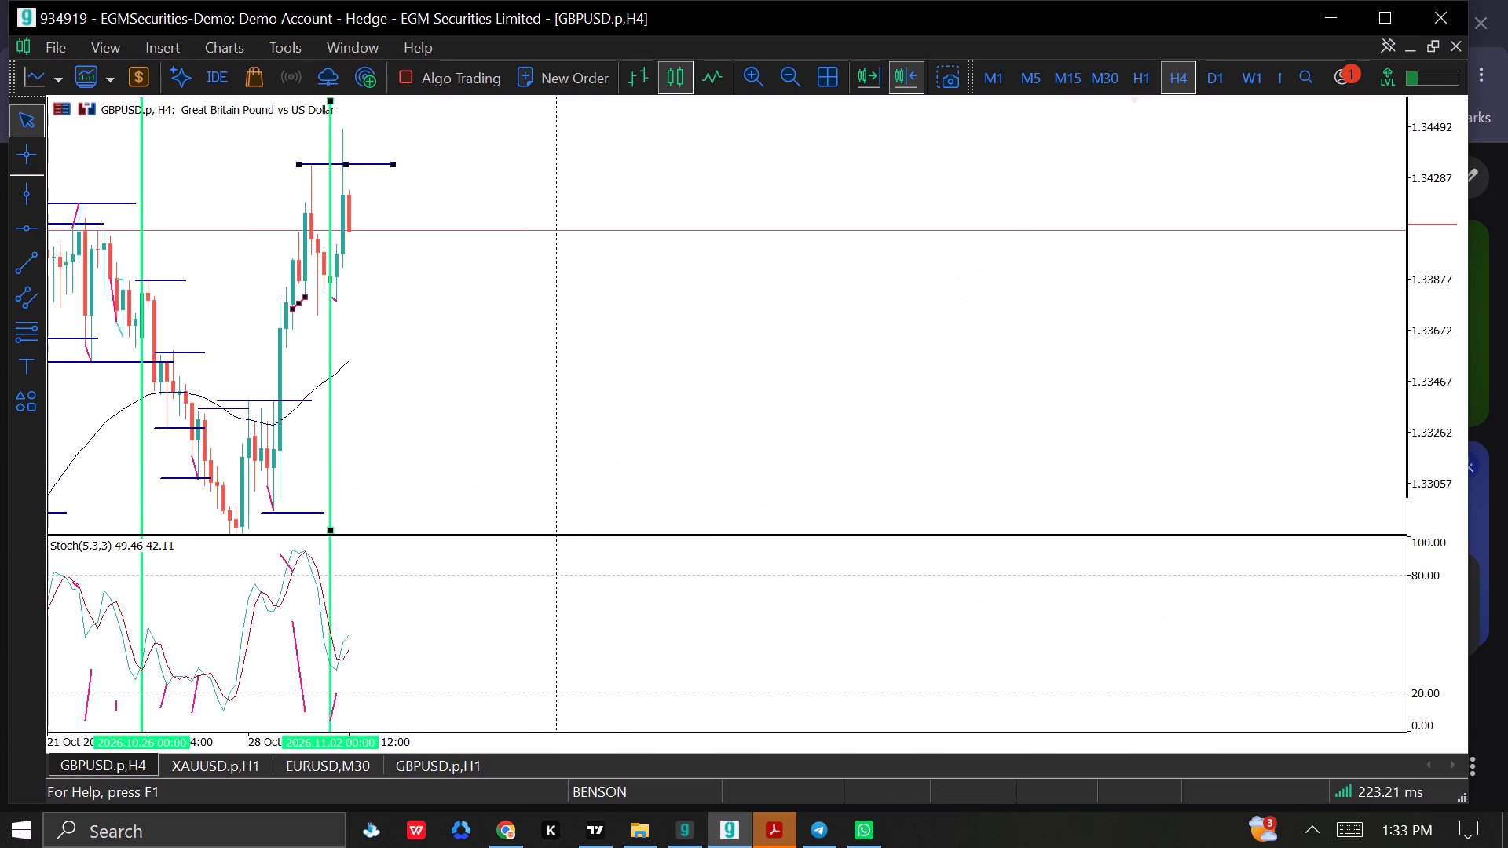
pyautogui.moveTo(747, 348); pyautogui.dragTo(1016, 372)
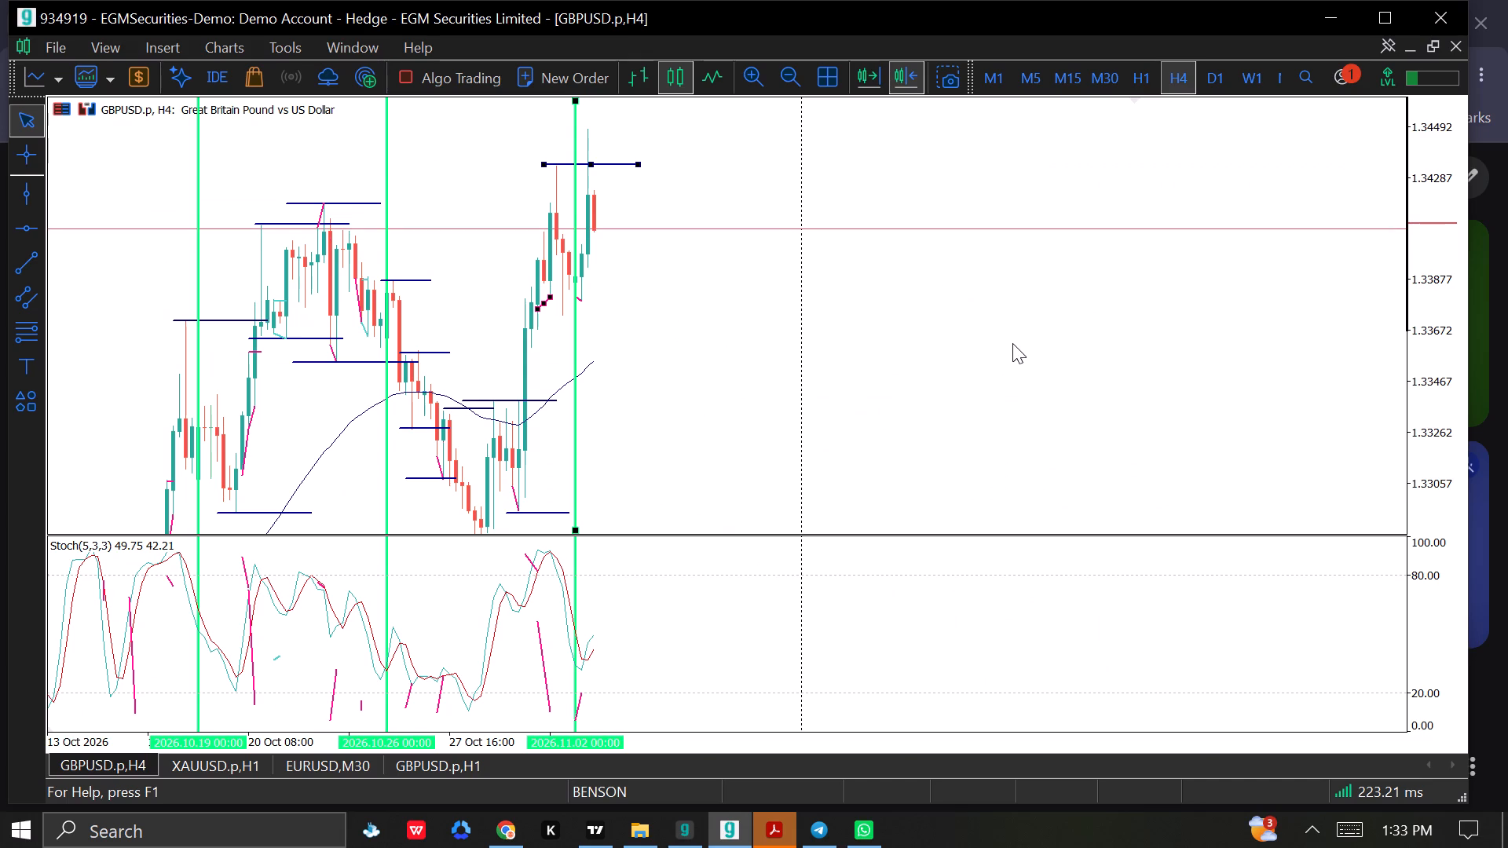
pyautogui.moveTo(731, 409); pyautogui.dragTo(1040, 371)
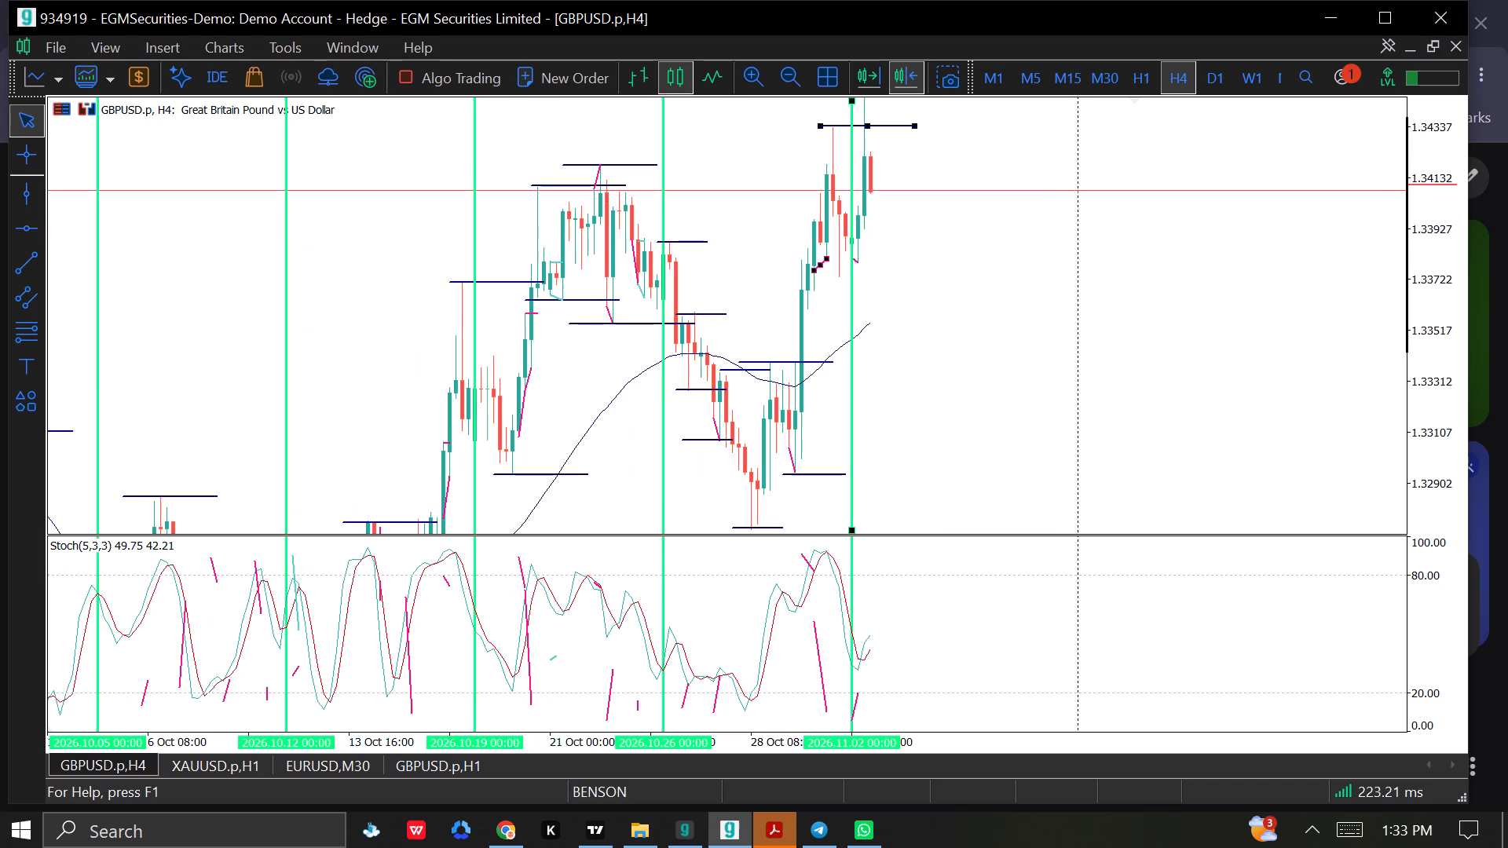
pyautogui.moveTo(1040, 371); pyautogui.dragTo(1024, 375)
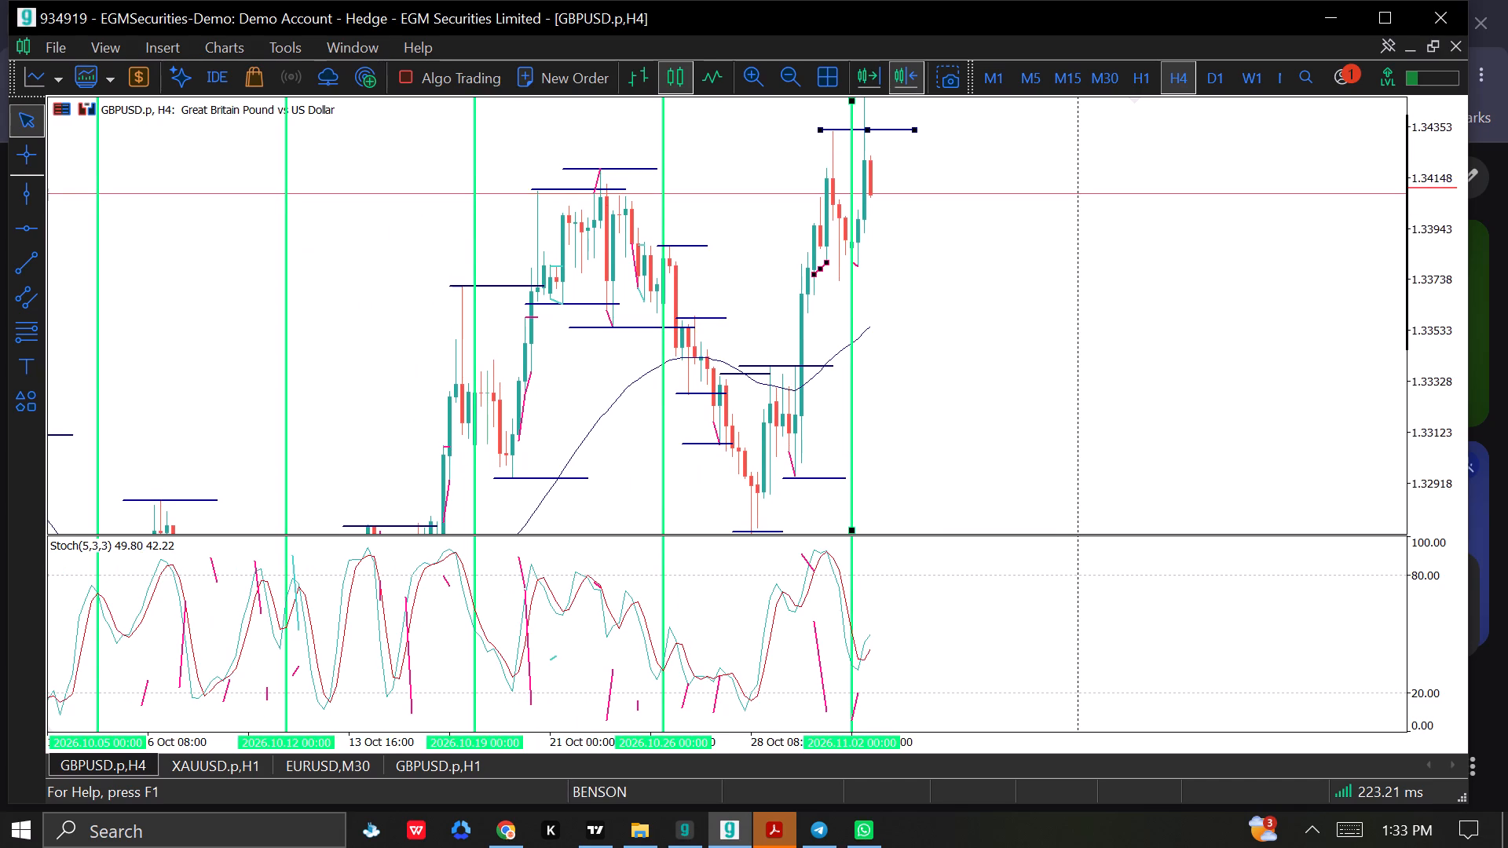
pyautogui.moveTo(1024, 375); pyautogui.dragTo(1014, 381)
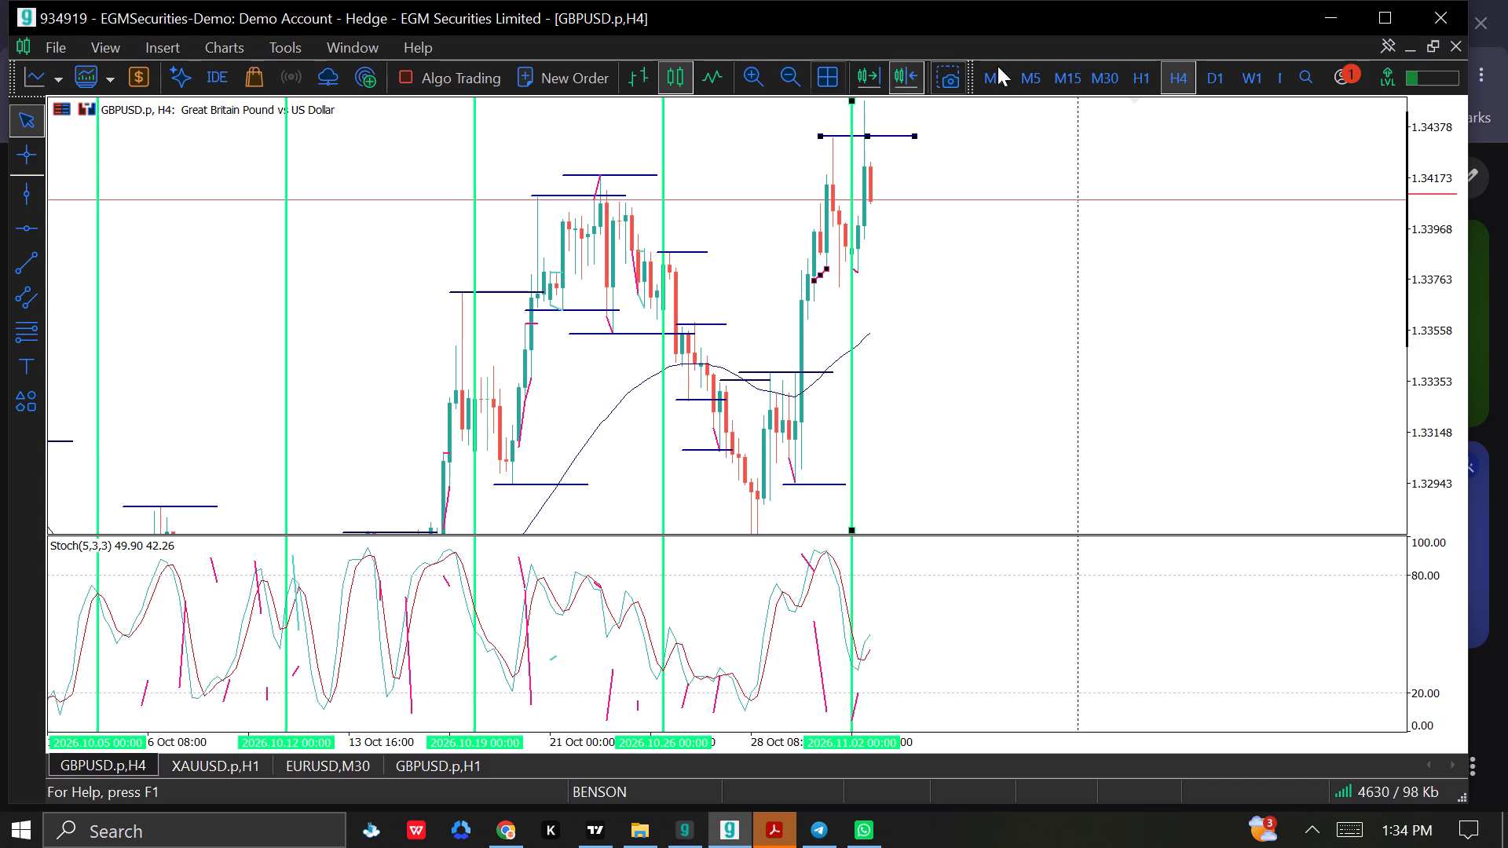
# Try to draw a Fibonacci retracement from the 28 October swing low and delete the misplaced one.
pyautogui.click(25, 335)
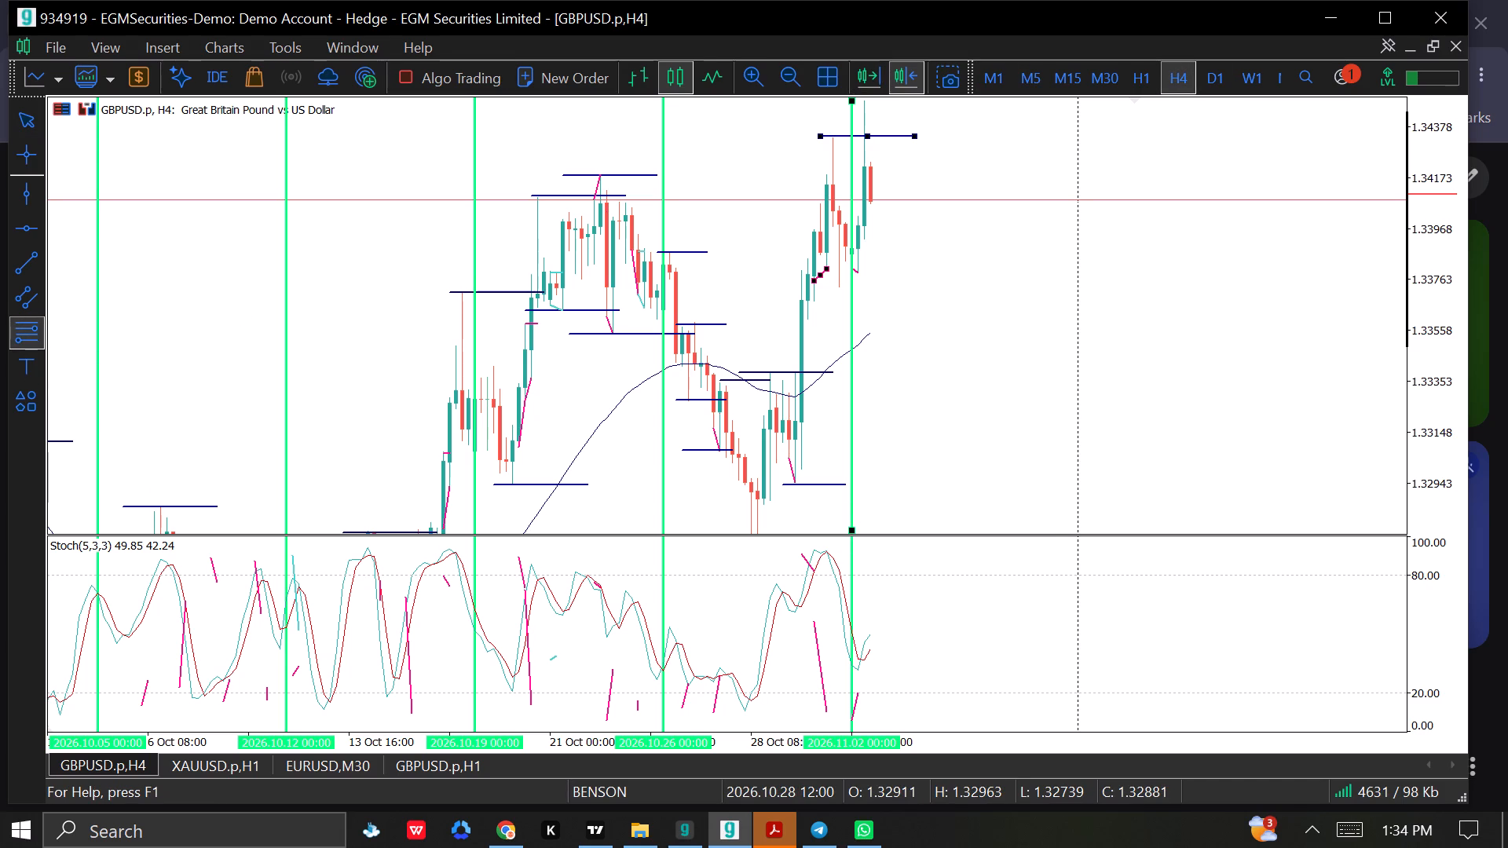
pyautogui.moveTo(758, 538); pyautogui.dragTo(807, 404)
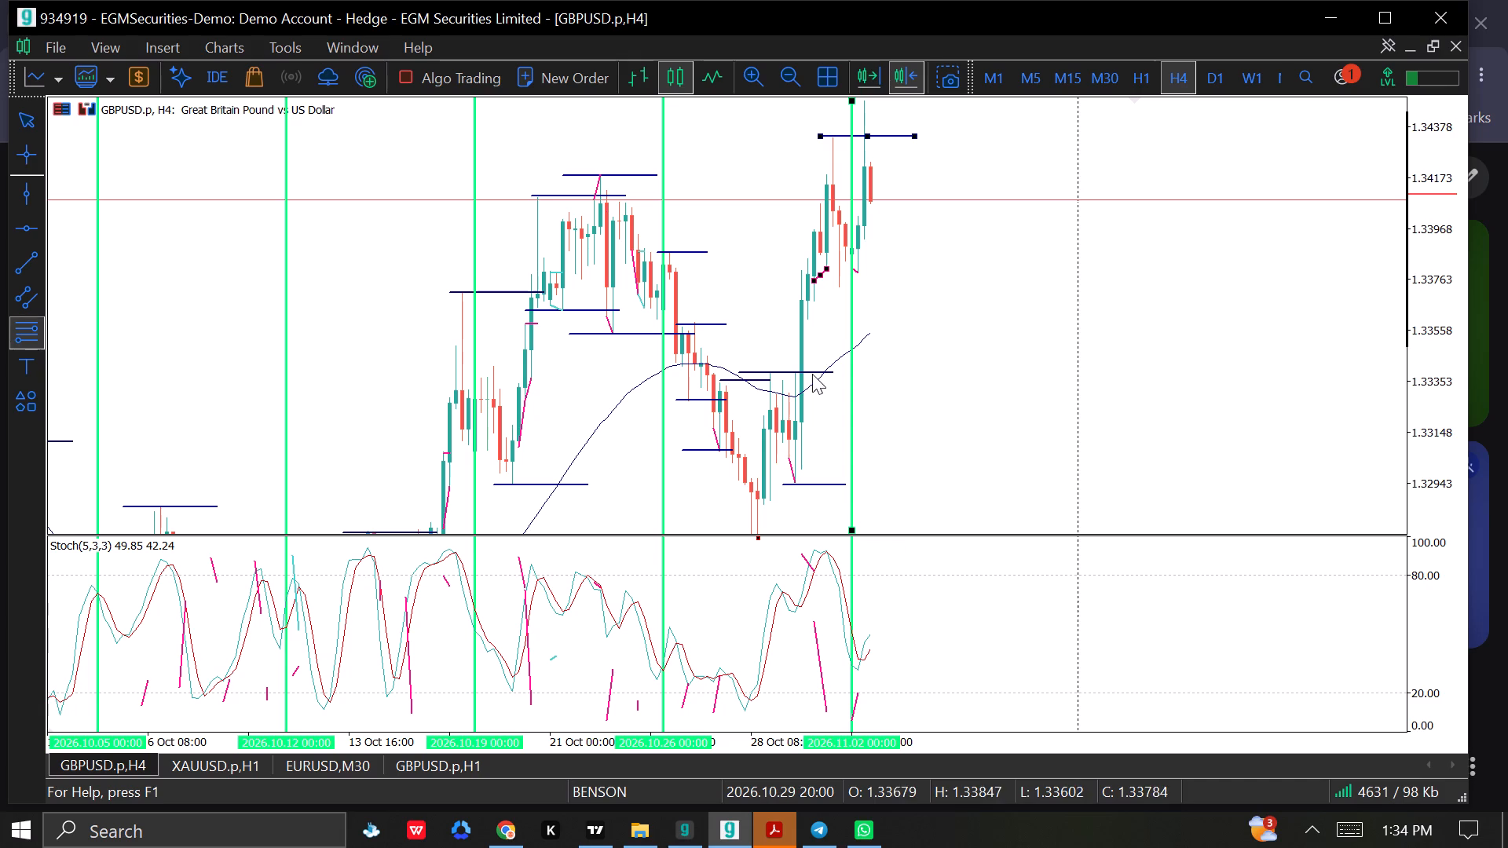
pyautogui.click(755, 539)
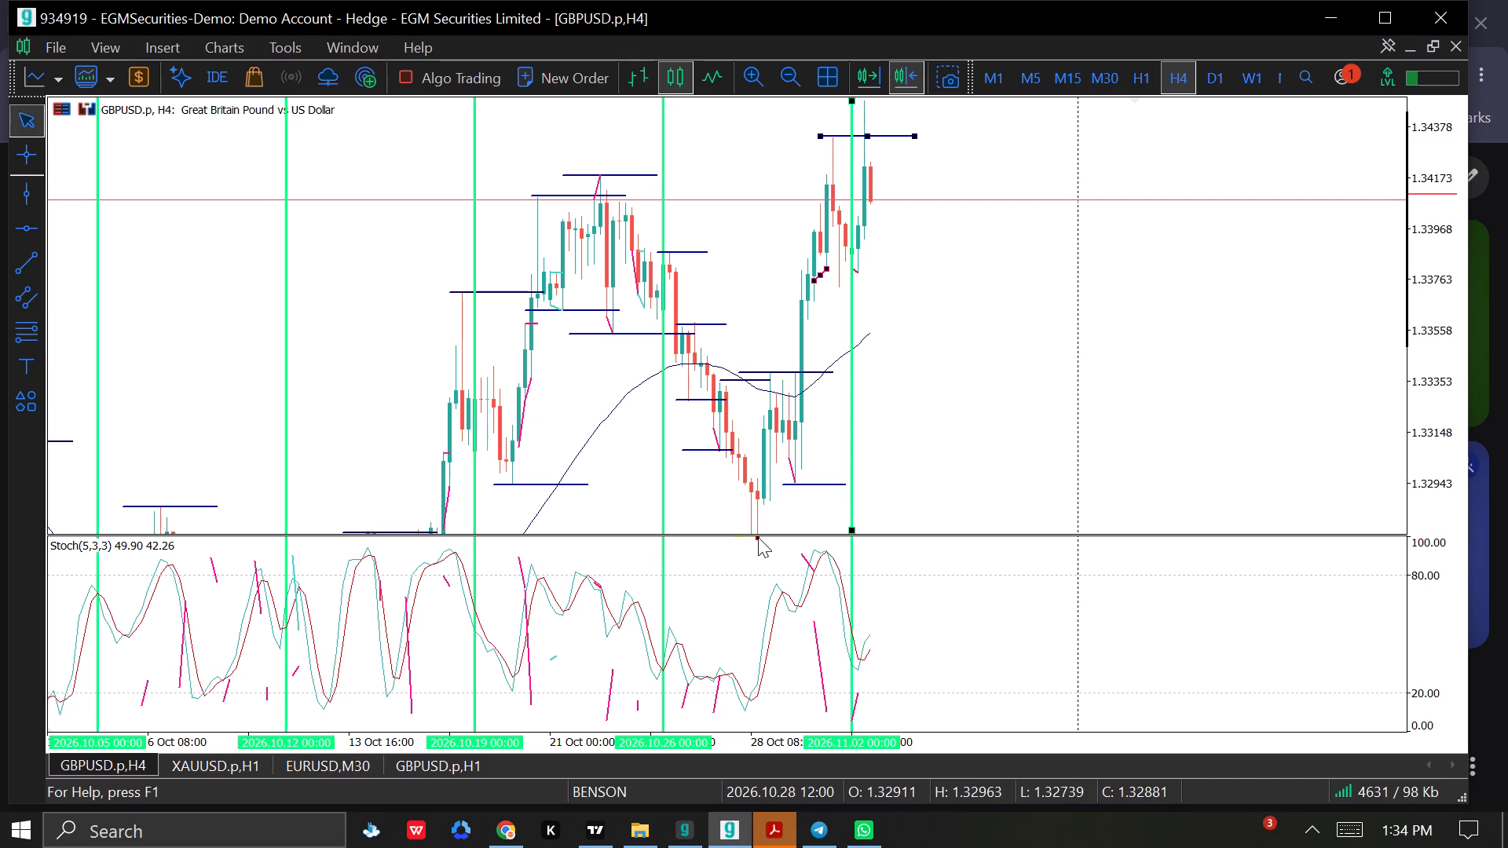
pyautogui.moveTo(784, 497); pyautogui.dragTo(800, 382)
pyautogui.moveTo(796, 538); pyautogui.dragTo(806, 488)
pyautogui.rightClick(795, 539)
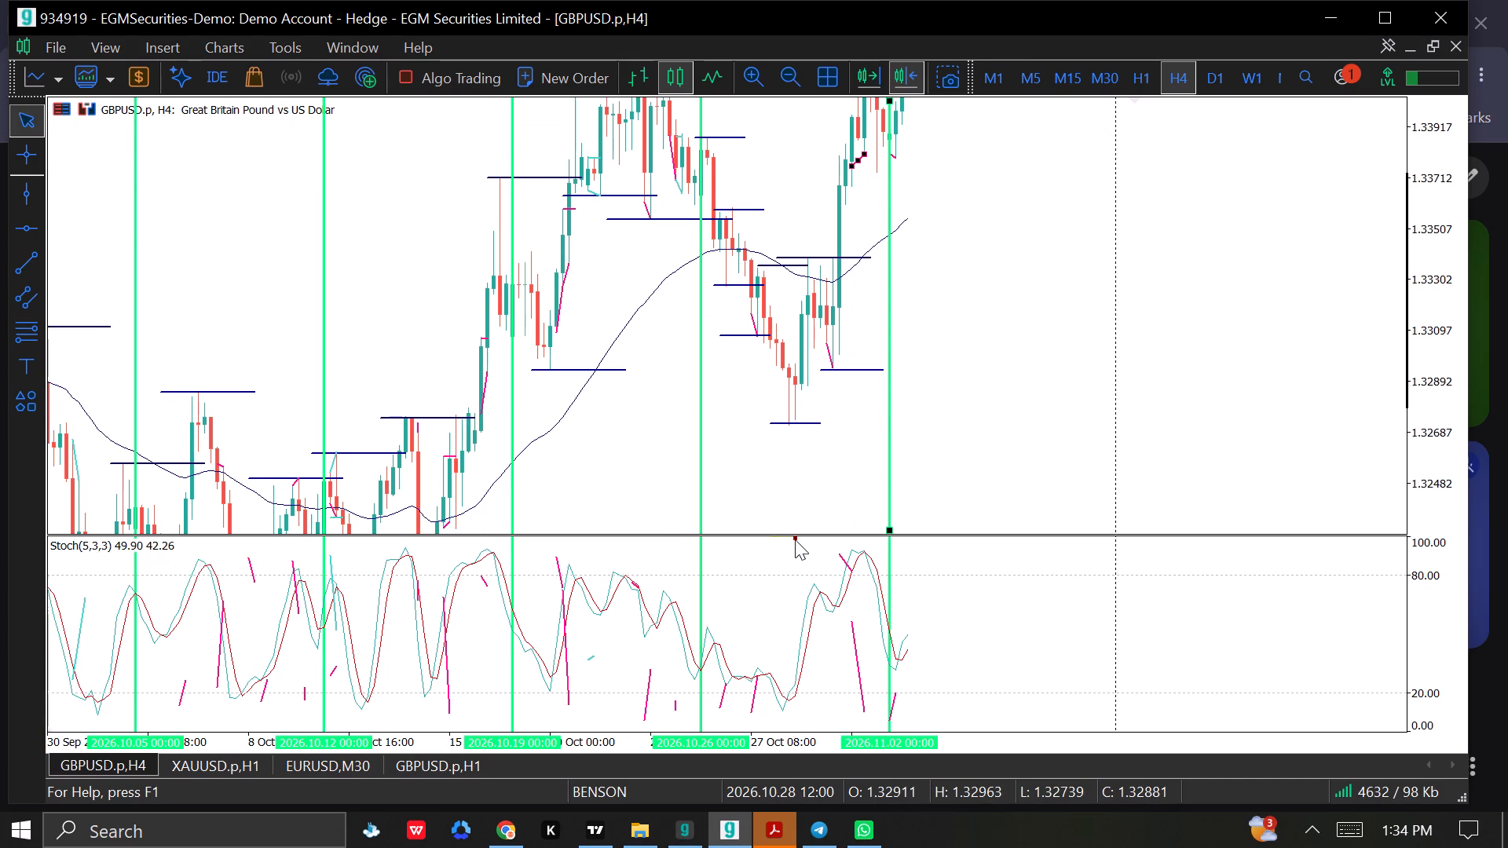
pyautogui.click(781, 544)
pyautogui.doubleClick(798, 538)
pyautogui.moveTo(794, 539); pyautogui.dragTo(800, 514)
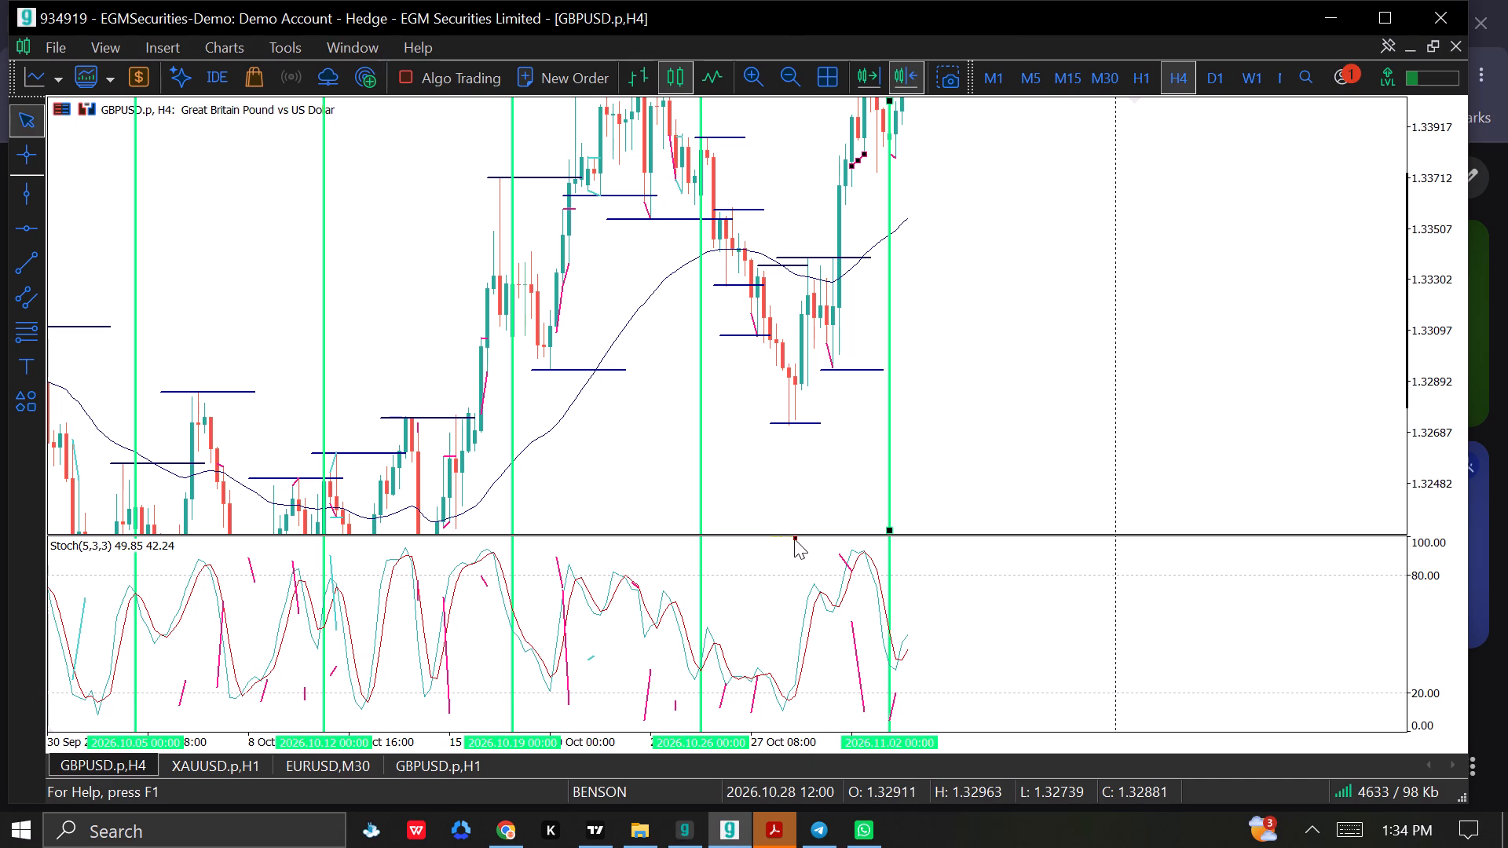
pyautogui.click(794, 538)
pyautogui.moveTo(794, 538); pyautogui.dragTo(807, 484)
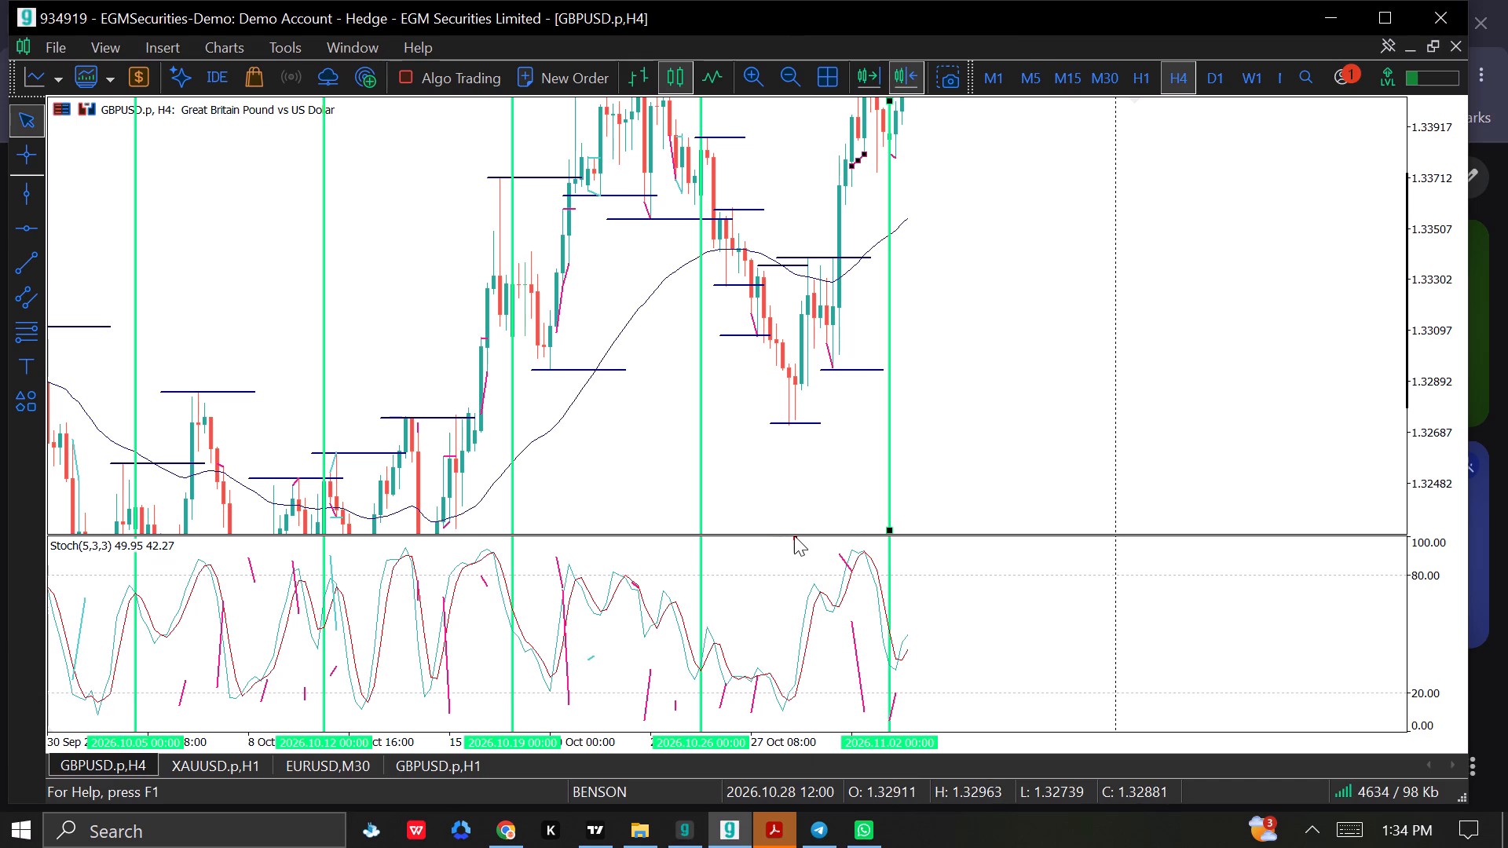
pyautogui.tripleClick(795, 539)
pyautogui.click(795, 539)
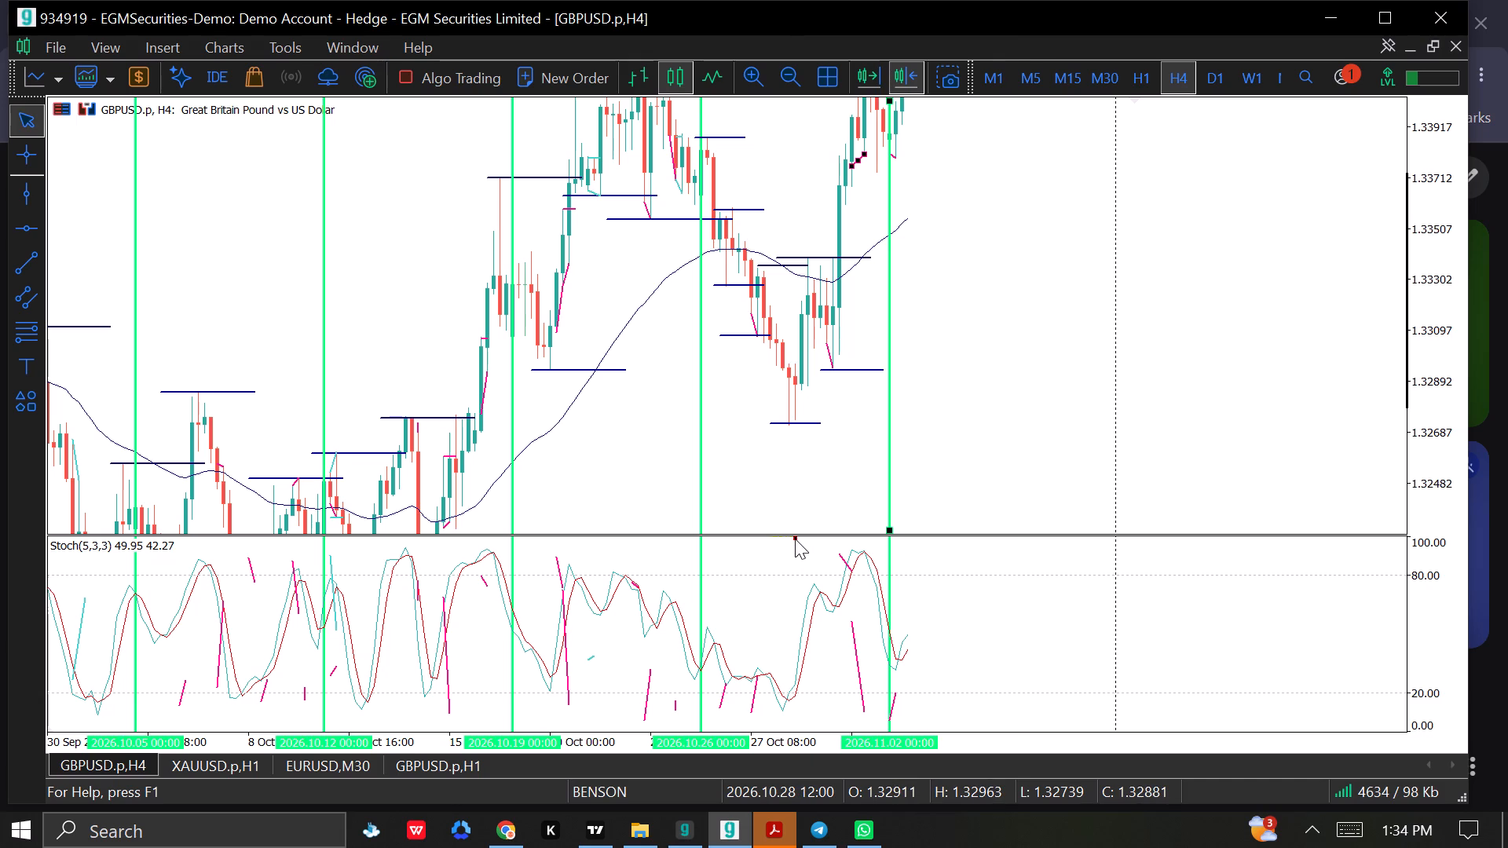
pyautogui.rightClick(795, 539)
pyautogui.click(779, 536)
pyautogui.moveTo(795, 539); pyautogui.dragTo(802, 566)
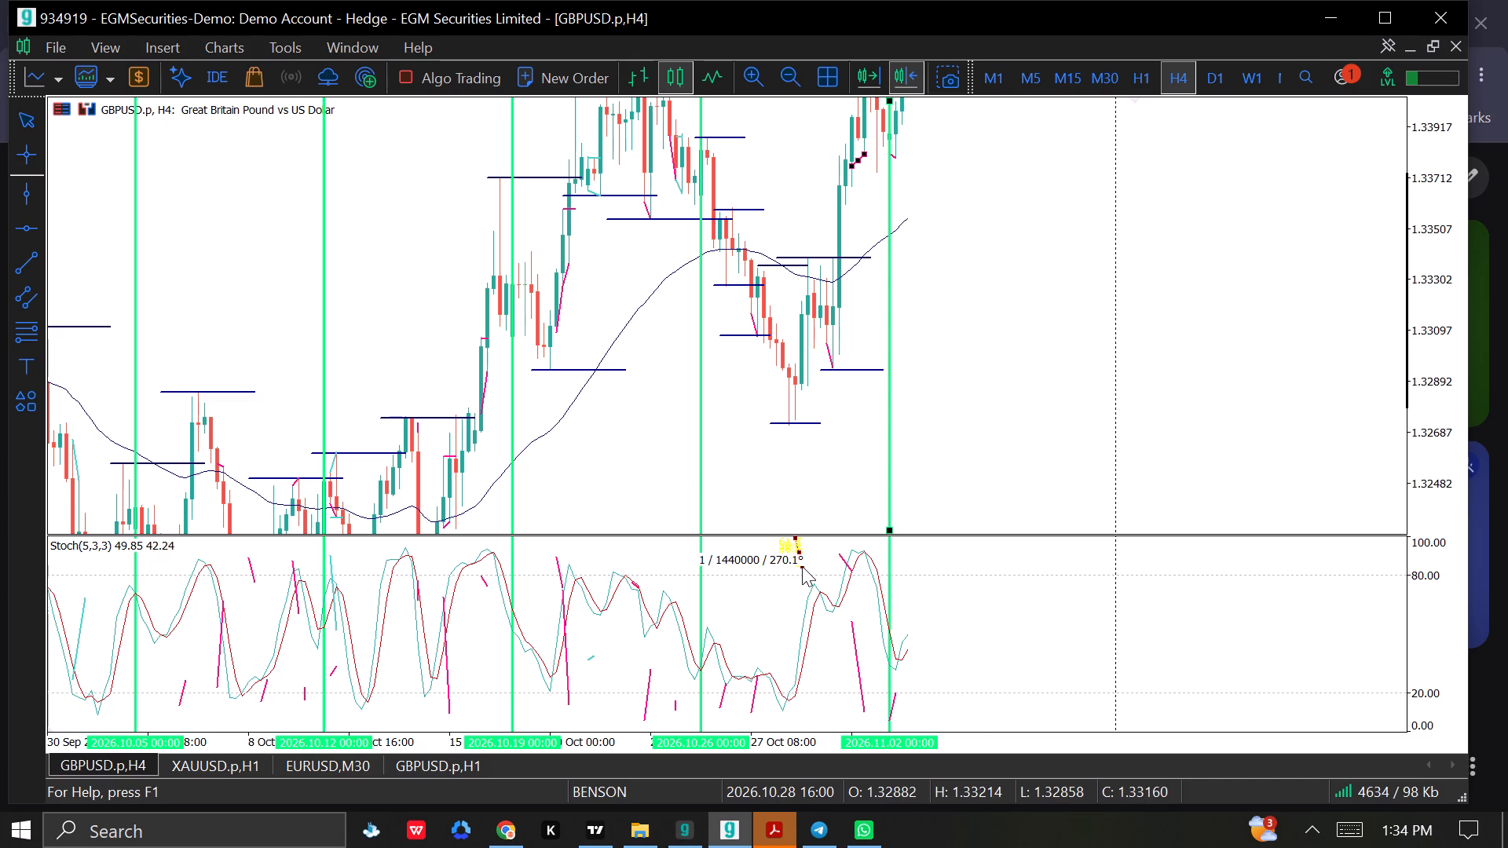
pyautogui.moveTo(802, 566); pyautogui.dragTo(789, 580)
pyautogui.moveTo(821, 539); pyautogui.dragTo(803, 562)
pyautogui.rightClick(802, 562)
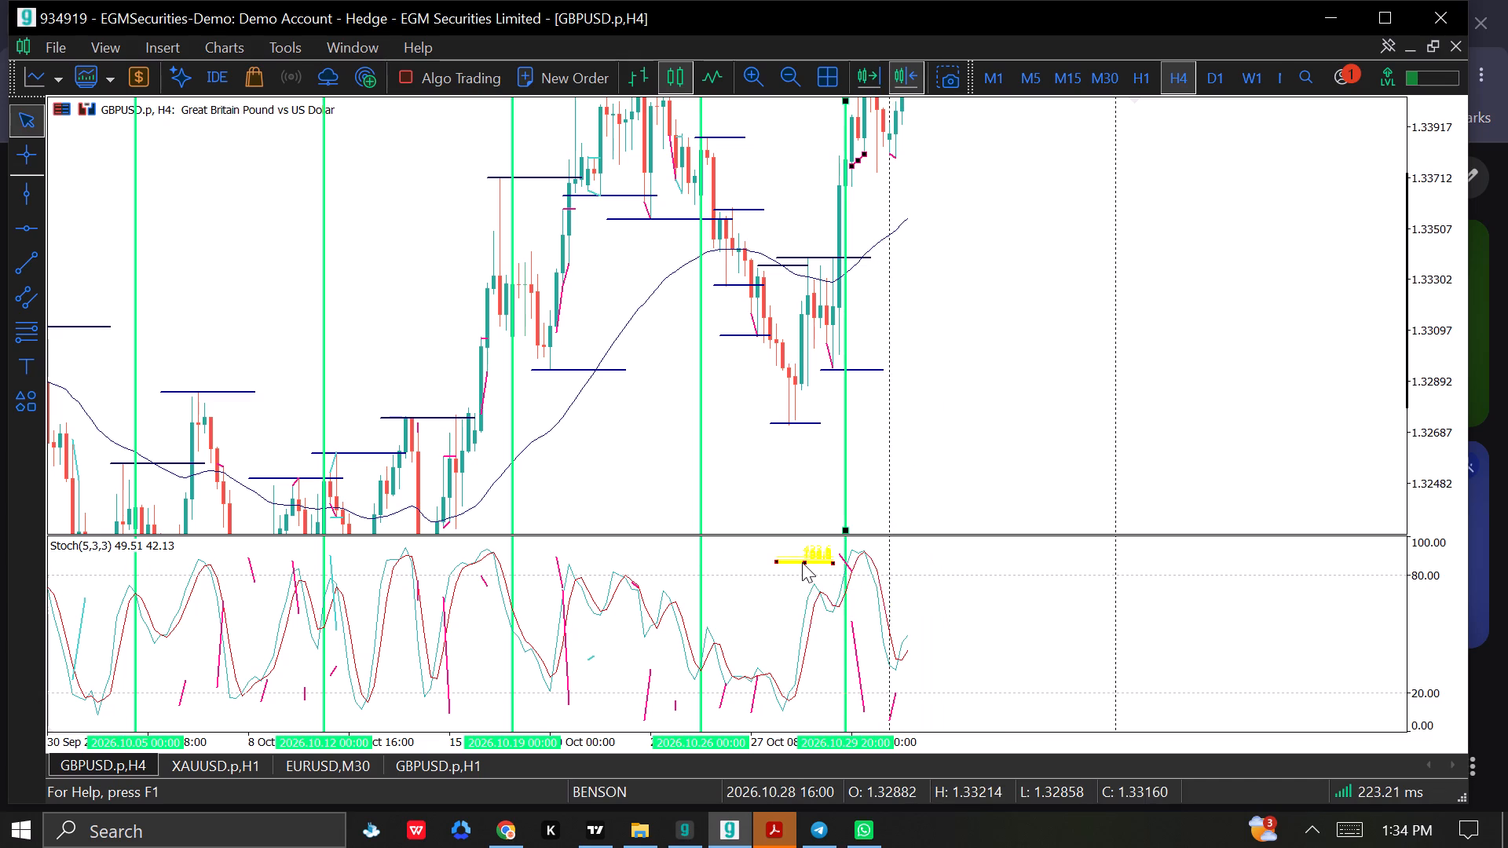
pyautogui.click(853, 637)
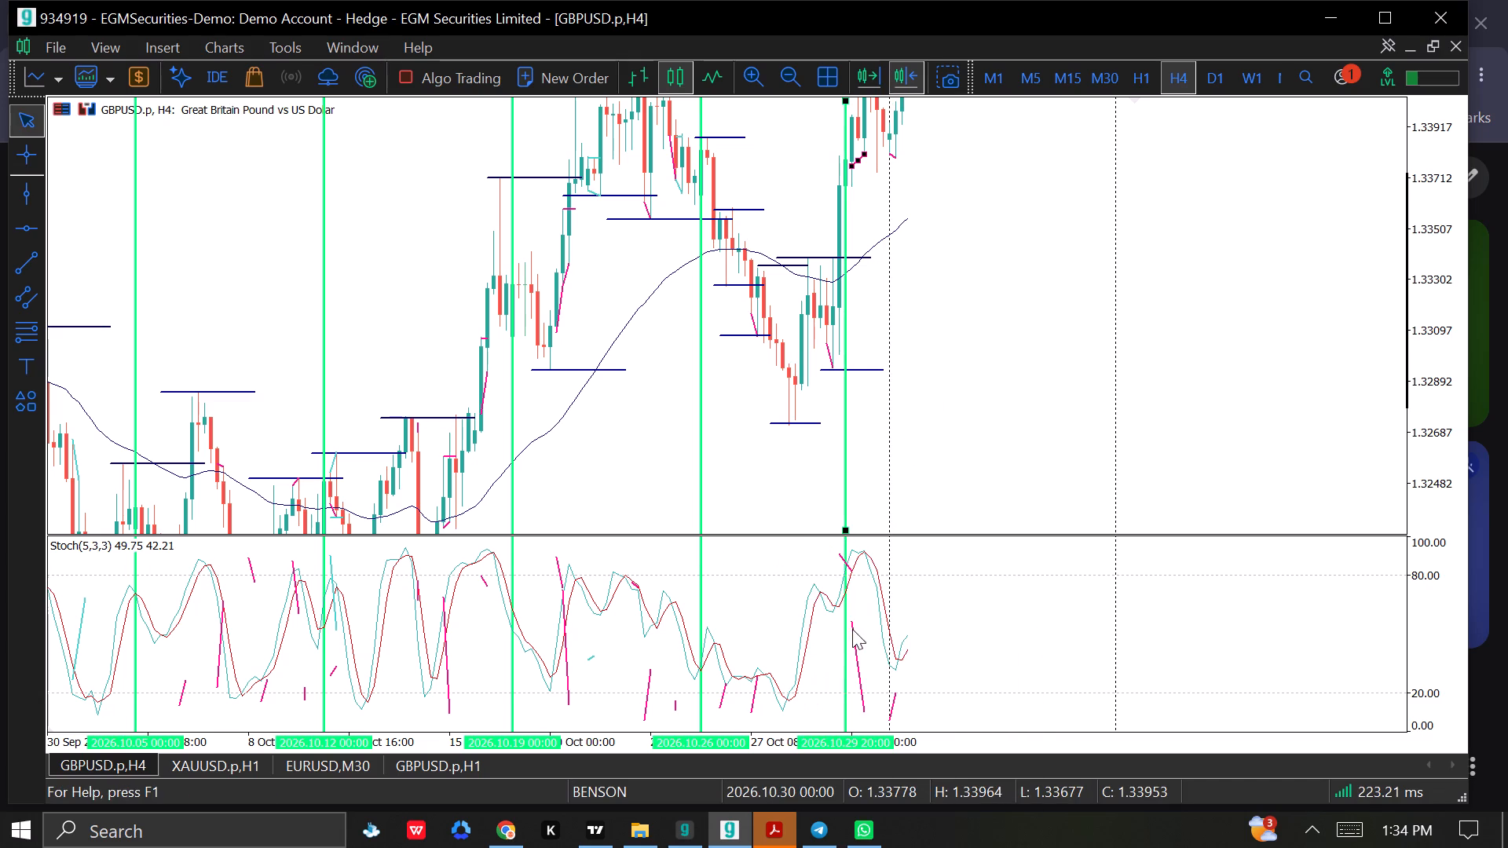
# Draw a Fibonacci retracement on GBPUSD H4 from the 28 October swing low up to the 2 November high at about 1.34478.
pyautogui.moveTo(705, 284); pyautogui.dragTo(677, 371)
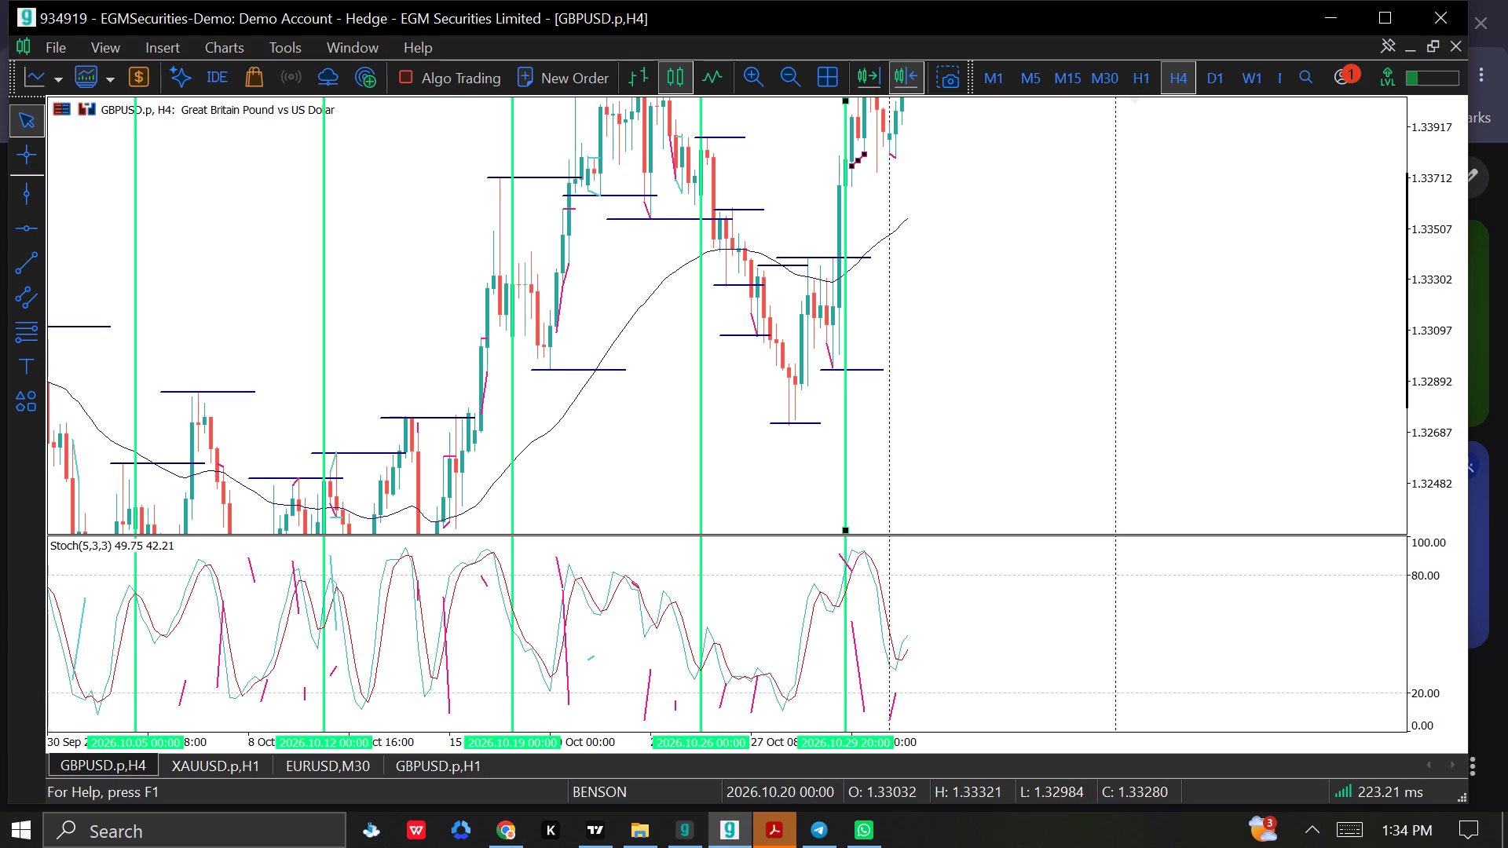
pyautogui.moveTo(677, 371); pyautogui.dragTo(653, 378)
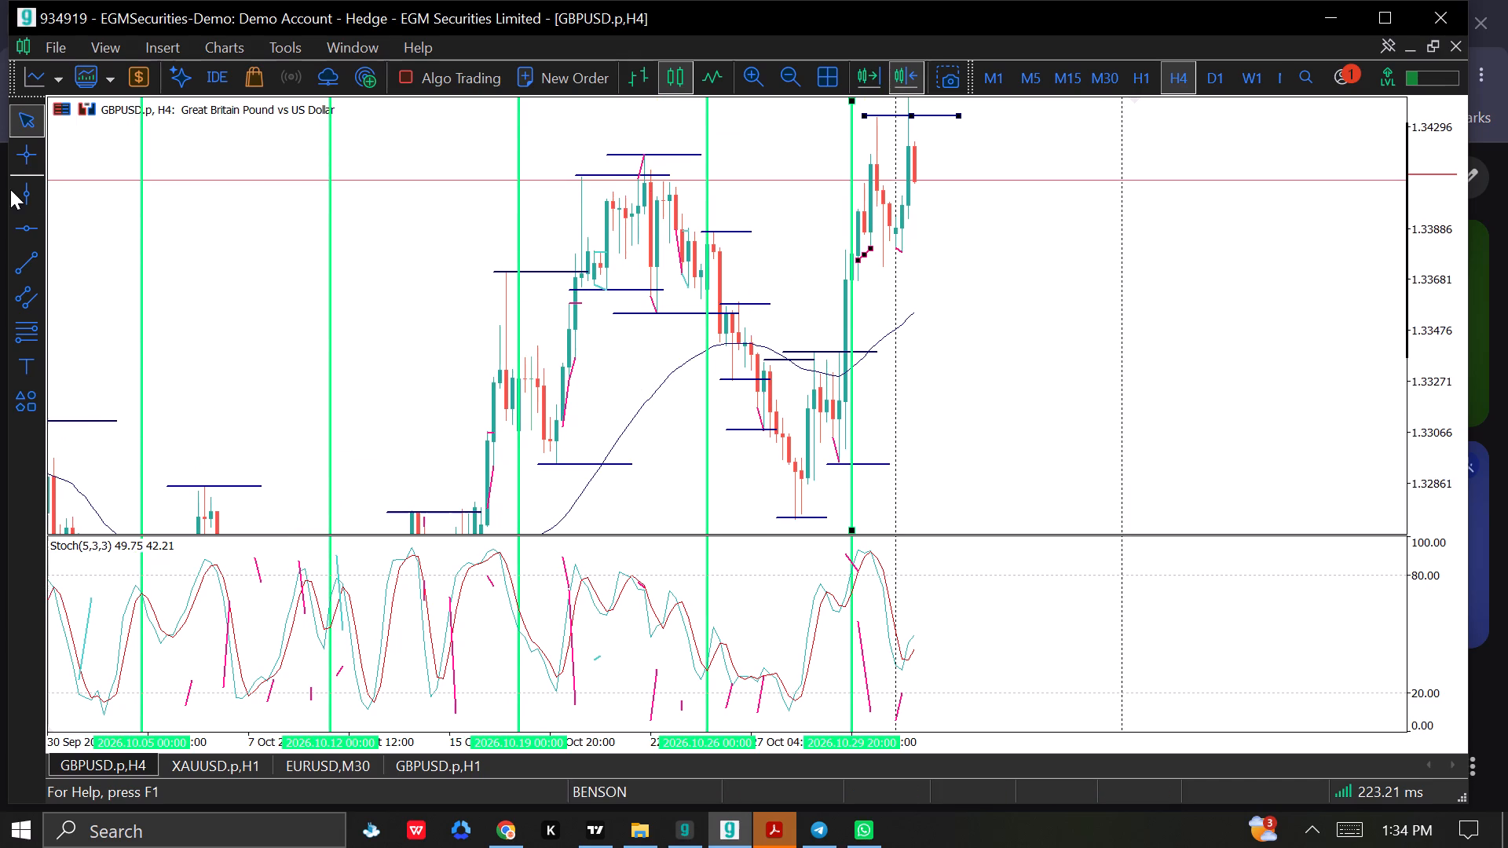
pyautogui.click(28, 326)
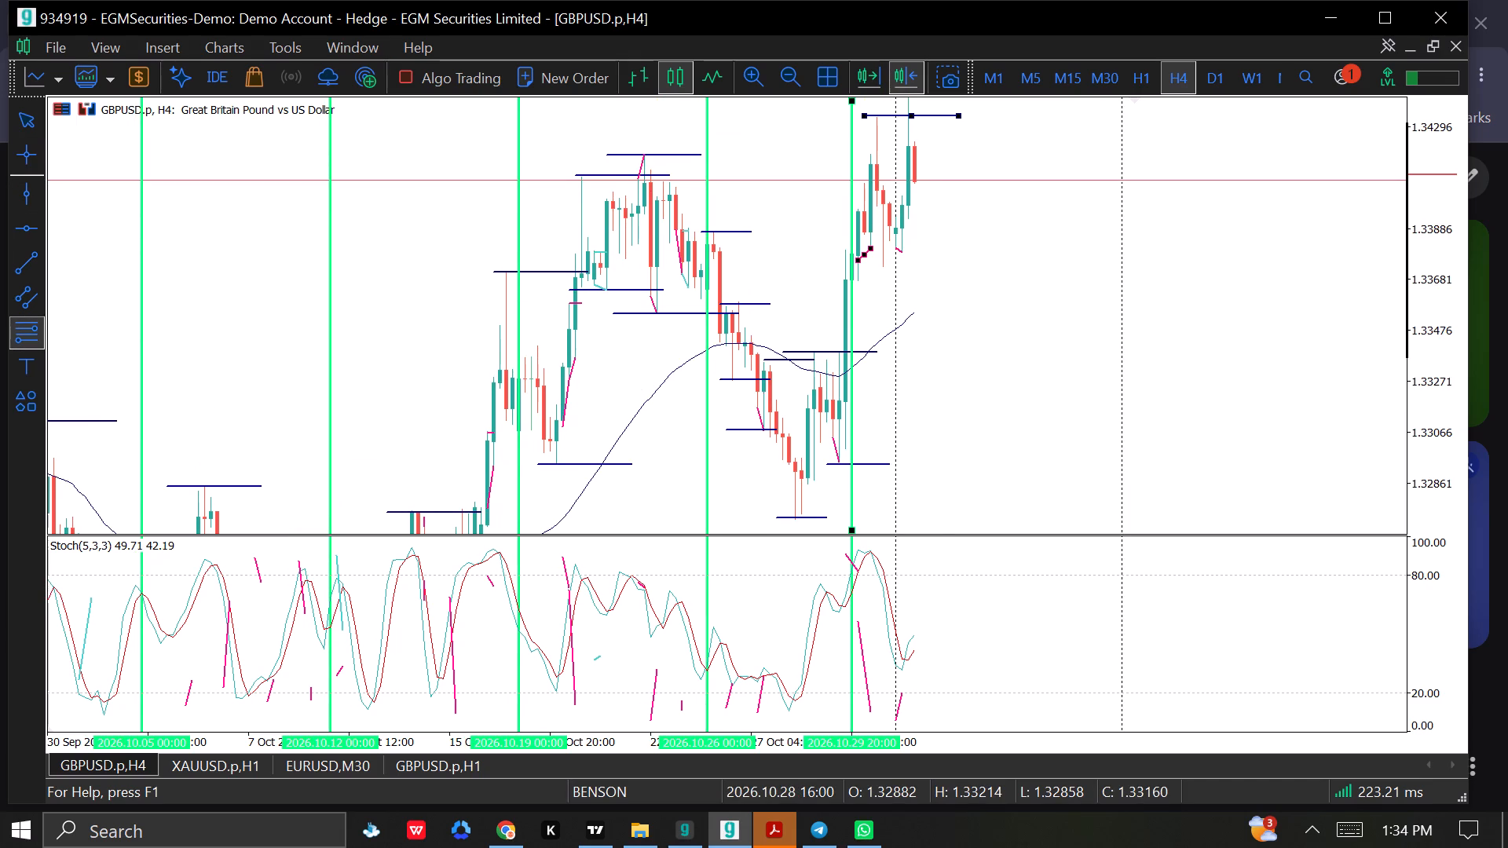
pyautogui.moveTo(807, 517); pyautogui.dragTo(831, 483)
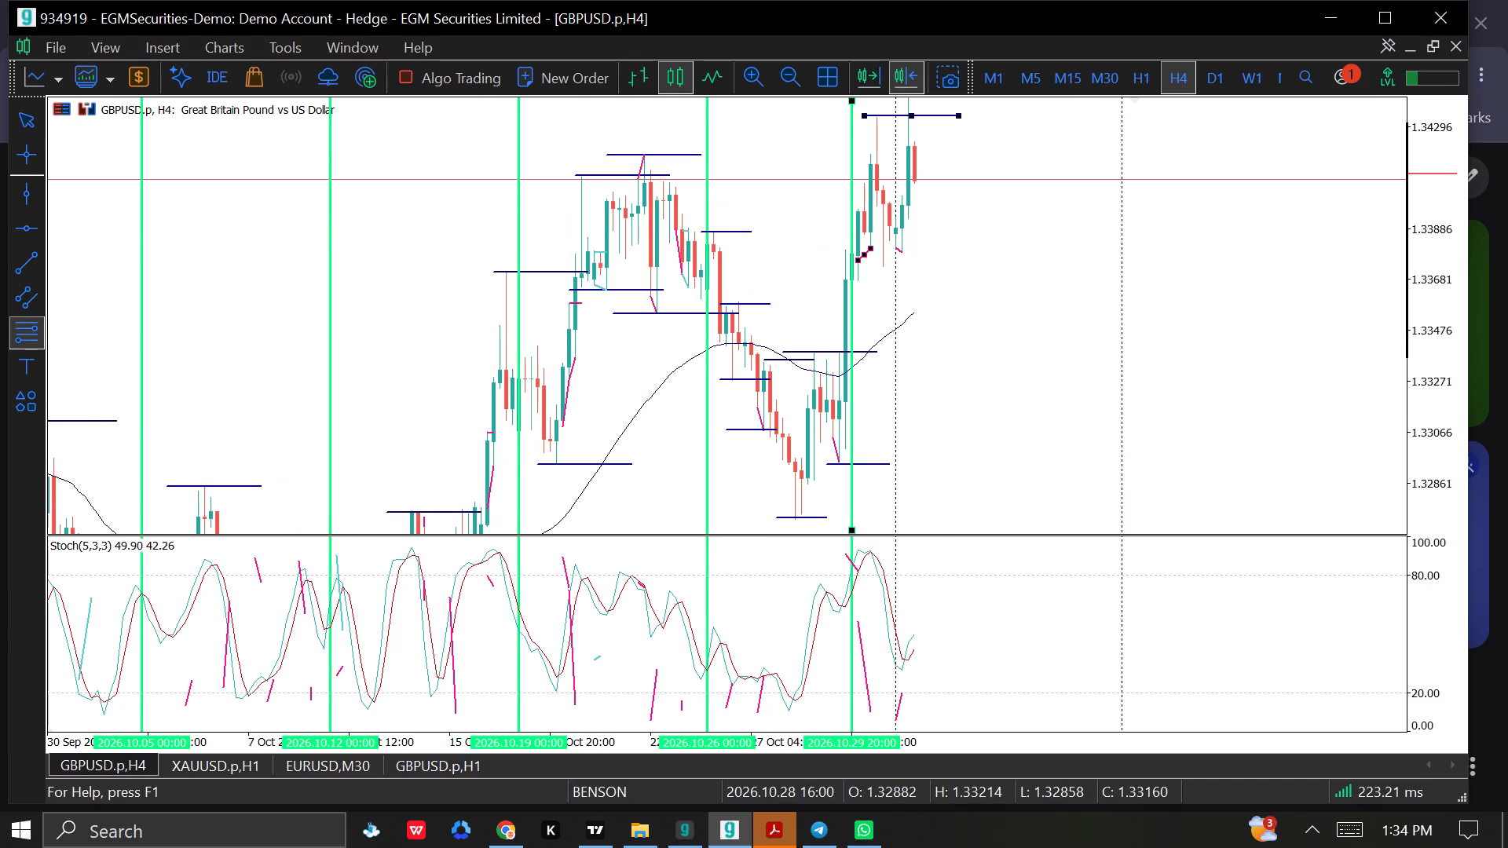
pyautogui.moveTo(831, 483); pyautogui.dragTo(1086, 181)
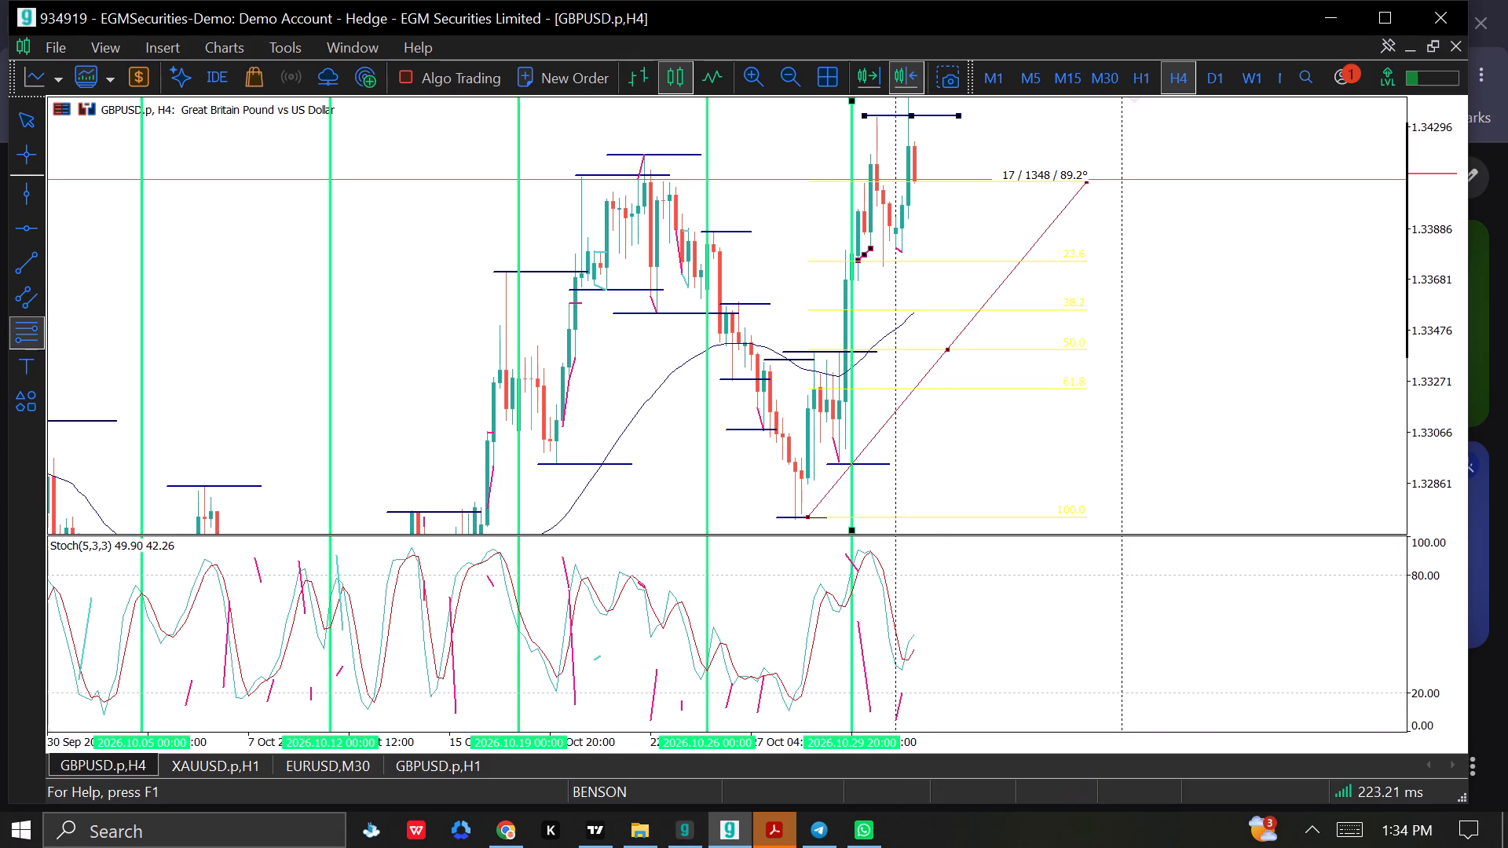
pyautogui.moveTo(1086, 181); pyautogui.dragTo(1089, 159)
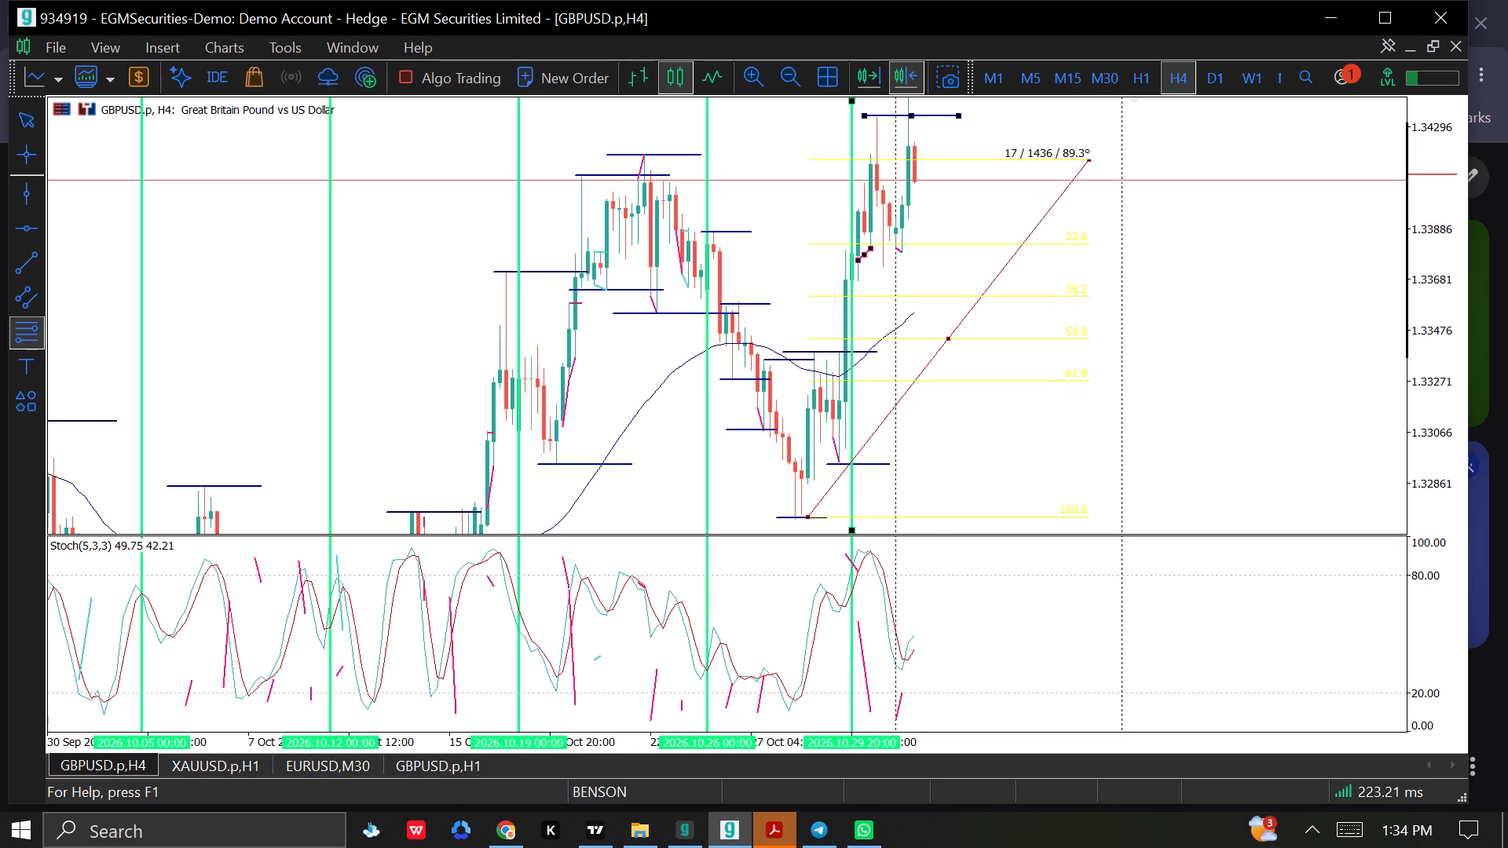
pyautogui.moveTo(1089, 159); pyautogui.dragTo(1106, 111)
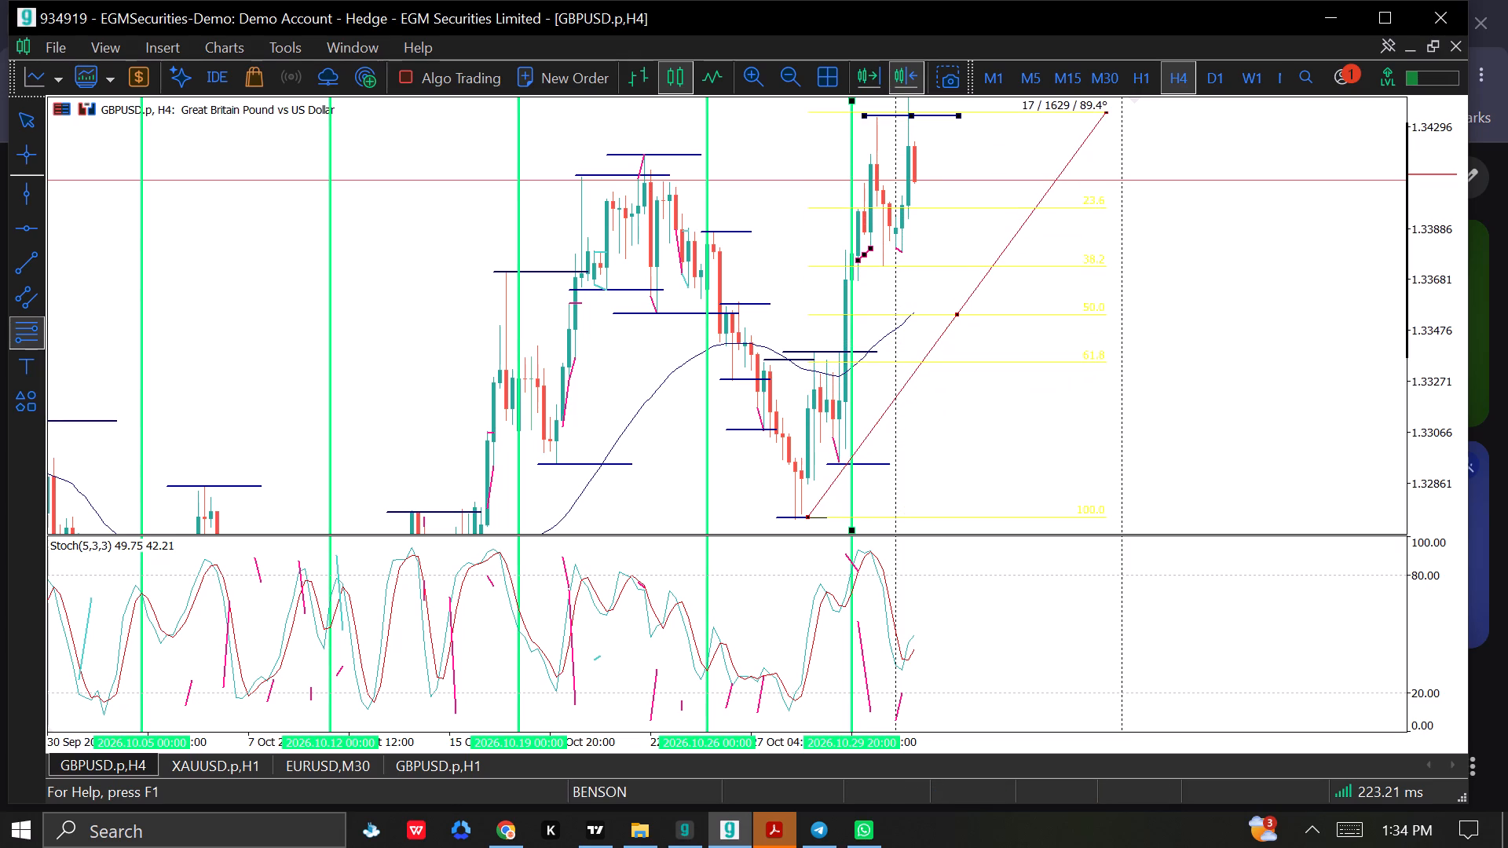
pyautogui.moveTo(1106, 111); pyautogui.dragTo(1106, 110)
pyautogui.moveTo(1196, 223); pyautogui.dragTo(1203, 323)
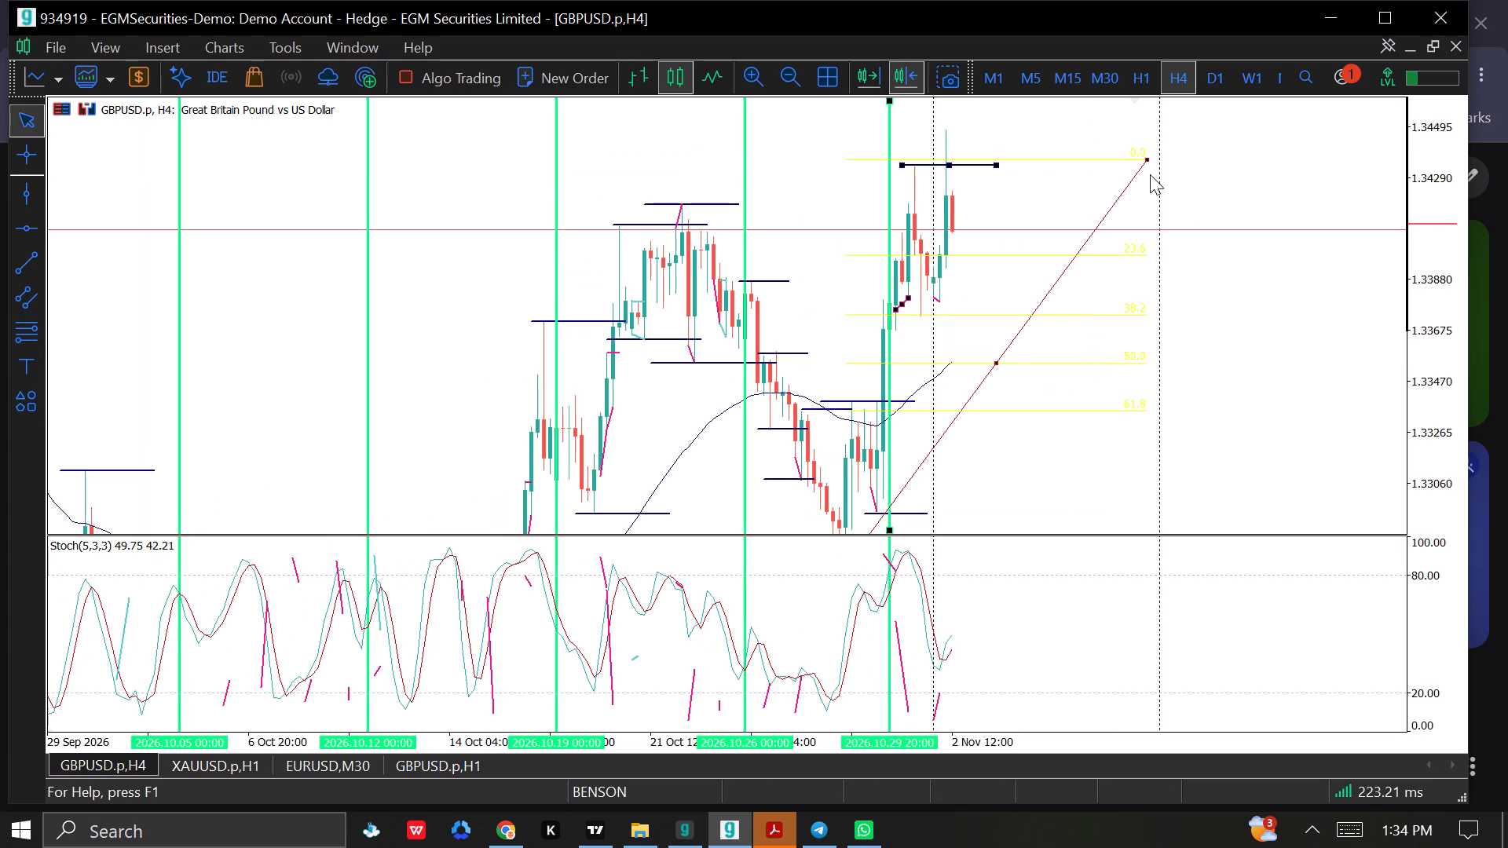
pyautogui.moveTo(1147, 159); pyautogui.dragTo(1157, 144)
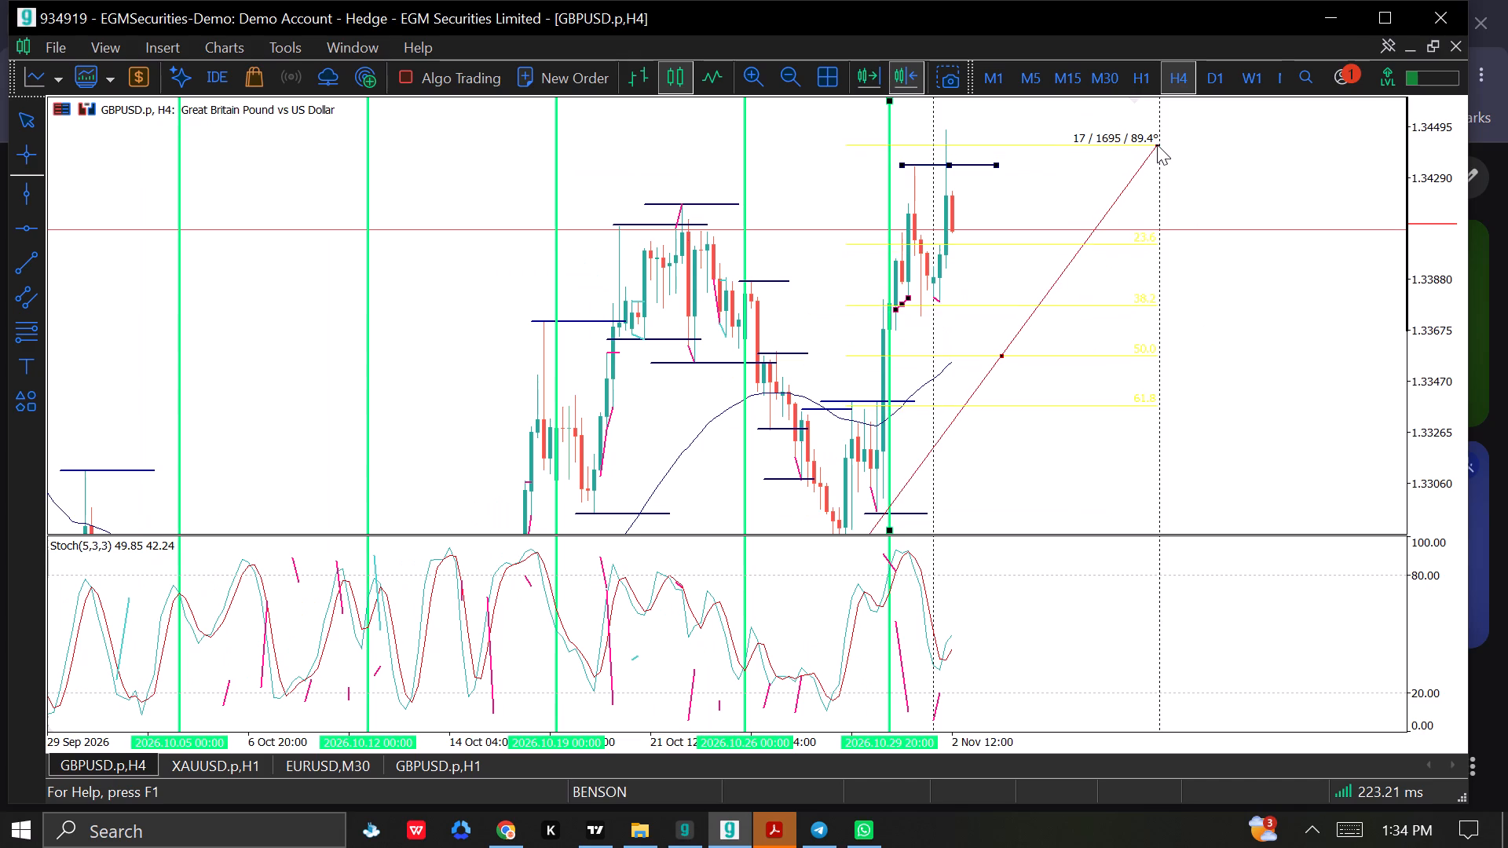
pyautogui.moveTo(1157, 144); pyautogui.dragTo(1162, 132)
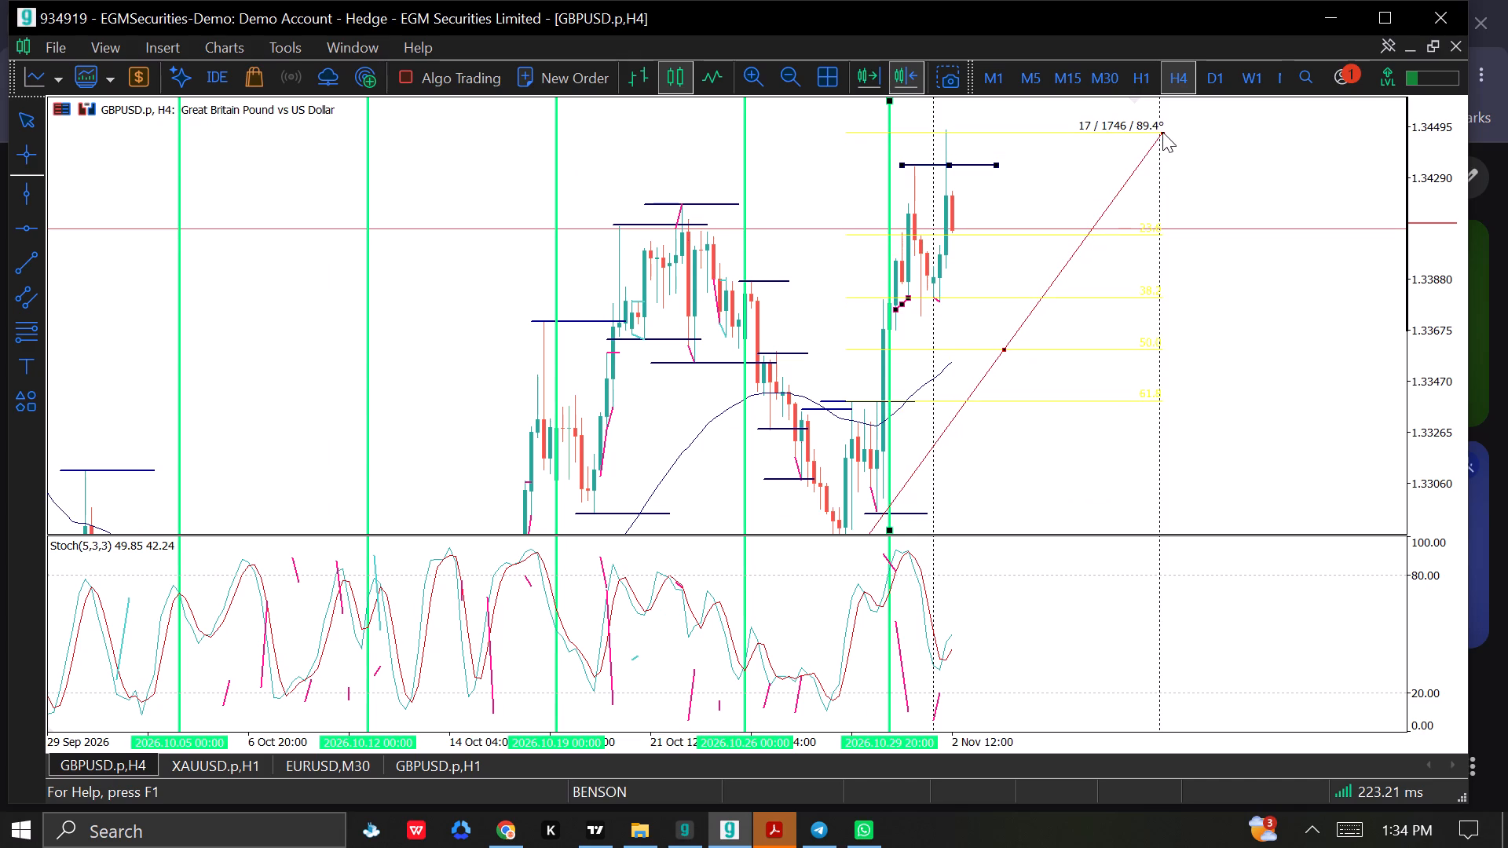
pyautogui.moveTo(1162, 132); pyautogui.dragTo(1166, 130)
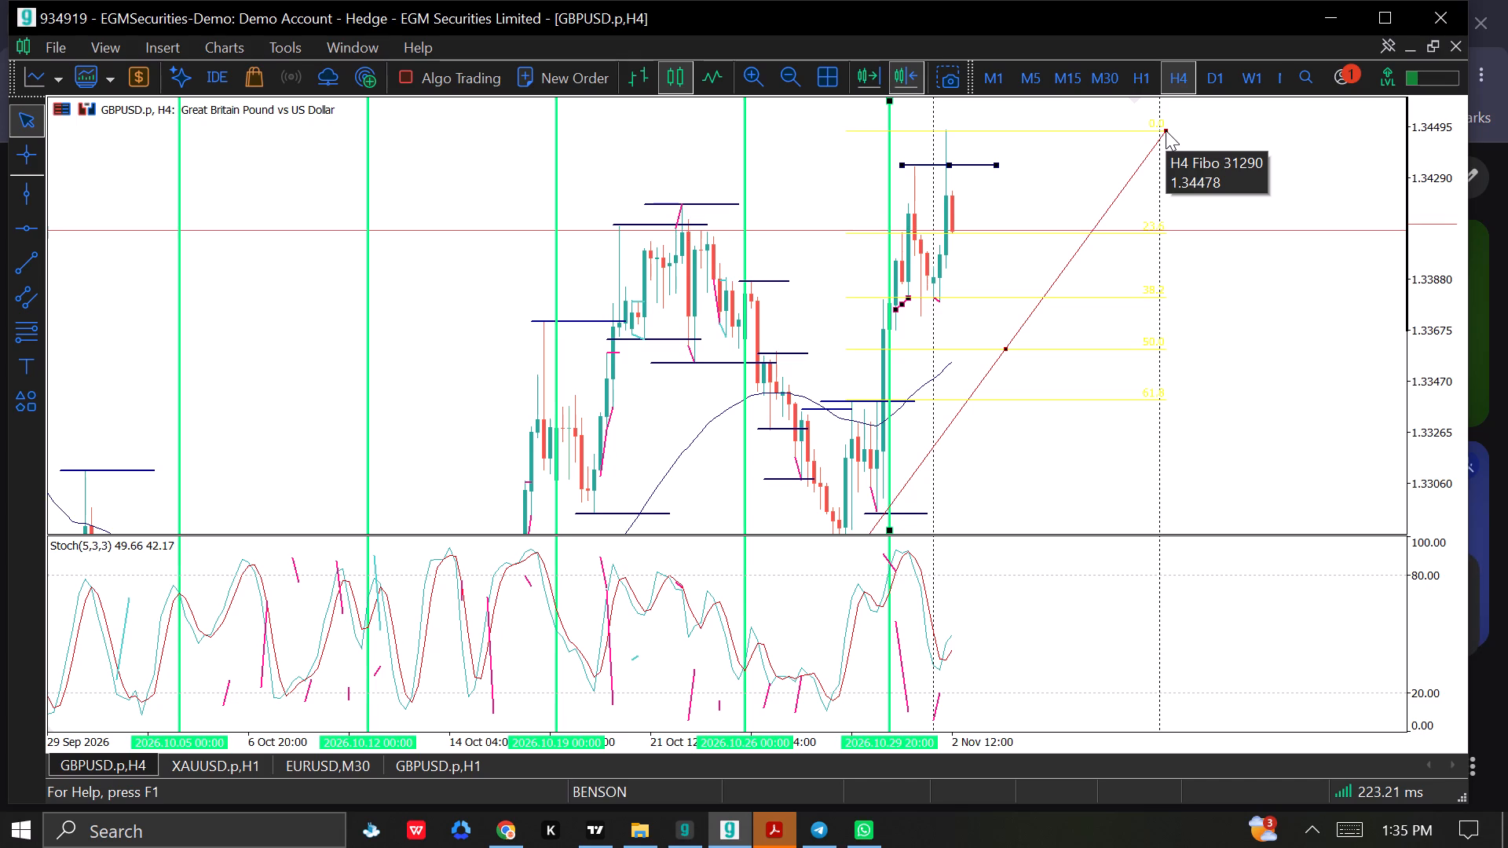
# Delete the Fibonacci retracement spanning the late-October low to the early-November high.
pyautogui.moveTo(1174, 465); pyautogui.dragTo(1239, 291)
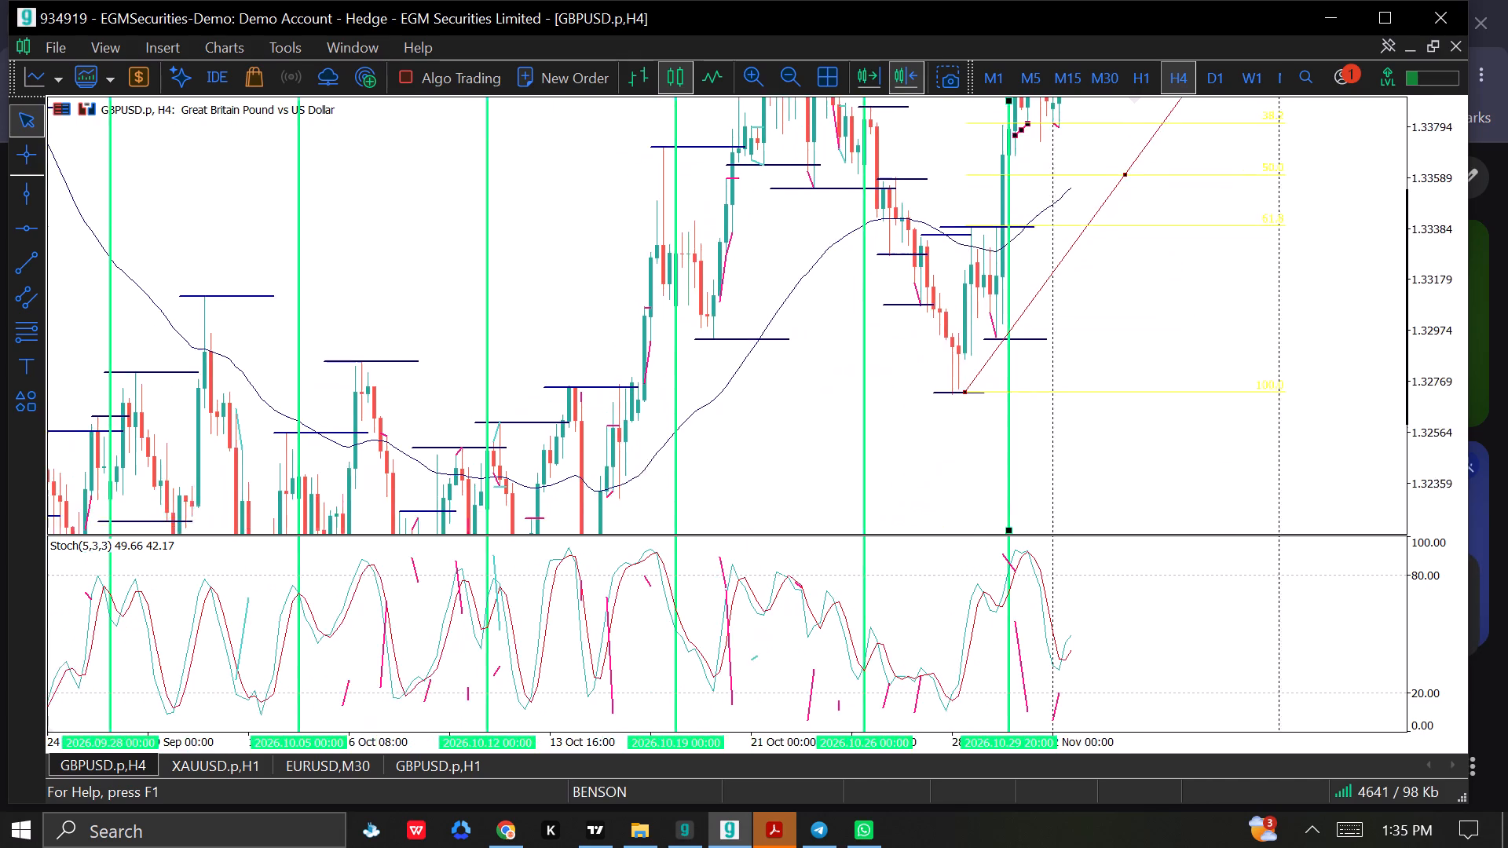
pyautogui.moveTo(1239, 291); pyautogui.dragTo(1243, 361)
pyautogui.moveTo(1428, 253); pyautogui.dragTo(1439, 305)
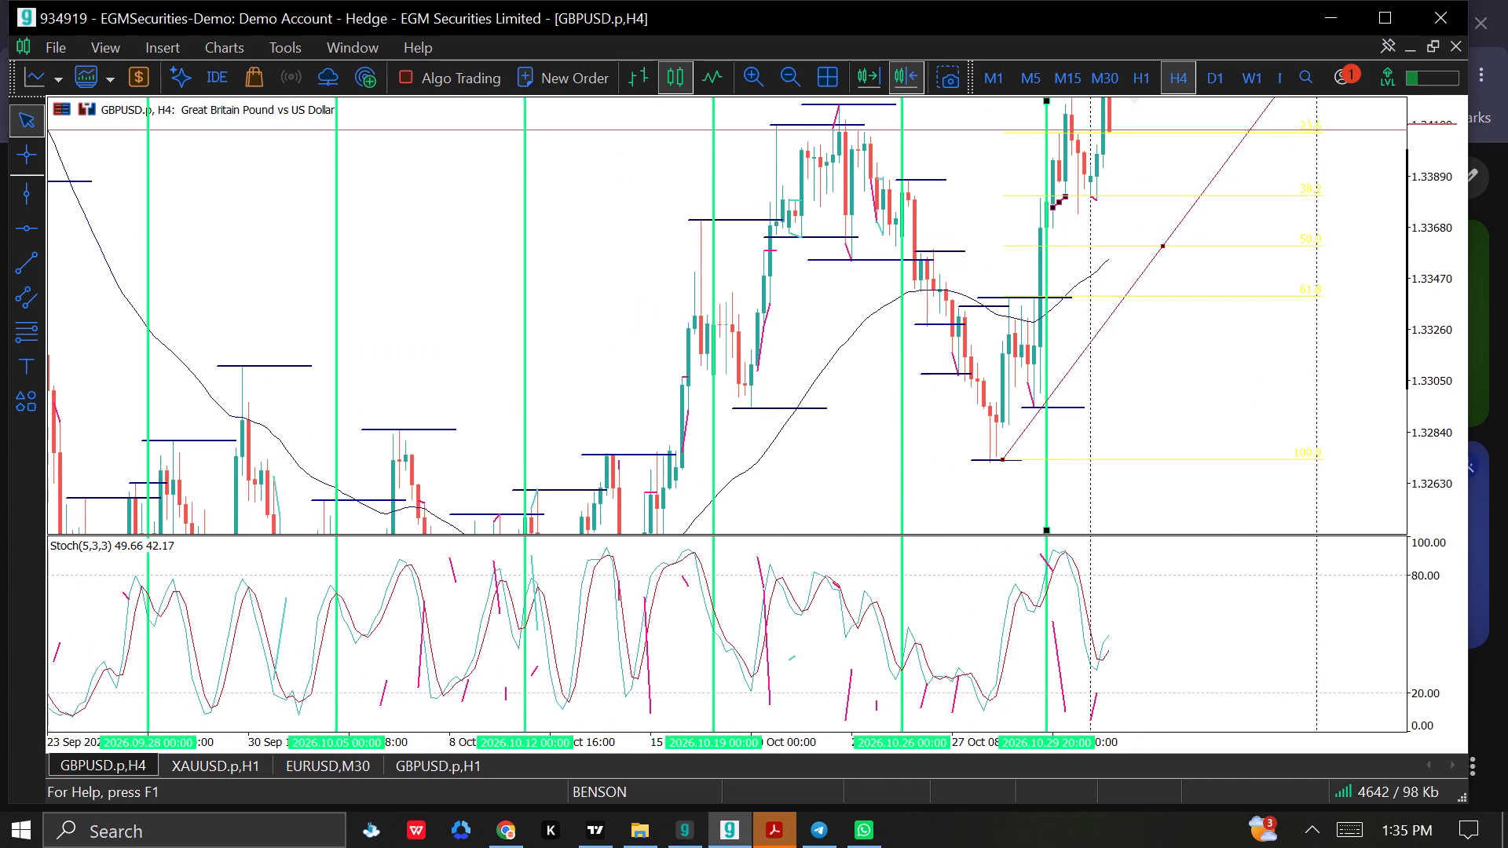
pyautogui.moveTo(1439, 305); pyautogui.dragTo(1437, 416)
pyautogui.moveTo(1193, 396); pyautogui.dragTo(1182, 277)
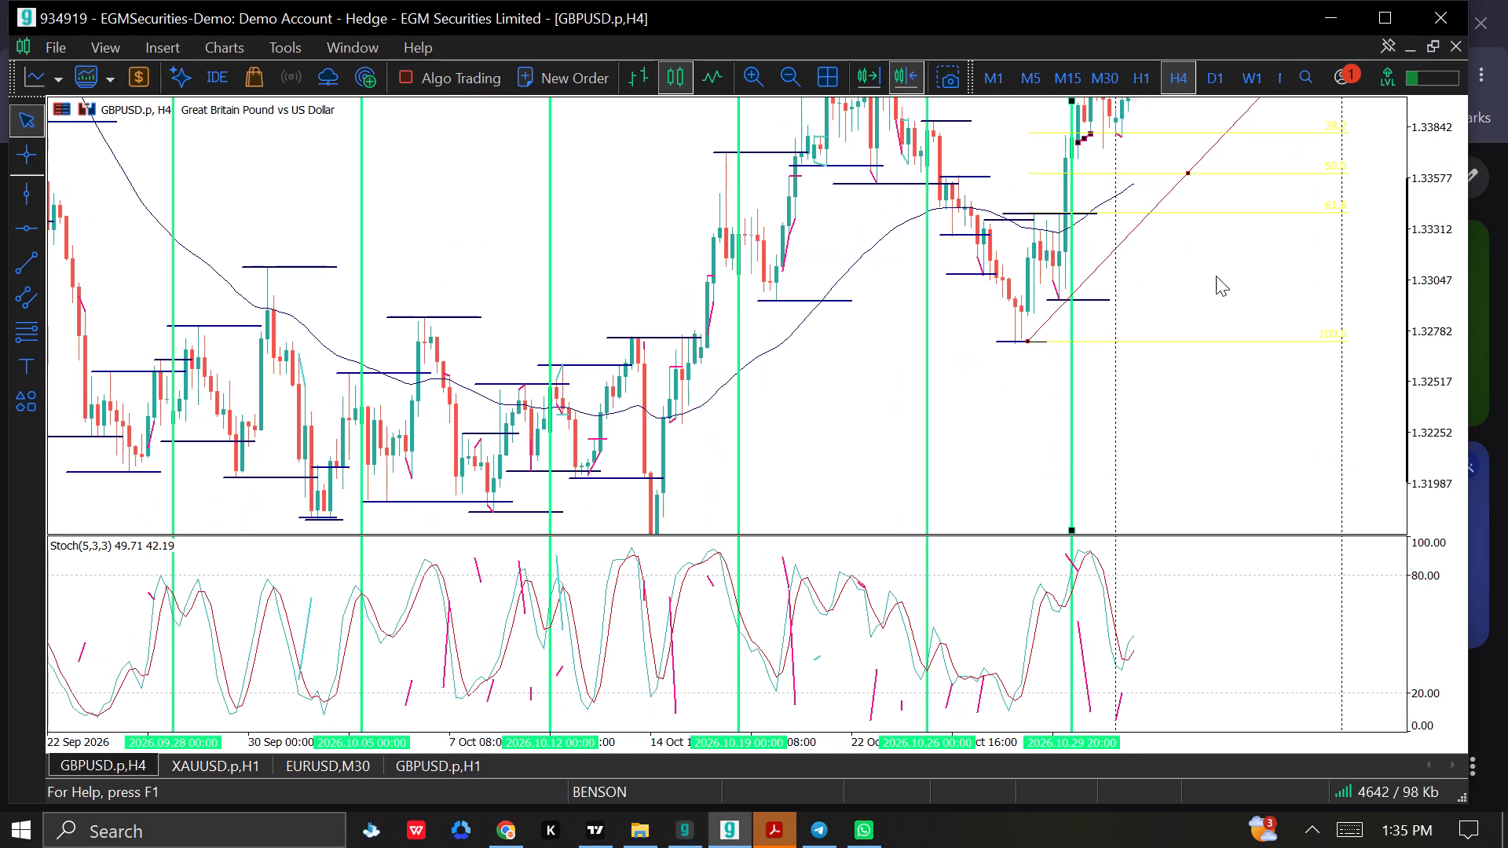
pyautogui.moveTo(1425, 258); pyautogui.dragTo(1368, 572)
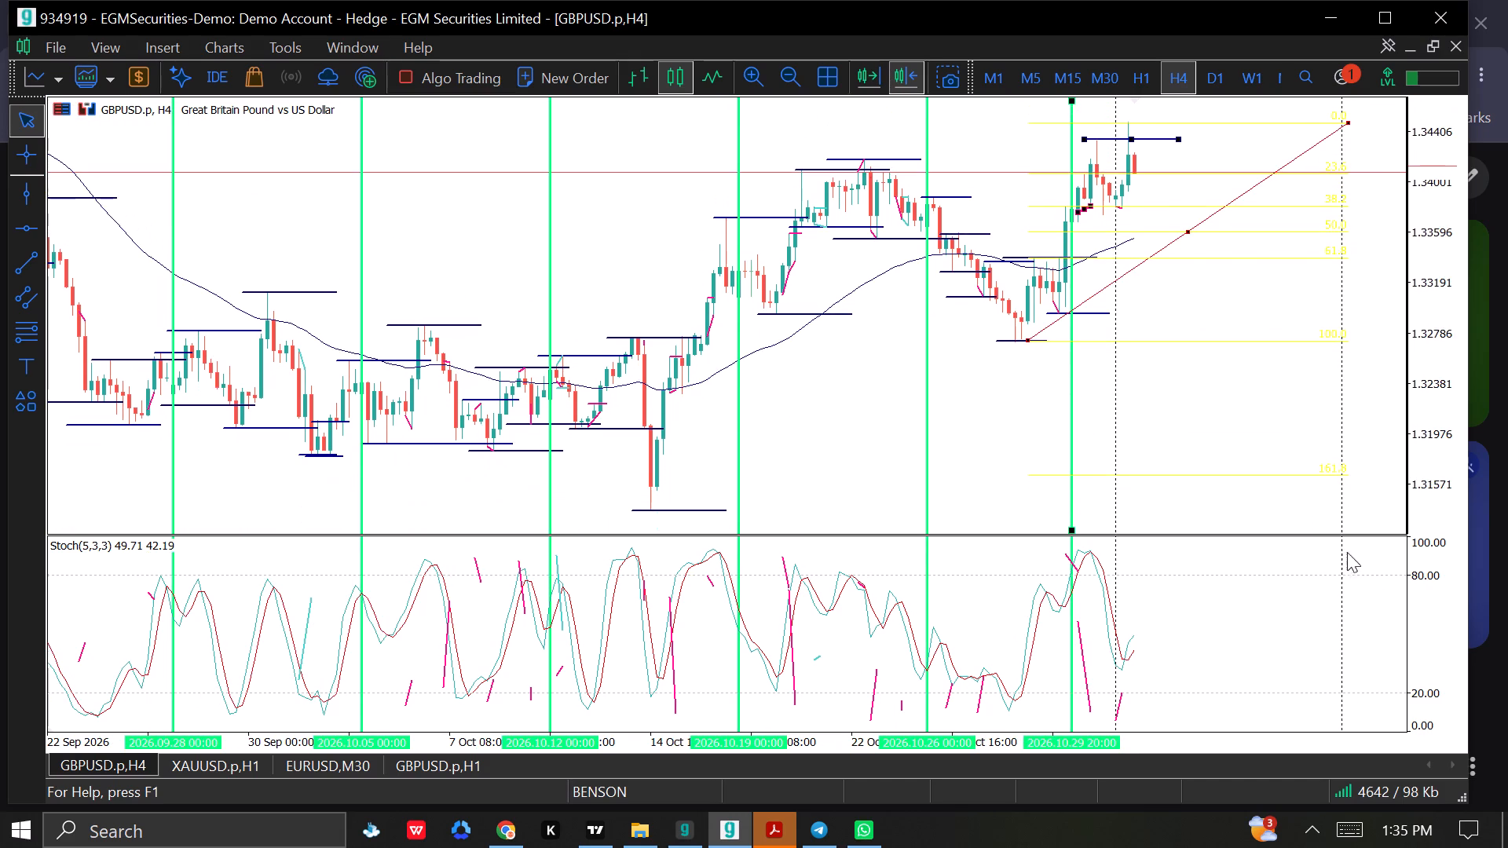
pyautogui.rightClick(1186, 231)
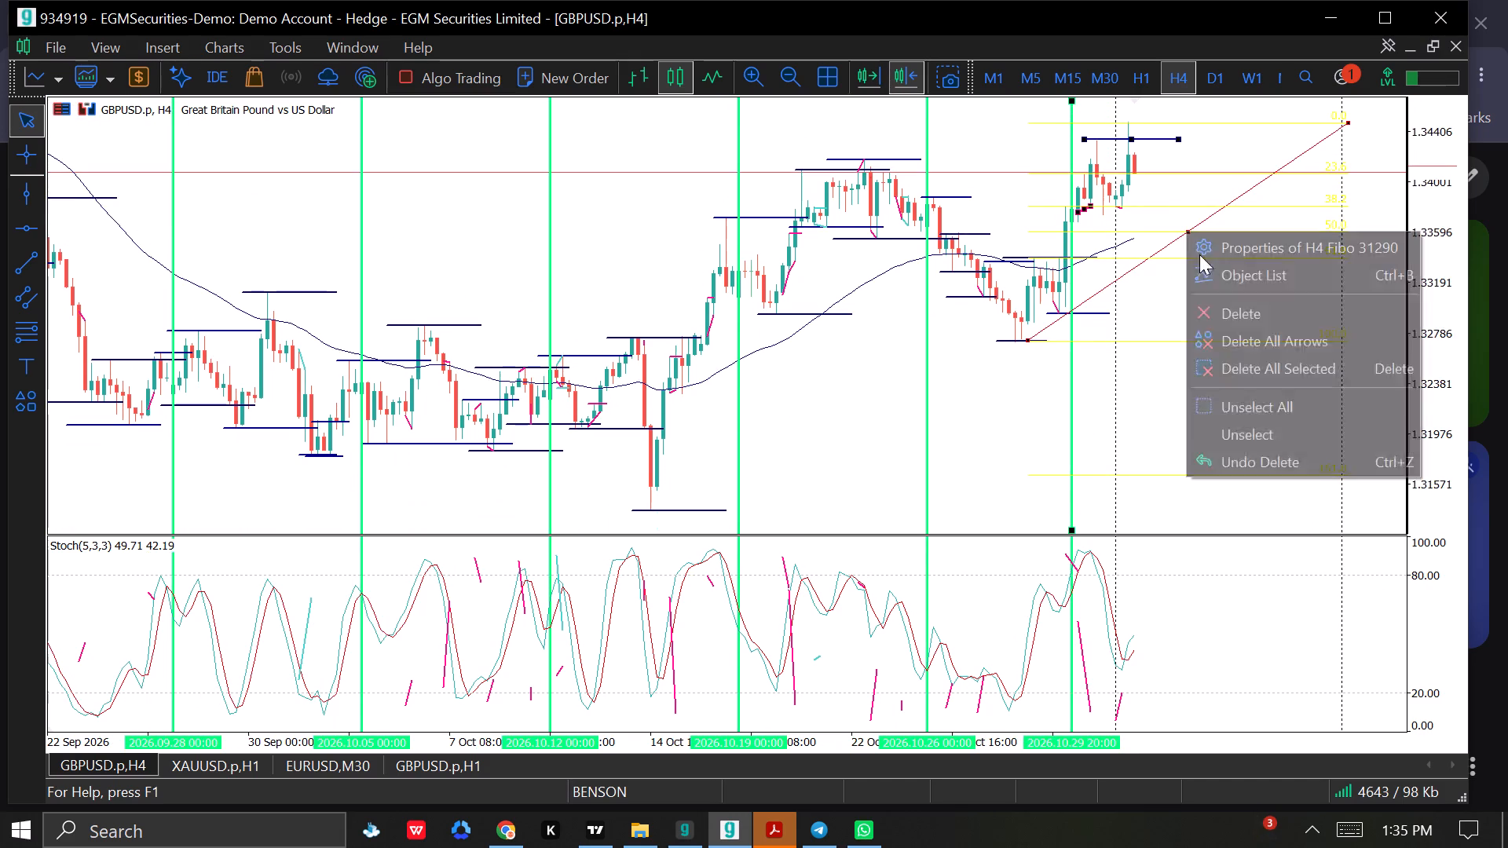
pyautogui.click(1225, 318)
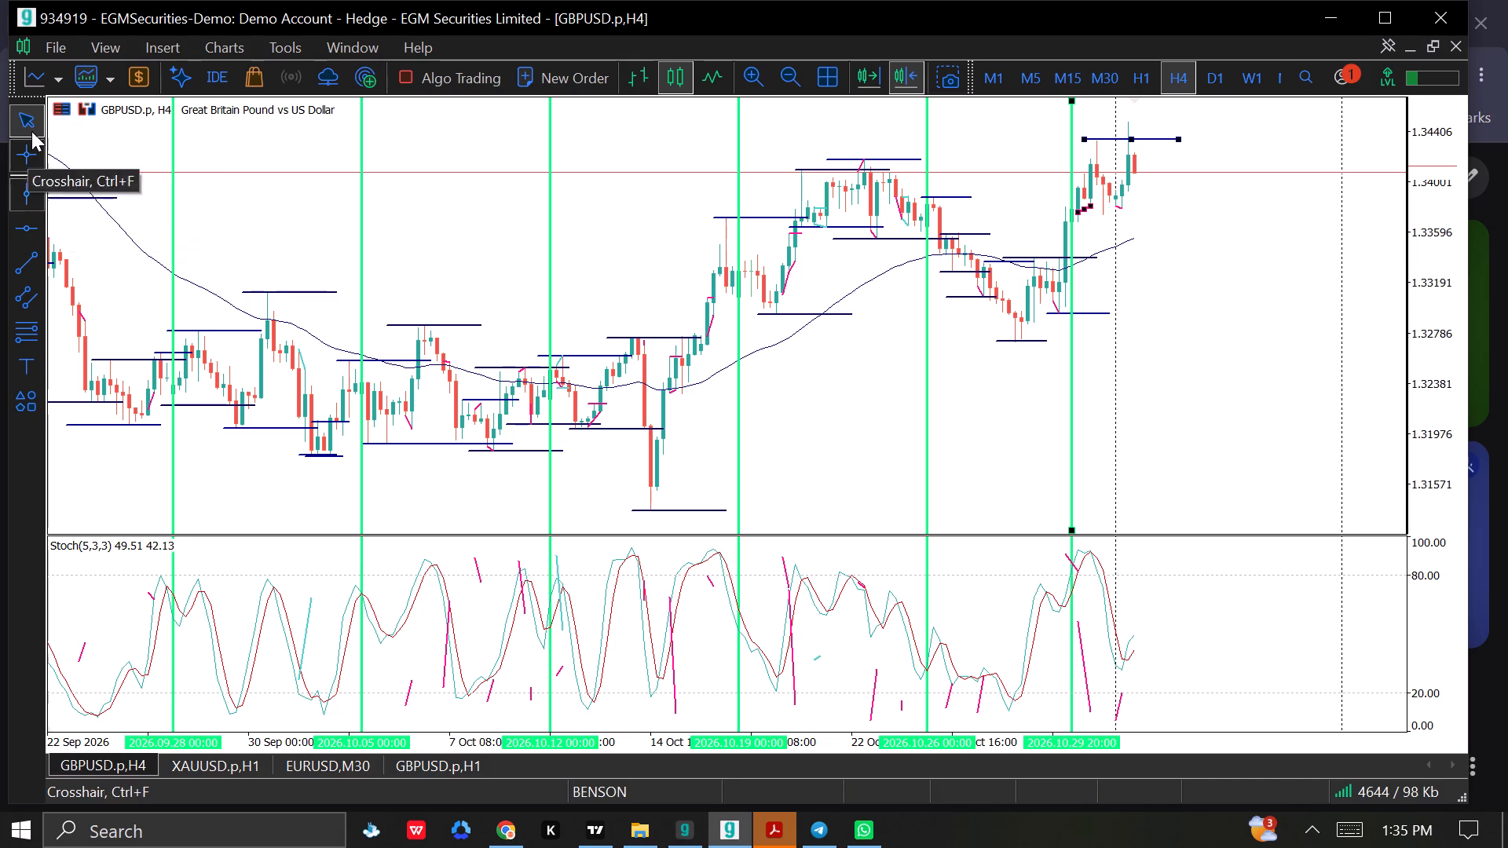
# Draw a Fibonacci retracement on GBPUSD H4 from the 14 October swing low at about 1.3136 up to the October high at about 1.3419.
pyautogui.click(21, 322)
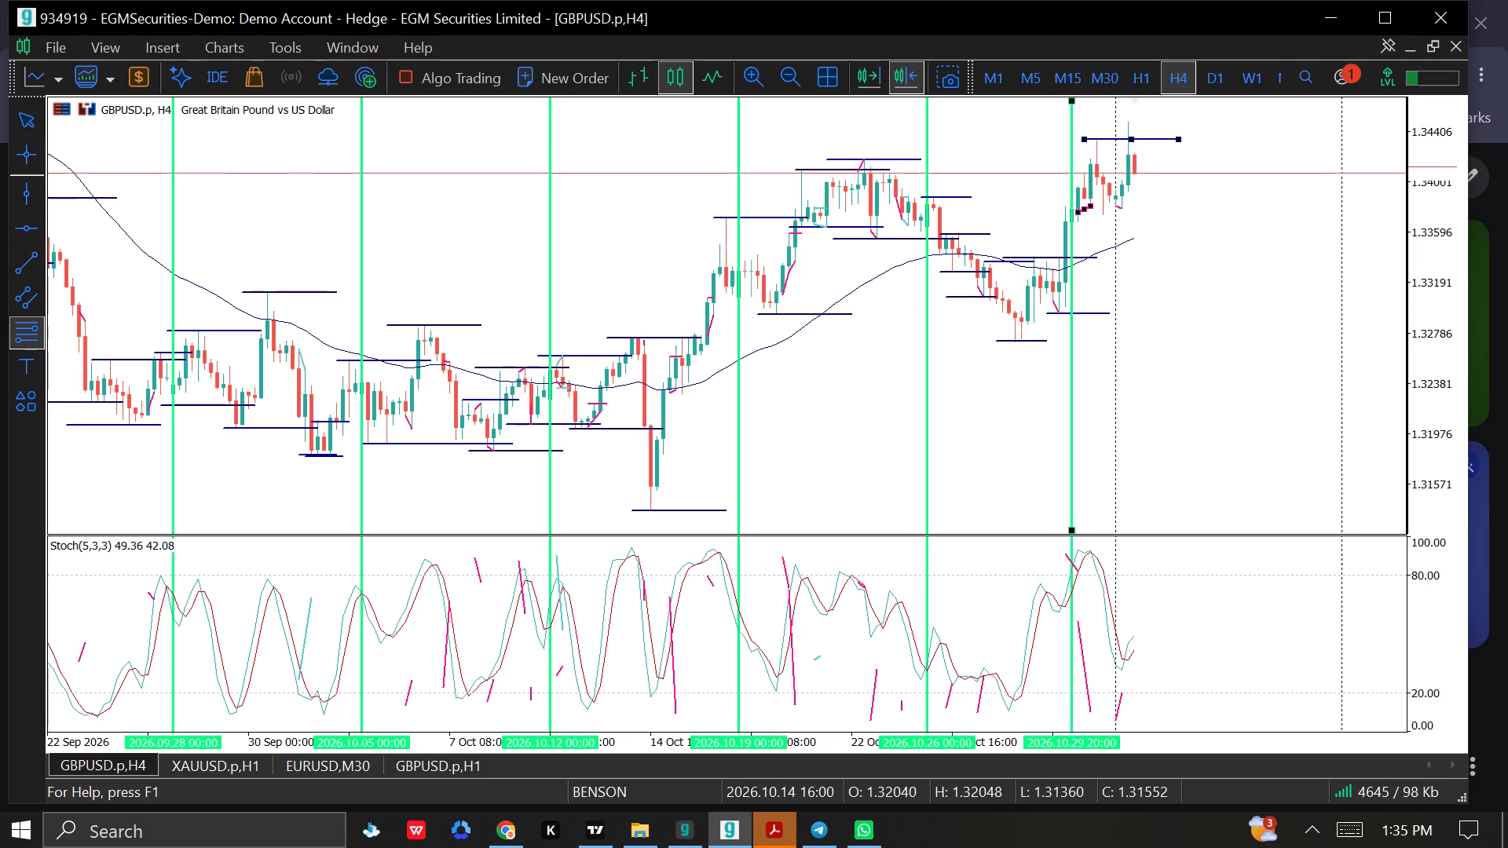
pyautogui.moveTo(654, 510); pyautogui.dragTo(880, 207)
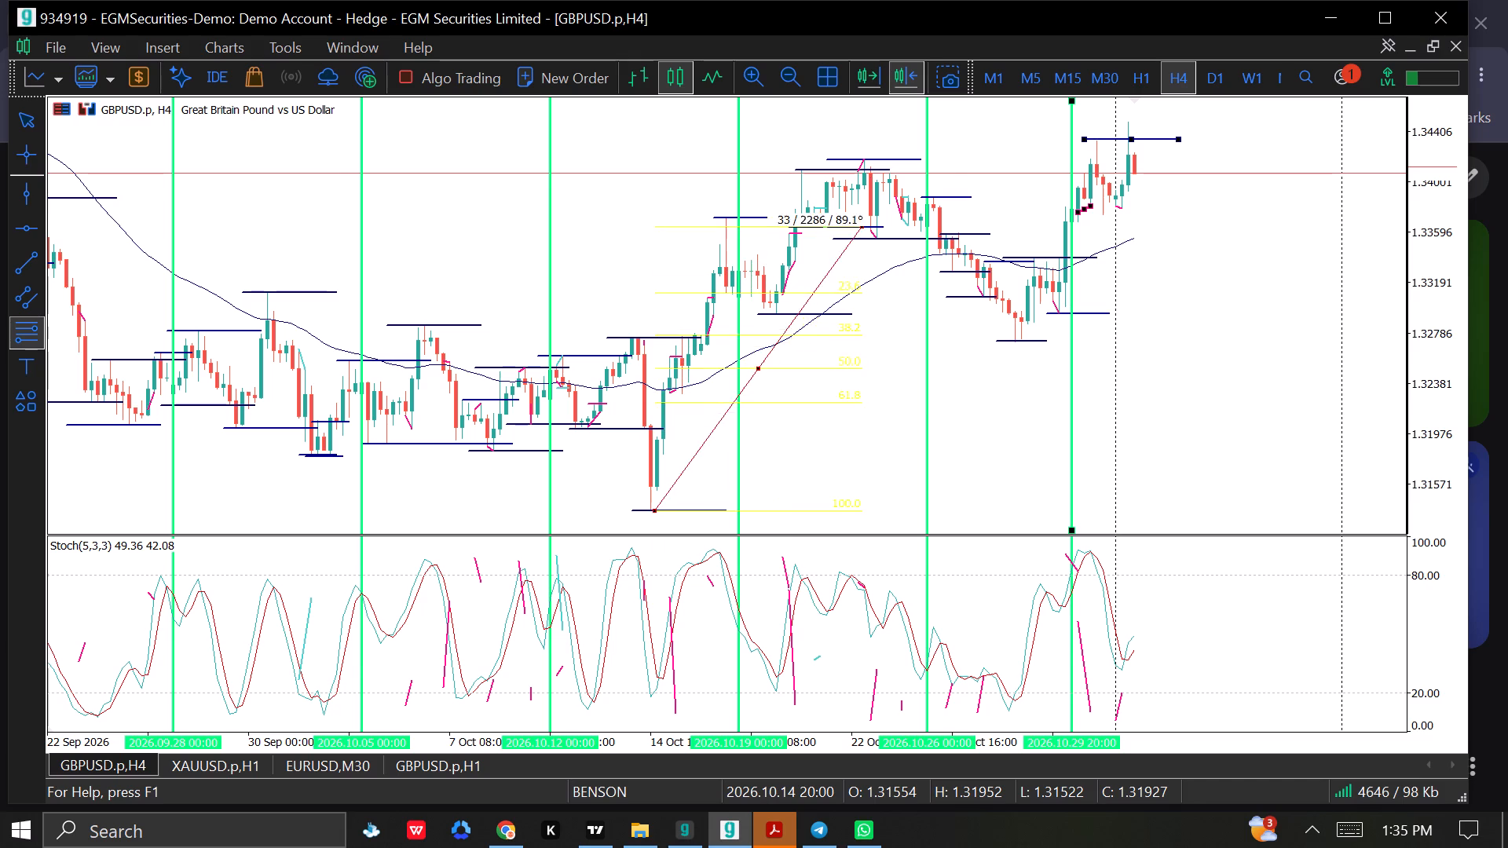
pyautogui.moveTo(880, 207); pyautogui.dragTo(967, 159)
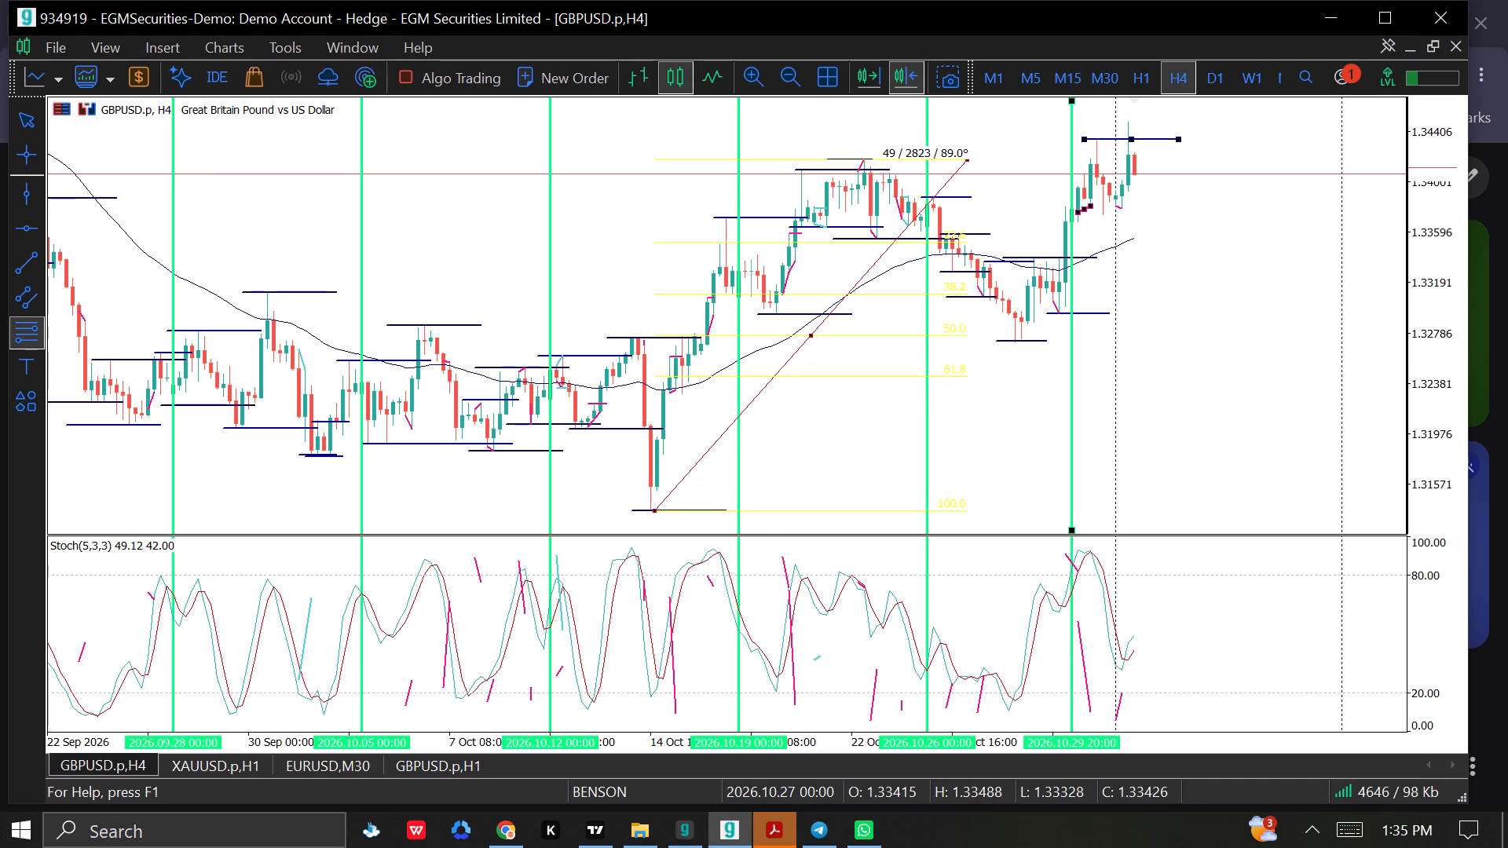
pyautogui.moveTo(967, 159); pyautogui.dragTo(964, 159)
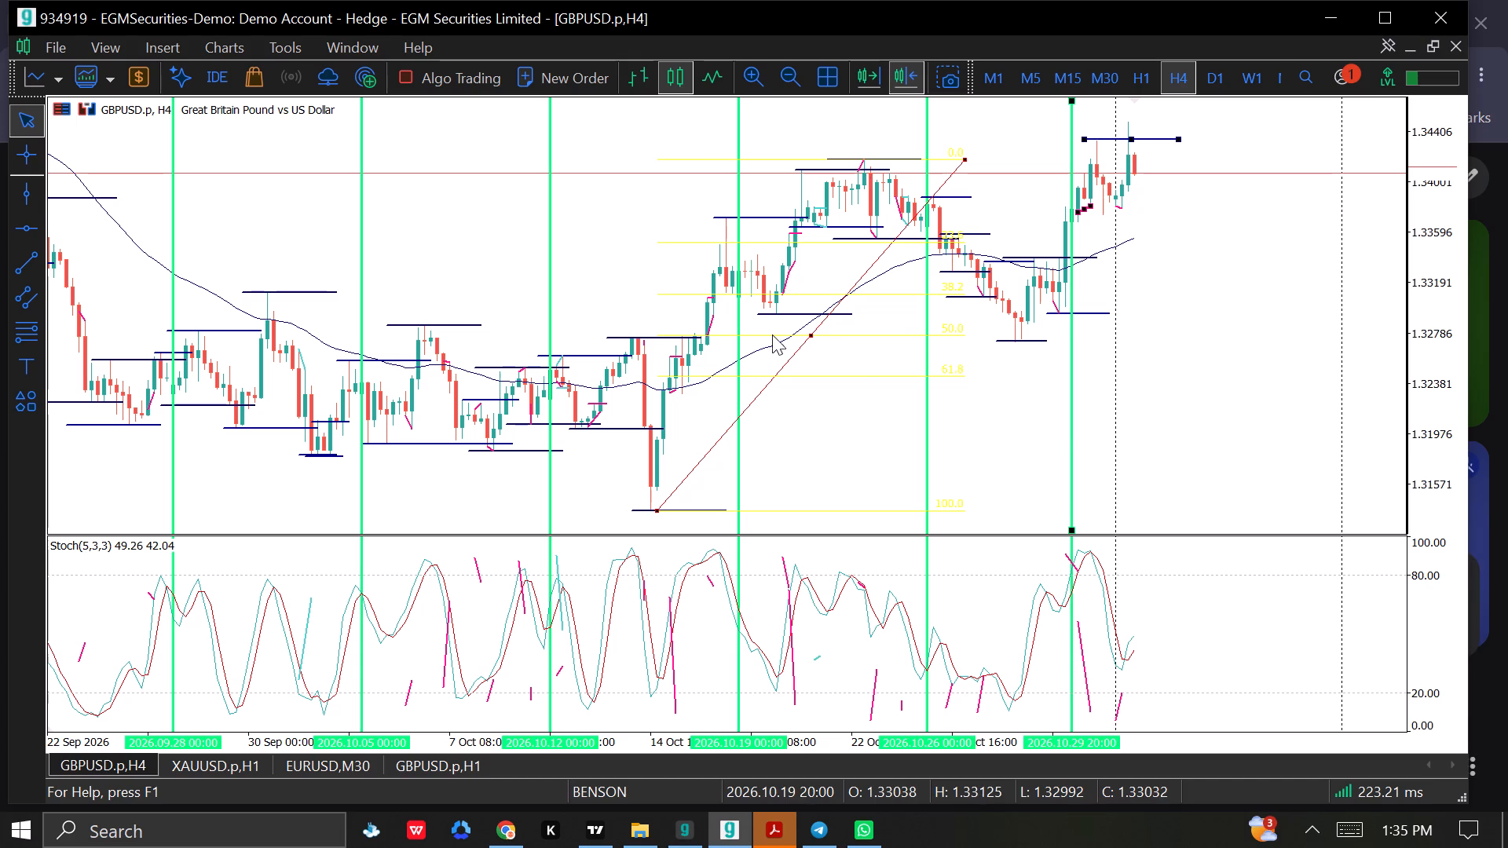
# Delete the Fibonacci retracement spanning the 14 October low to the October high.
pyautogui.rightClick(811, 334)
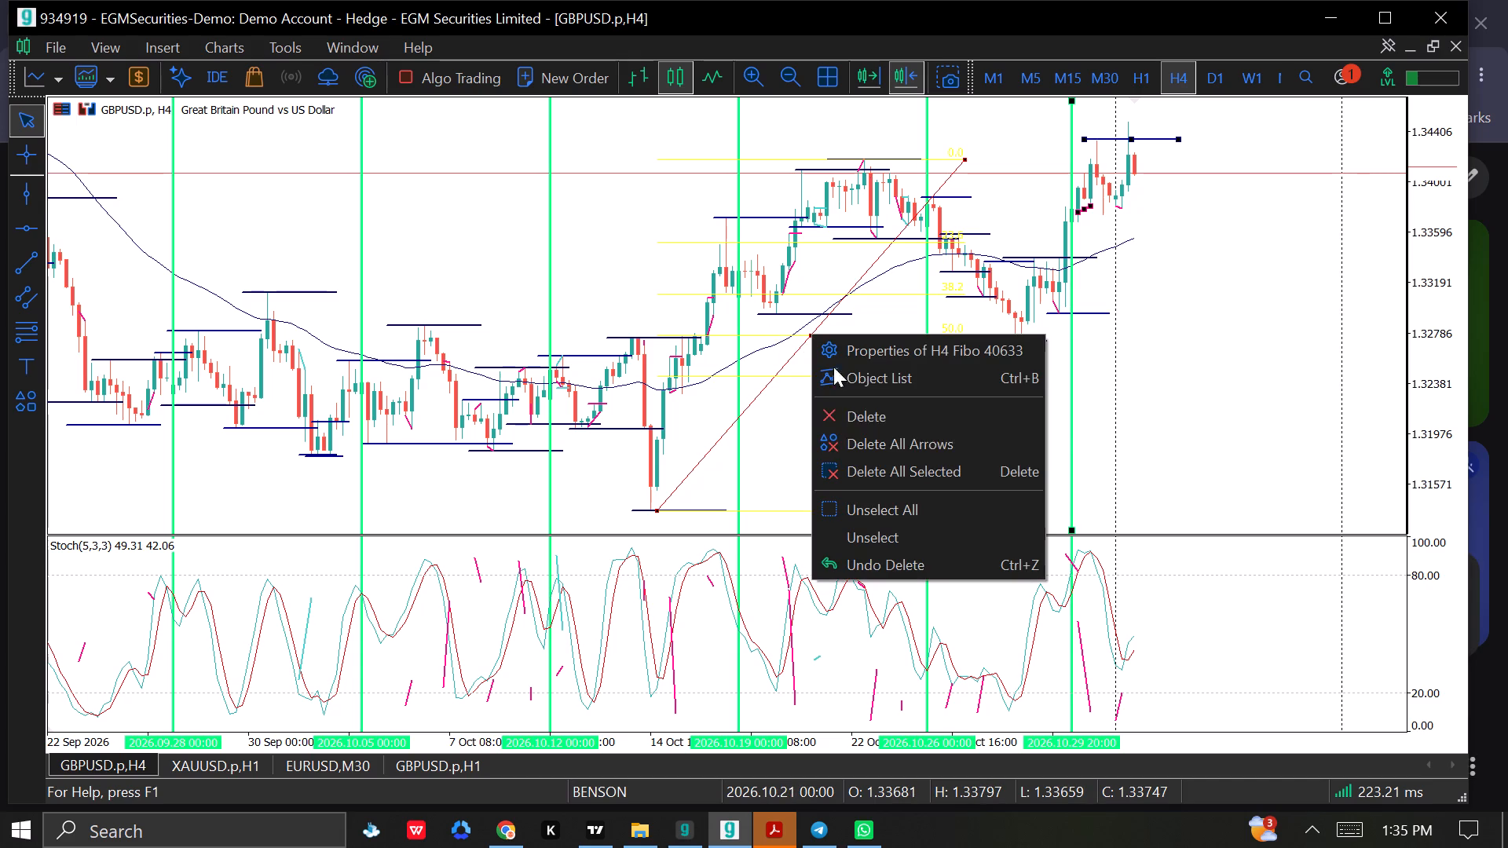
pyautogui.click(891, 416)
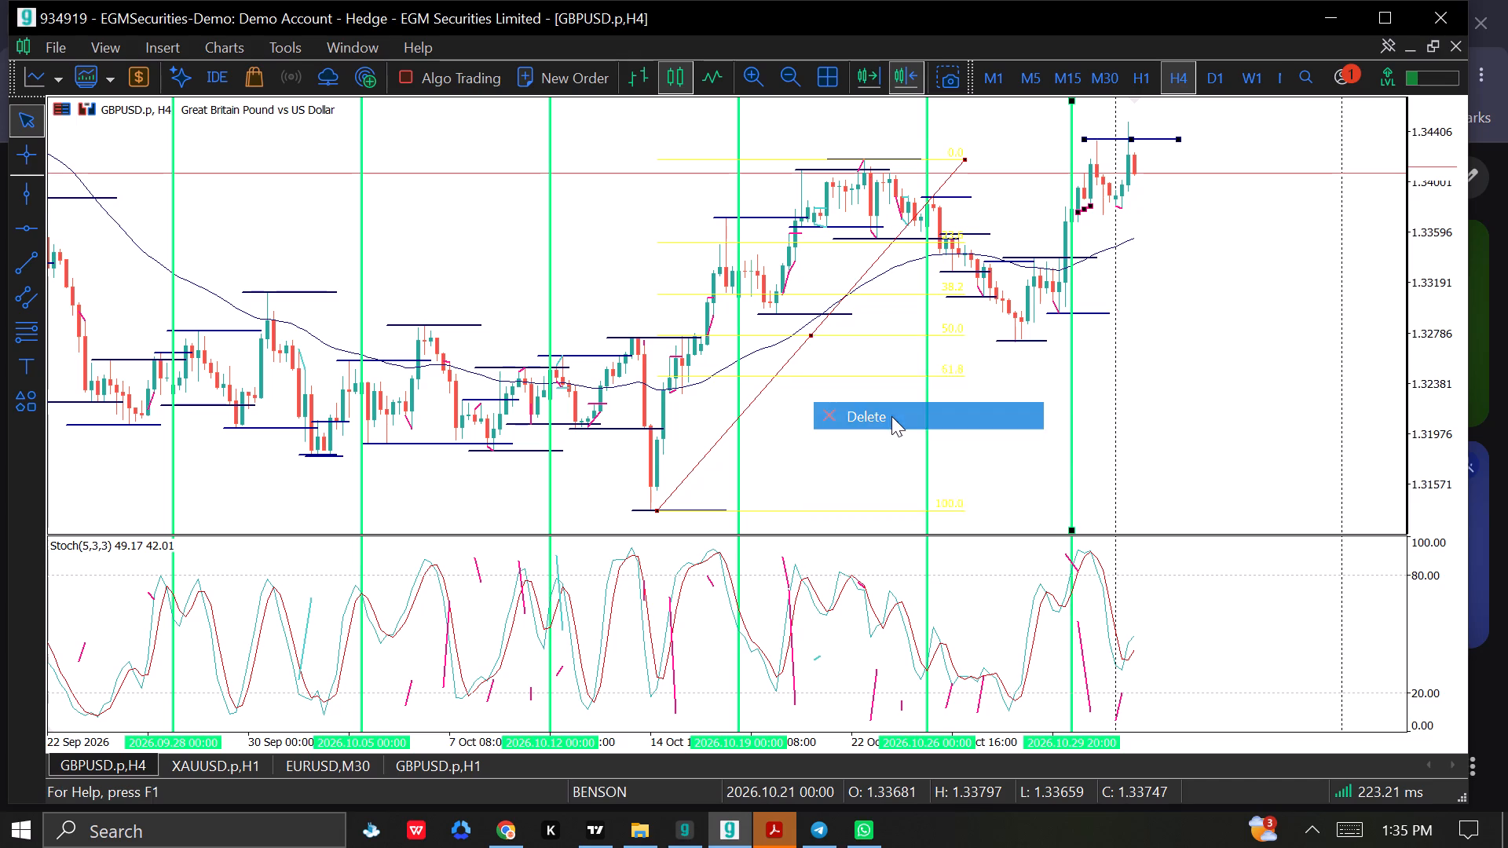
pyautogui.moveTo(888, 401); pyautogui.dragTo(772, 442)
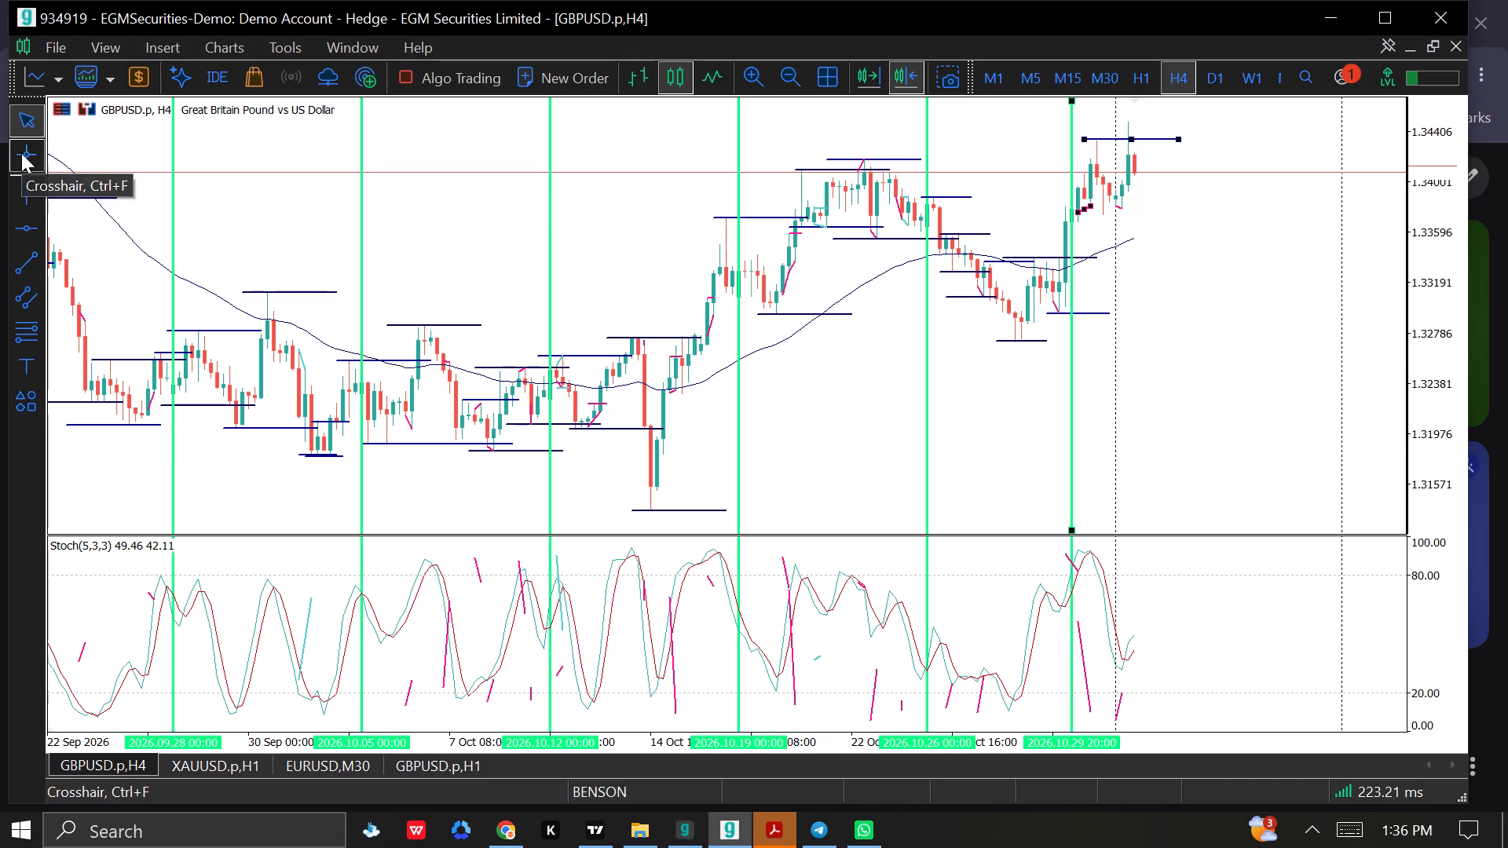
# Draw a Fibonacci retracement on GBPUSD H4 from the 28 October swing low up to the 2 November high at about 1.3449.
pyautogui.click(17, 343)
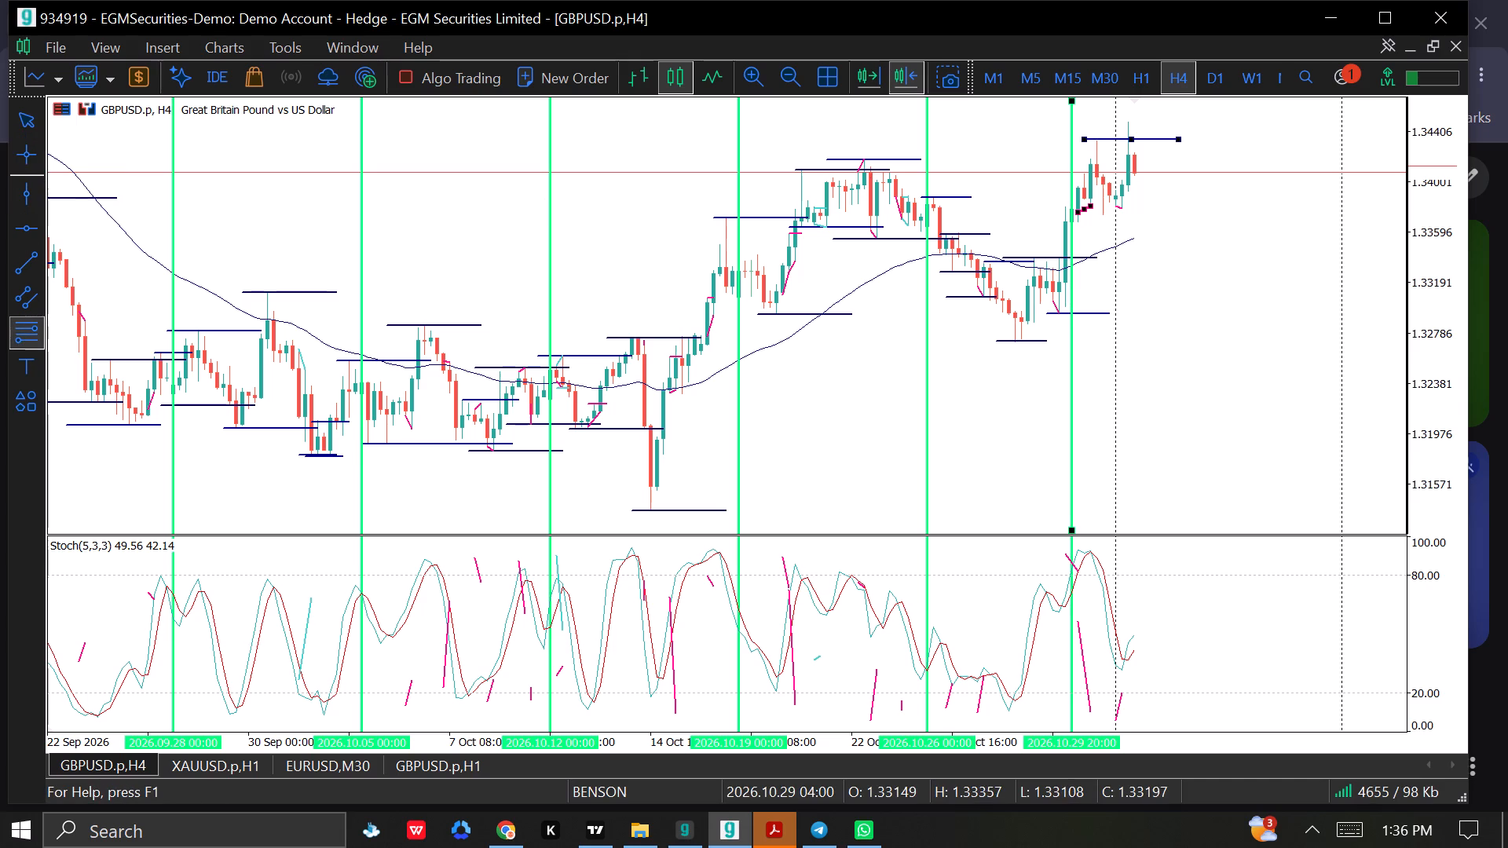
pyautogui.moveTo(1023, 341); pyautogui.dragTo(1195, 154)
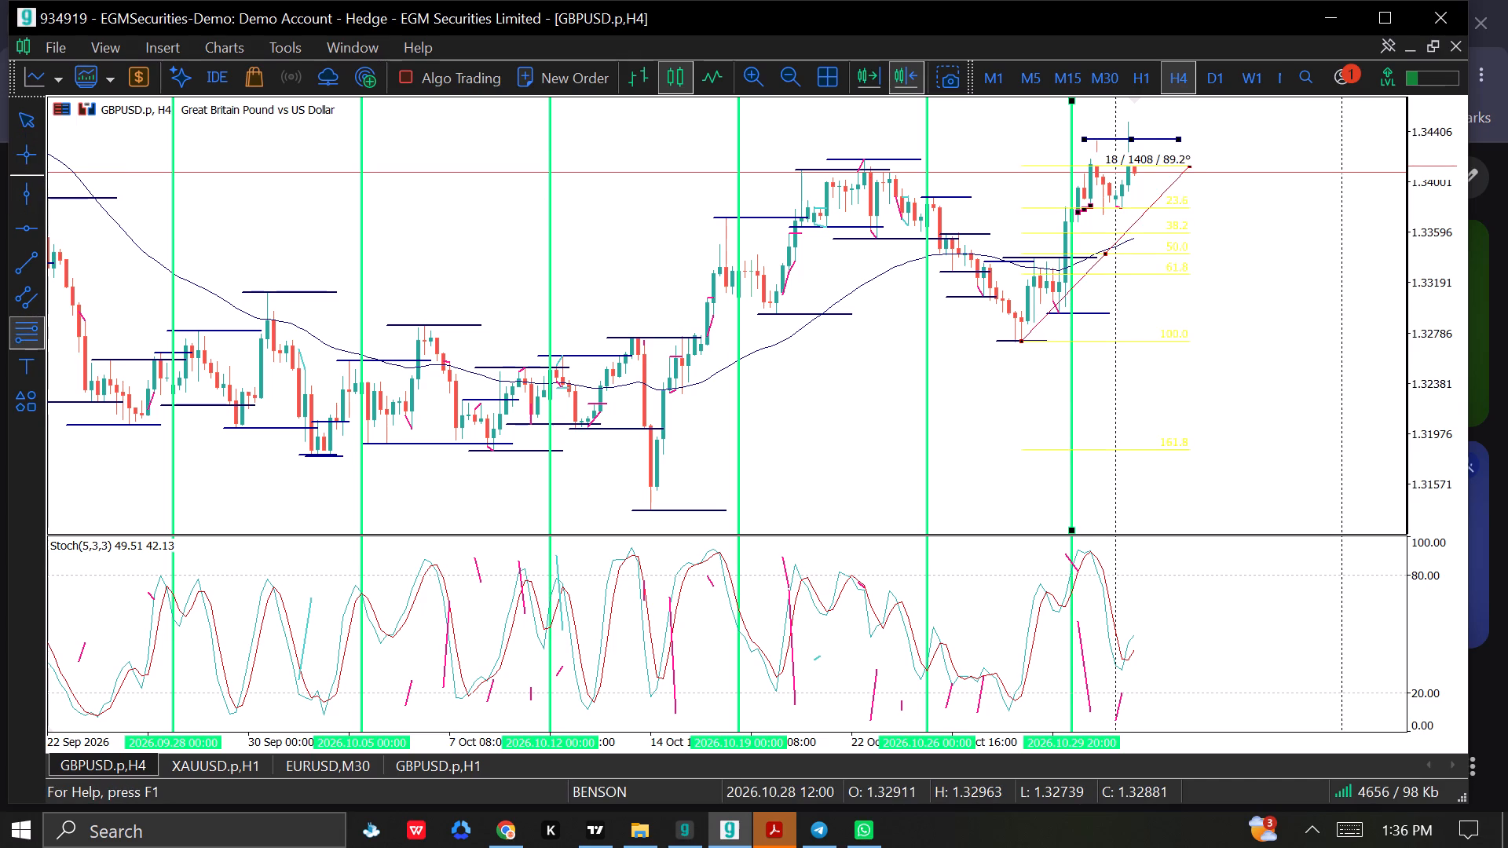
pyautogui.moveTo(1195, 154); pyautogui.dragTo(1221, 131)
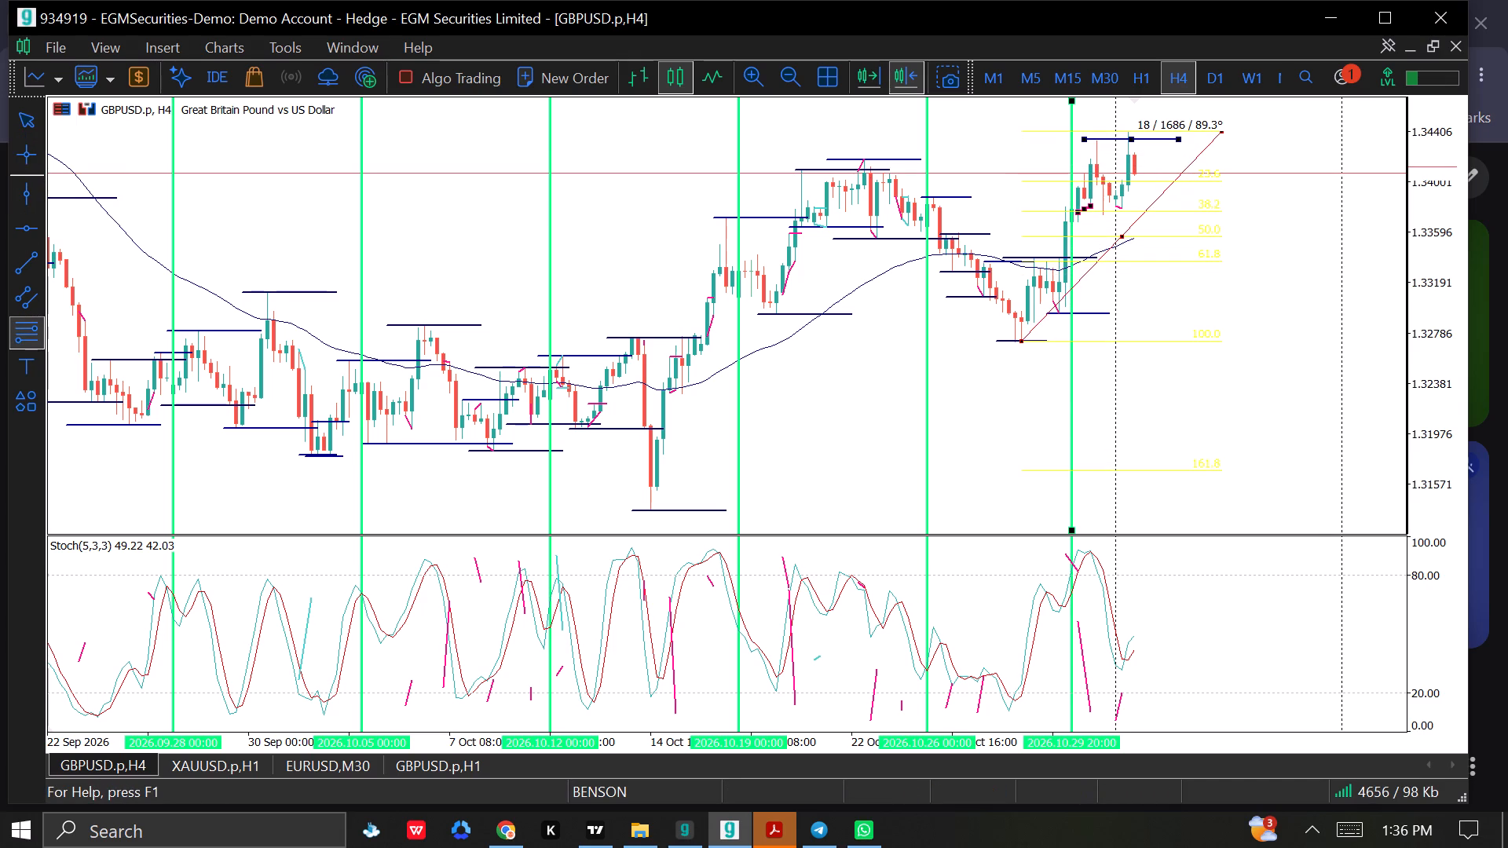
pyautogui.moveTo(1221, 131); pyautogui.dragTo(1232, 123)
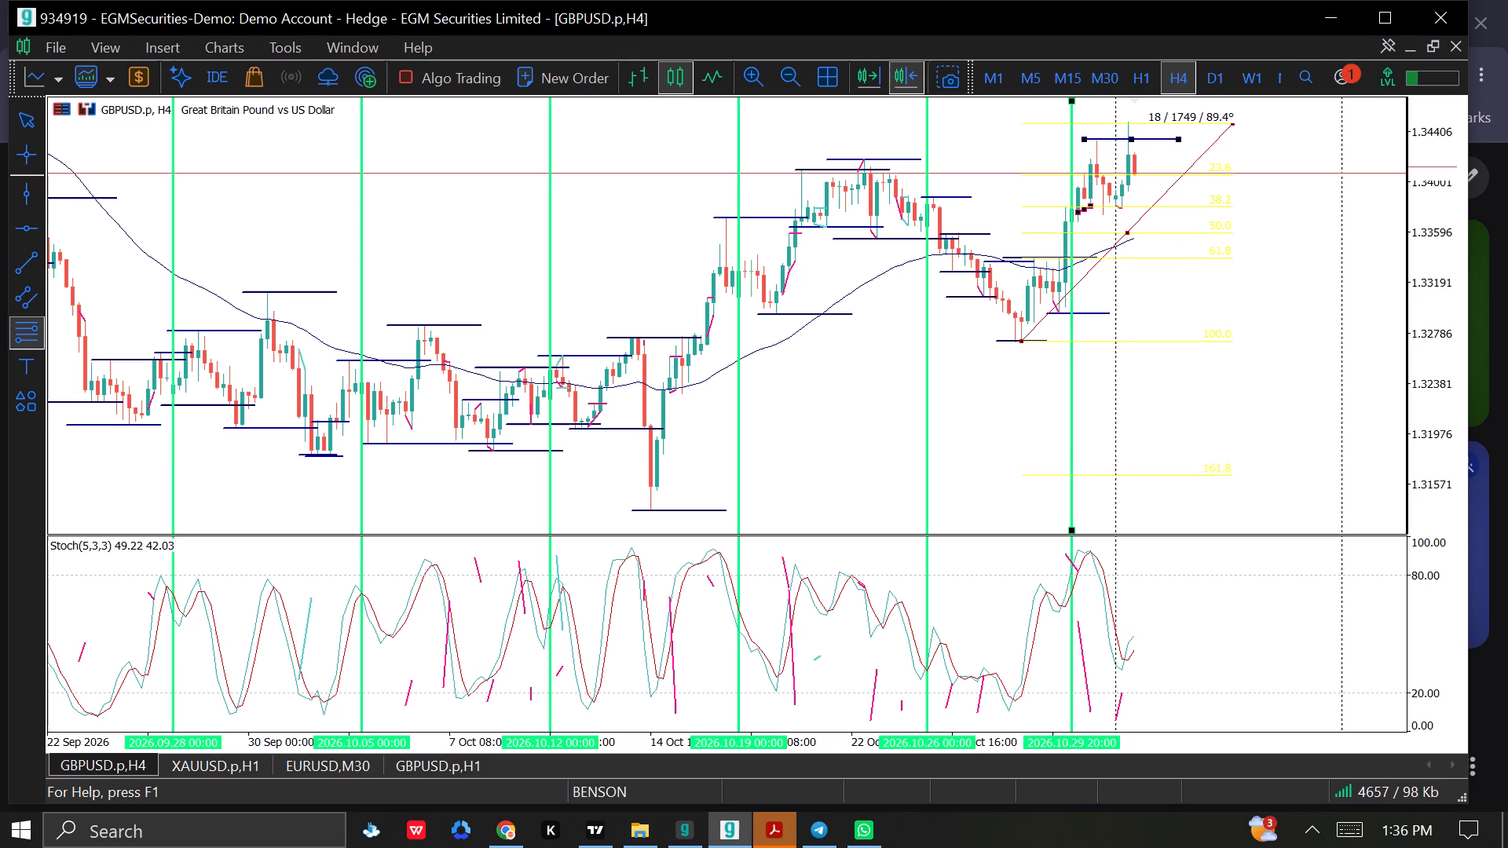
pyautogui.moveTo(1232, 123); pyautogui.dragTo(1232, 121)
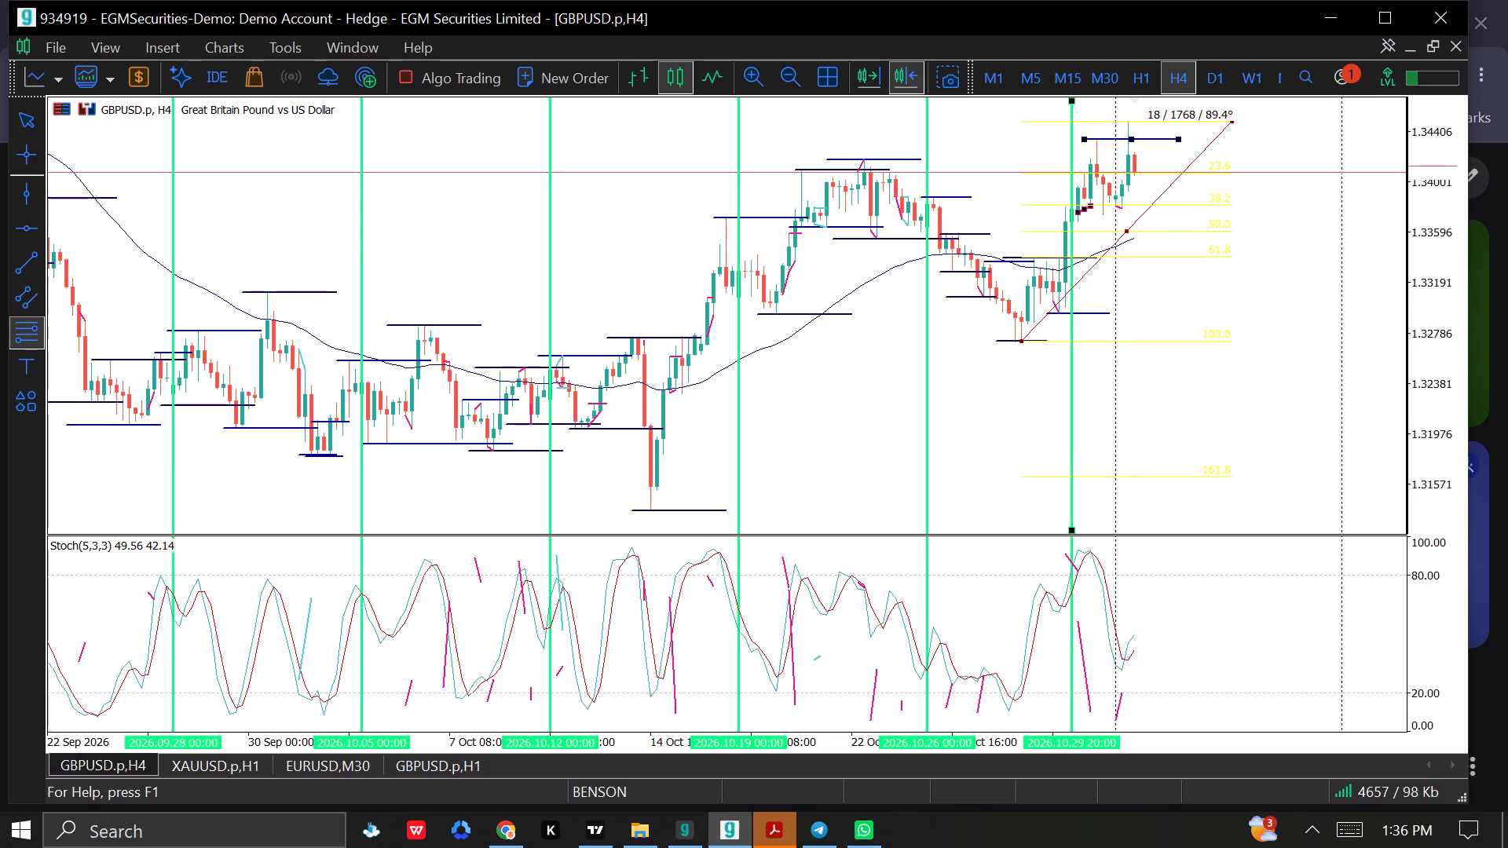
pyautogui.moveTo(1232, 121); pyautogui.dragTo(1231, 122)
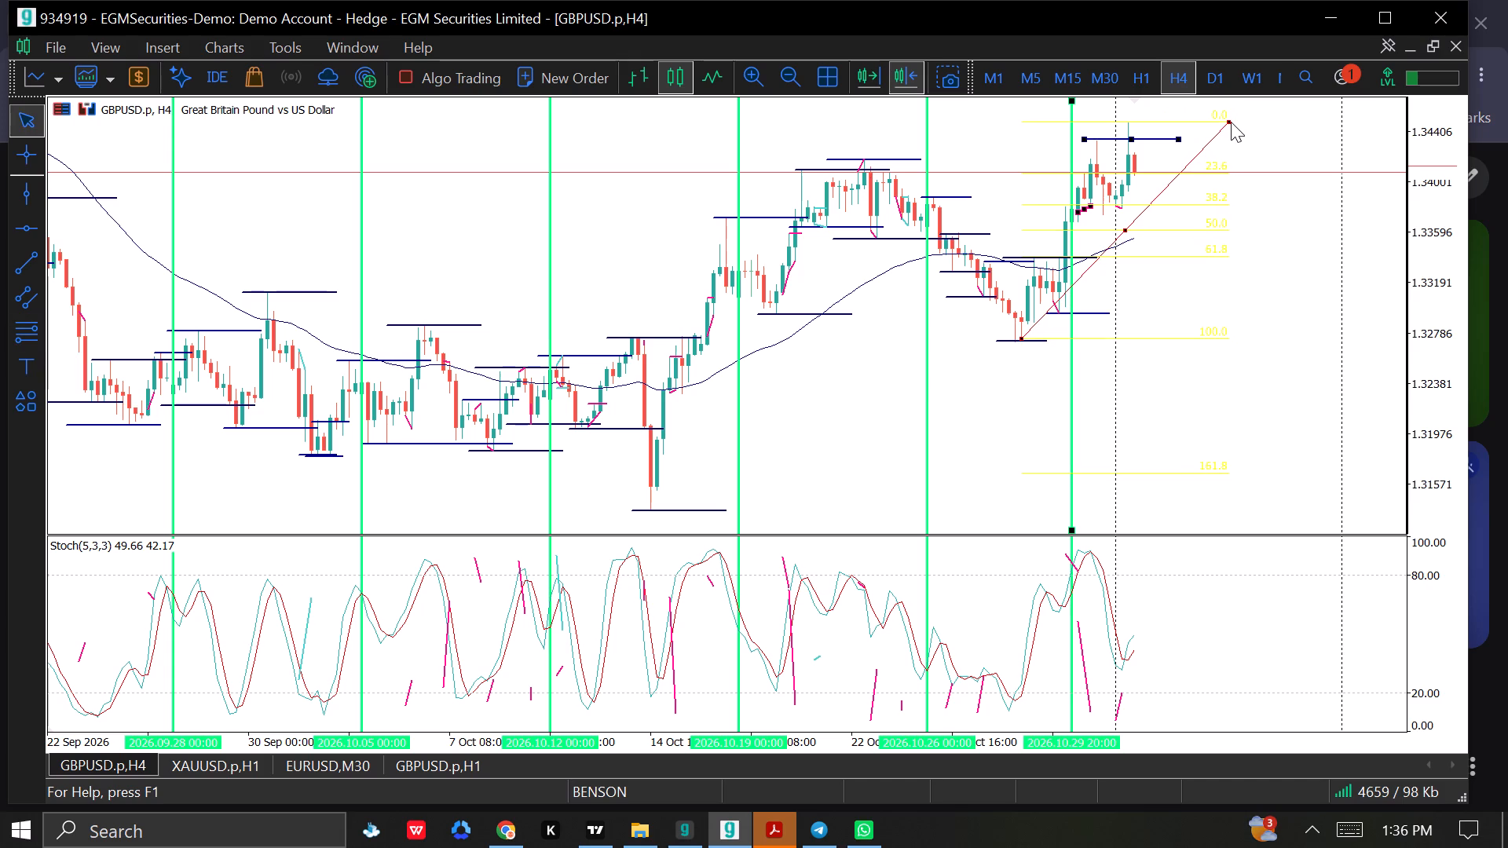
# Switch the GBPUSD chart to the H1 timeframe and examine the latest price action against the Fibonacci levels up to 2 November.
pyautogui.scroll(1, 1143, 250)
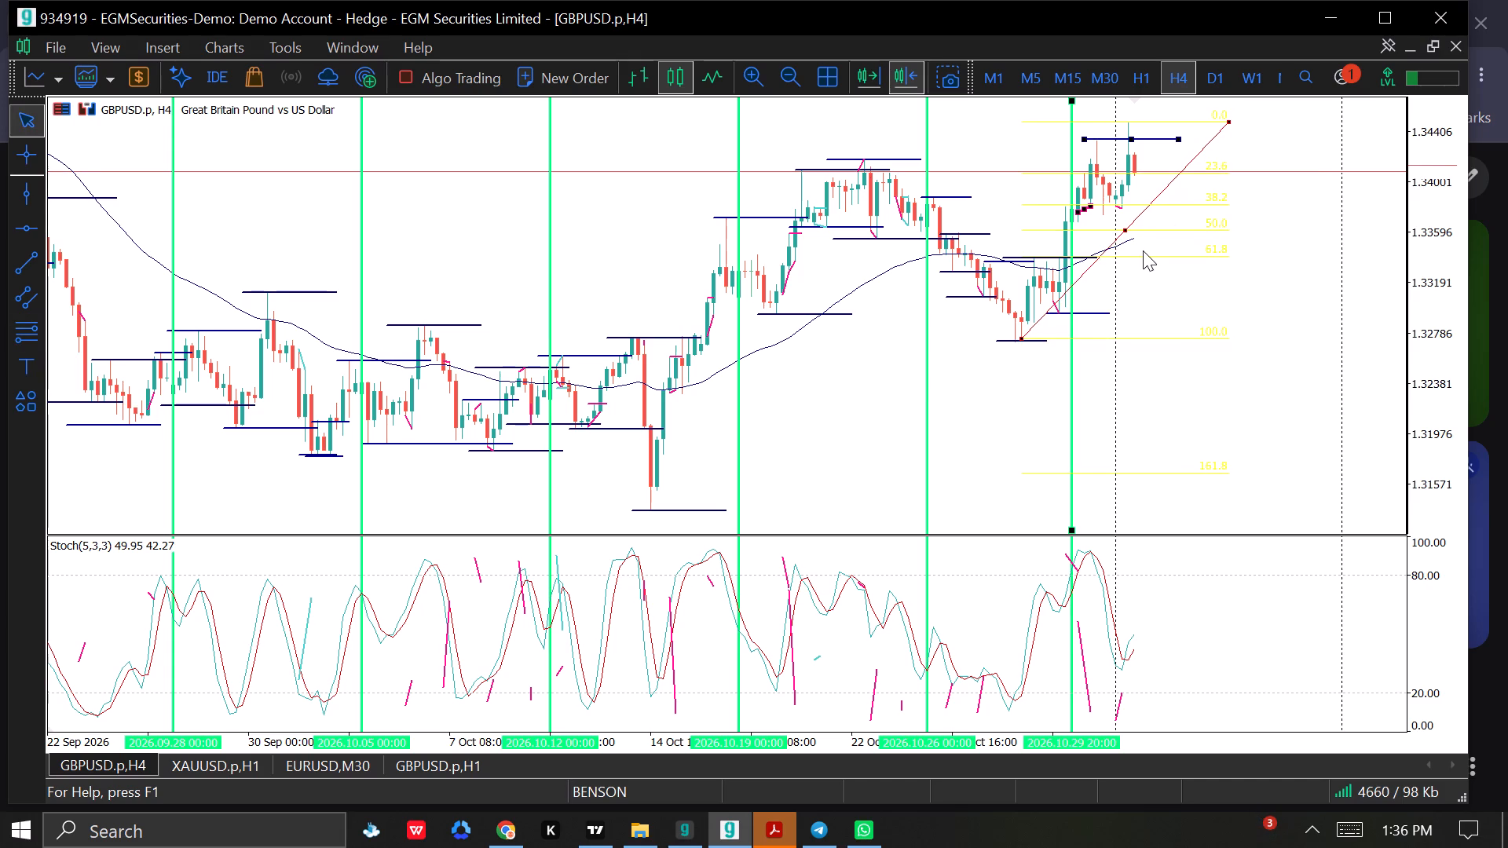
pyautogui.scroll(2, 1143, 250)
pyautogui.click(1126, 78)
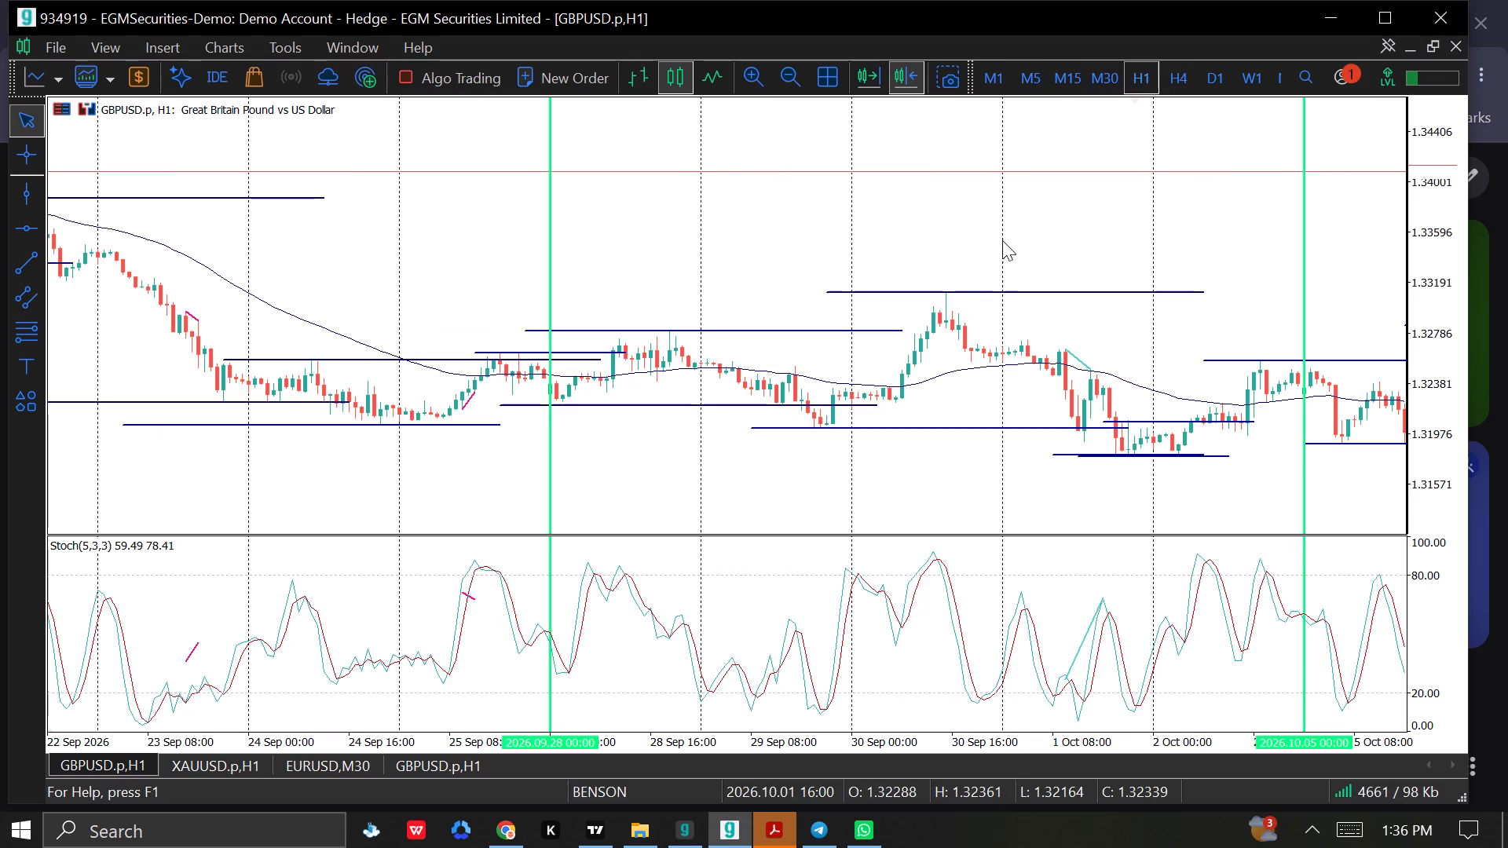
pyautogui.moveTo(1027, 198); pyautogui.dragTo(588, 220)
pyautogui.moveTo(883, 215); pyautogui.dragTo(491, 221)
pyautogui.moveTo(1057, 243); pyautogui.dragTo(502, 217)
pyautogui.moveTo(1091, 246); pyautogui.dragTo(626, 191)
pyautogui.moveTo(1118, 236); pyautogui.dragTo(756, 244)
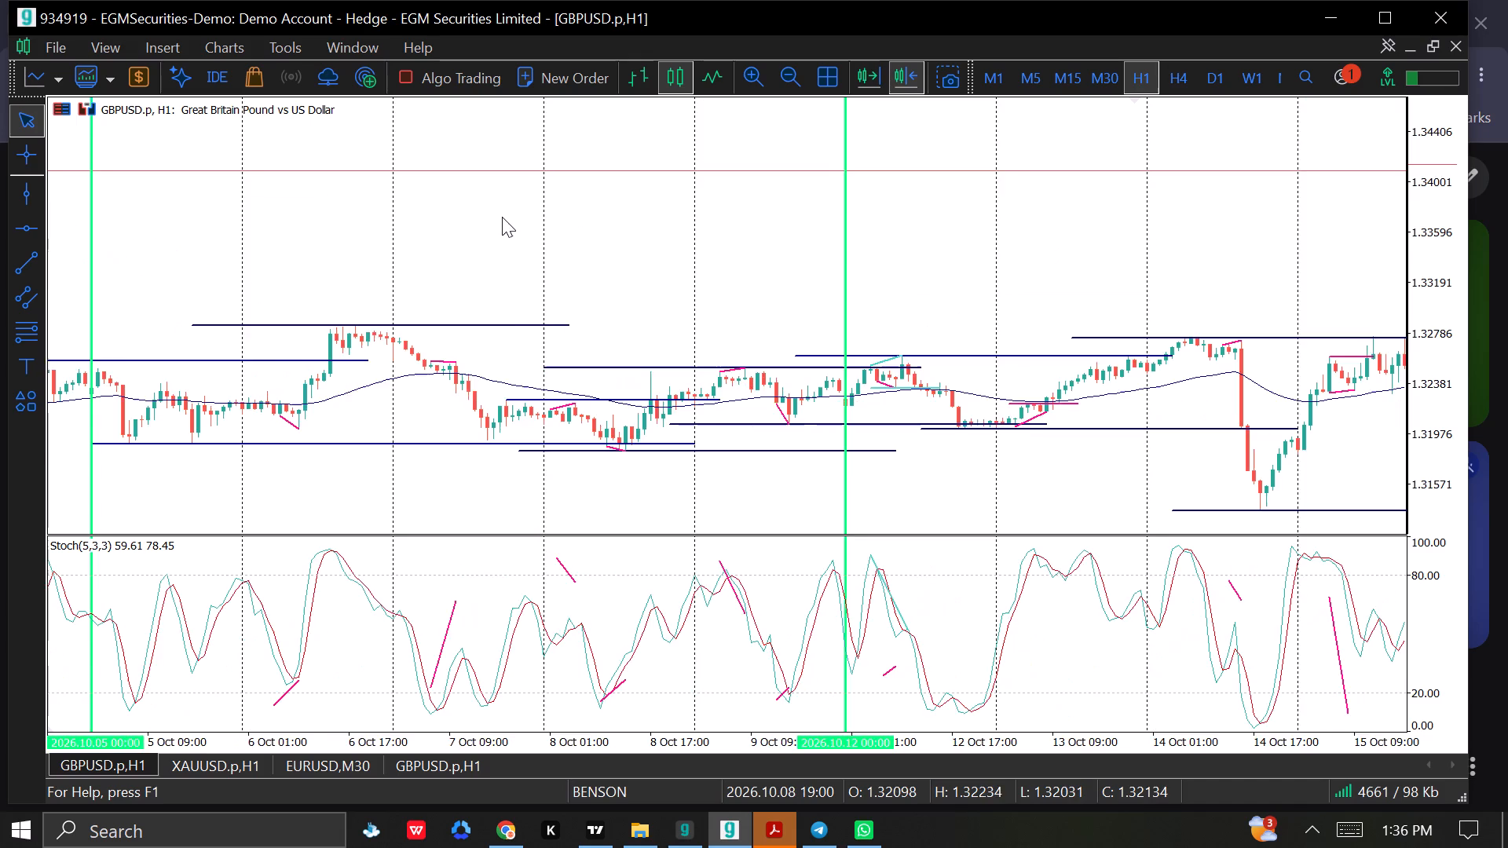
pyautogui.moveTo(1162, 310); pyautogui.dragTo(700, 347)
pyautogui.moveTo(1073, 352); pyautogui.dragTo(783, 344)
pyautogui.moveTo(1076, 361); pyautogui.dragTo(649, 289)
pyautogui.moveTo(1100, 345); pyautogui.dragTo(1100, 351)
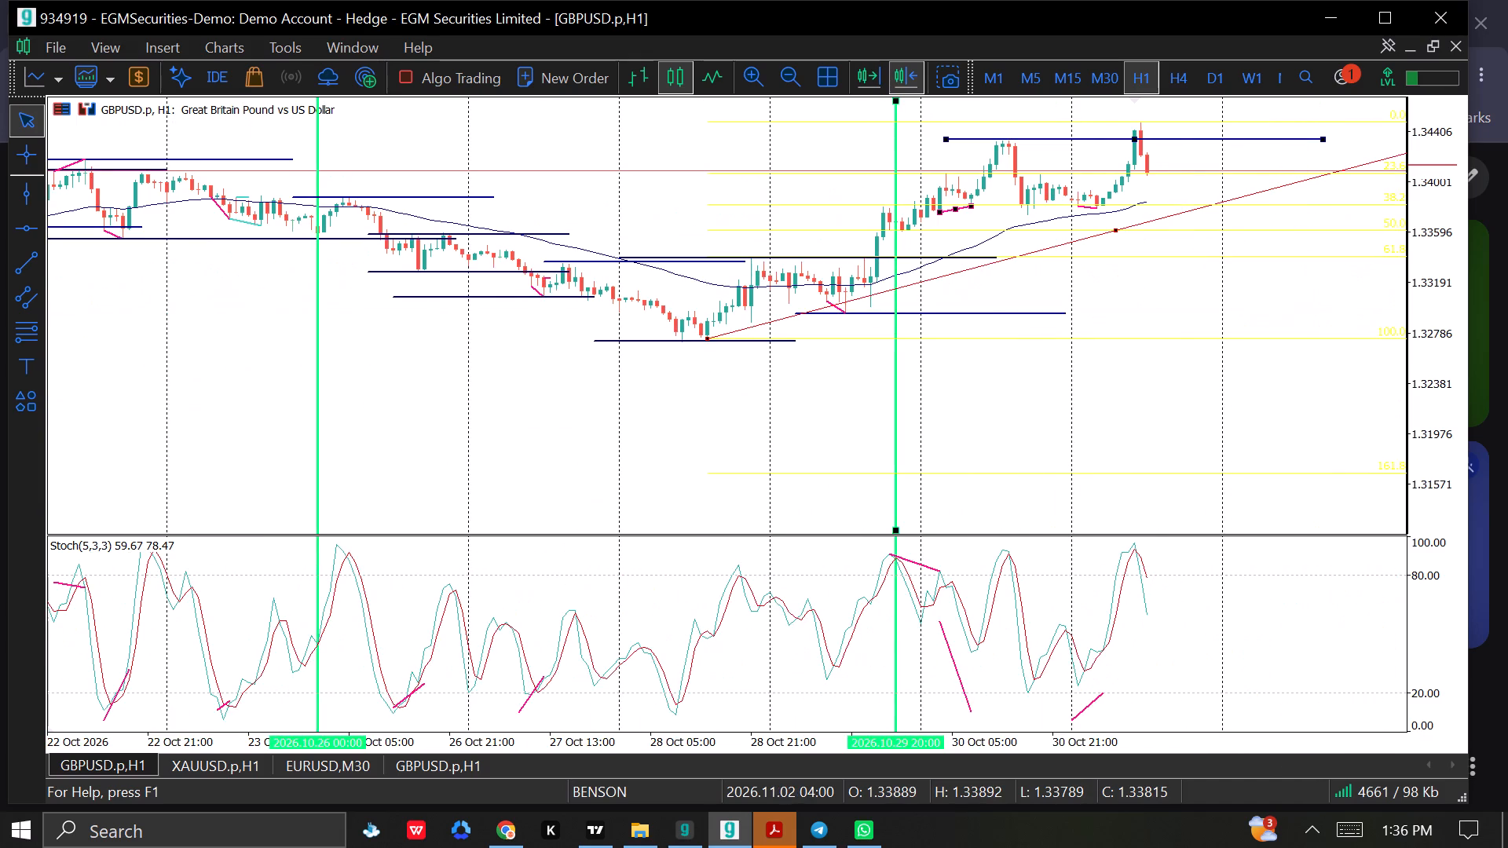
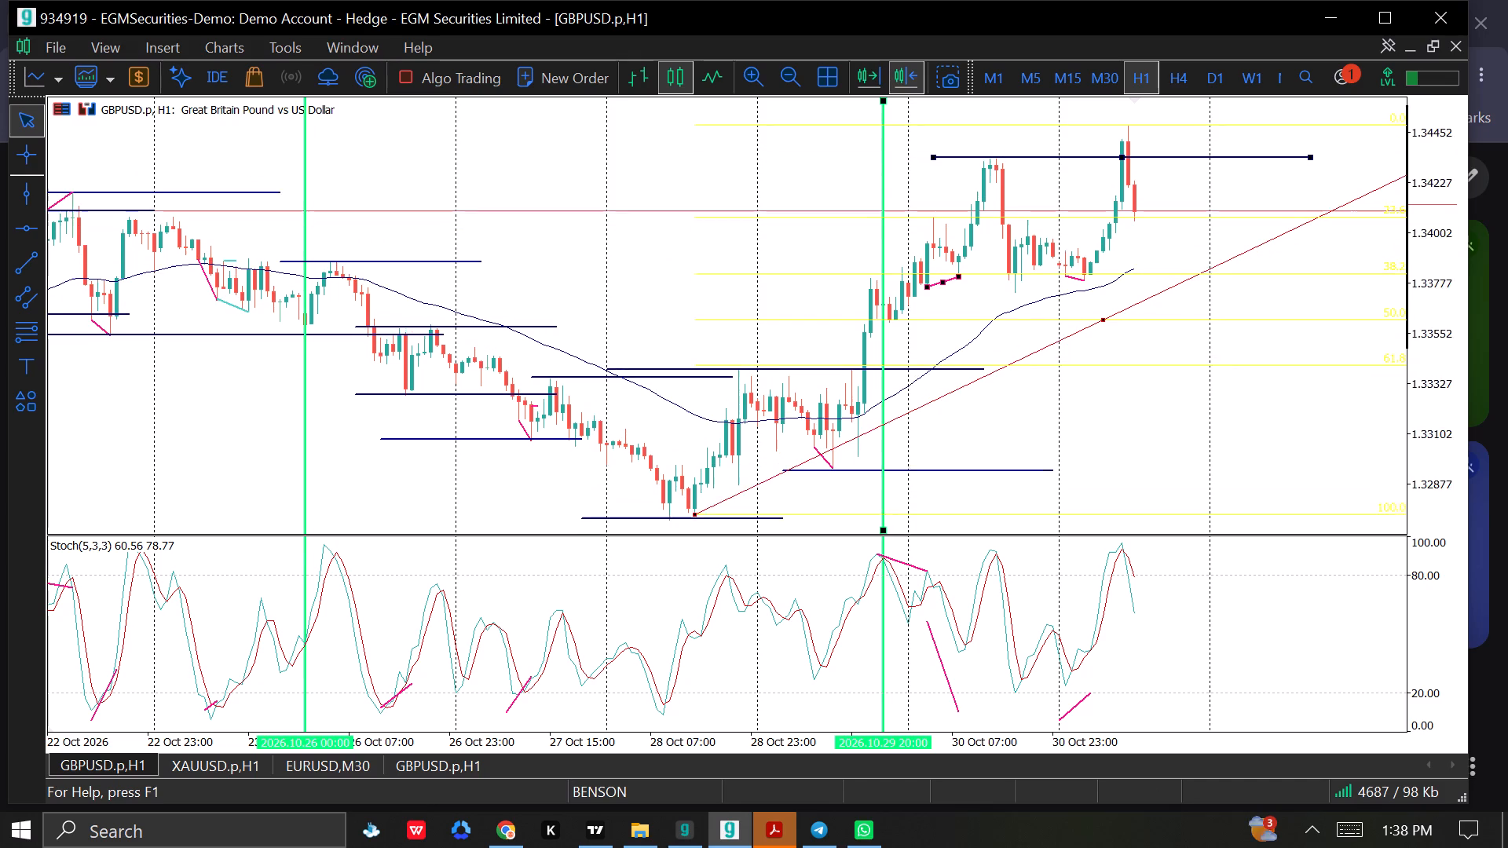
# On GBPUSD H4, delete the Fibonacci retracement spanning the 28 October low to the 2 November high.
pyautogui.moveTo(1422, 294); pyautogui.dragTo(1420, 291)
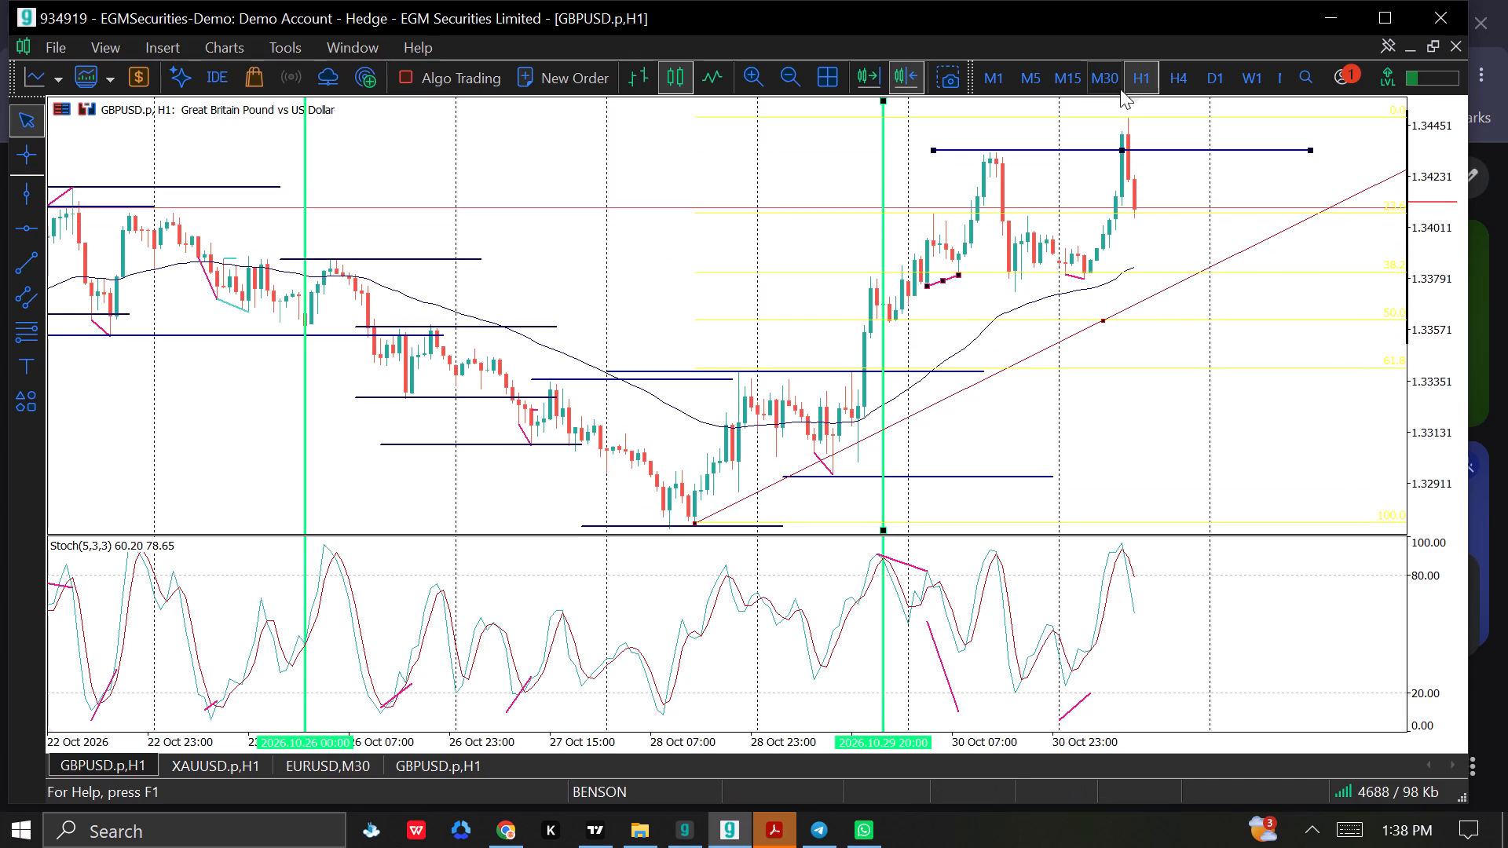
pyautogui.click(1177, 75)
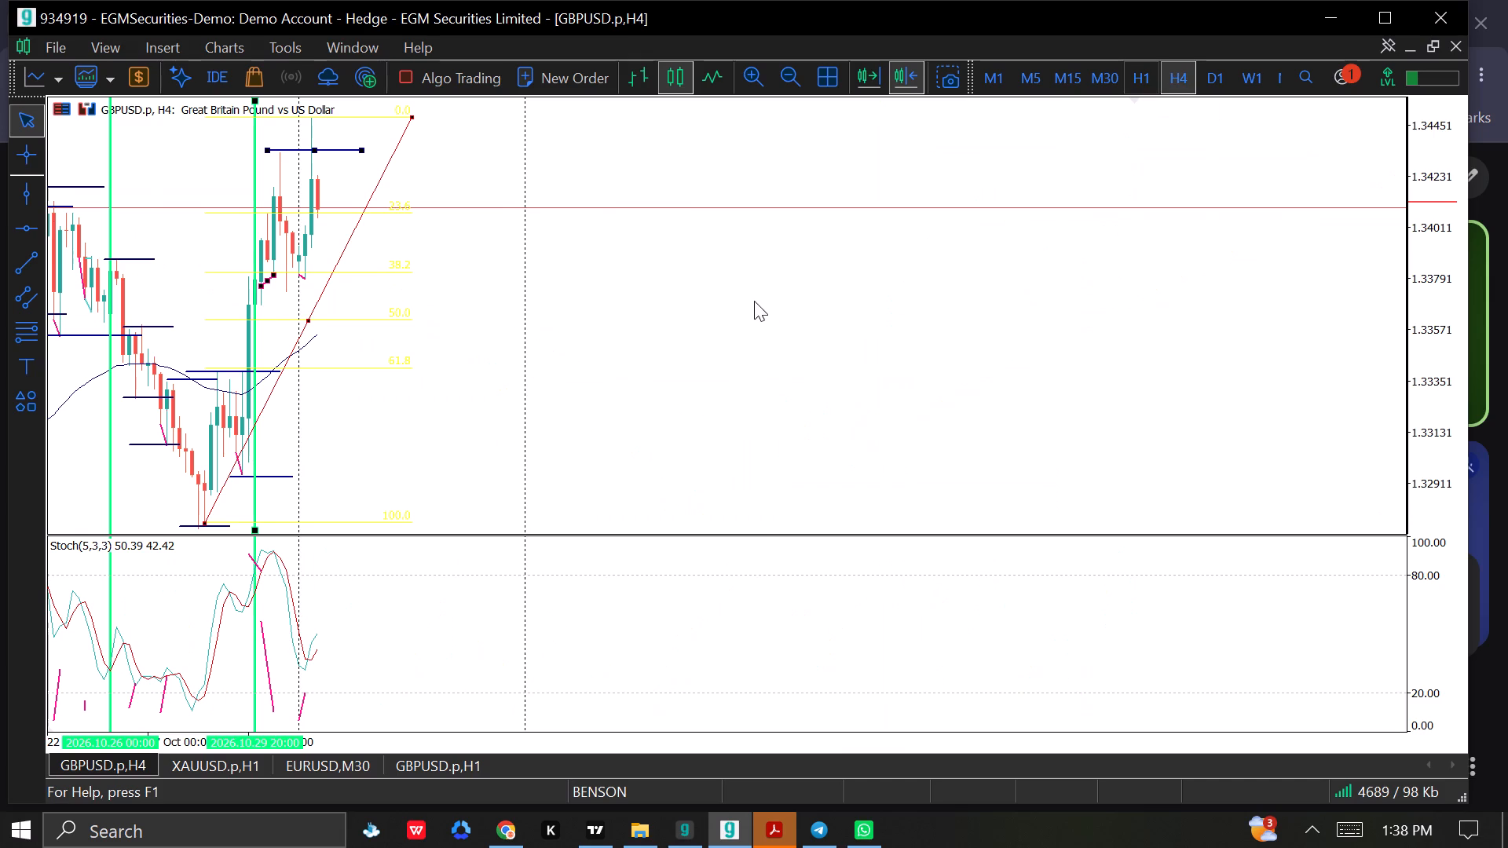
pyautogui.moveTo(787, 309); pyautogui.dragTo(917, 342)
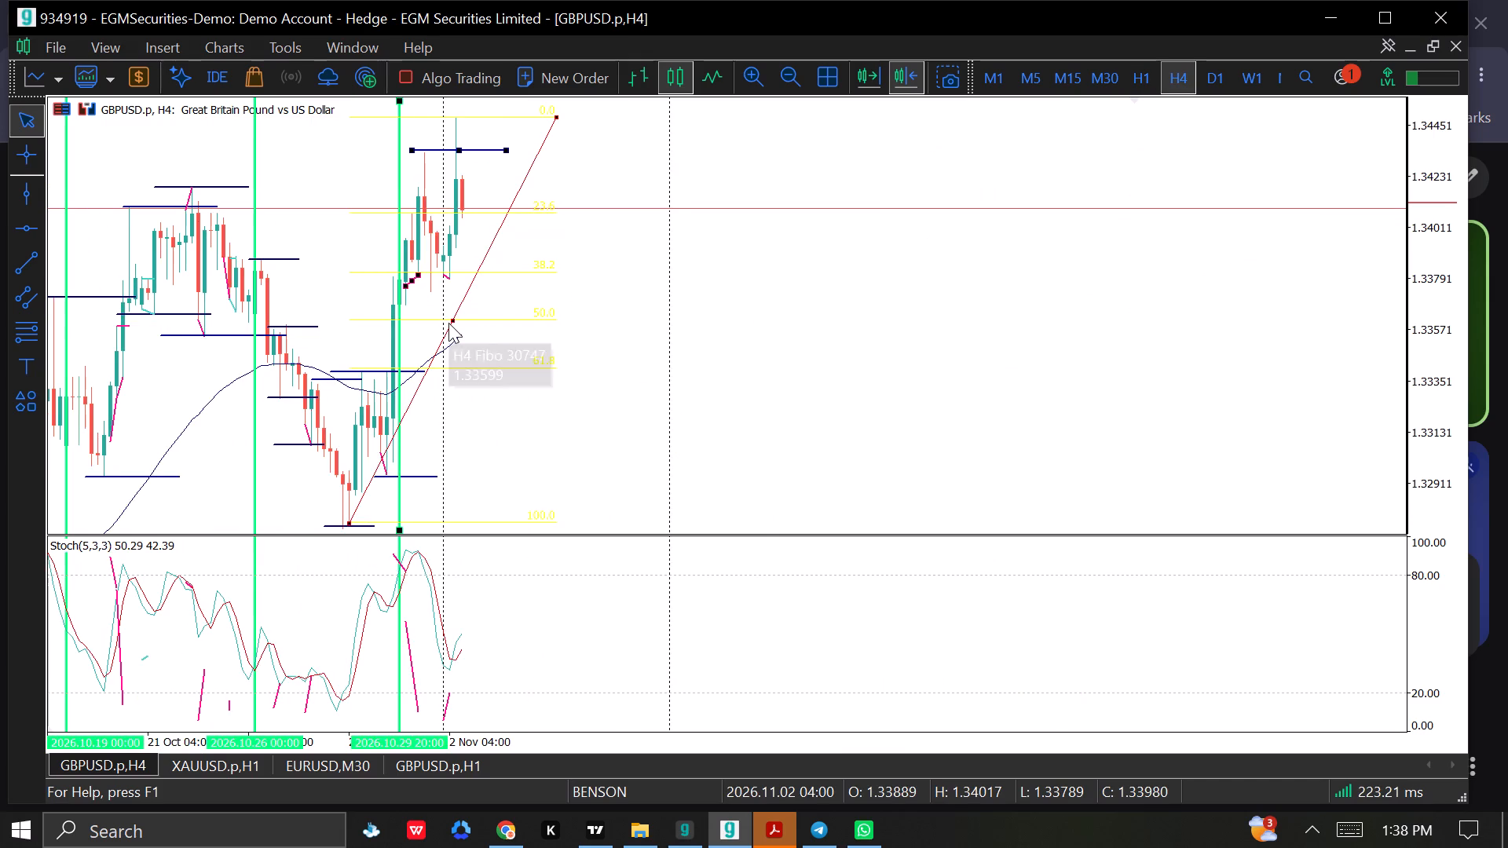
pyautogui.rightClick(453, 319)
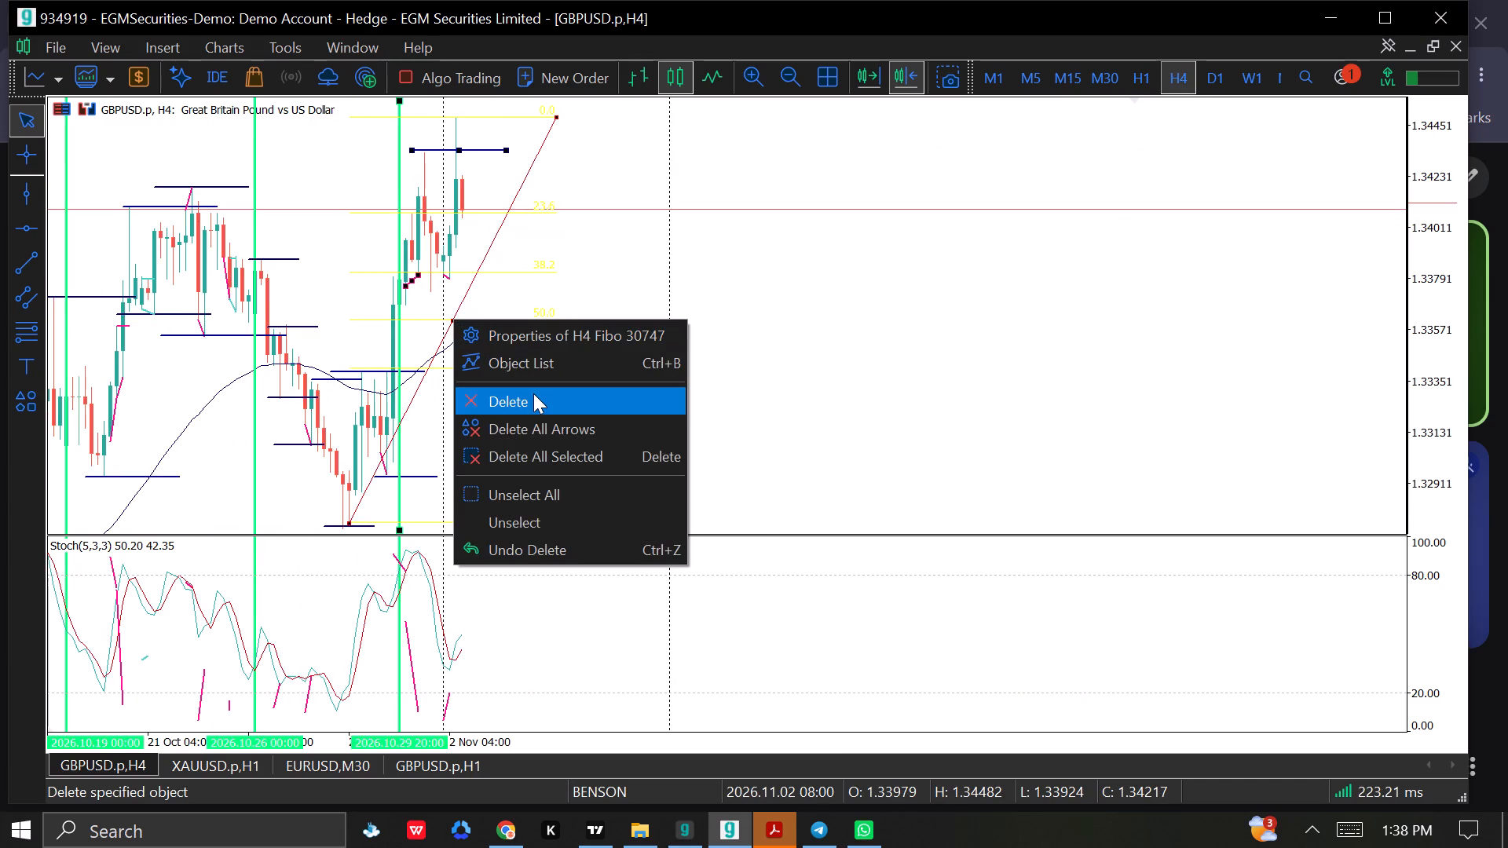
pyautogui.click(533, 393)
# Duplicate the horizontal level line at the late-October high and place the copy beneath the 30 October swing low at about 1.3373.
pyautogui.moveTo(551, 337); pyautogui.dragTo(776, 427)
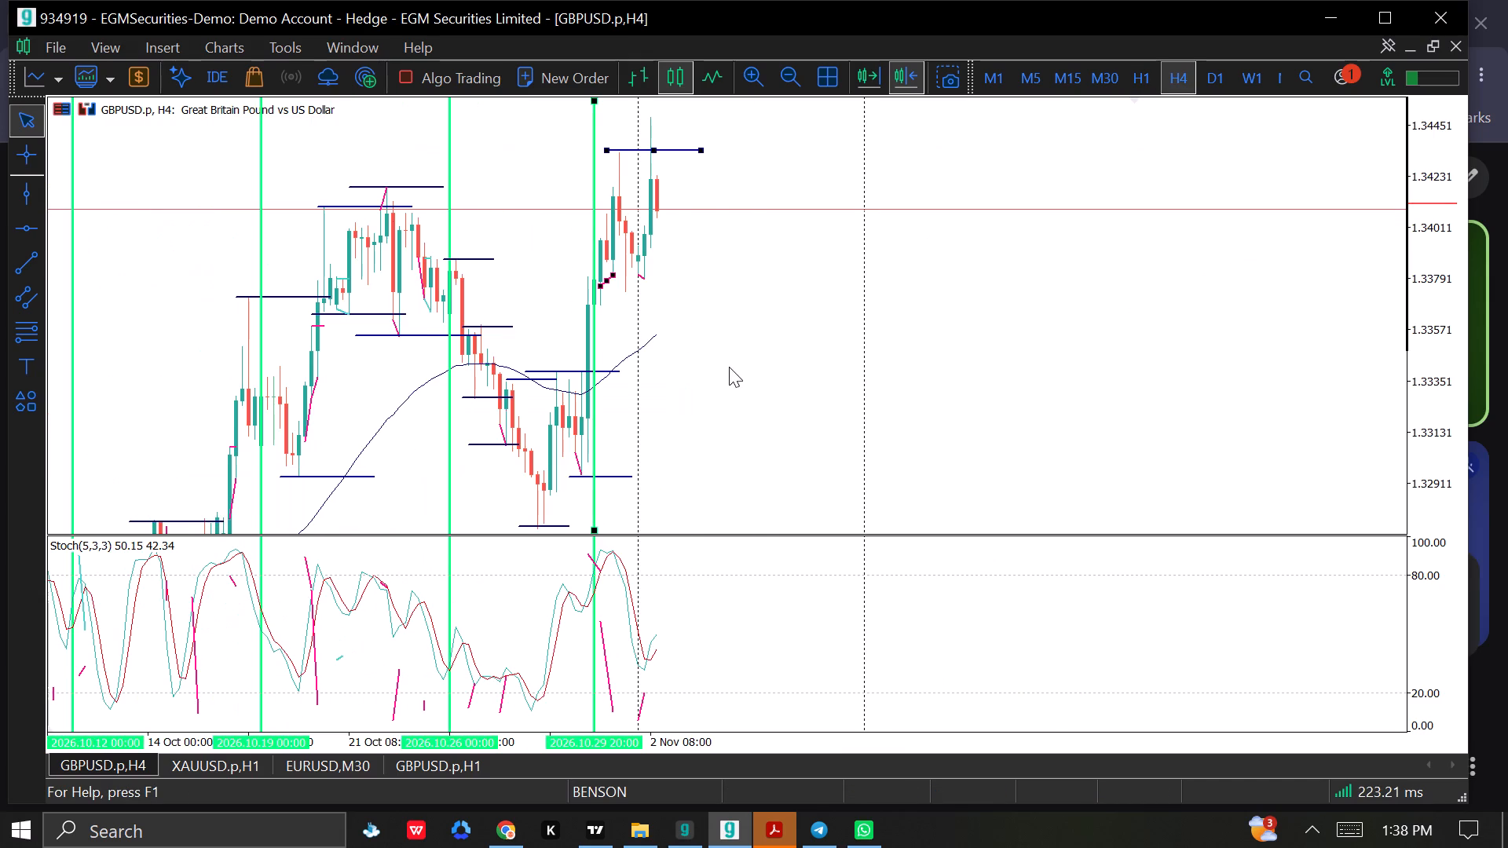
pyautogui.moveTo(731, 373); pyautogui.dragTo(825, 441)
pyautogui.moveTo(1439, 272); pyautogui.dragTo(1445, 363)
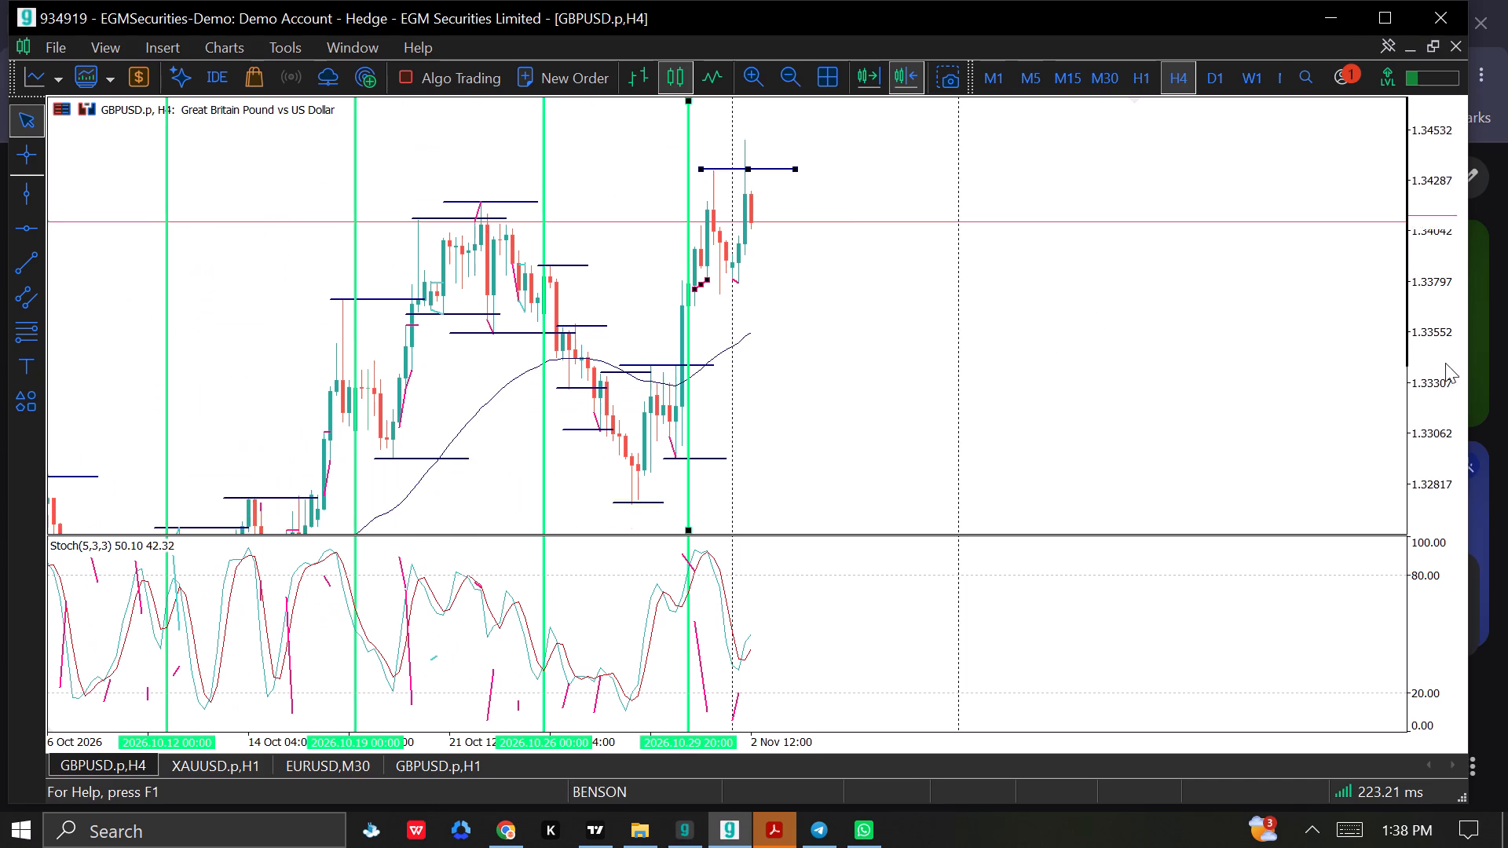
pyautogui.moveTo(1445, 363); pyautogui.dragTo(1445, 374)
pyautogui.scroll(2, 635, 265)
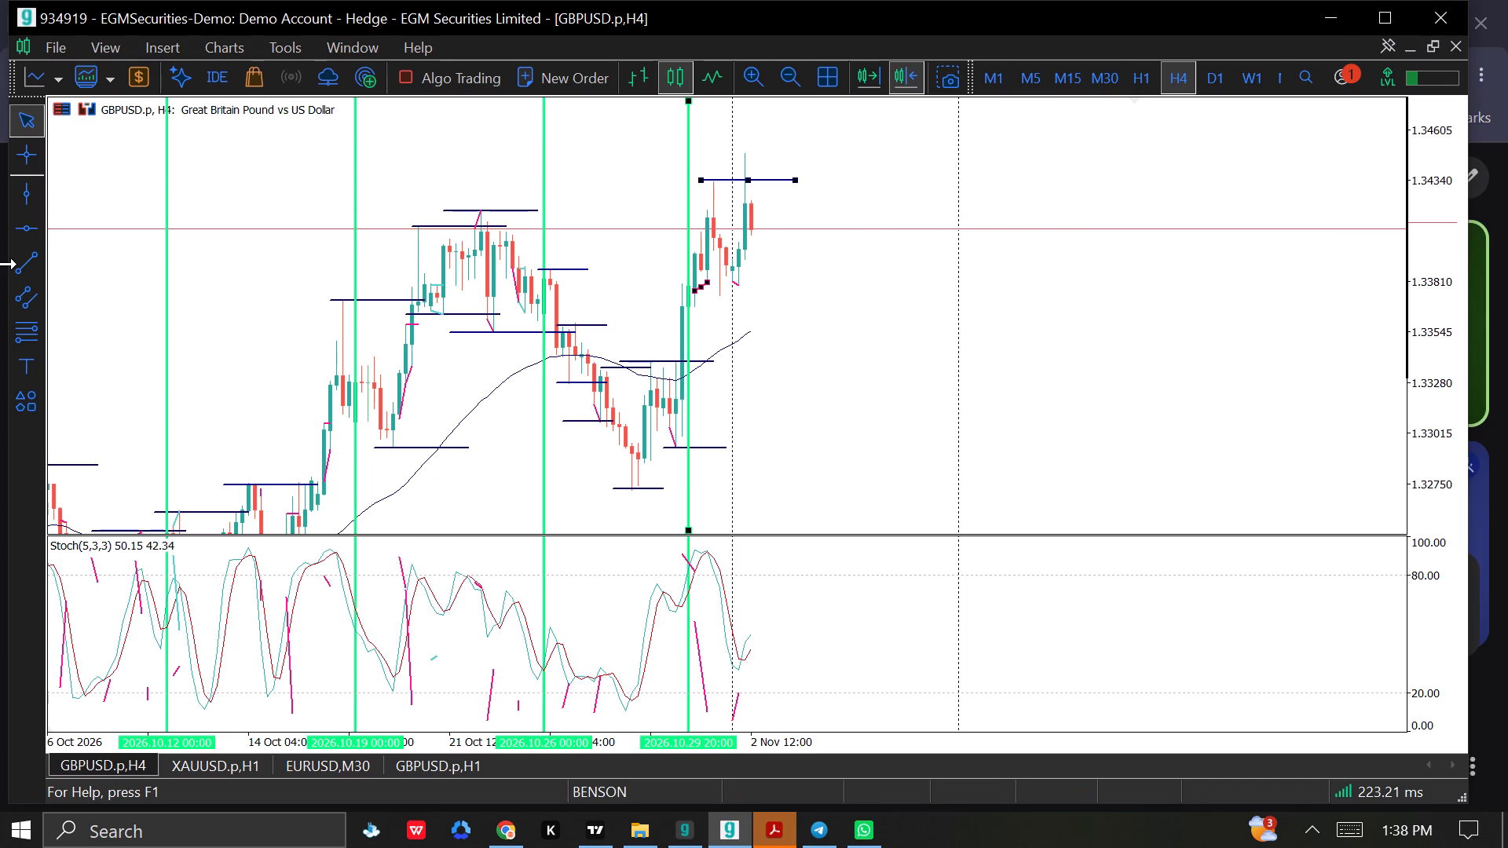
pyautogui.click(24, 269)
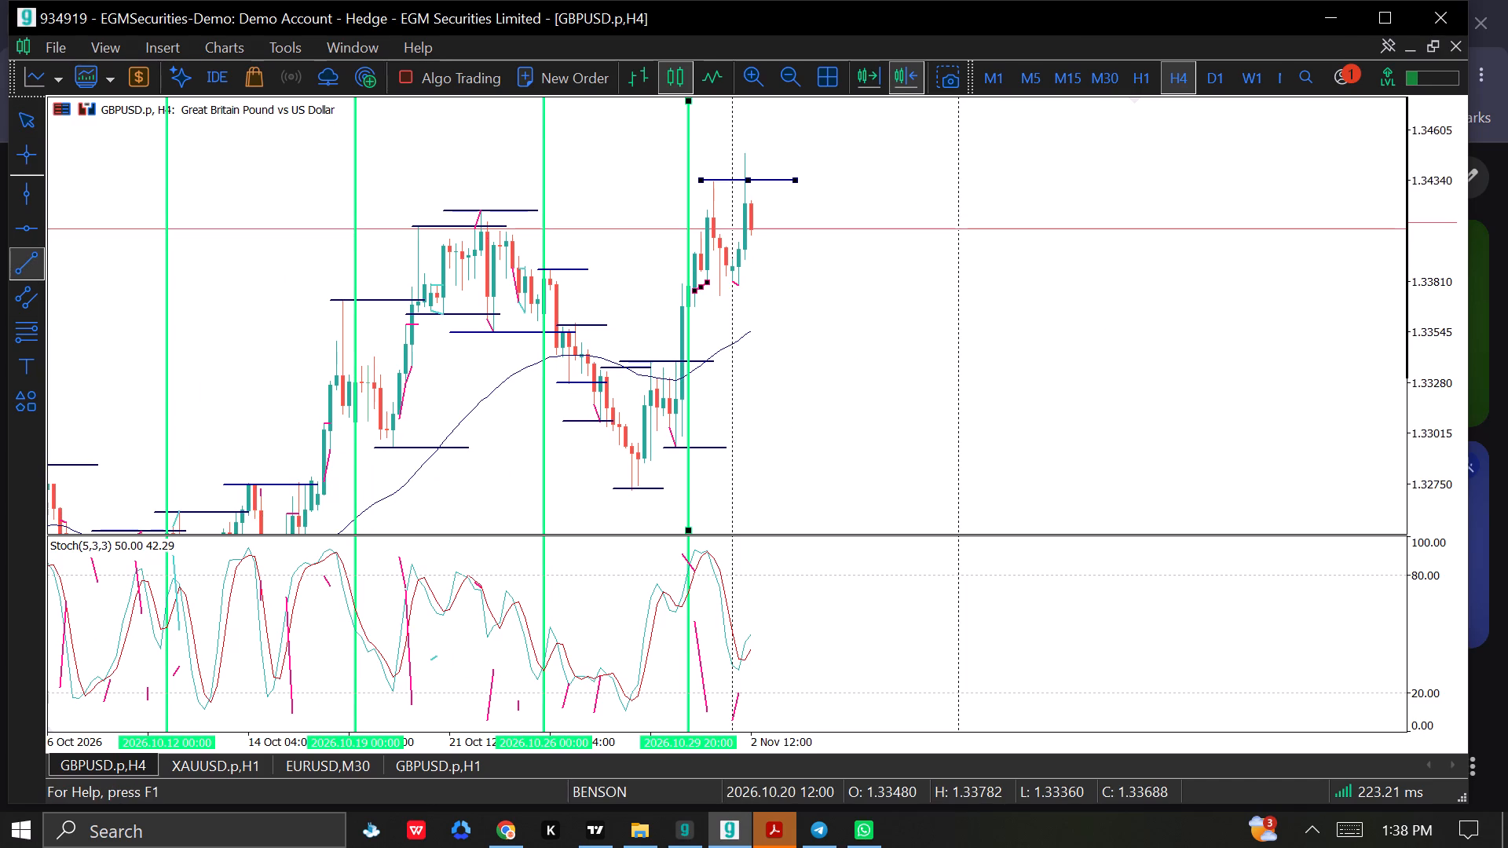
pyautogui.click(24, 164)
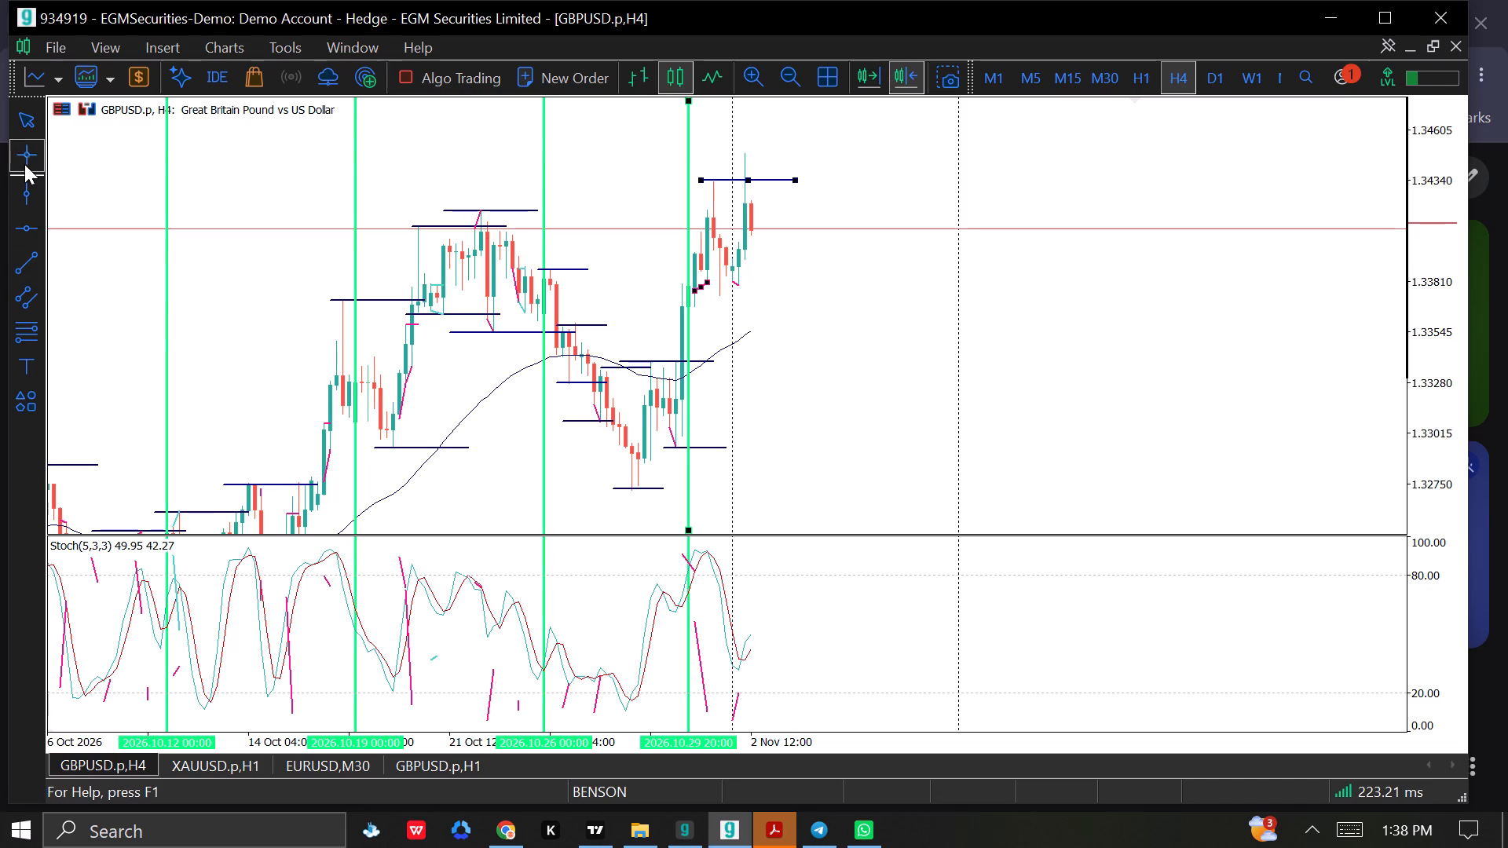
pyautogui.click(772, 192)
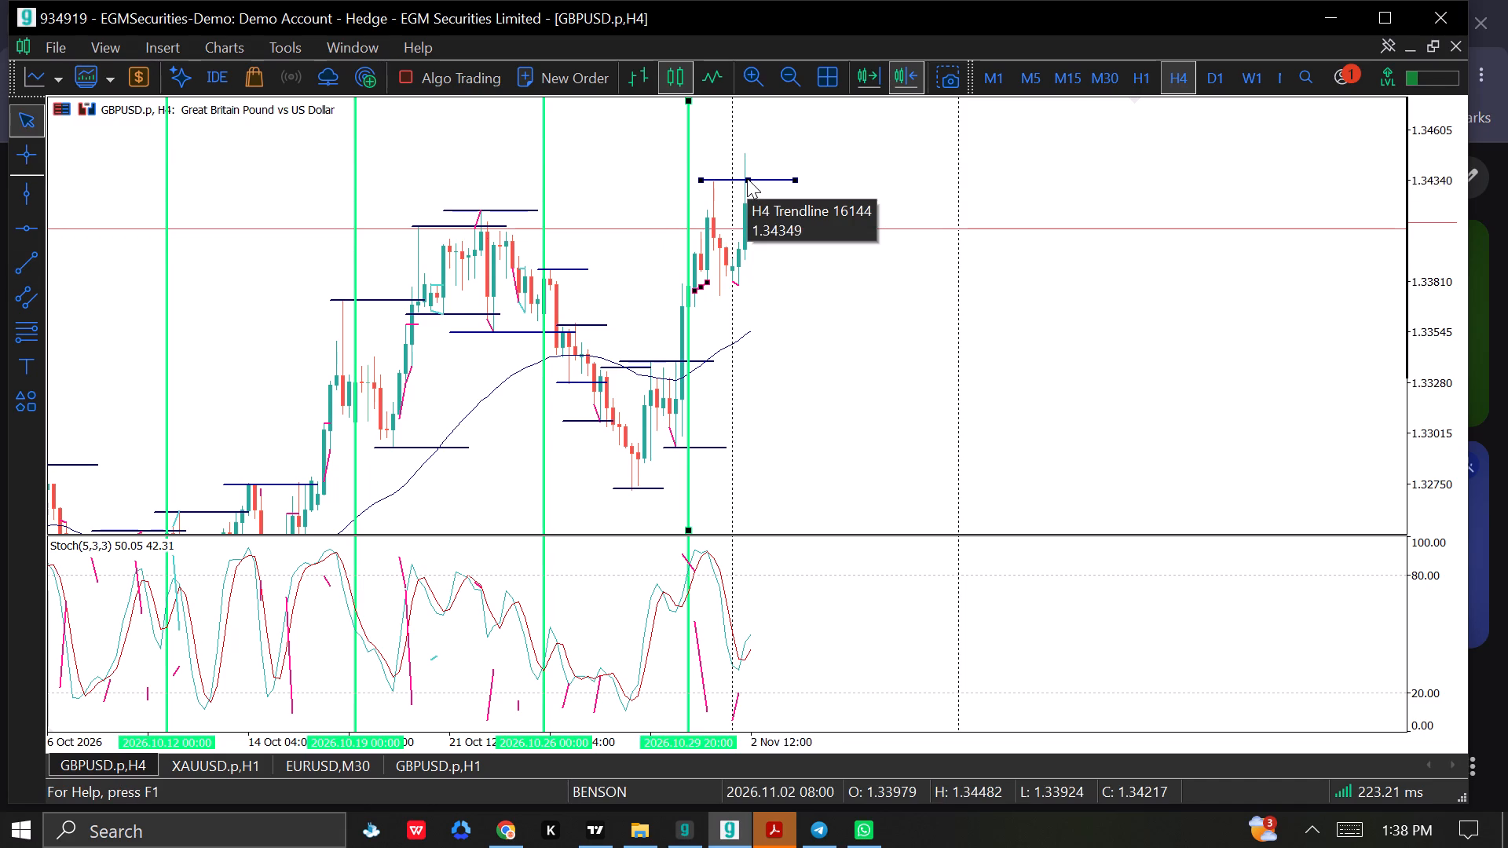
pyautogui.keyDown('ctrl'); pyautogui.moveTo(747, 178); pyautogui.dragTo(747, 182); pyautogui.keyUp('ctrl')
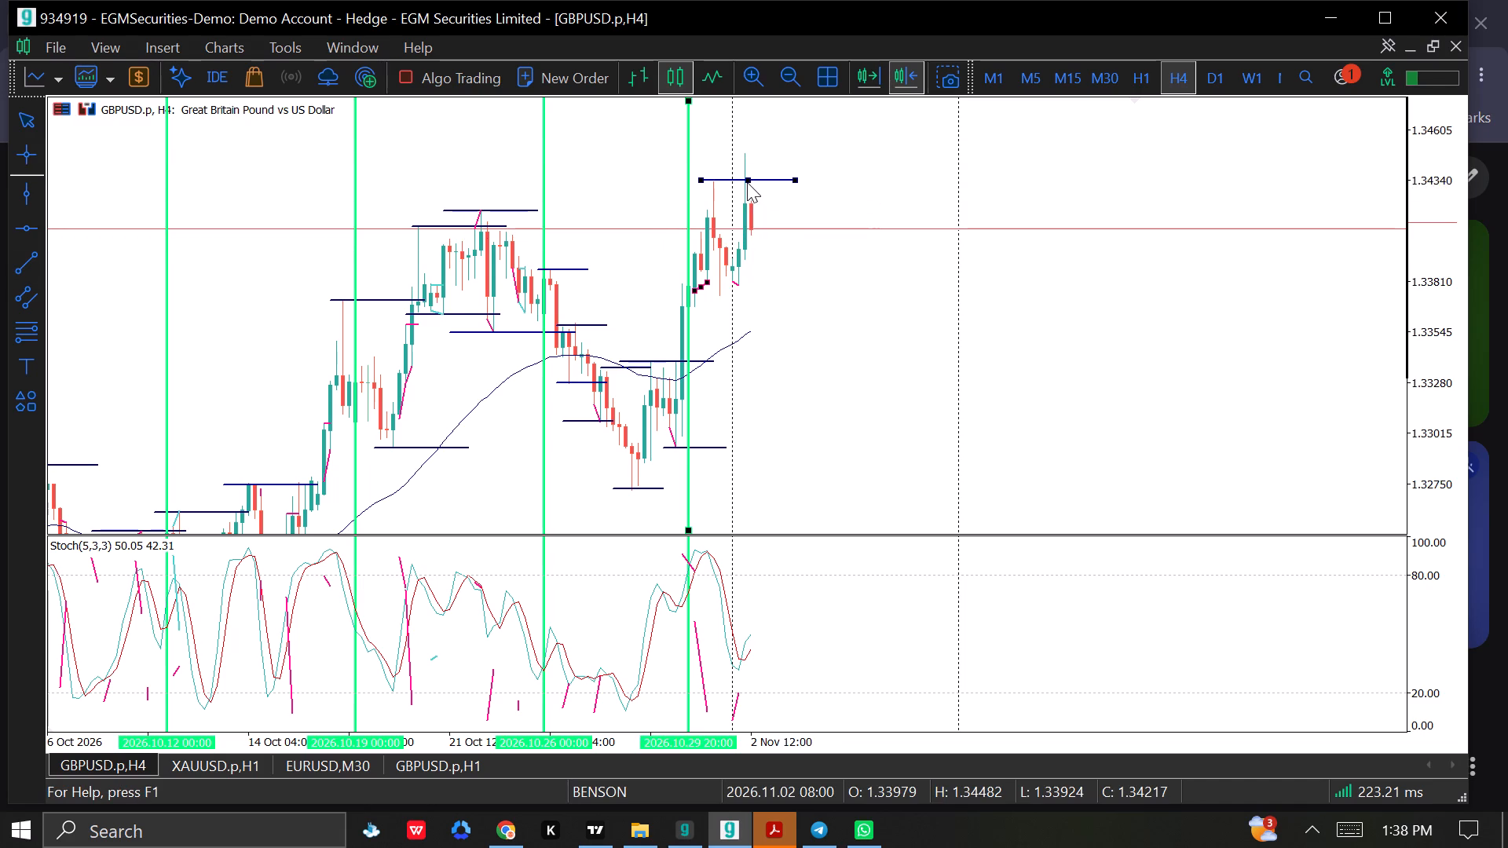
pyautogui.keyDown('ctrl'); pyautogui.moveTo(747, 182); pyautogui.dragTo(775, 291); pyautogui.keyUp('ctrl')
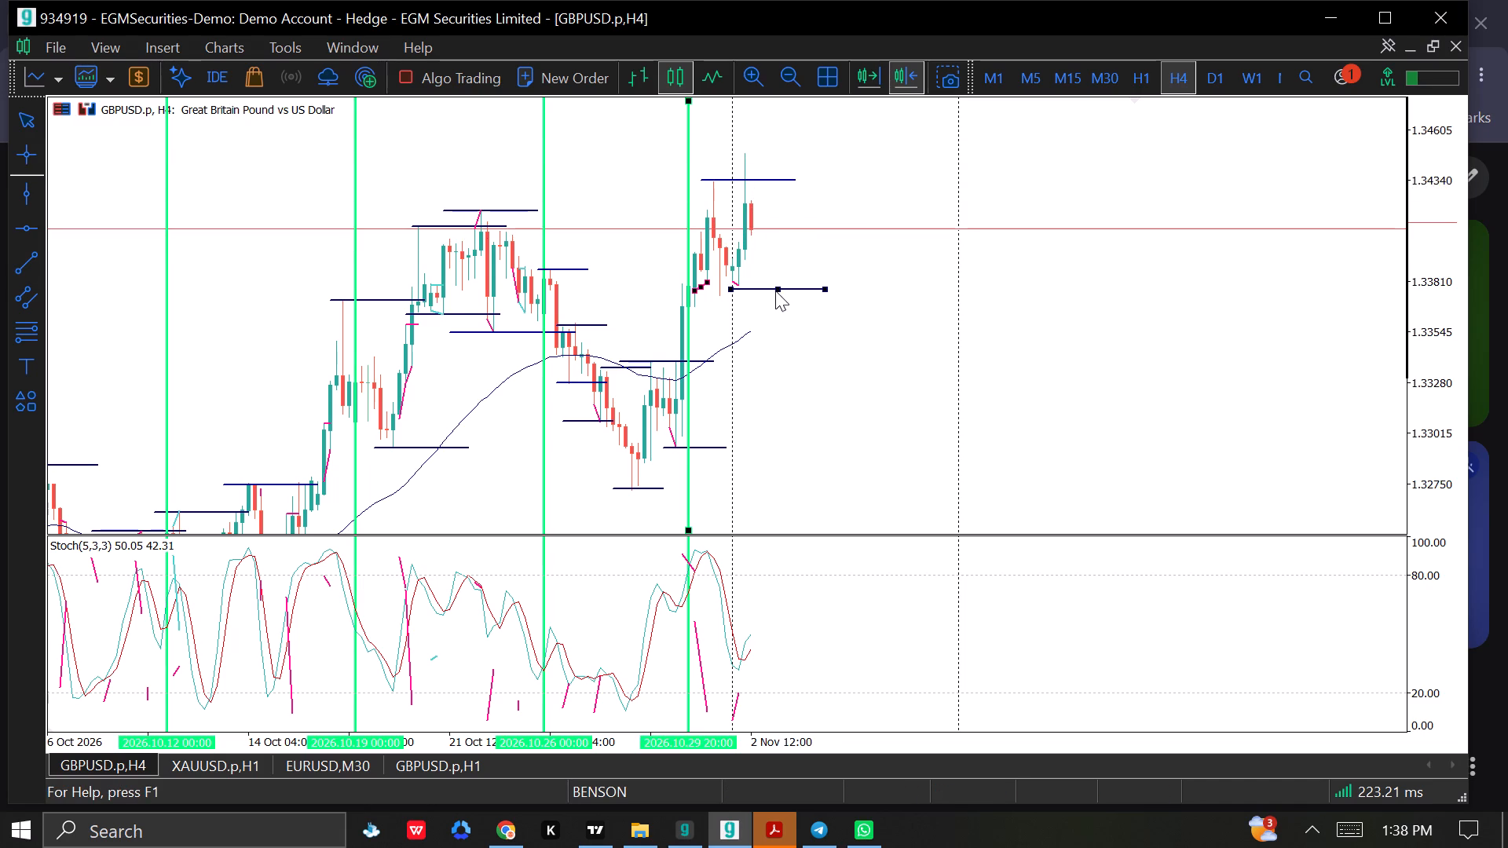
pyautogui.keyDown('ctrl'); pyautogui.moveTo(775, 291); pyautogui.dragTo(762, 295); pyautogui.keyUp('ctrl')
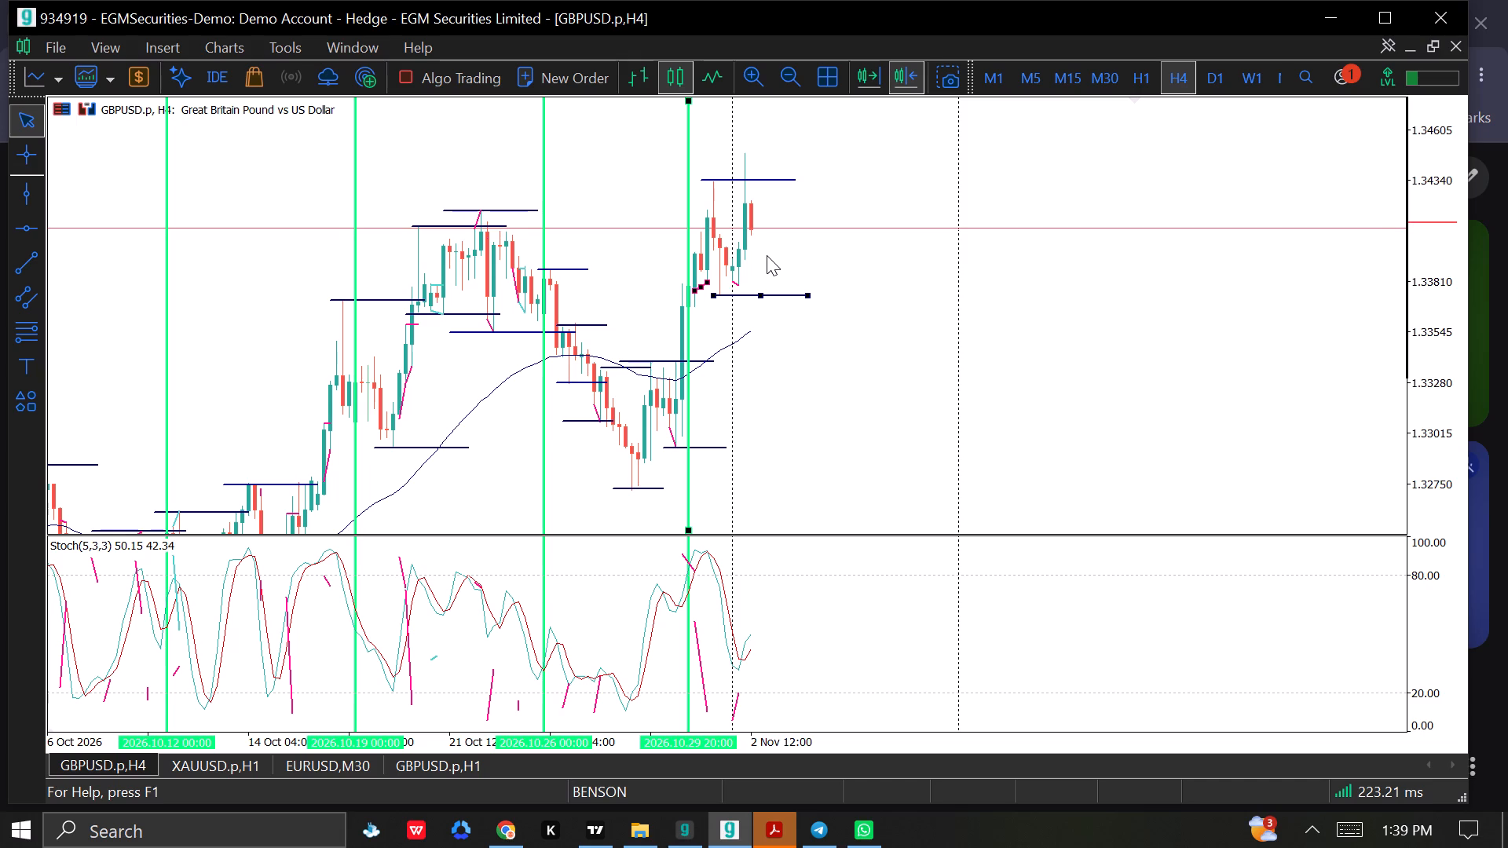
pyautogui.doubleClick(759, 291)
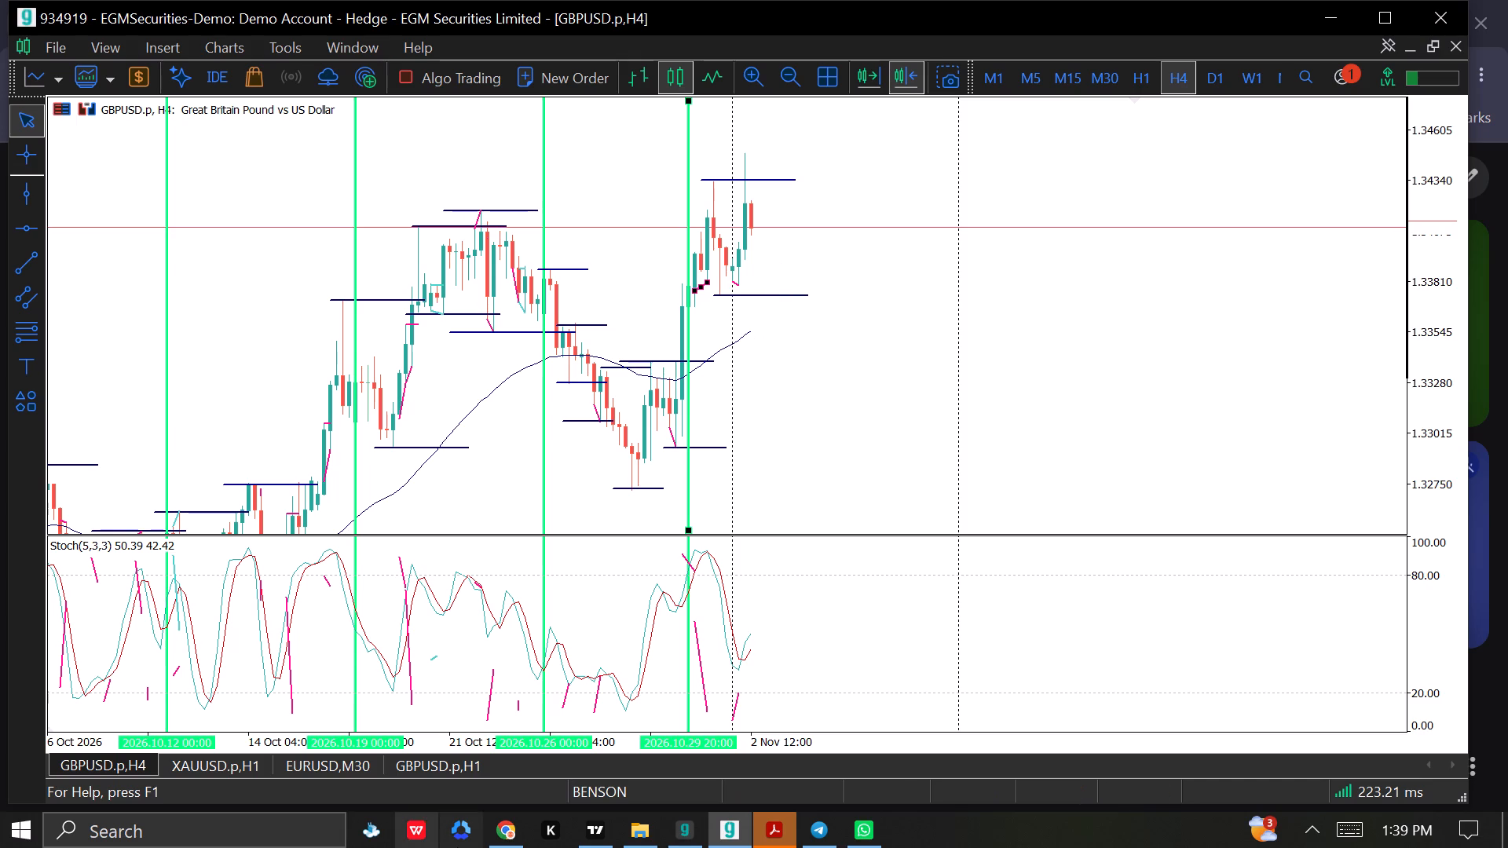
# Switch to MetaTrader 4 and check the open GBPUSD sell trade against the H1 chart.
pyautogui.click(679, 829)
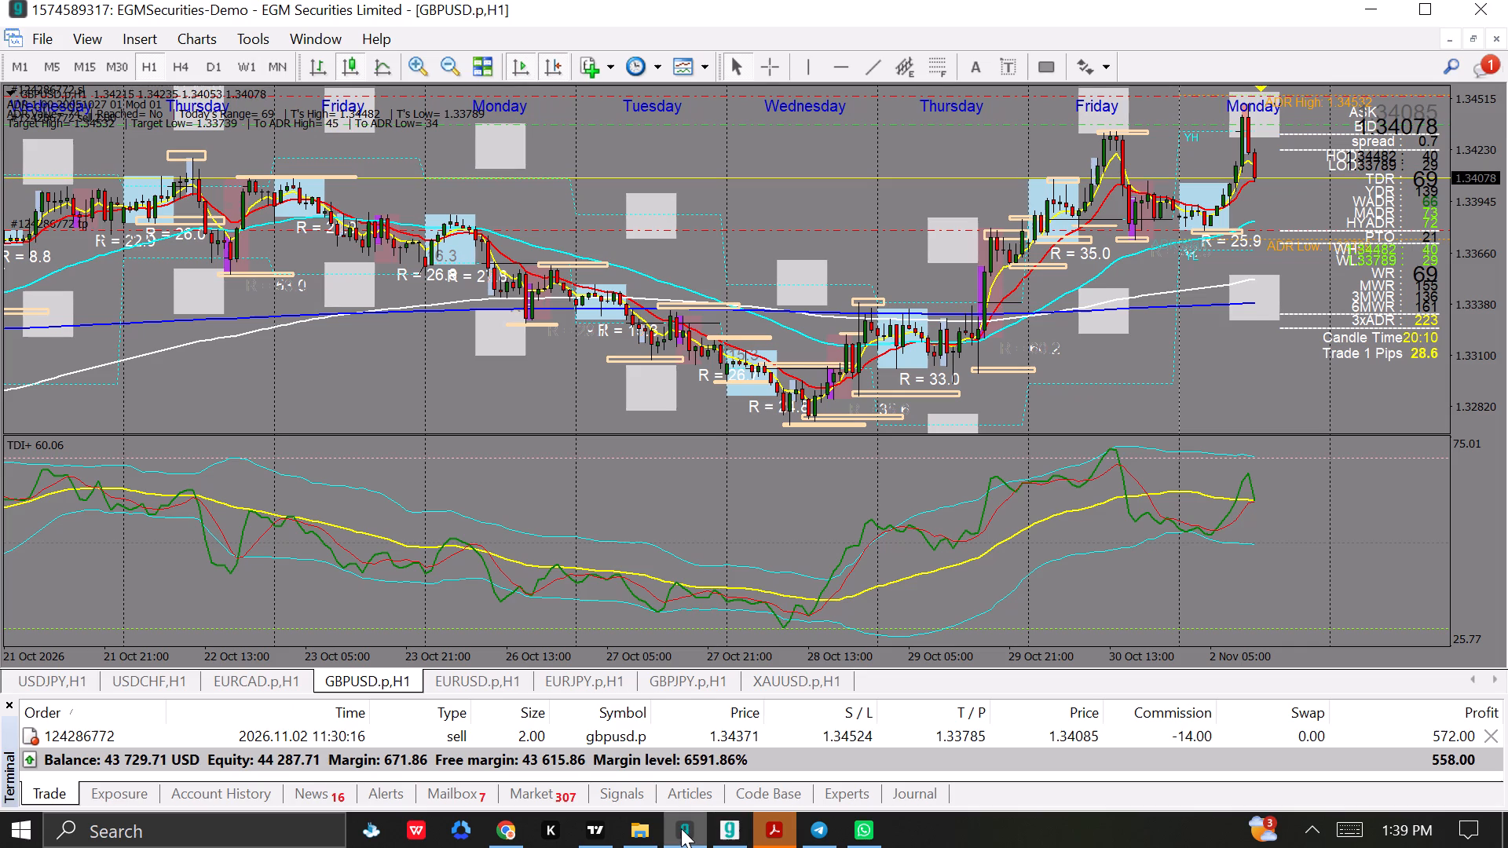
# Switch to TradingView.
pyautogui.click(602, 832)
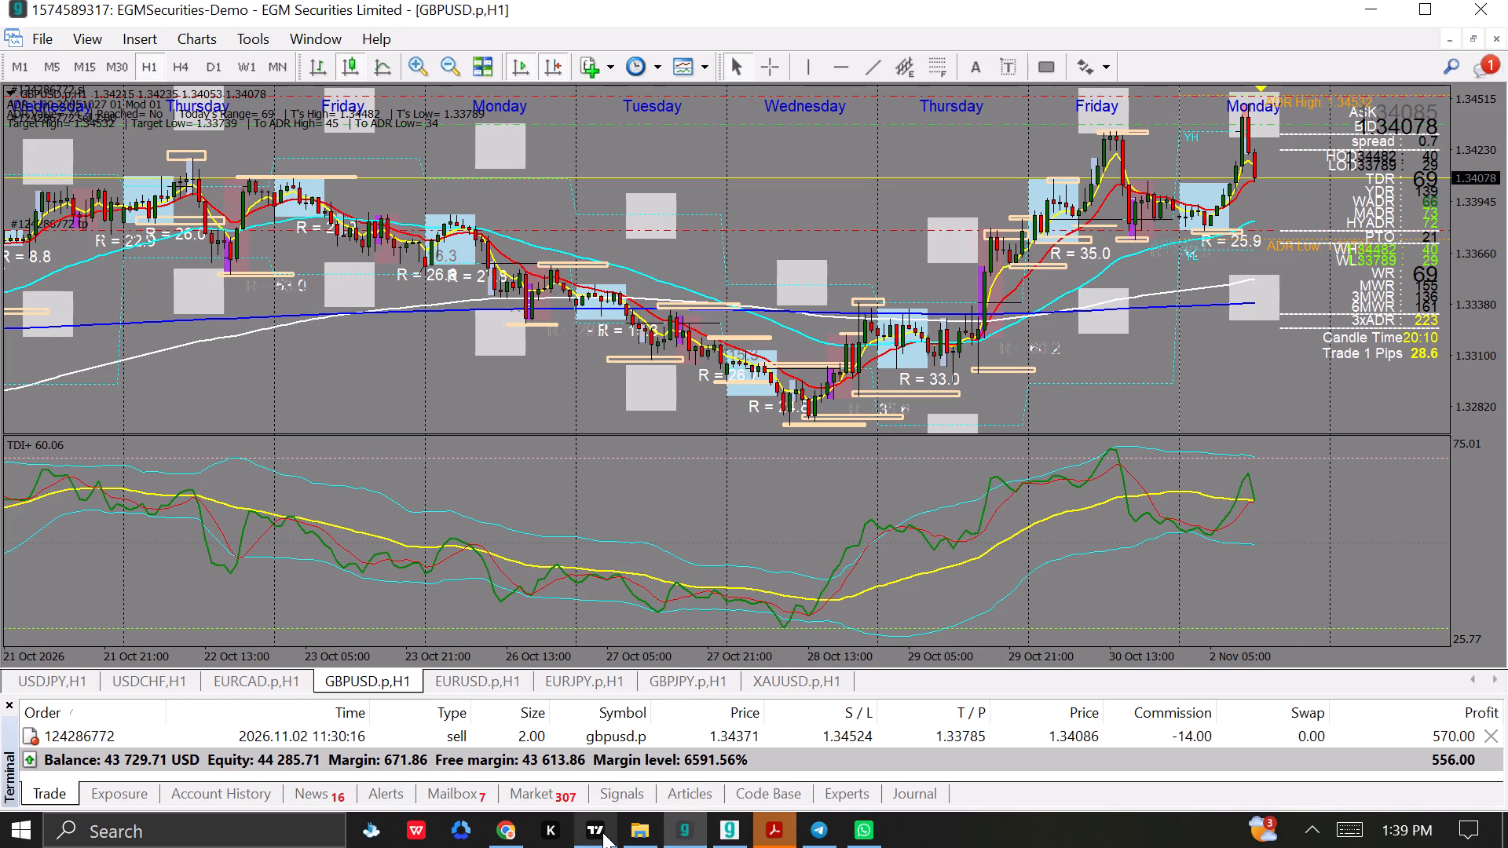
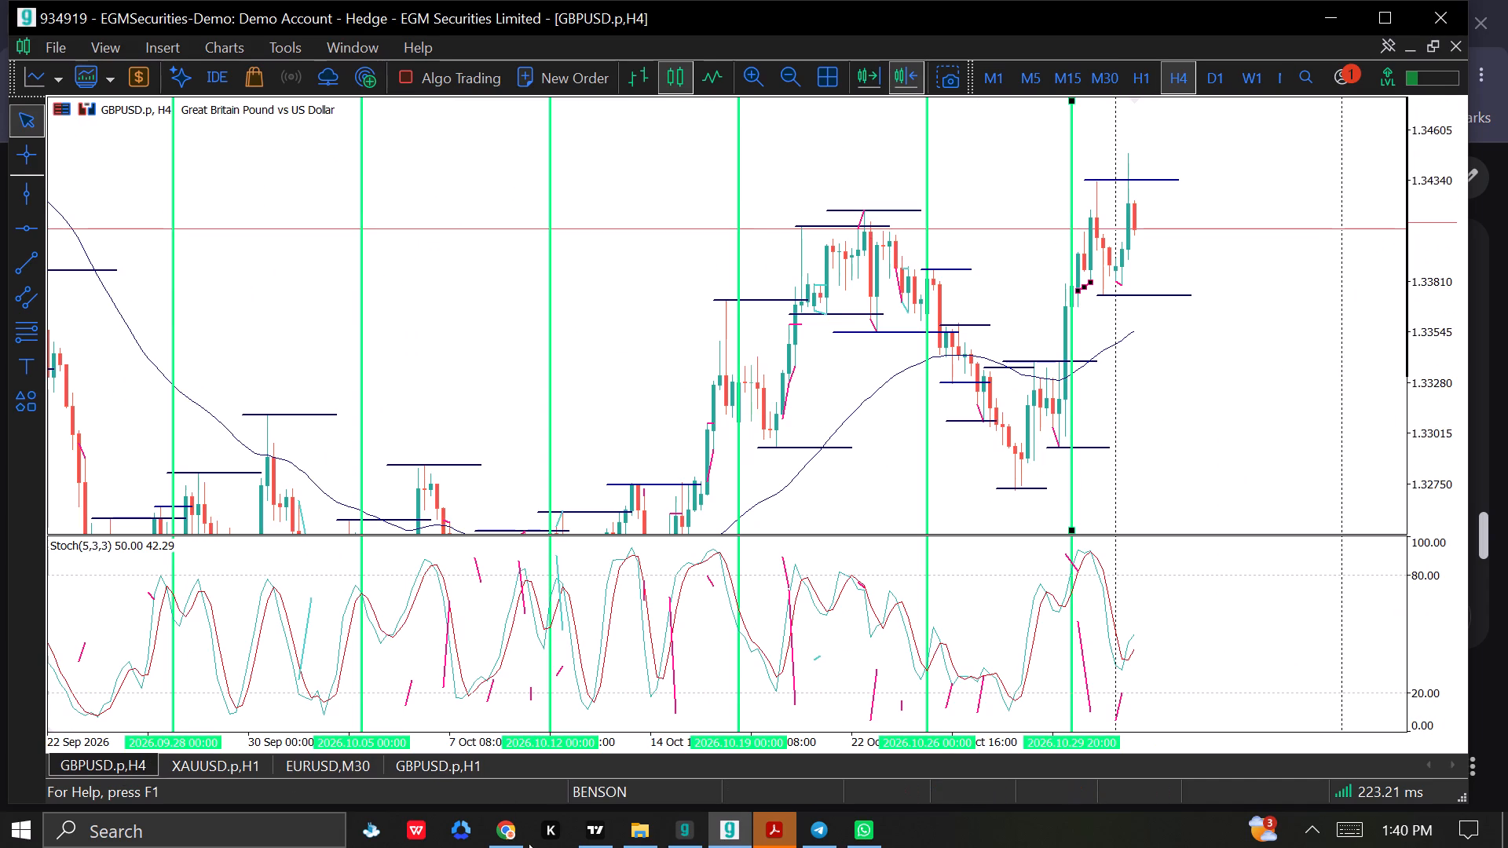
# Switch to TradingView and dismiss the invite-friends advertisement covering the GBPUSD 30-minute chart.
pyautogui.click(586, 828)
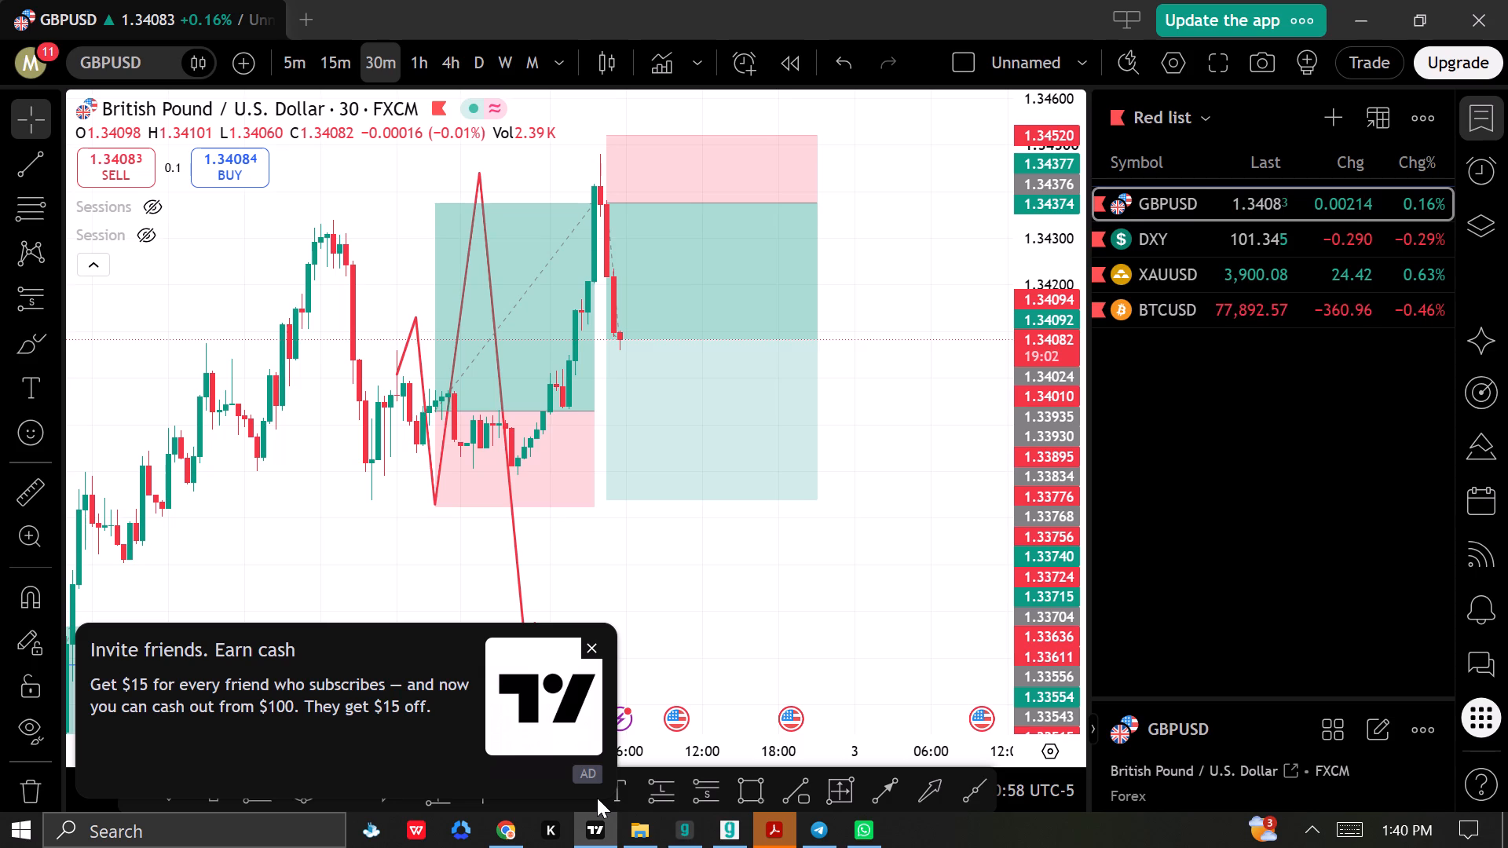
pyautogui.click(587, 641)
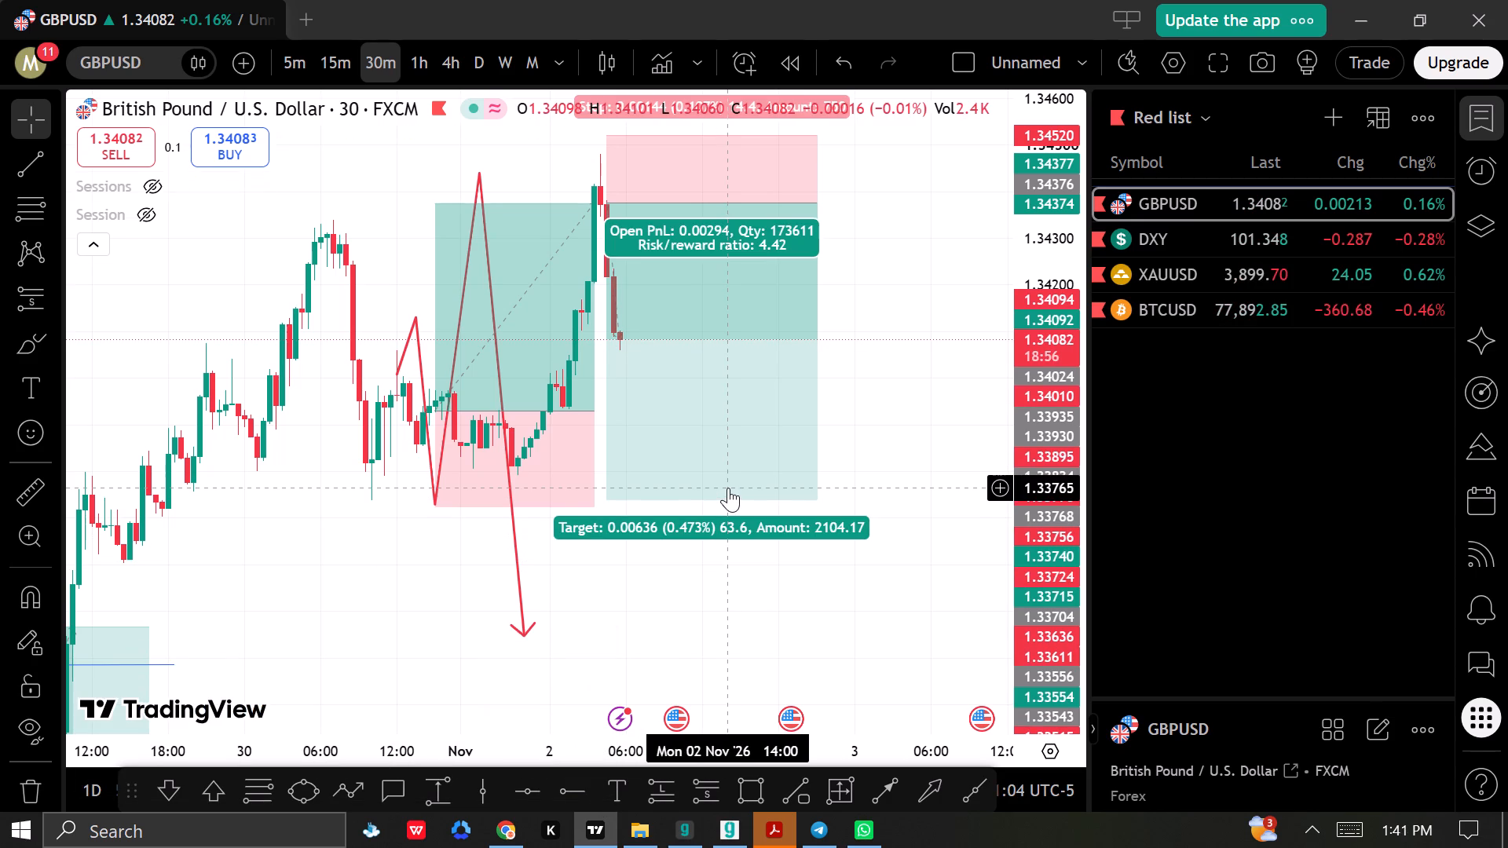
pyautogui.click(701, 601)
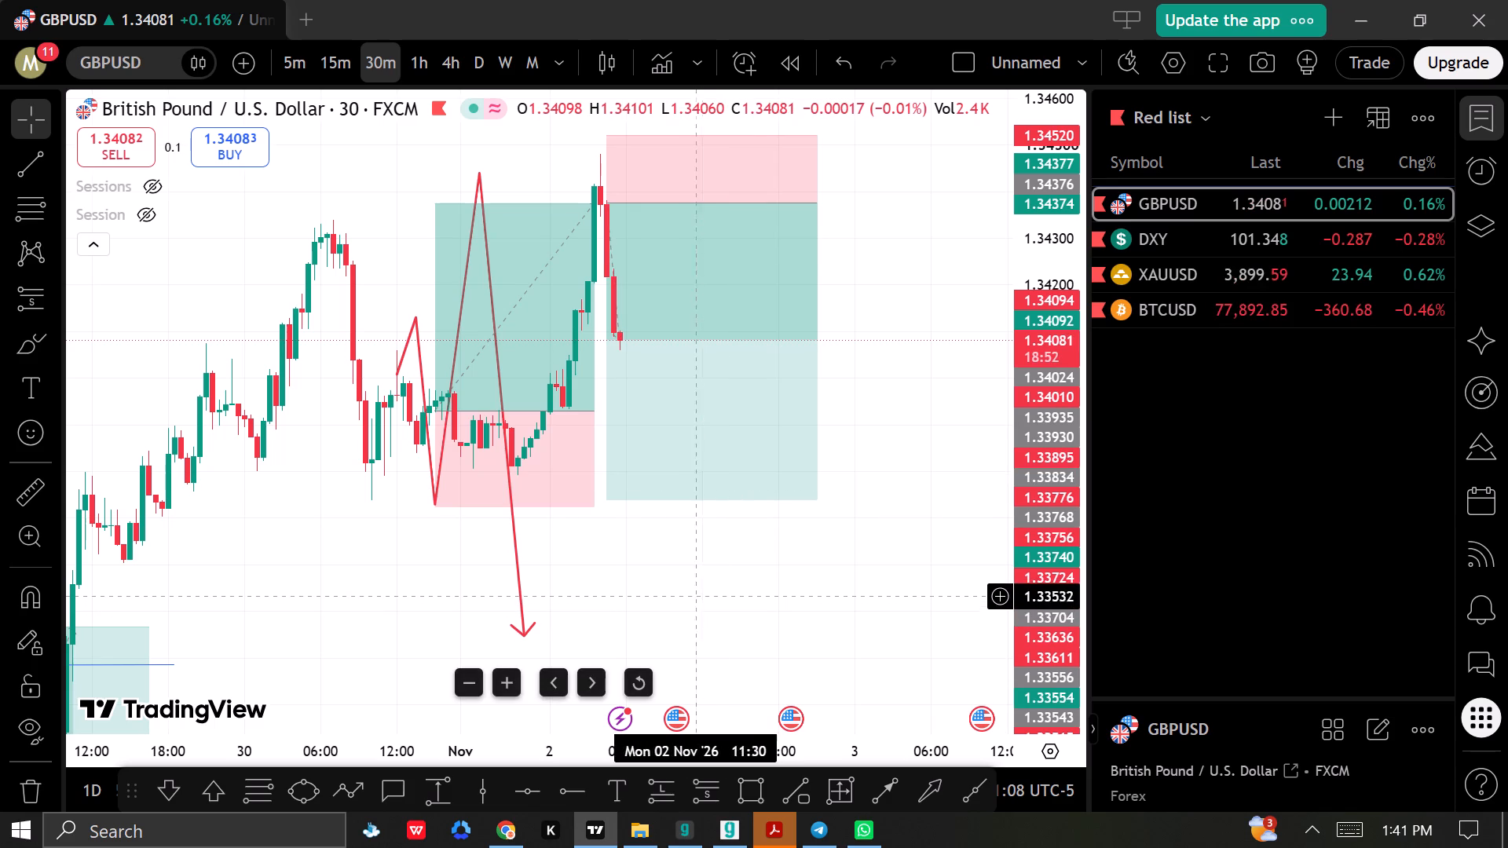
# Launch the application marked K.
pyautogui.click(558, 827)
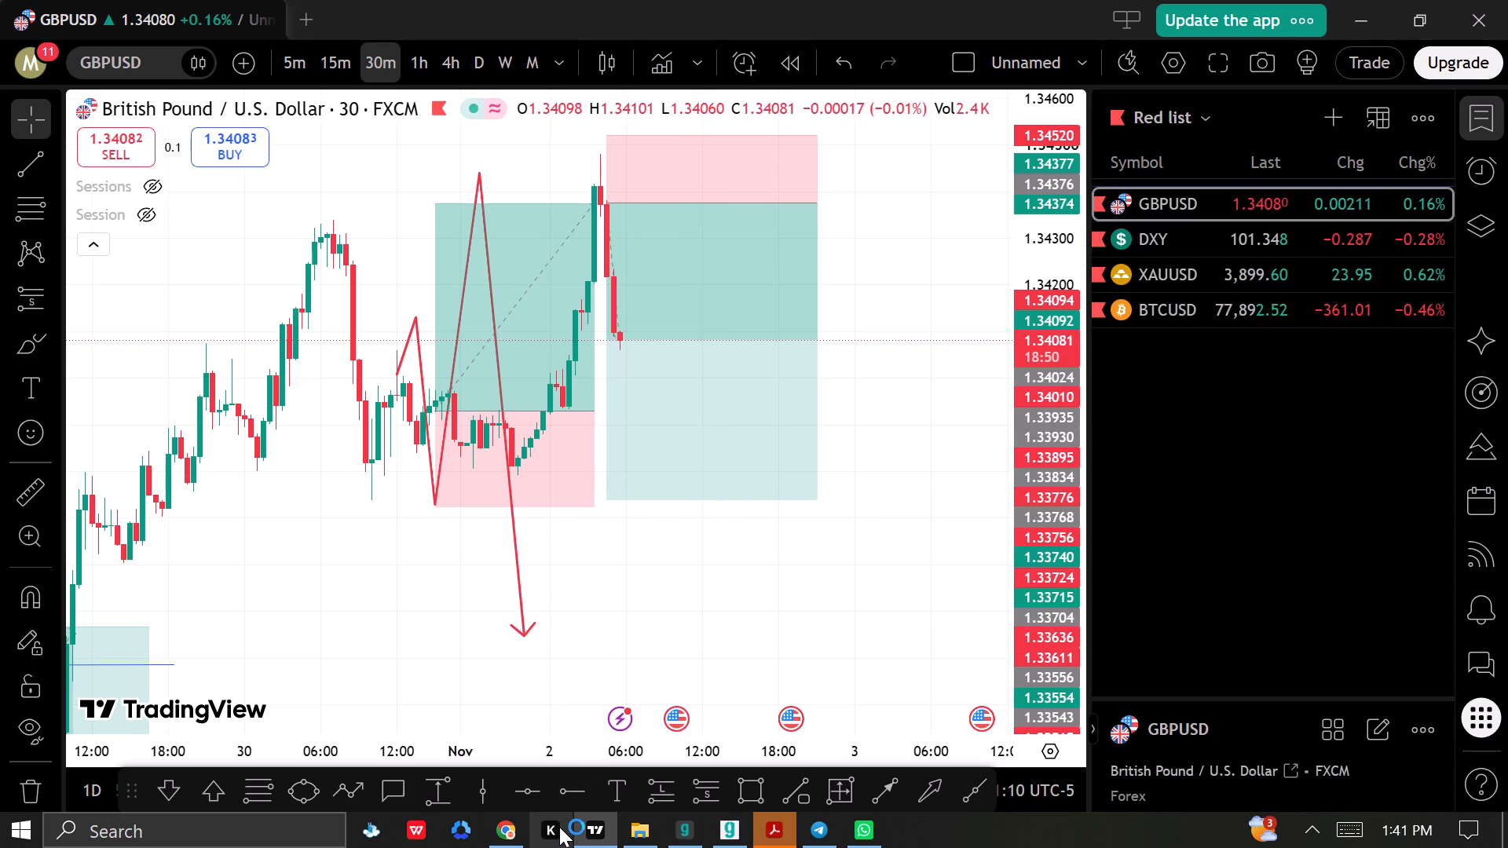
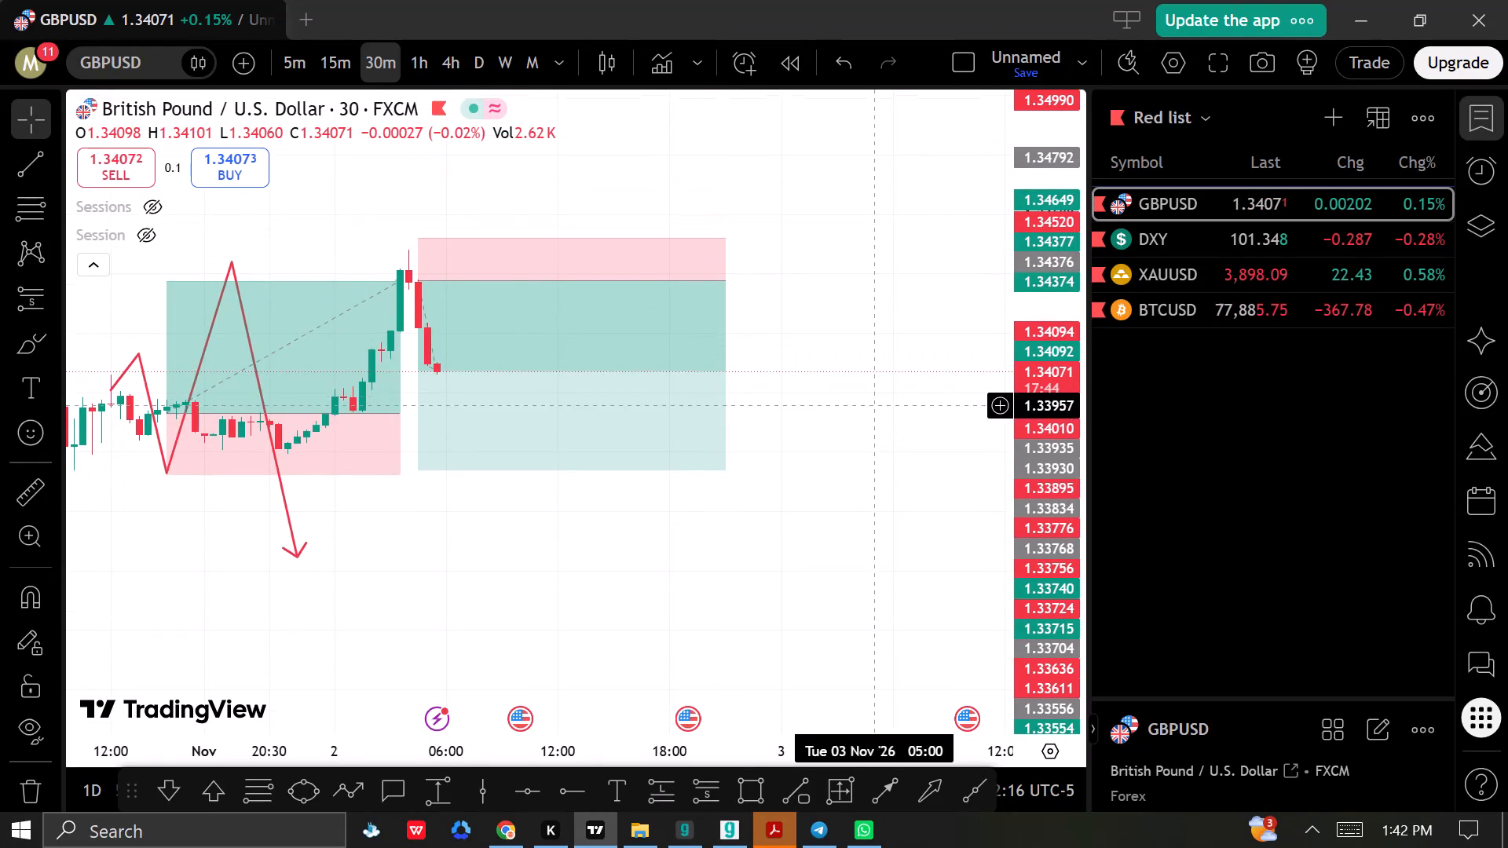
# Examine the latest GBPUSD 30-minute candles around the existing short position drawing.
pyautogui.scroll(2, 745, 503)
pyautogui.scroll(-6, 745, 506)
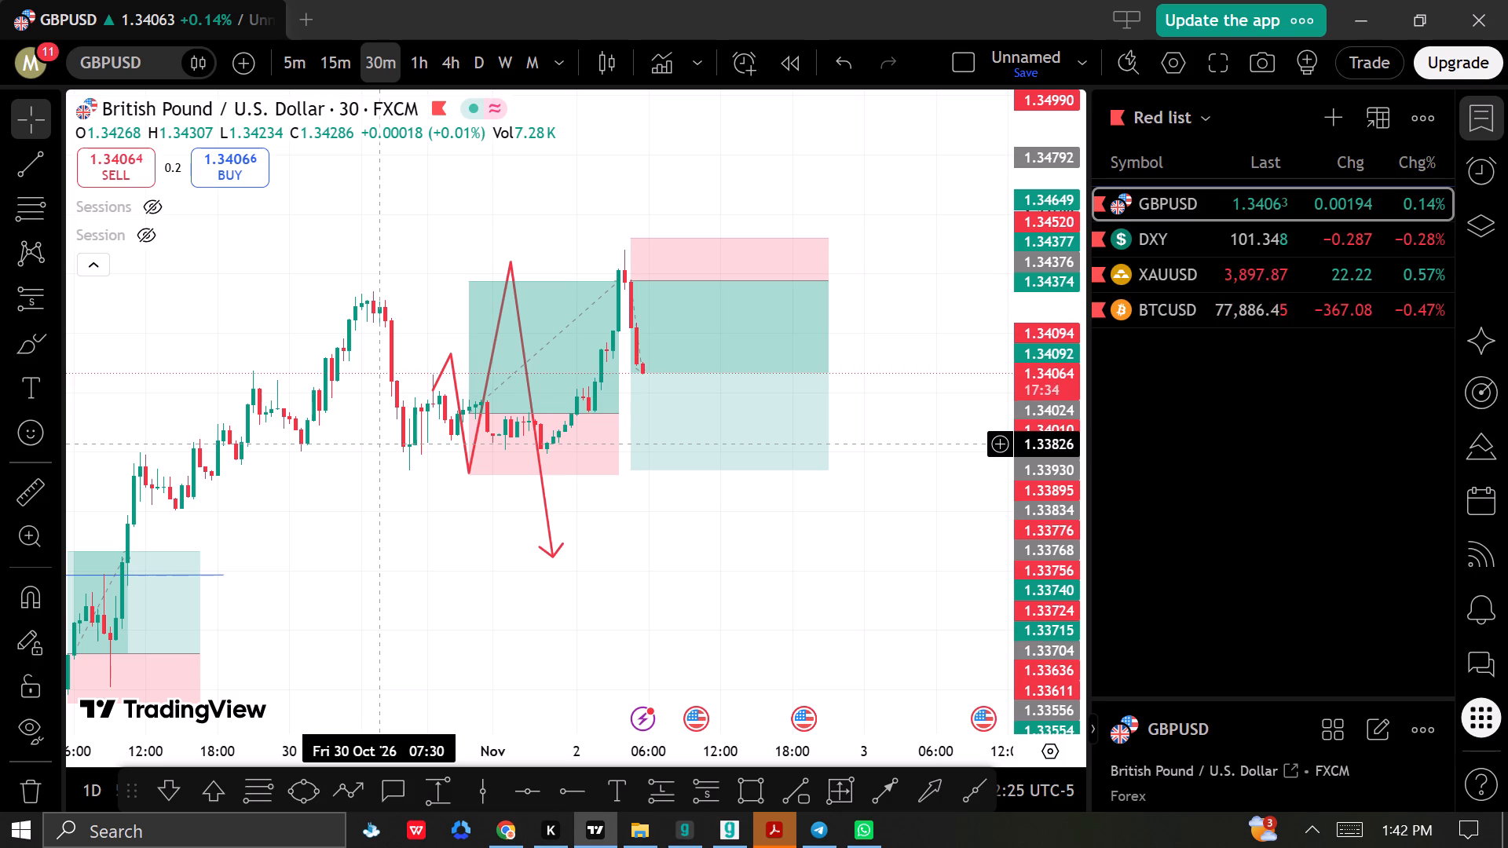
pyautogui.moveTo(734, 576); pyautogui.dragTo(598, 565)
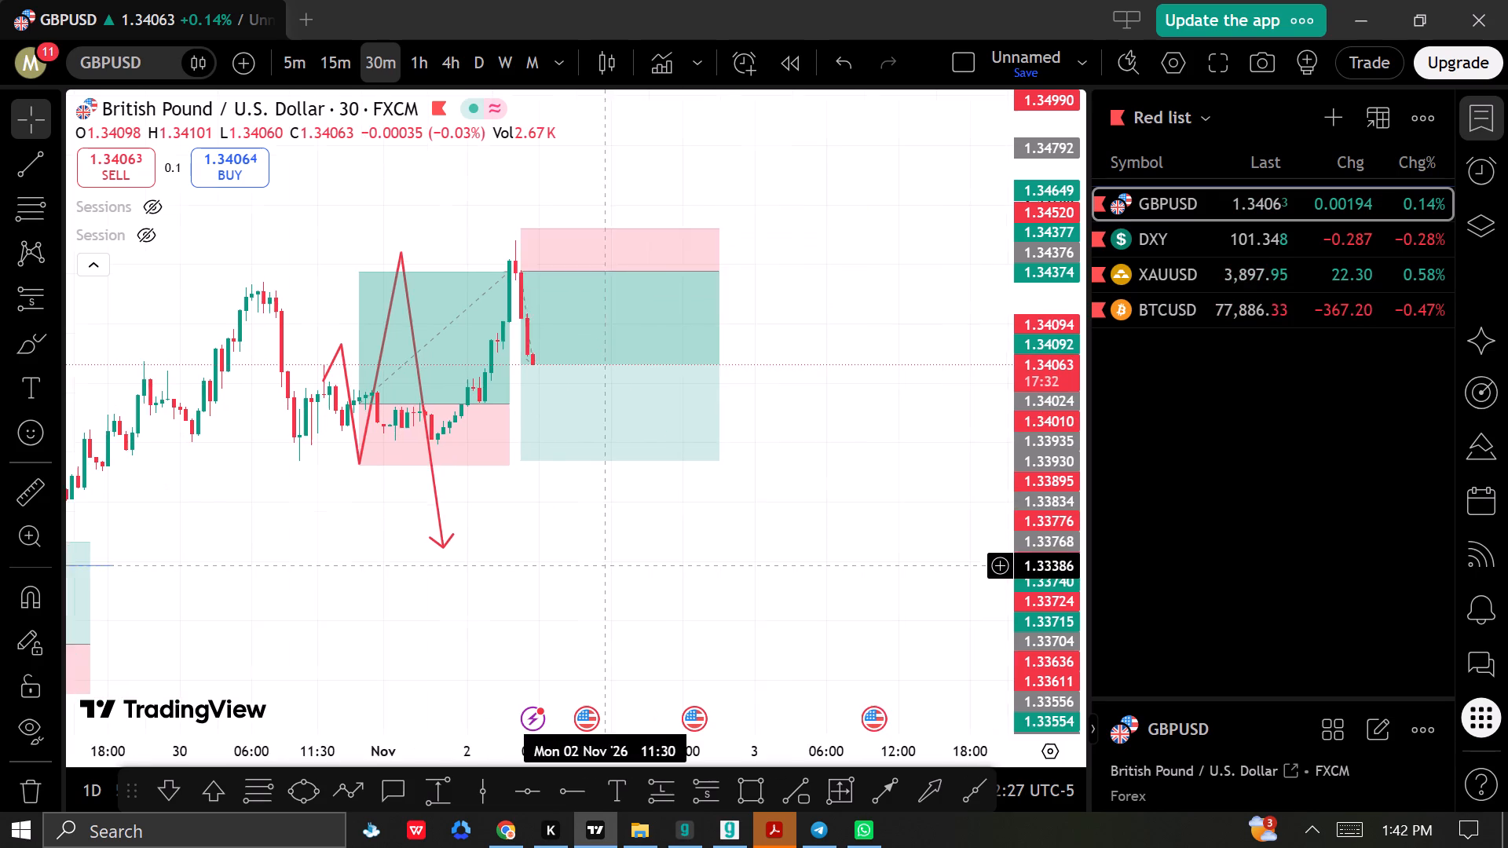
pyautogui.moveTo(598, 565); pyautogui.dragTo(544, 570)
pyautogui.scroll(1, 615, 228)
pyautogui.scroll(3, 1061, 331)
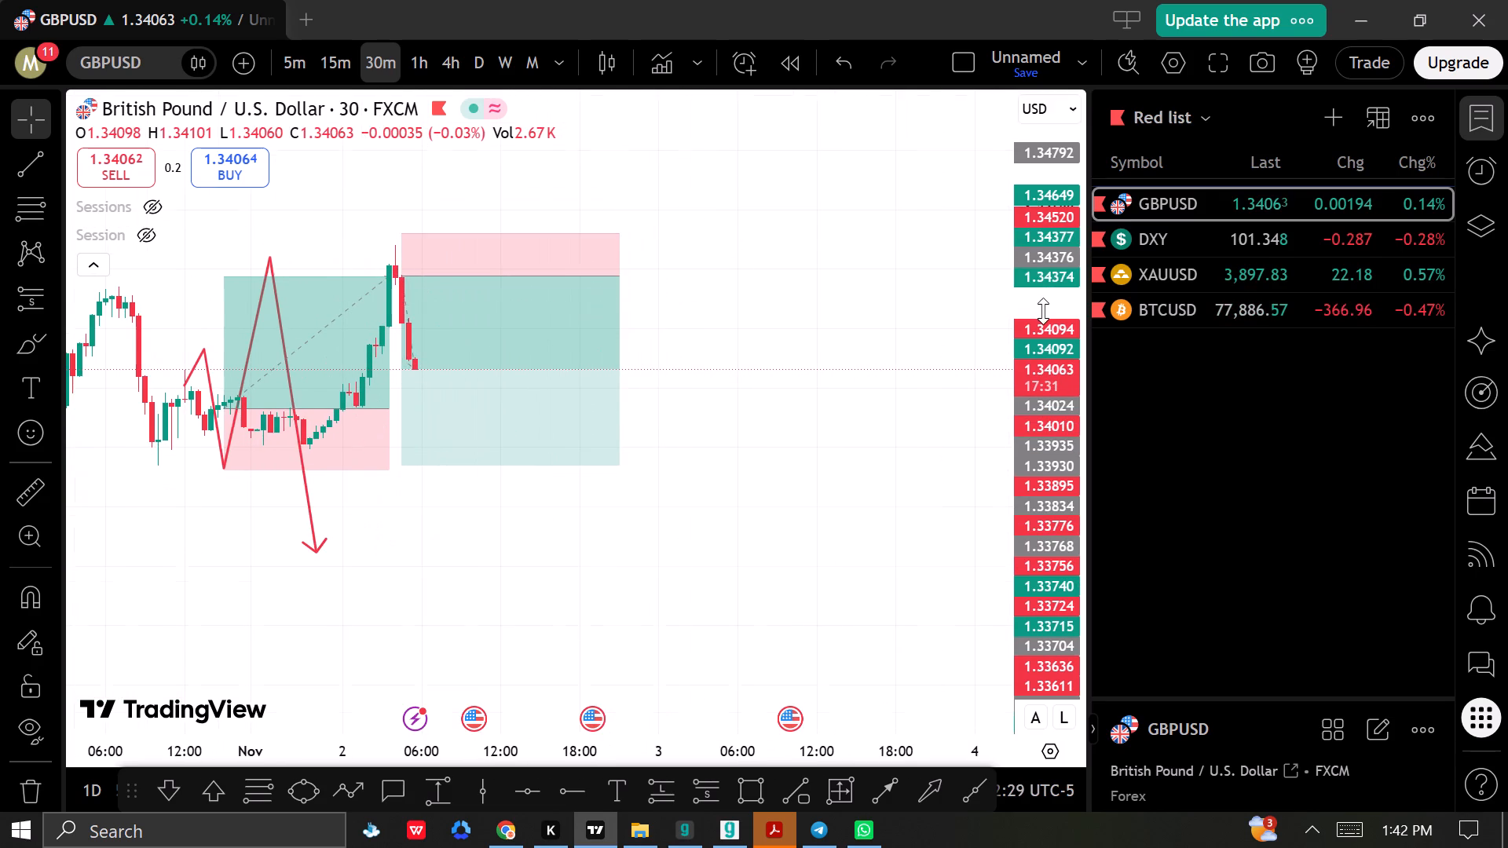
pyautogui.scroll(7, 1043, 311)
pyautogui.moveTo(785, 327); pyautogui.dragTo(907, 414)
pyautogui.scroll(10, 1044, 389)
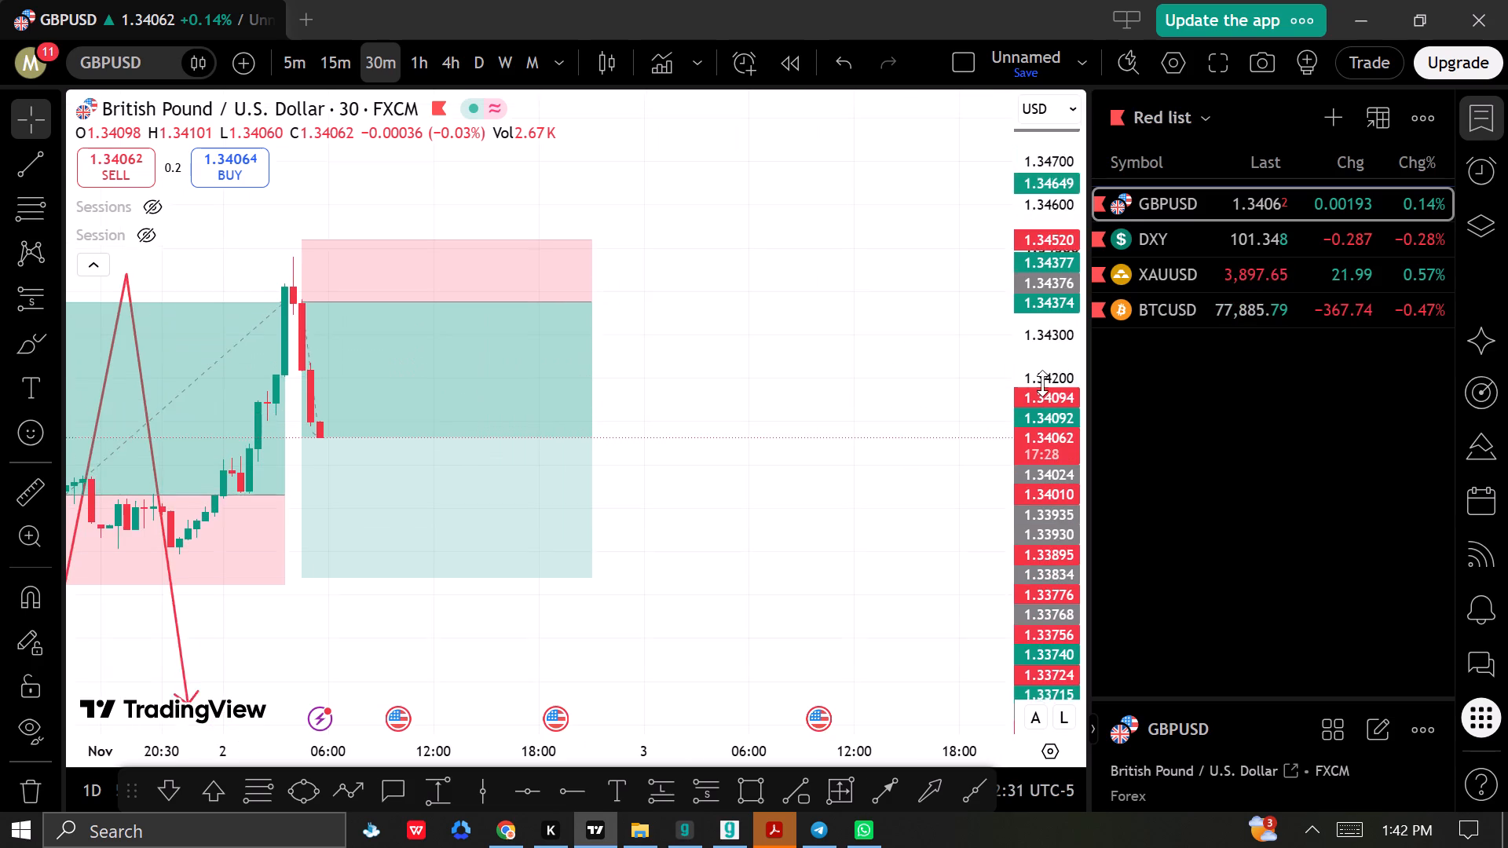
pyautogui.scroll(3, 1042, 383)
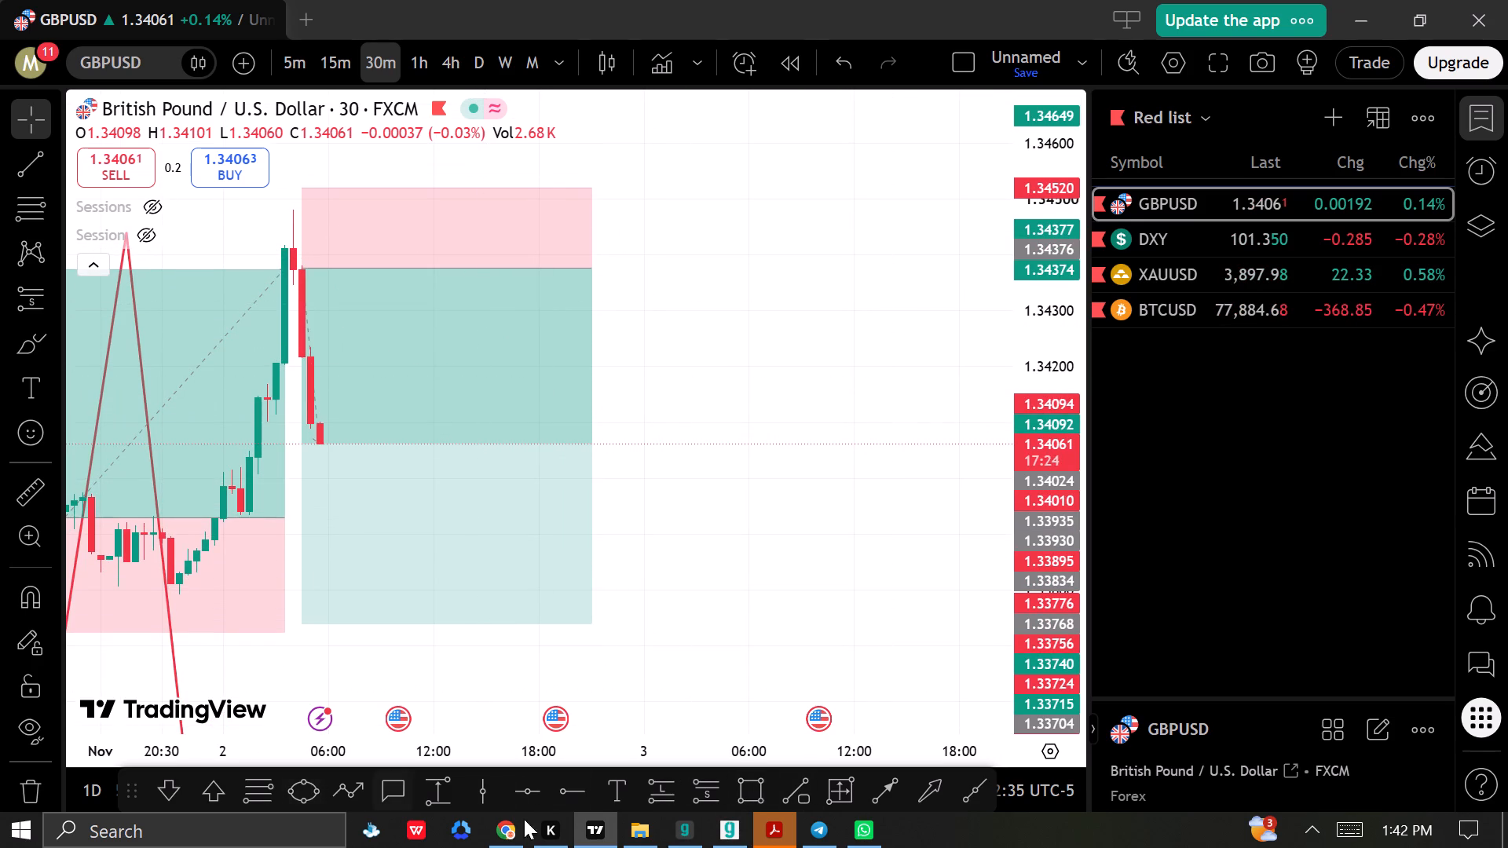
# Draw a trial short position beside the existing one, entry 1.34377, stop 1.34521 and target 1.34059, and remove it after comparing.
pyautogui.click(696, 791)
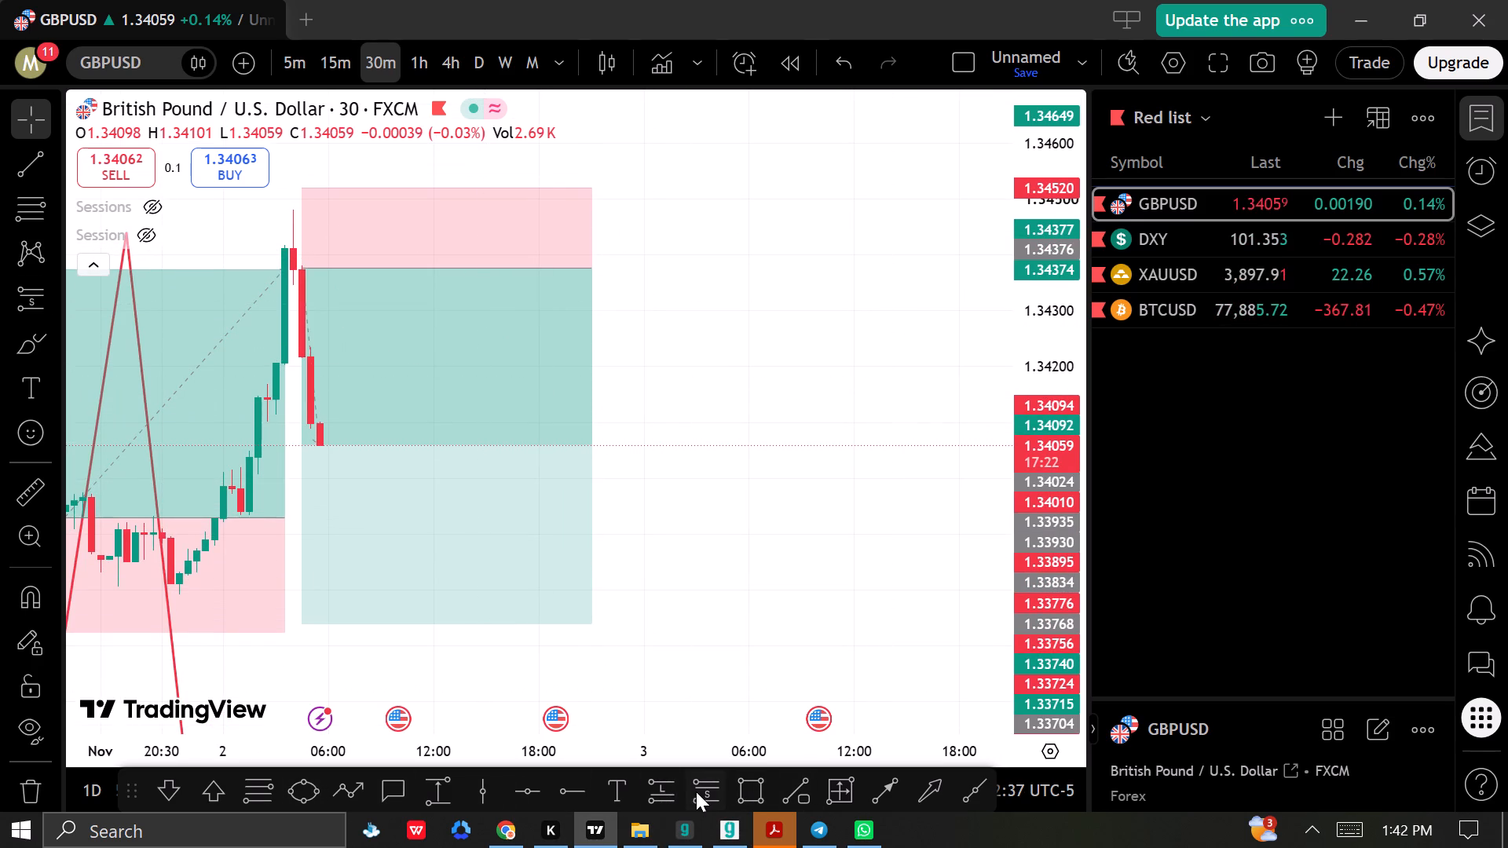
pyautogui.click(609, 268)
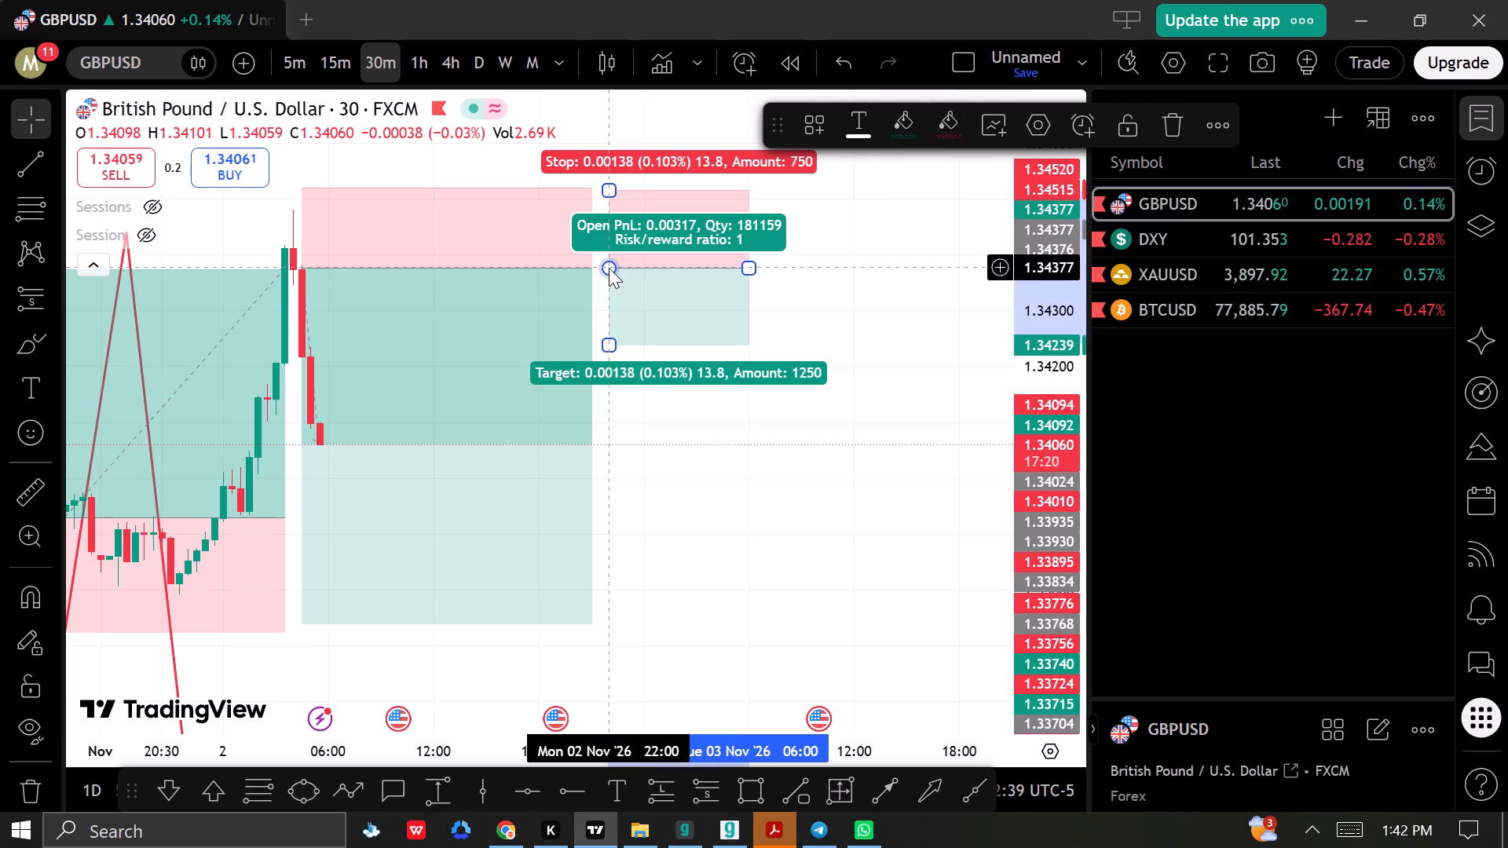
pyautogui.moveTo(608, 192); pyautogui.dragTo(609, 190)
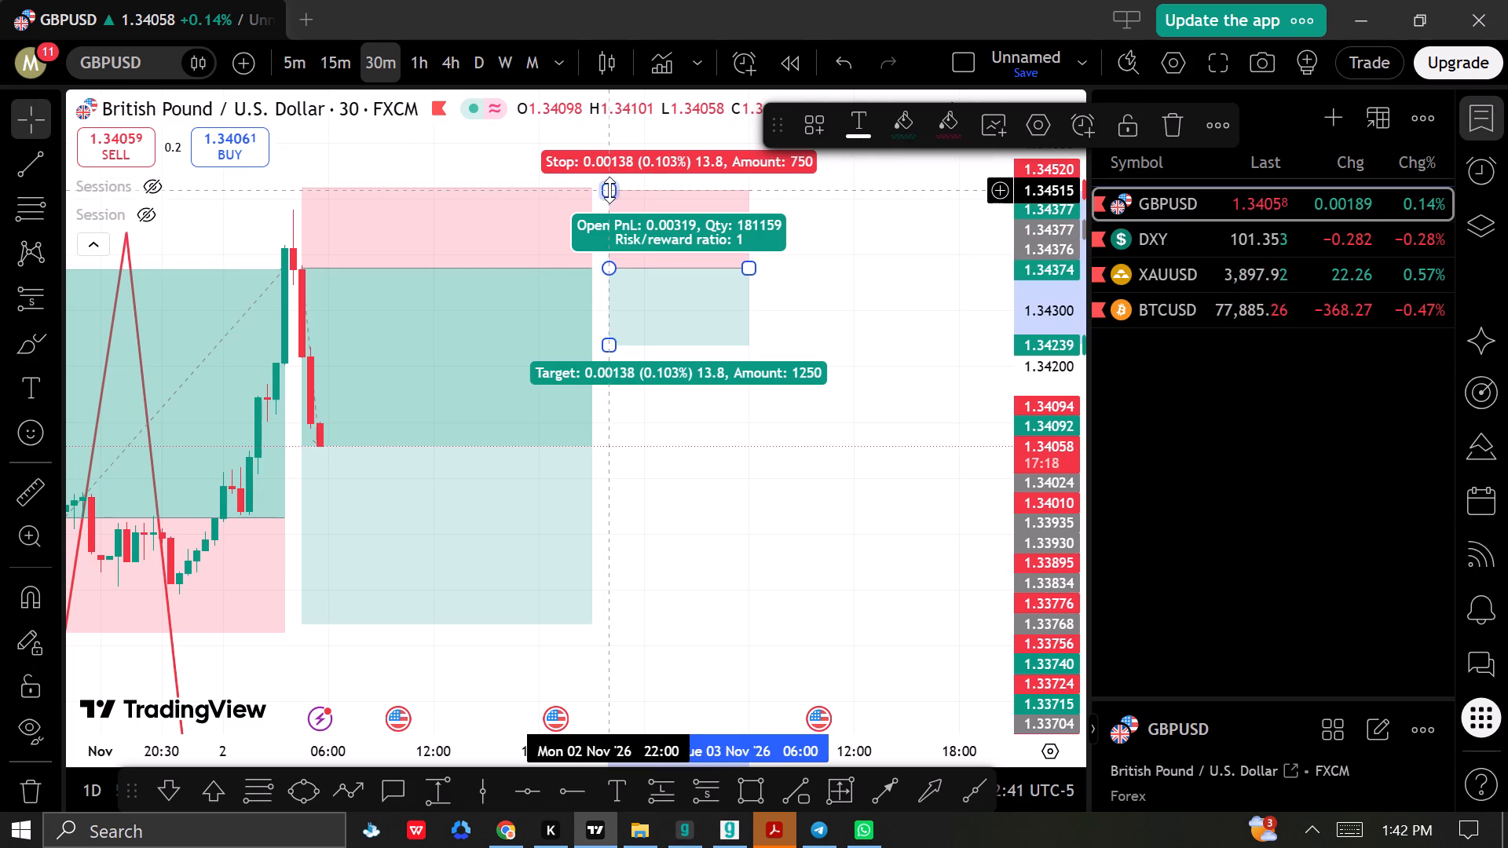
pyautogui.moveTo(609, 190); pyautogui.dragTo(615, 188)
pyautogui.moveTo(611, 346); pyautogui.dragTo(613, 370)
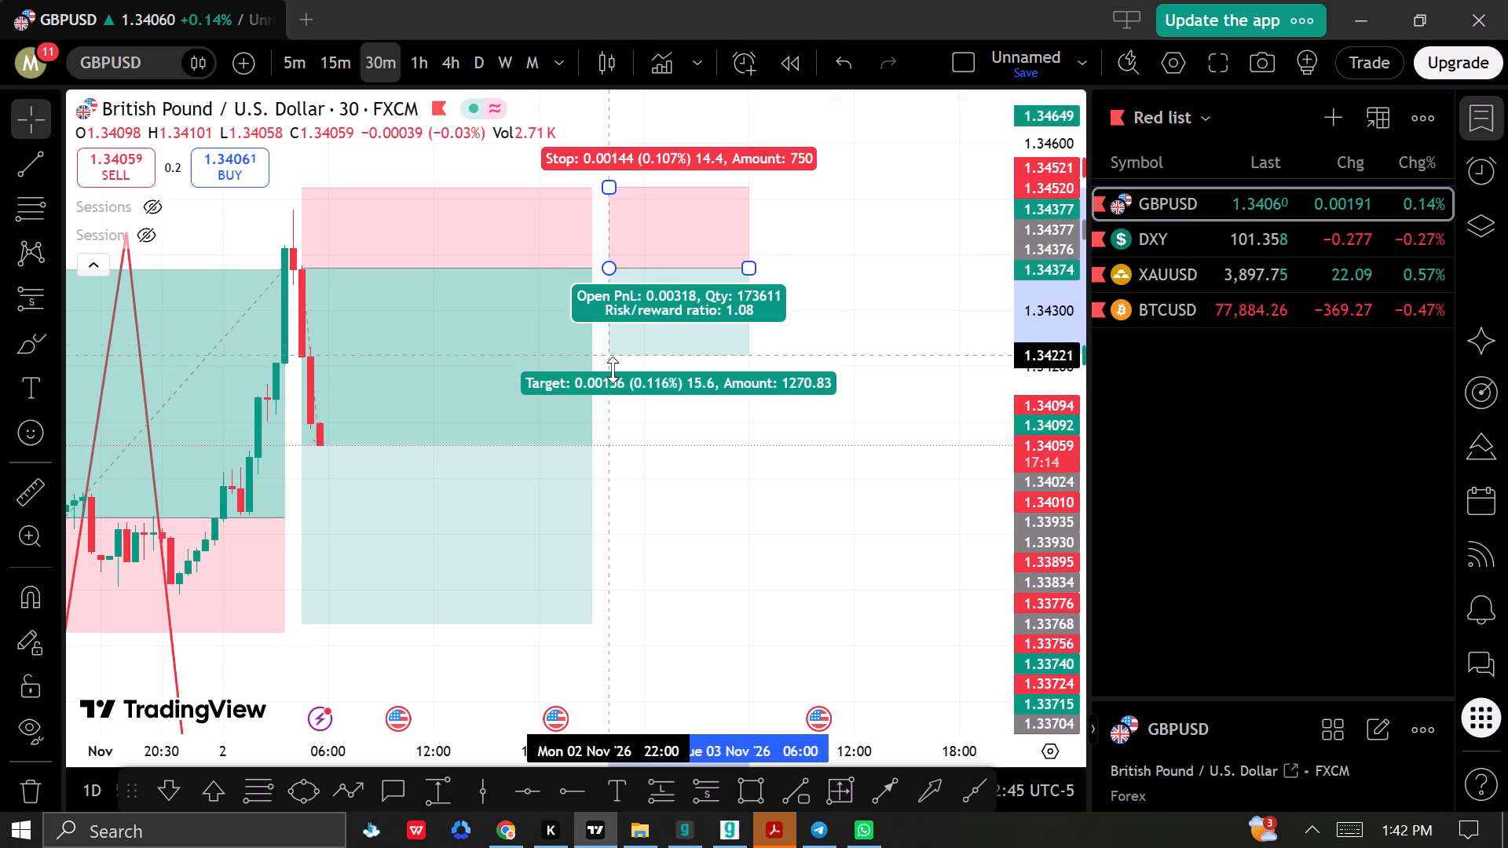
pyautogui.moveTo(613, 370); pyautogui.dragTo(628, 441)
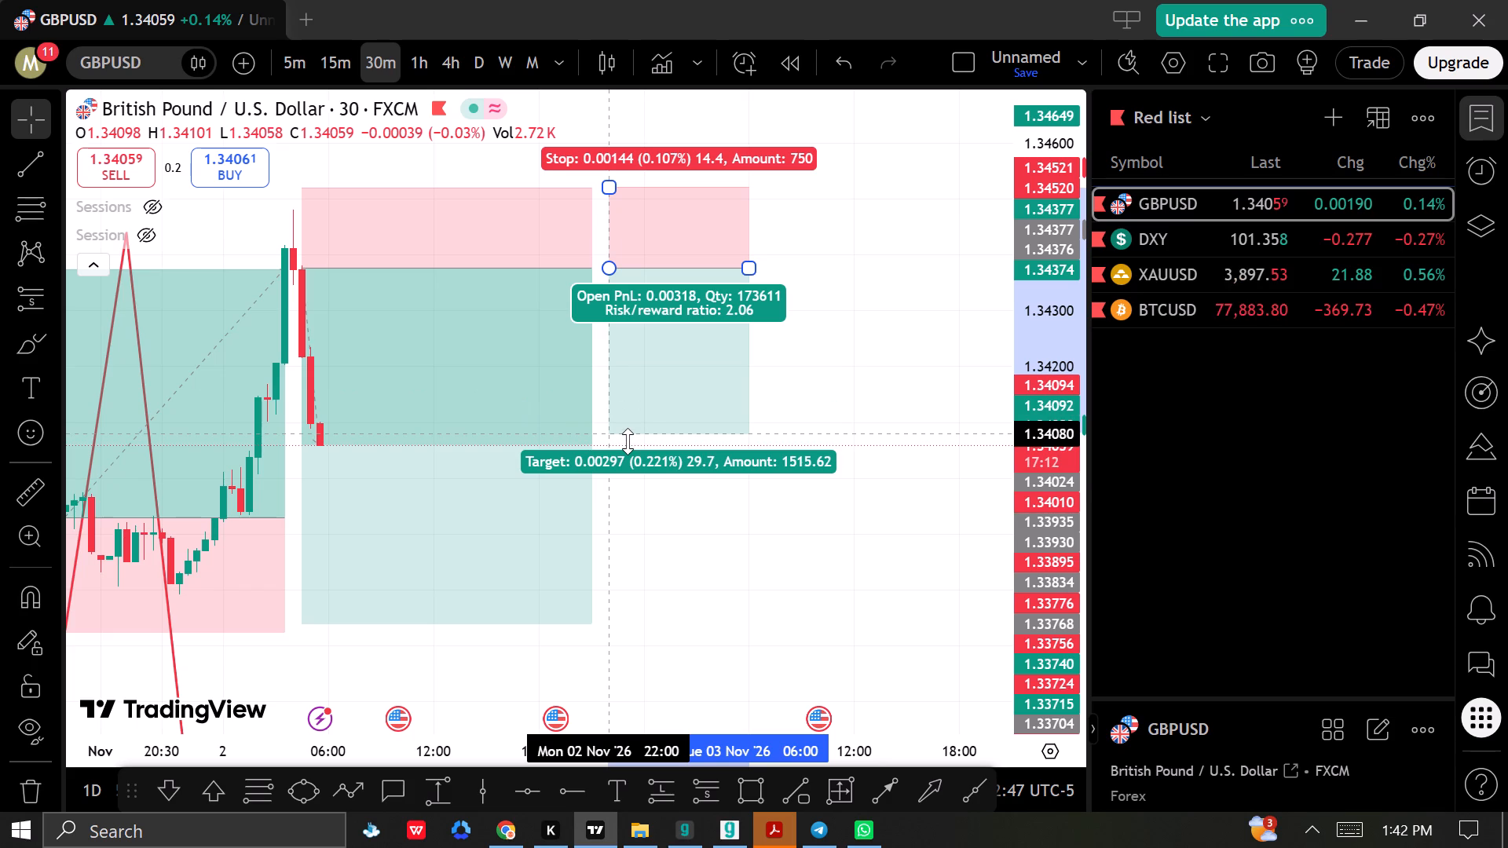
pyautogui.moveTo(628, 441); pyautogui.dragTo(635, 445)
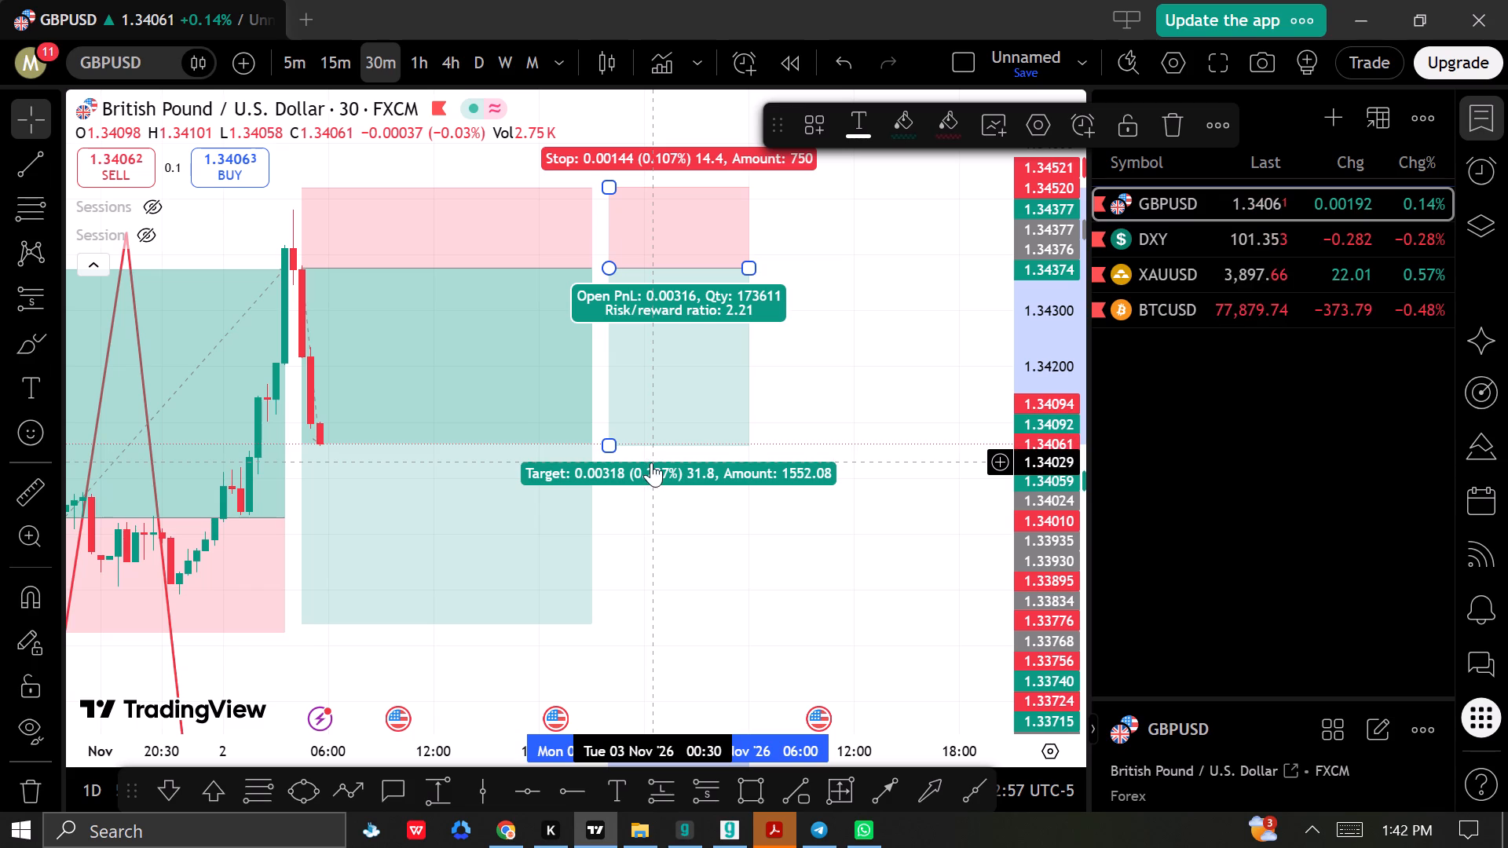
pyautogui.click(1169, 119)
# Switch to MetaTrader and review the GBPUSD H1 chart and the open sell trade, toggling the chart shift off and on.
pyautogui.click(701, 842)
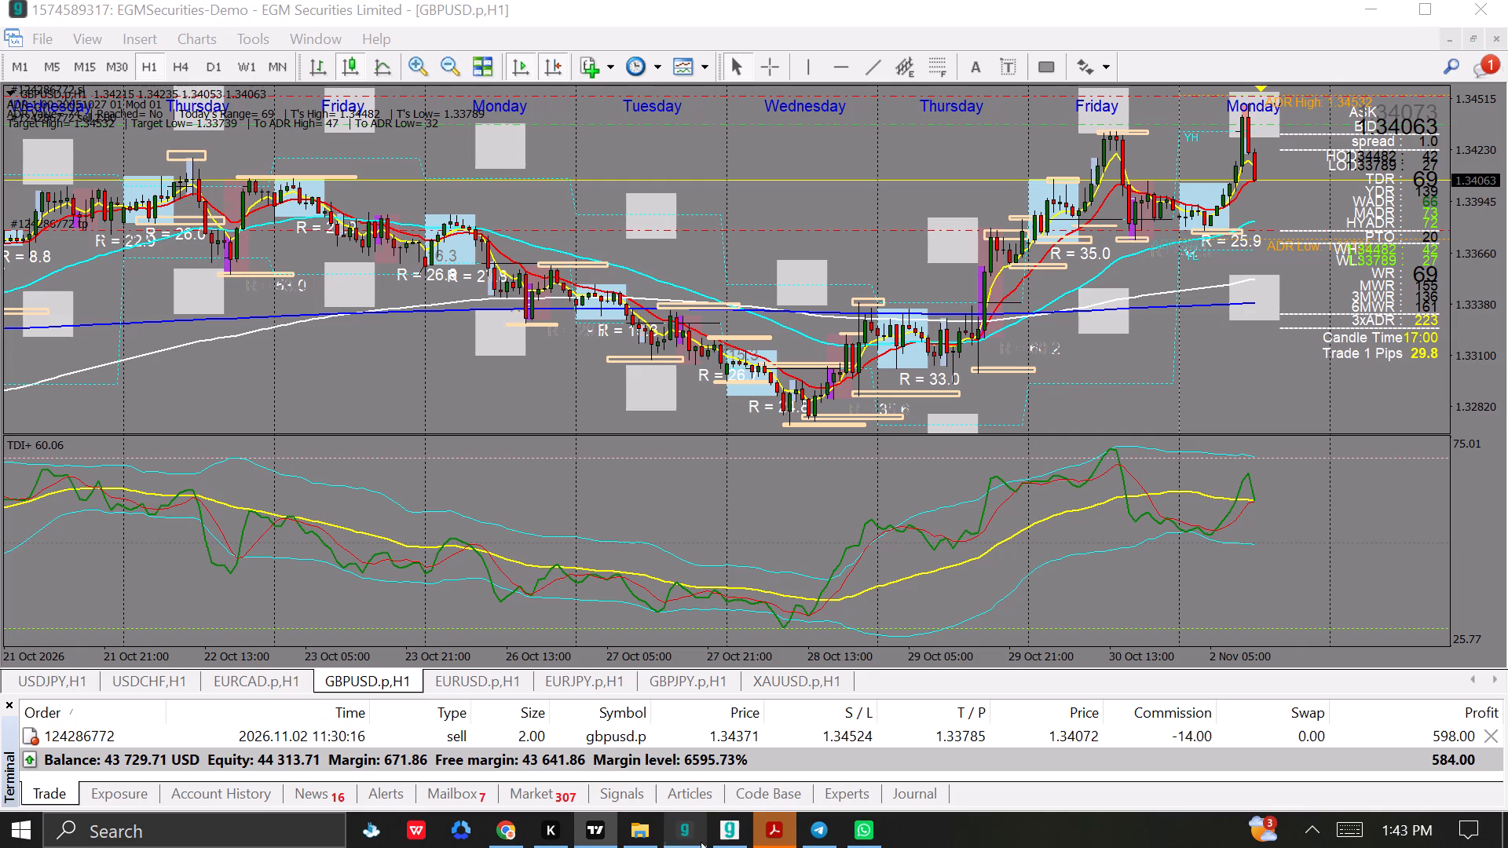
pyautogui.moveTo(791, 475); pyautogui.dragTo(577, 566)
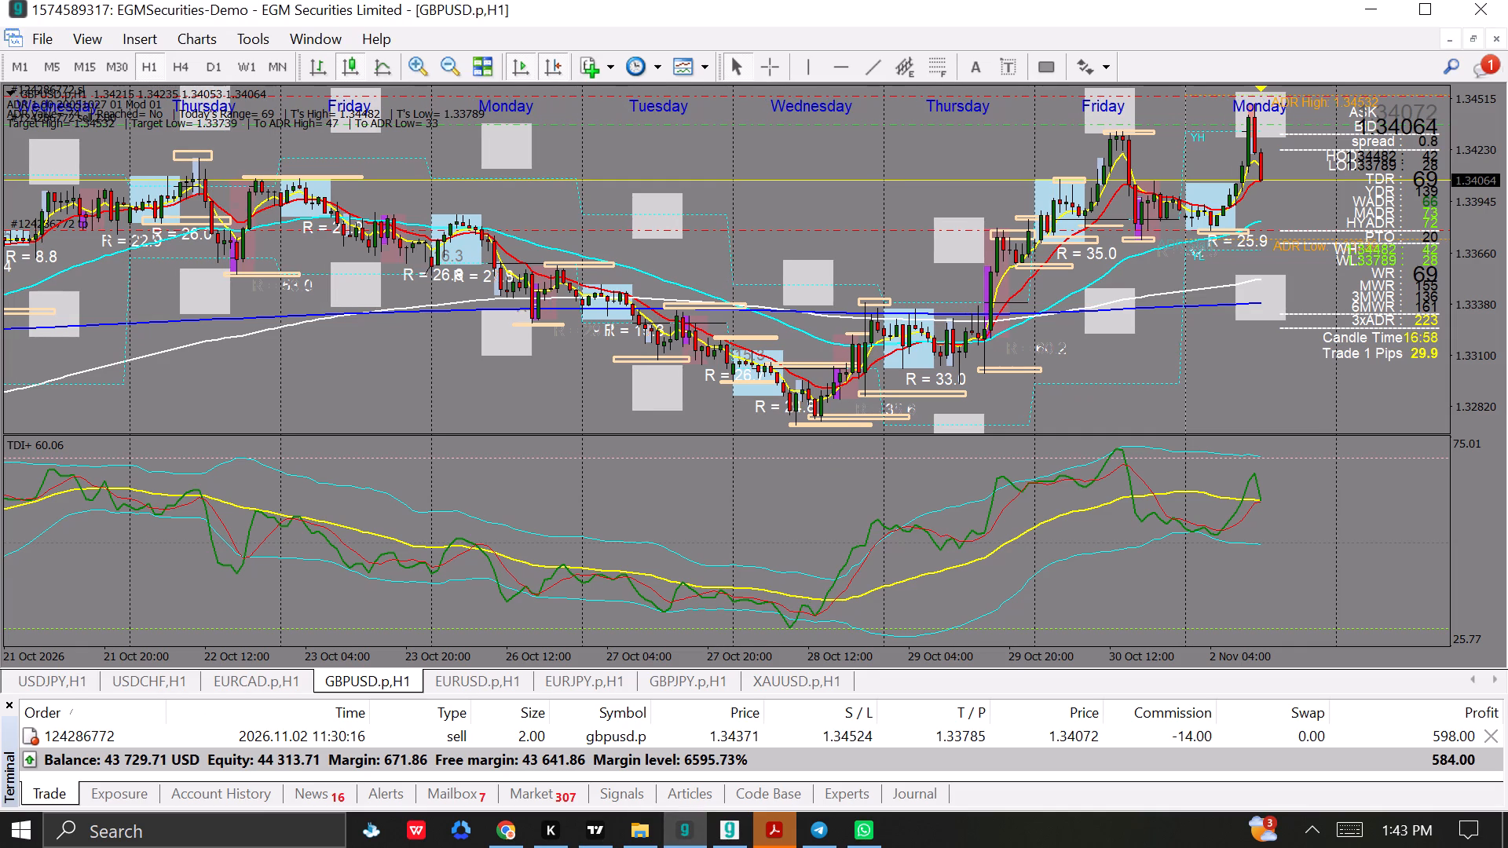
pyautogui.moveTo(640, 514); pyautogui.dragTo(493, 432)
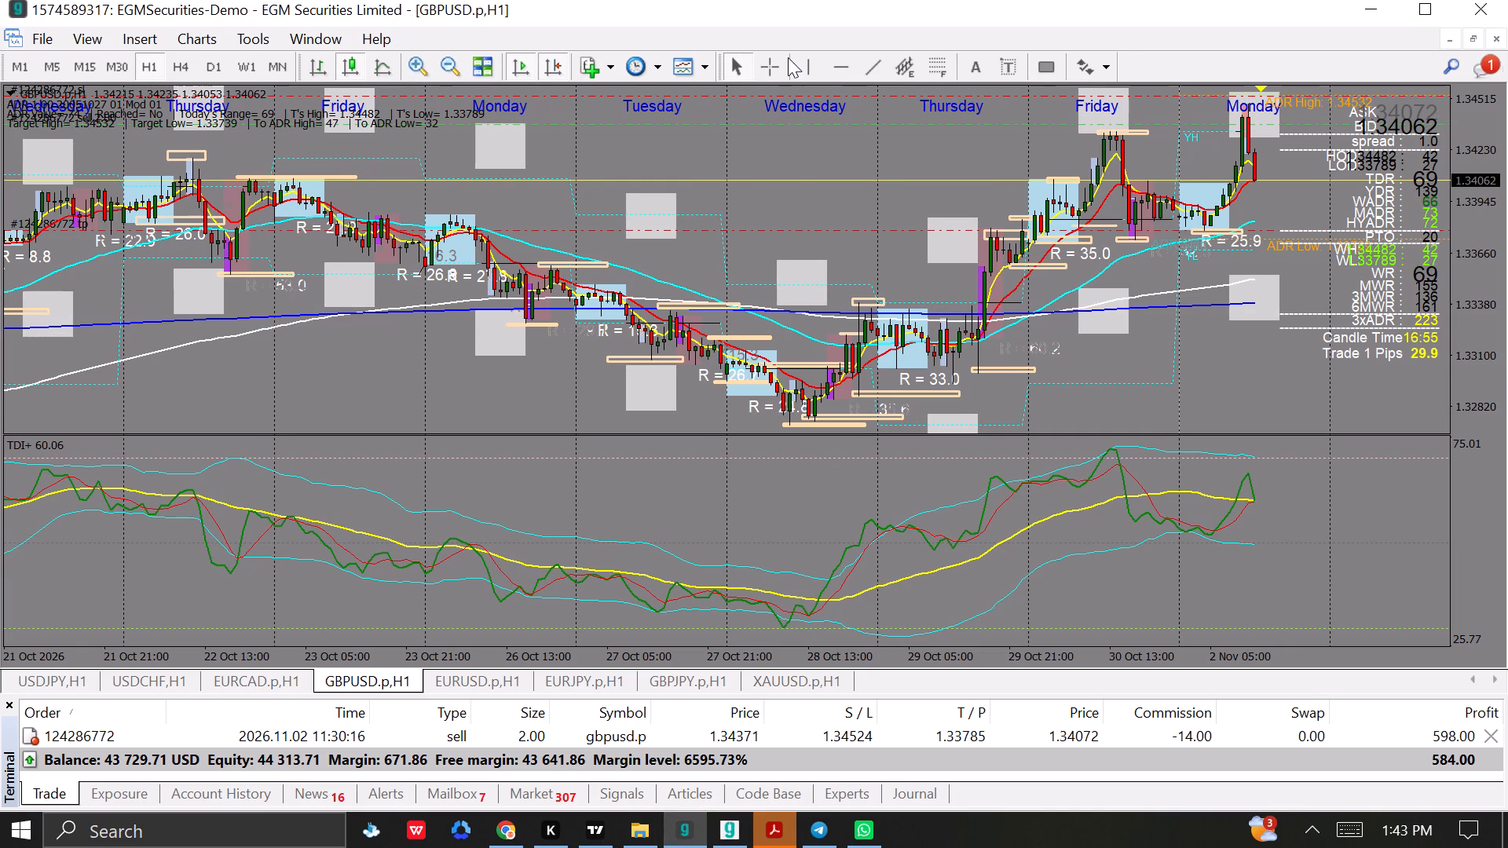
pyautogui.click(565, 65)
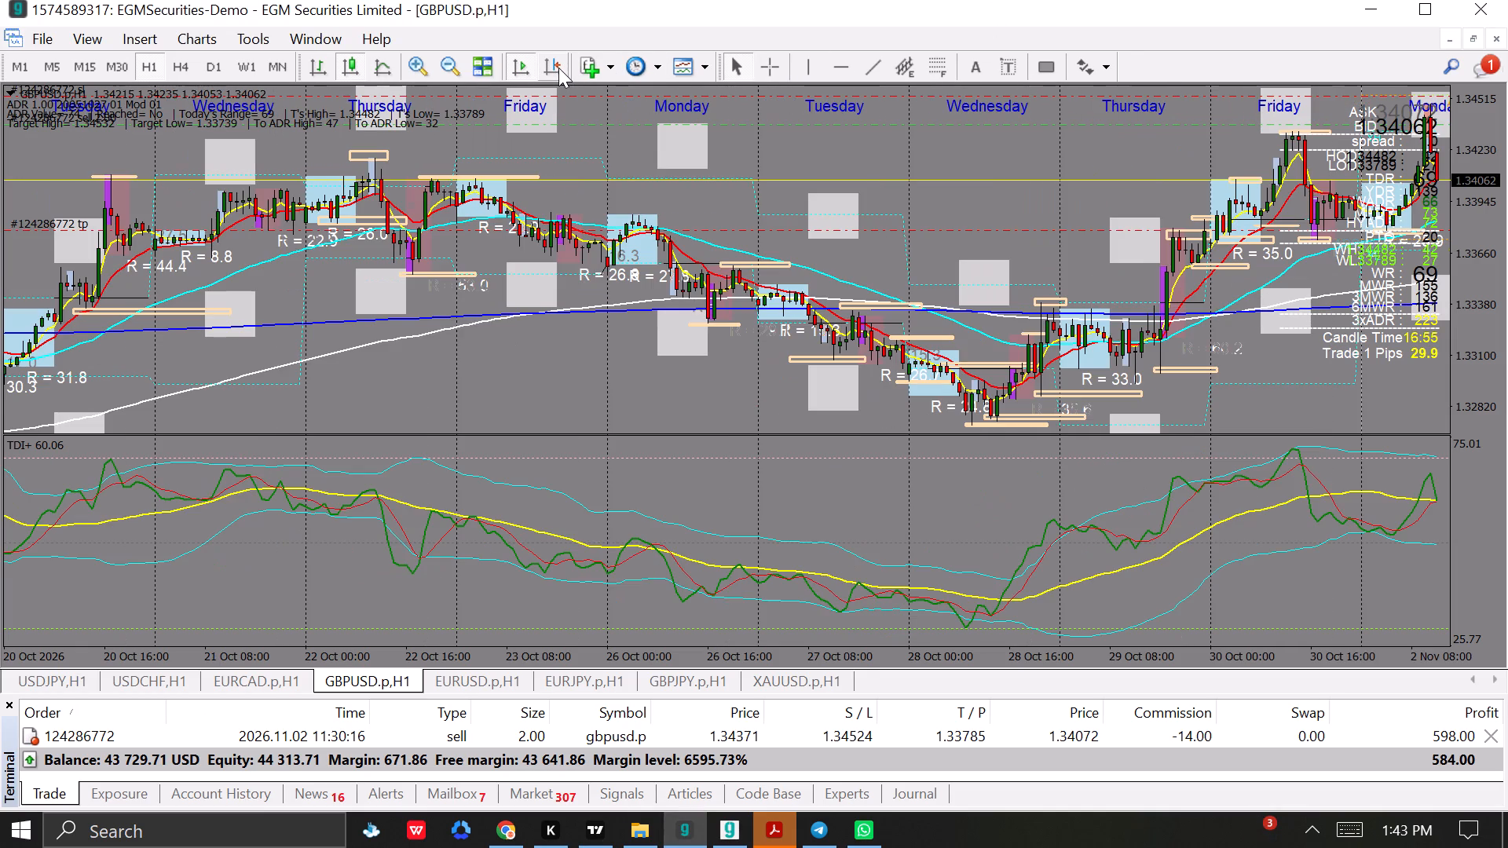
pyautogui.click(558, 68)
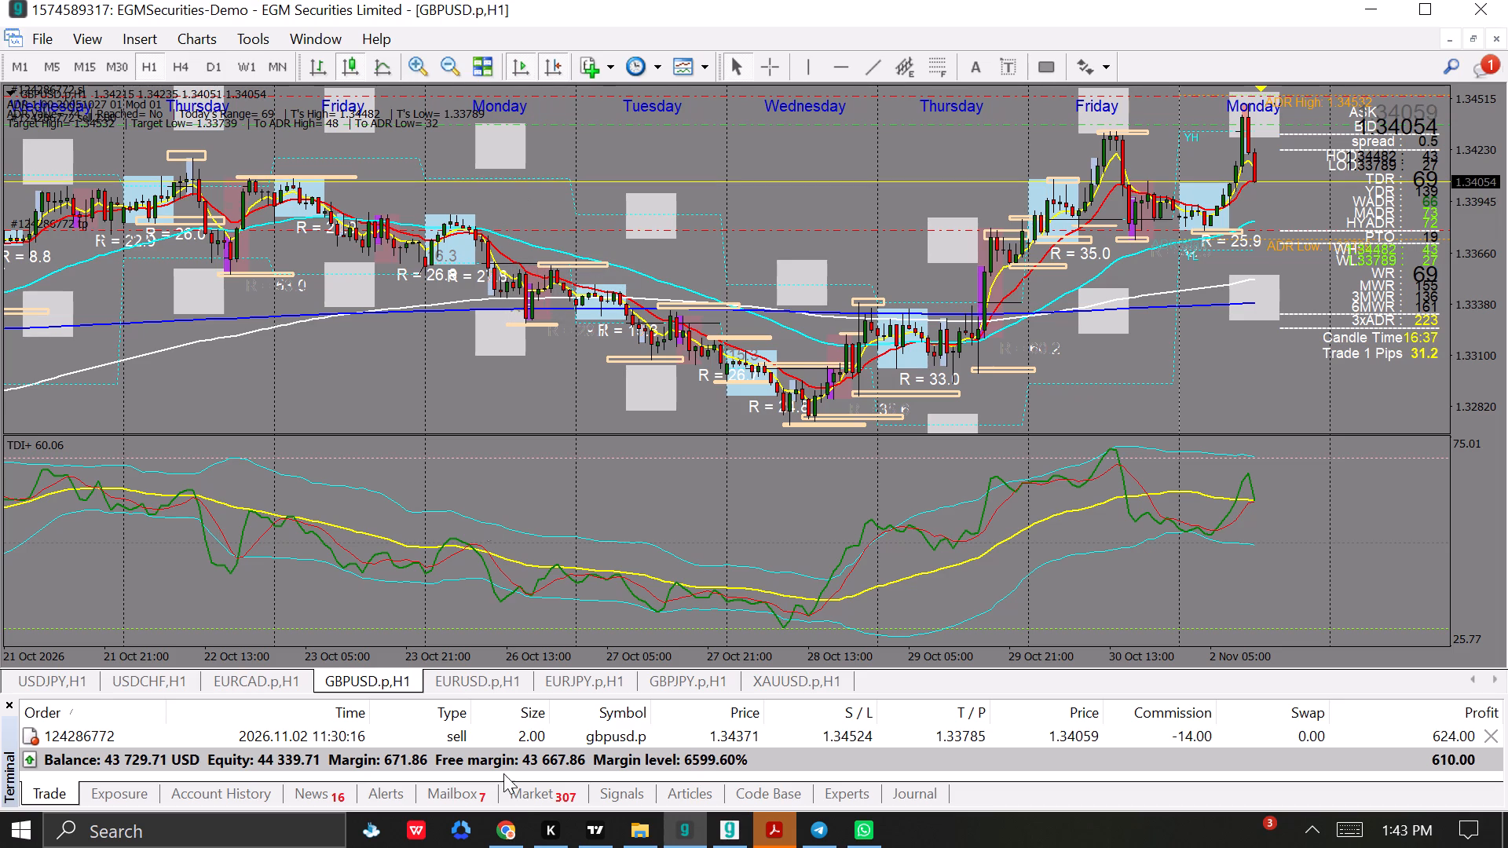
# Switch back to the GBPUSD 30-minute chart in TradingView.
pyautogui.click(581, 831)
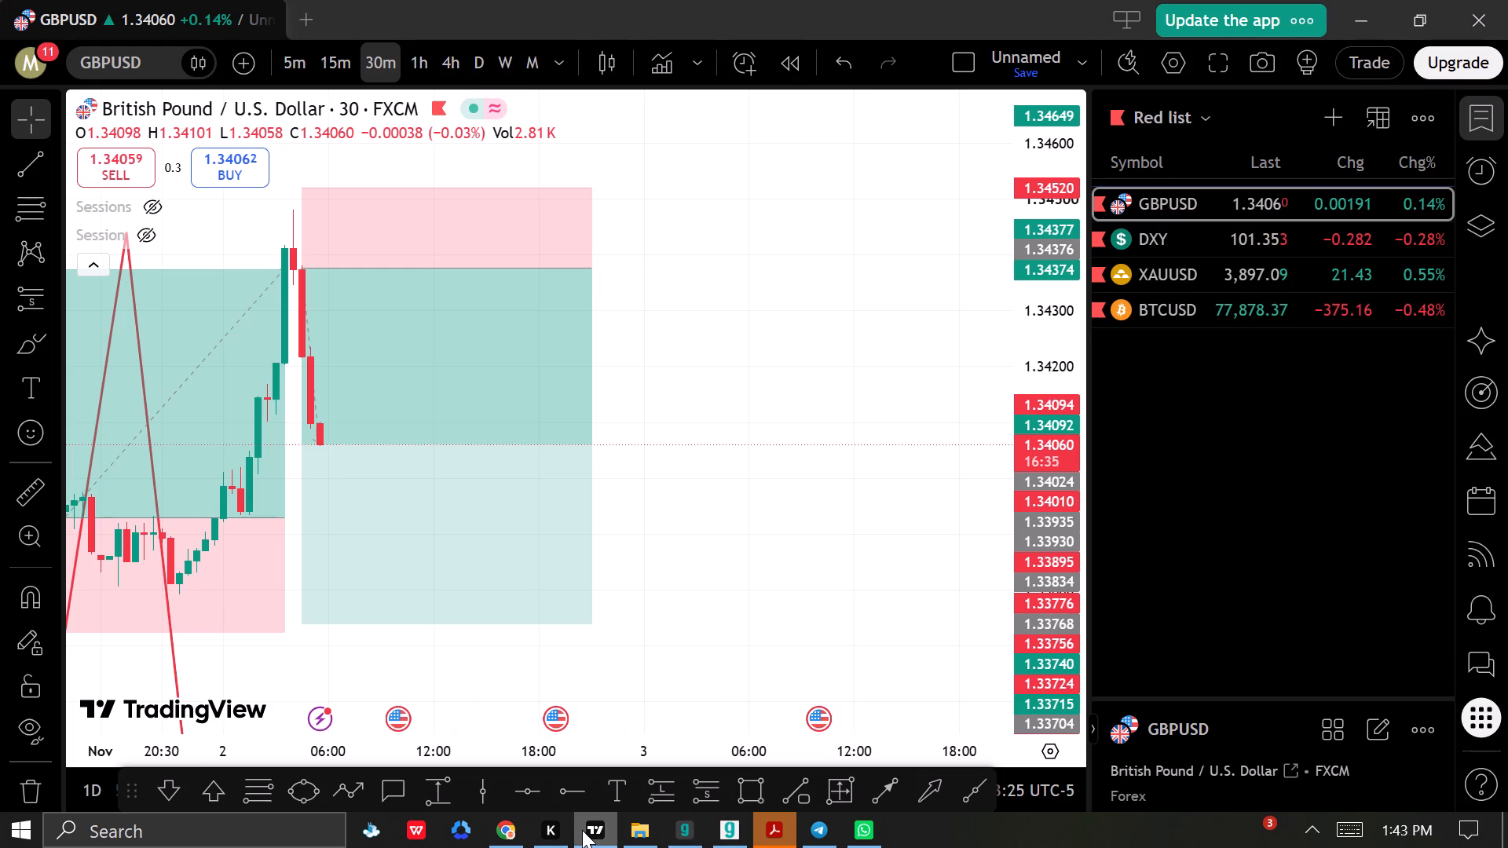
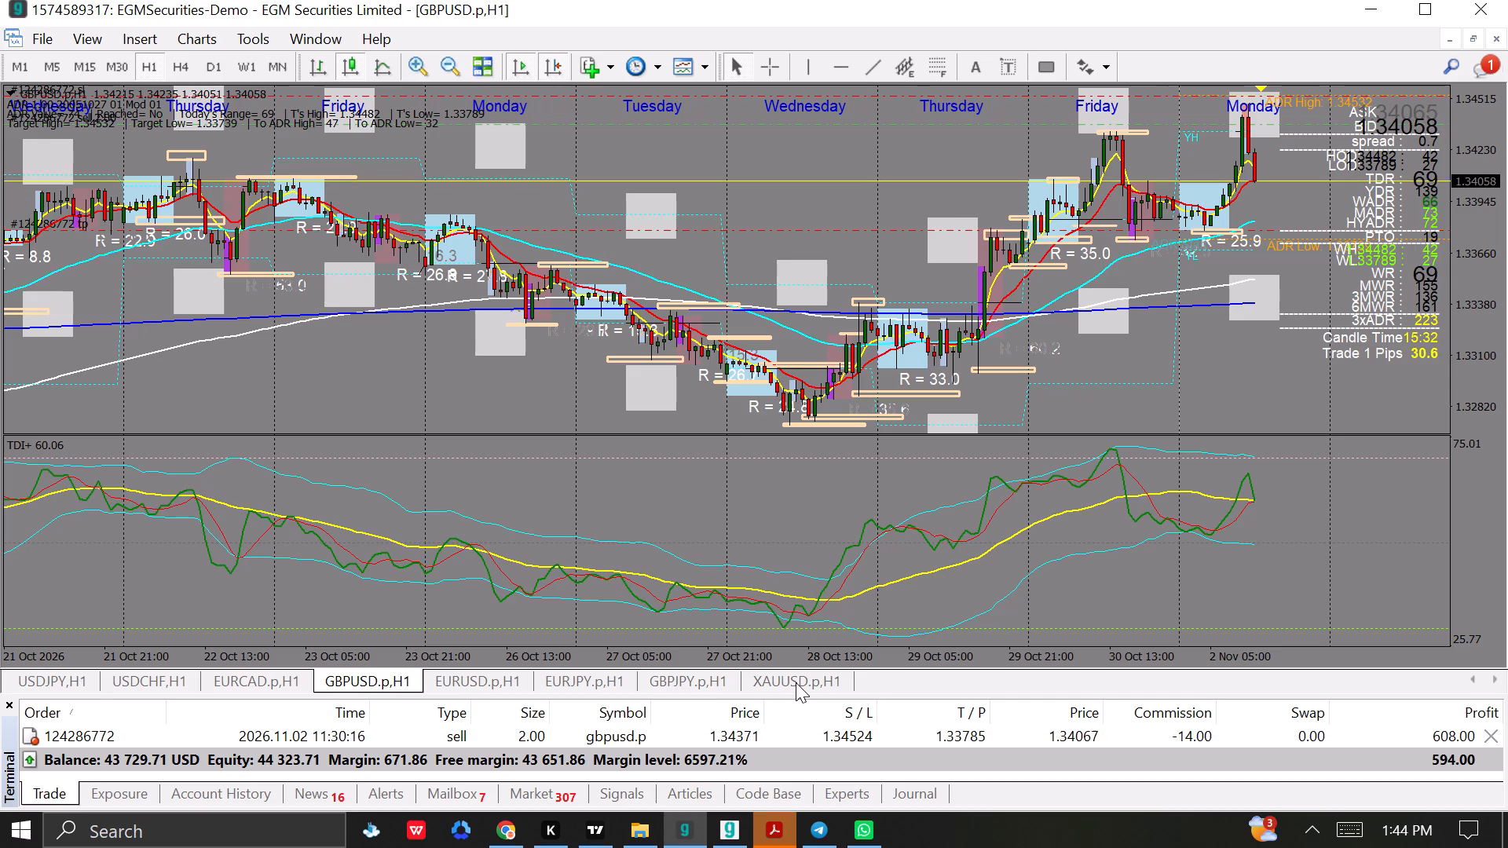
# Switch to the XAUUSD H1 chart in MetaTrader and examine gold's recent price action.
pyautogui.moveTo(771, 400); pyautogui.dragTo(738, 409)
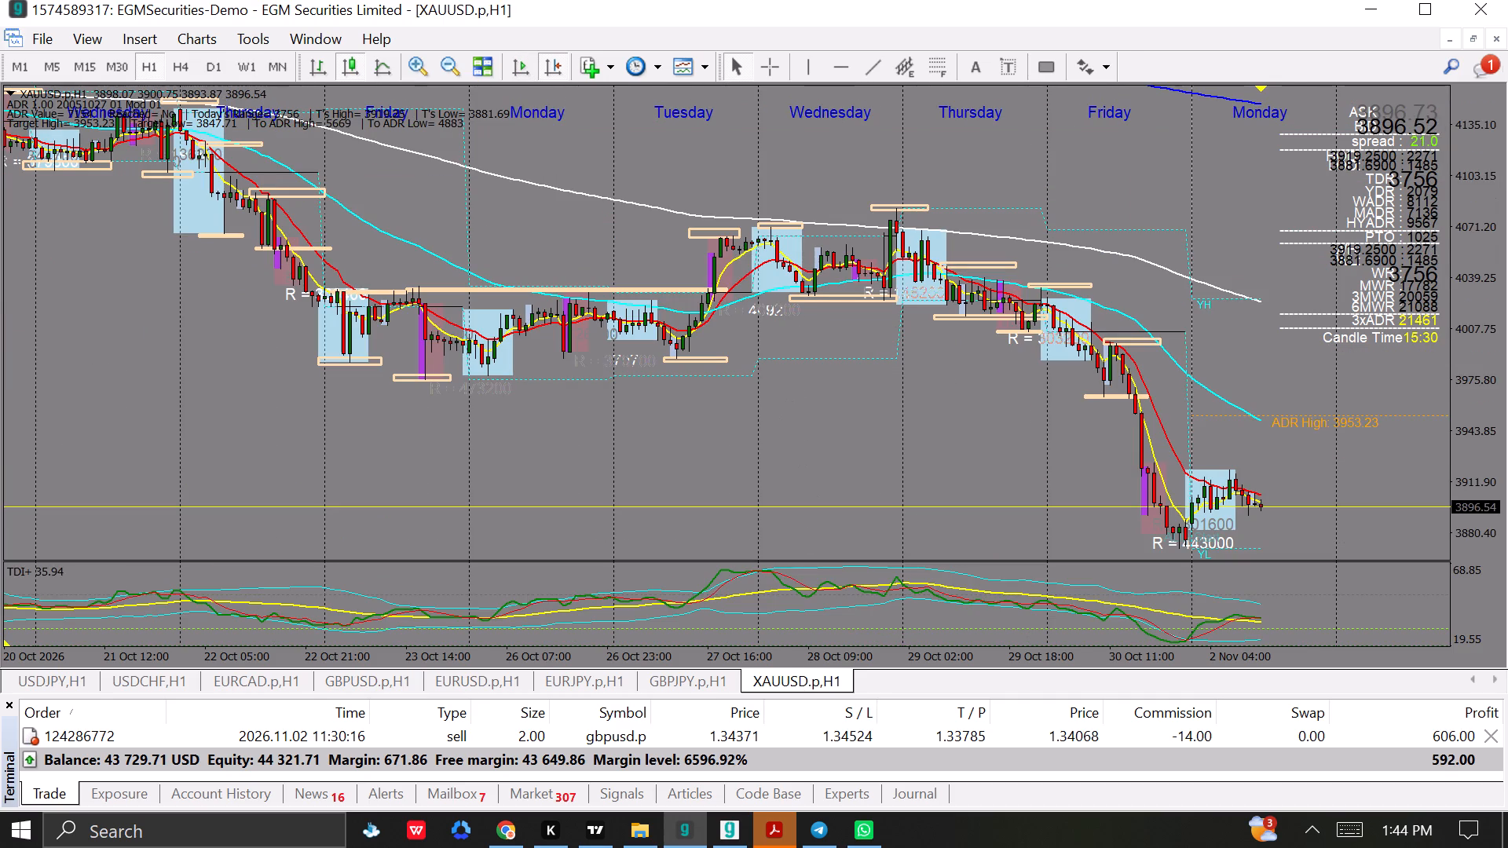
pyautogui.moveTo(738, 409); pyautogui.dragTo(736, 409)
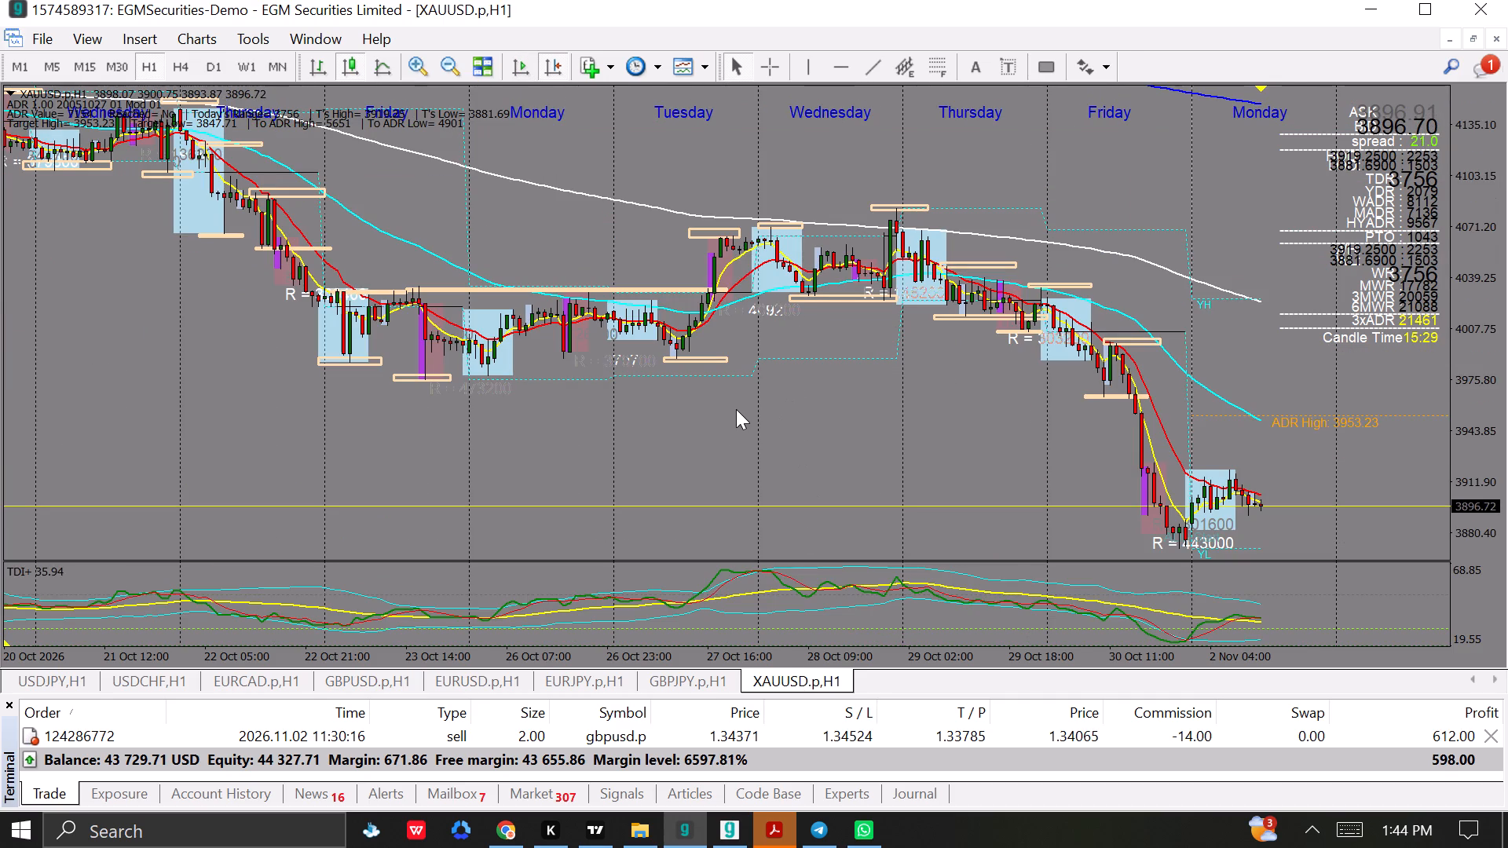
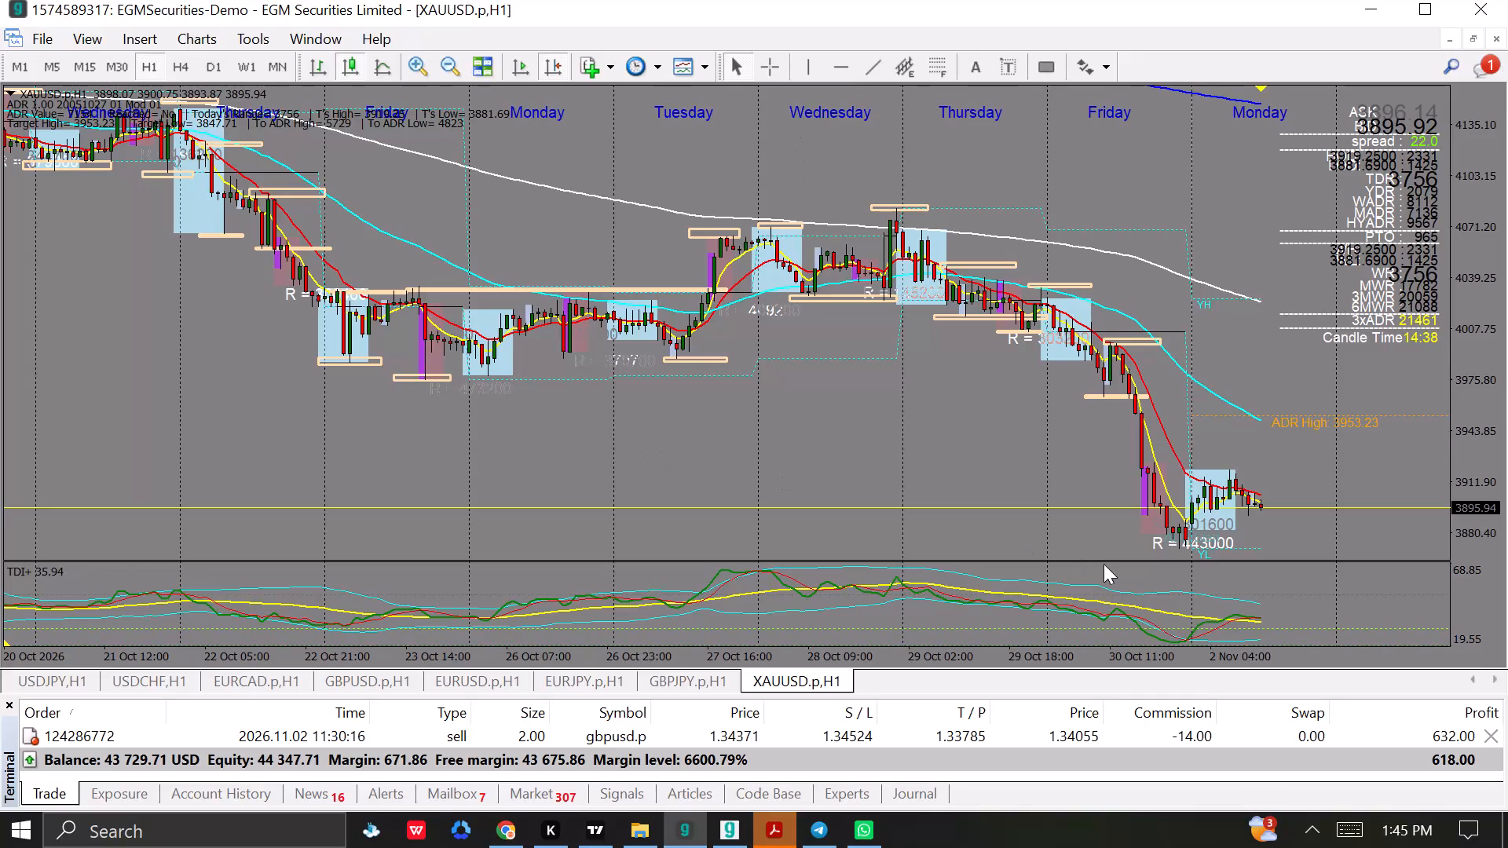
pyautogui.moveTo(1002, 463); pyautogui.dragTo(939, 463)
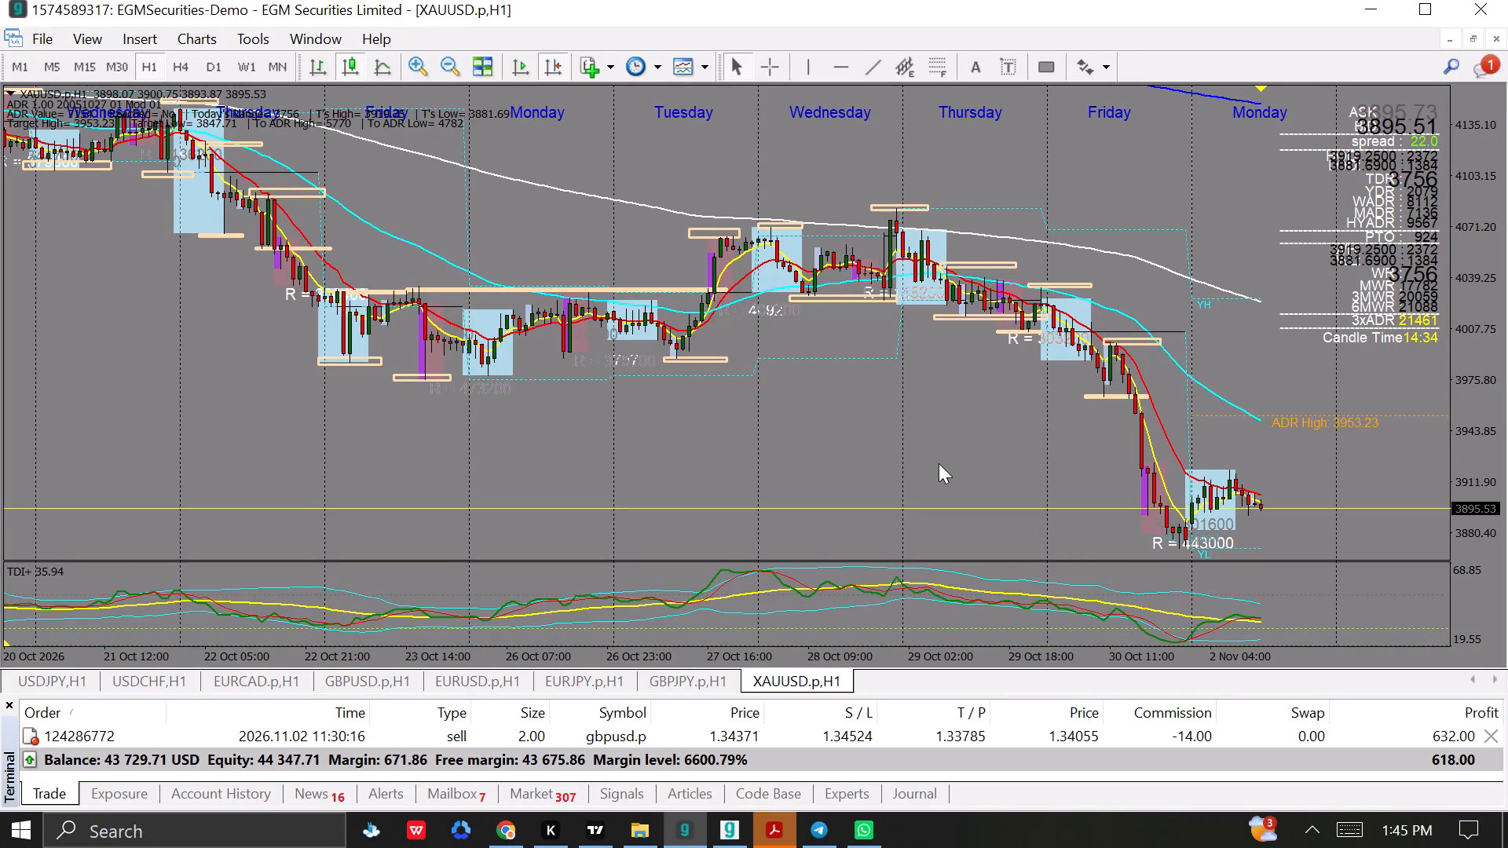
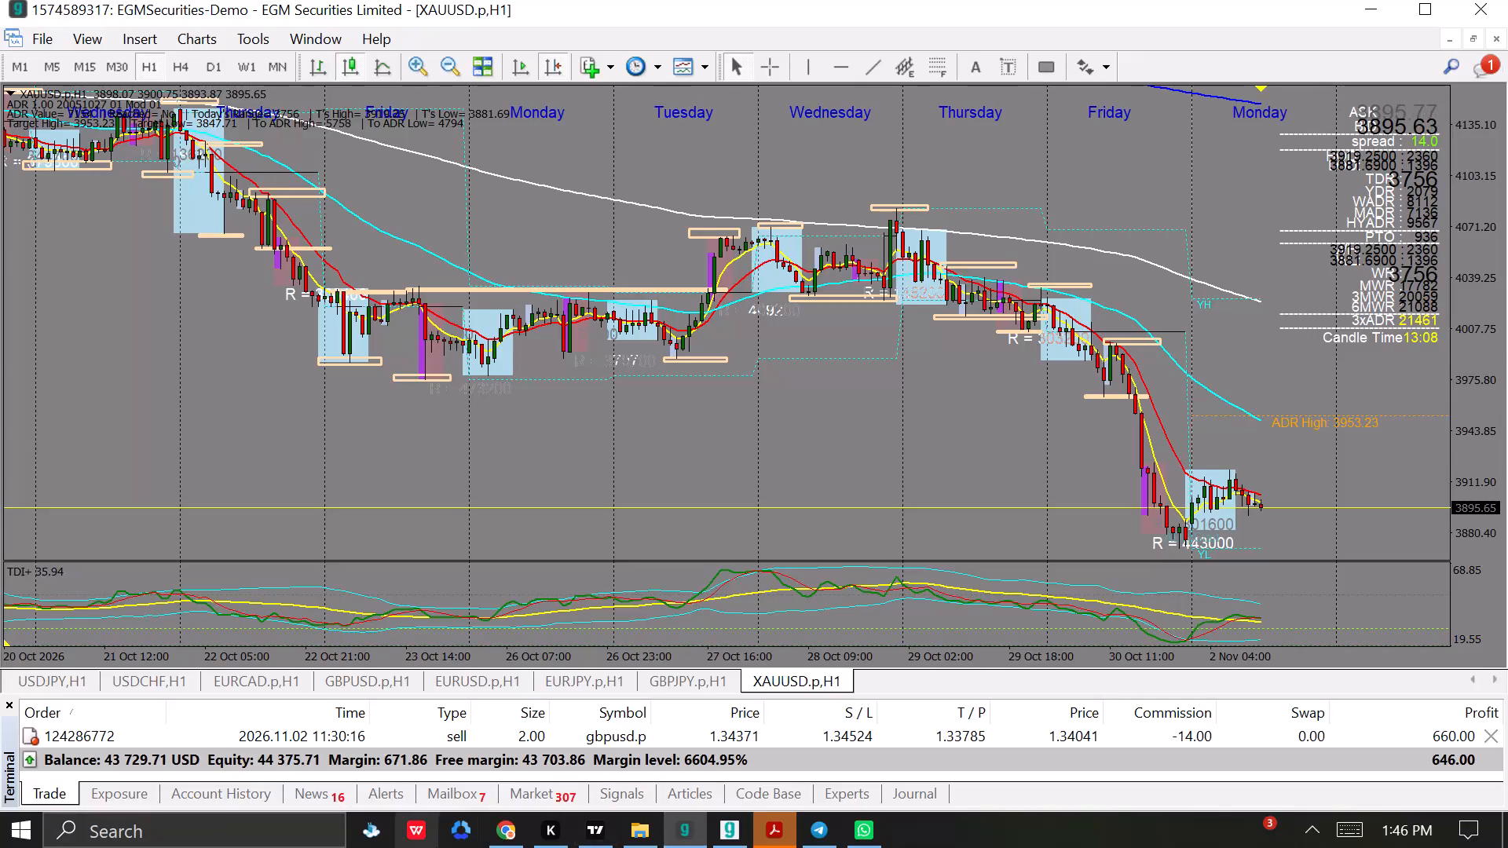
# Switch to TradingView and examine the 30-minute GBPUSD chart around the short position's stop and target zones.
pyautogui.click(606, 835)
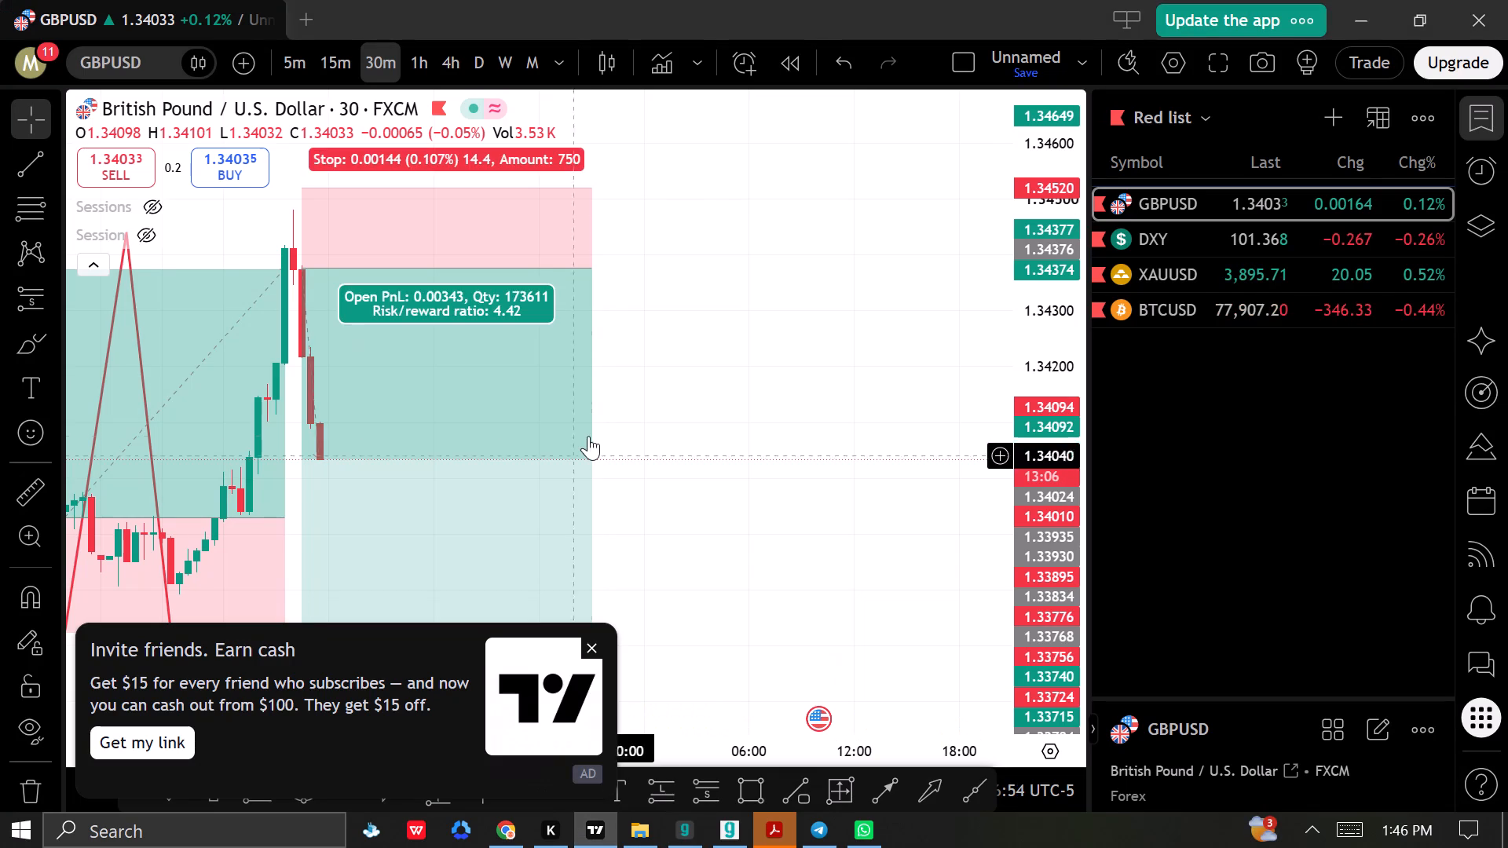
pyautogui.scroll(-1, 750, 341)
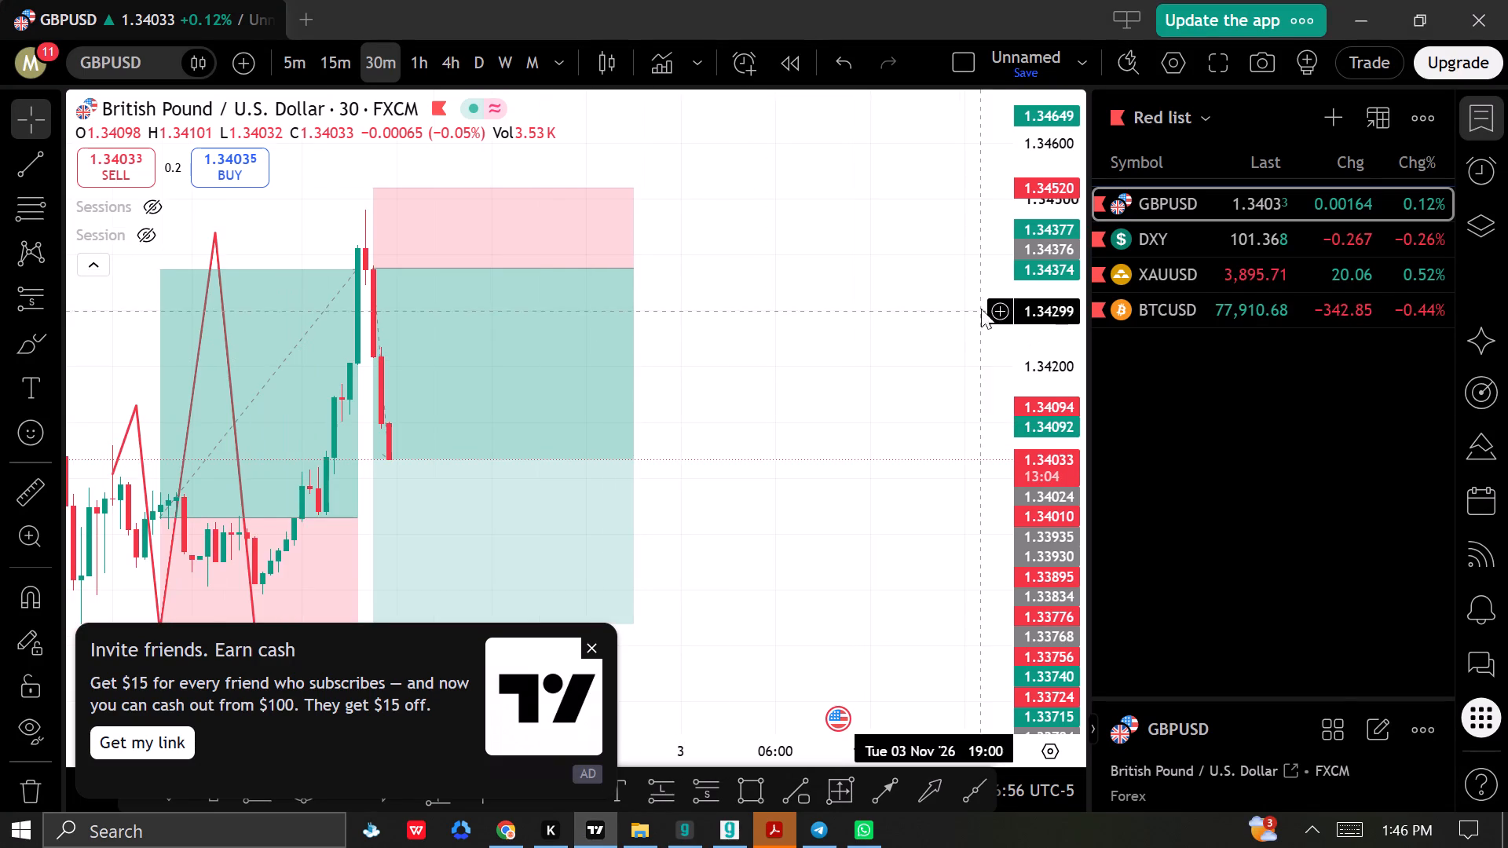
pyautogui.scroll(-5, 1045, 320)
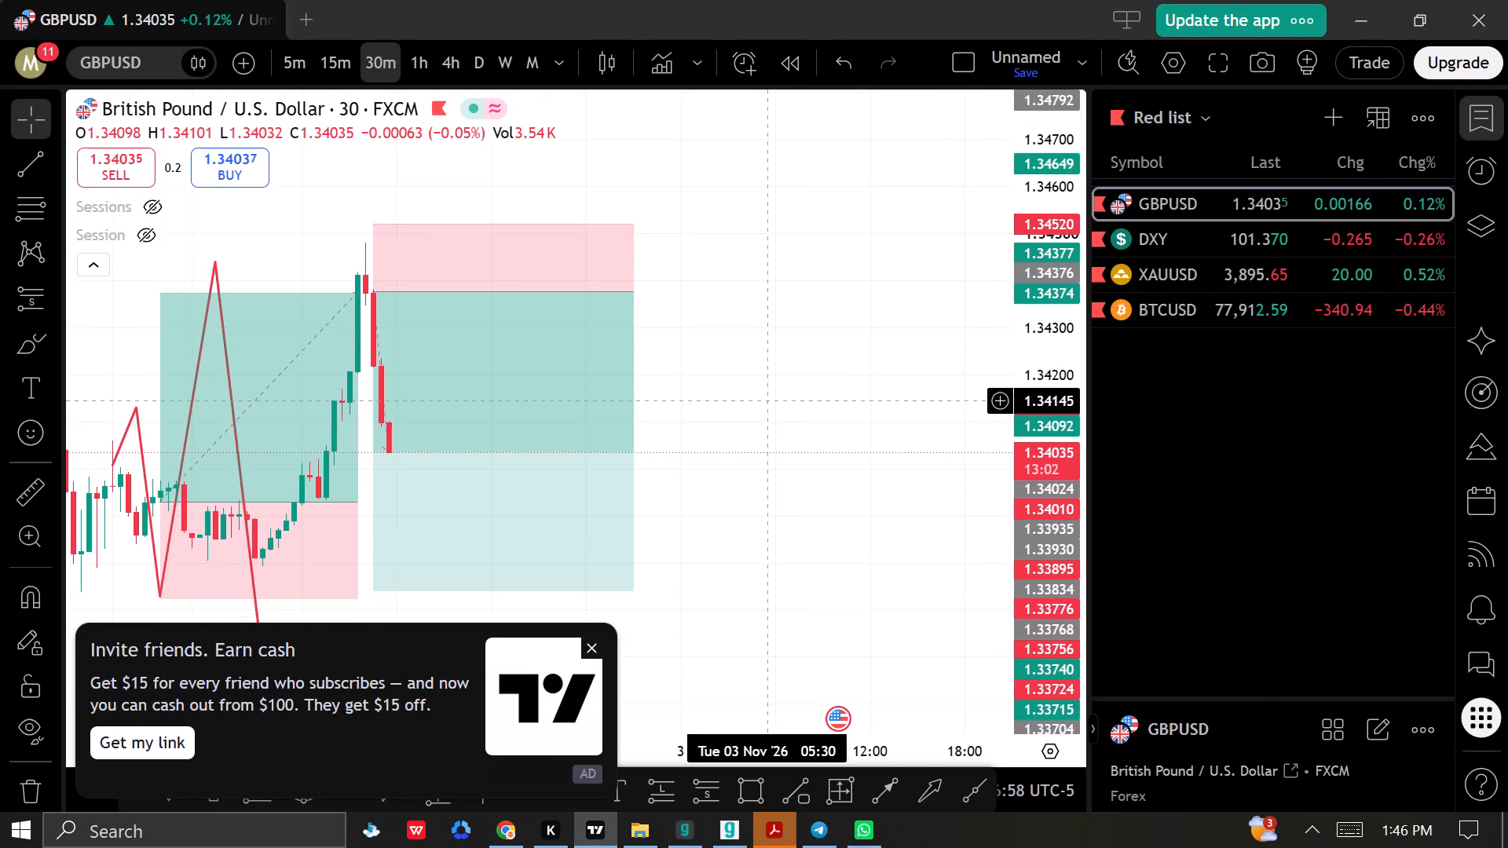
pyautogui.moveTo(759, 371); pyautogui.dragTo(739, 250)
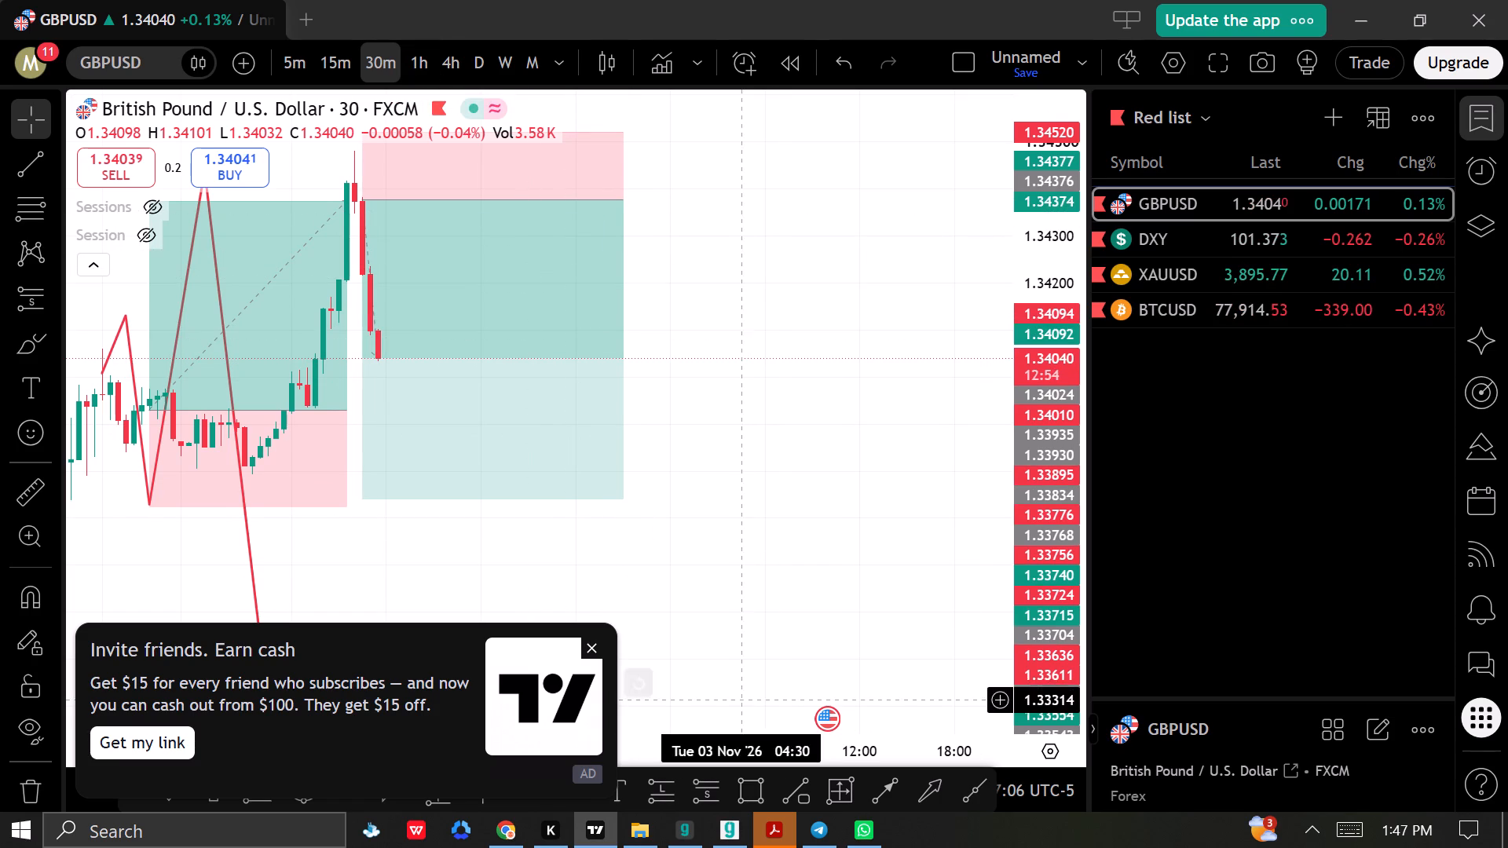
# Switch back to MetaTrader to check the open GBPUSD sell trade.
pyautogui.click(688, 822)
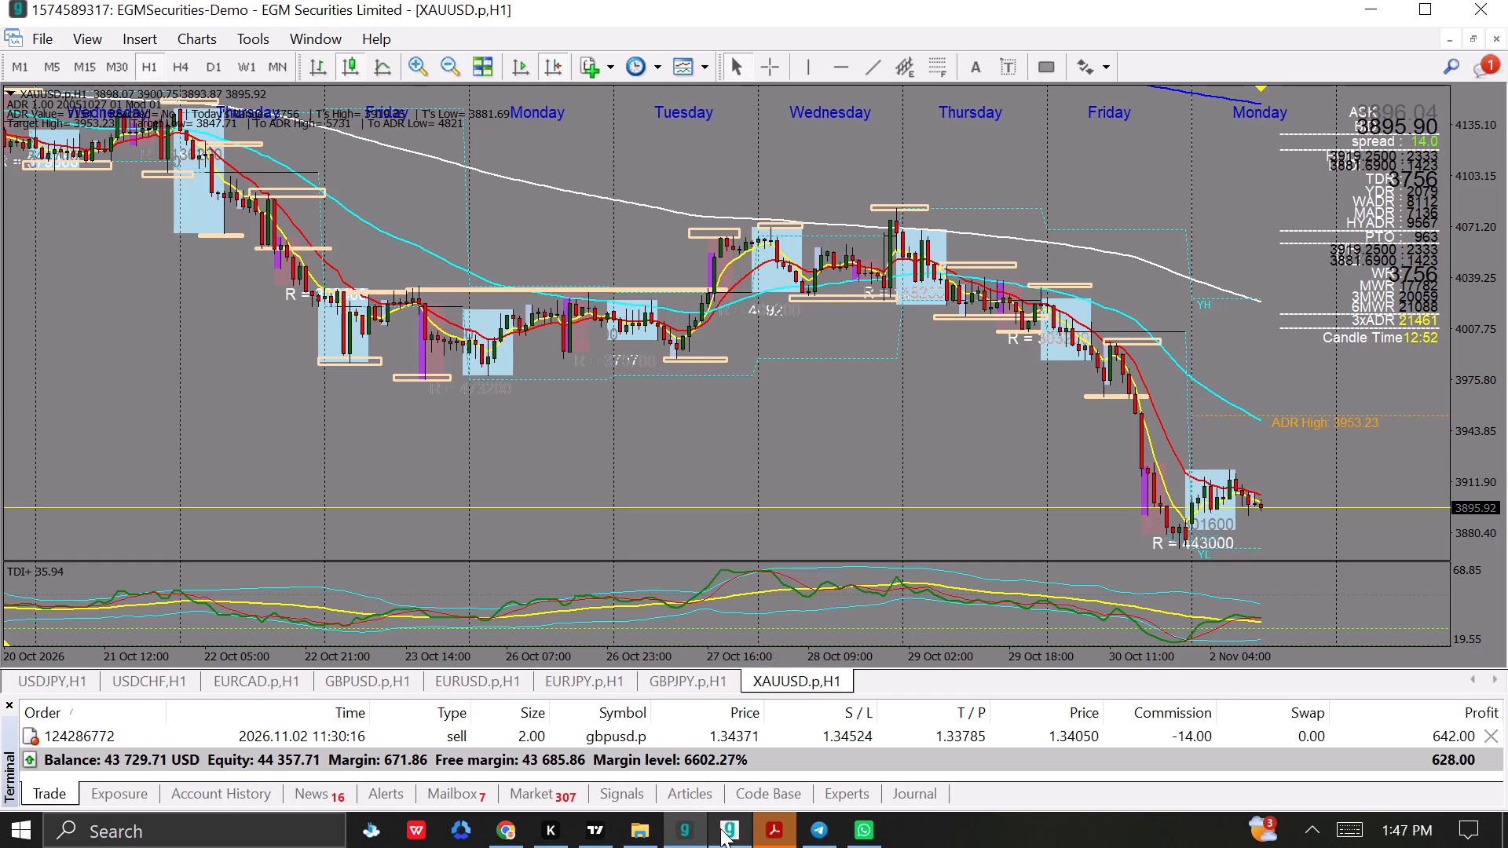
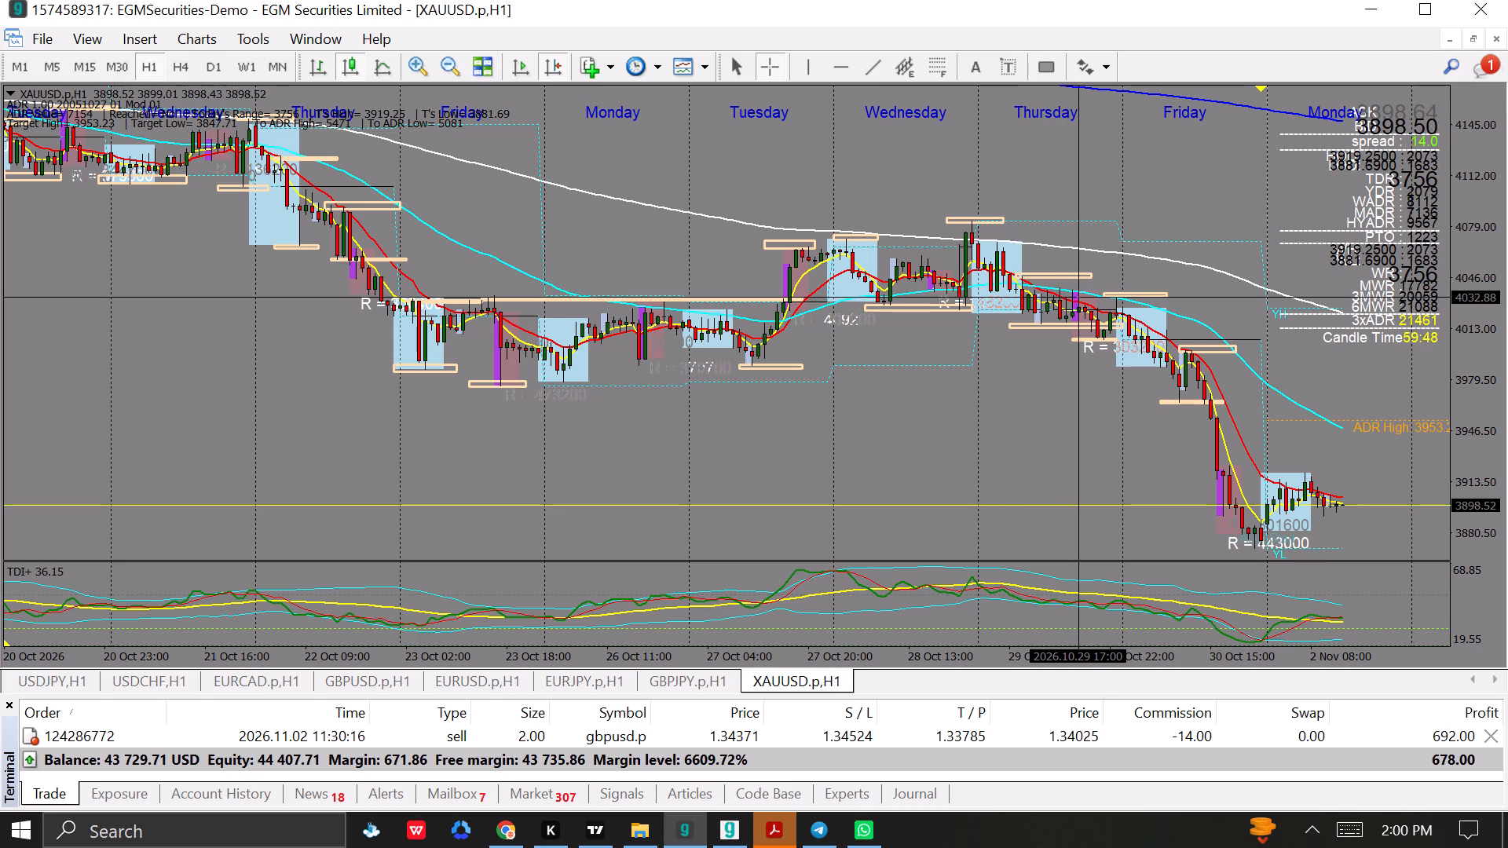
# Switch to TradingView to check the short position on the 30-minute GBPUSD chart.
pyautogui.click(585, 824)
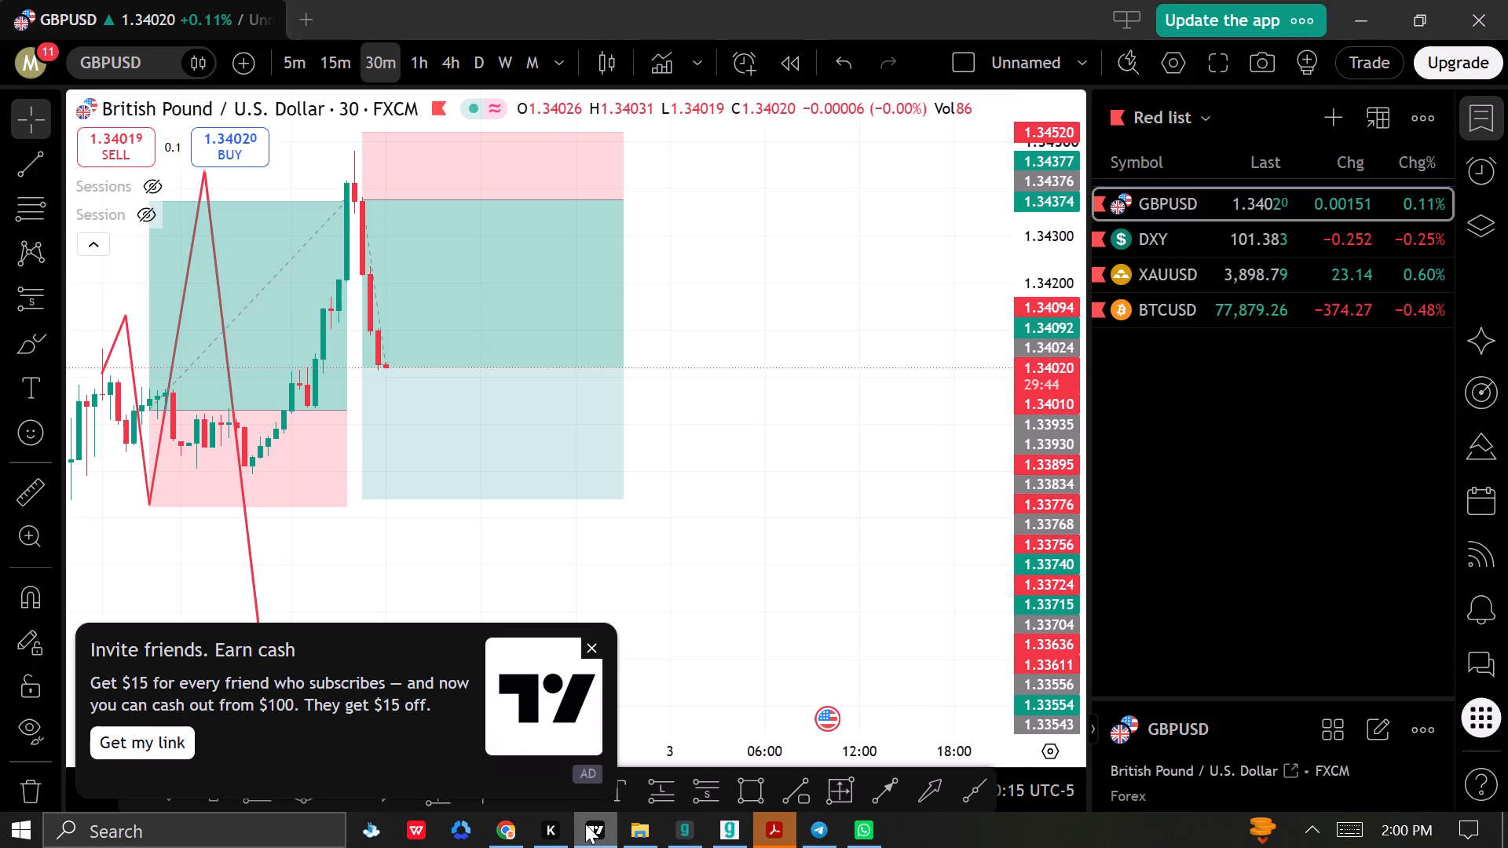